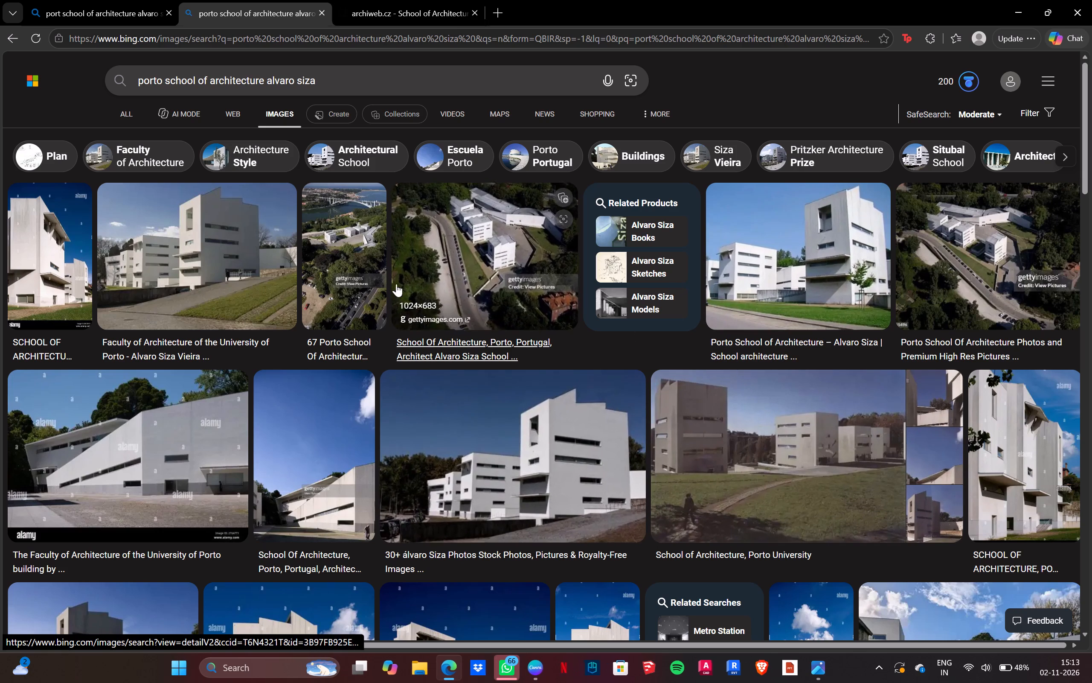
Browse the image results for Alvaro Siza's Porto School of Architecture, looking for building photos and plan drawings.
{"action": "scroll", "coordinate": [424, 323], "scroll_direction": "down", "scroll_amount": 5}
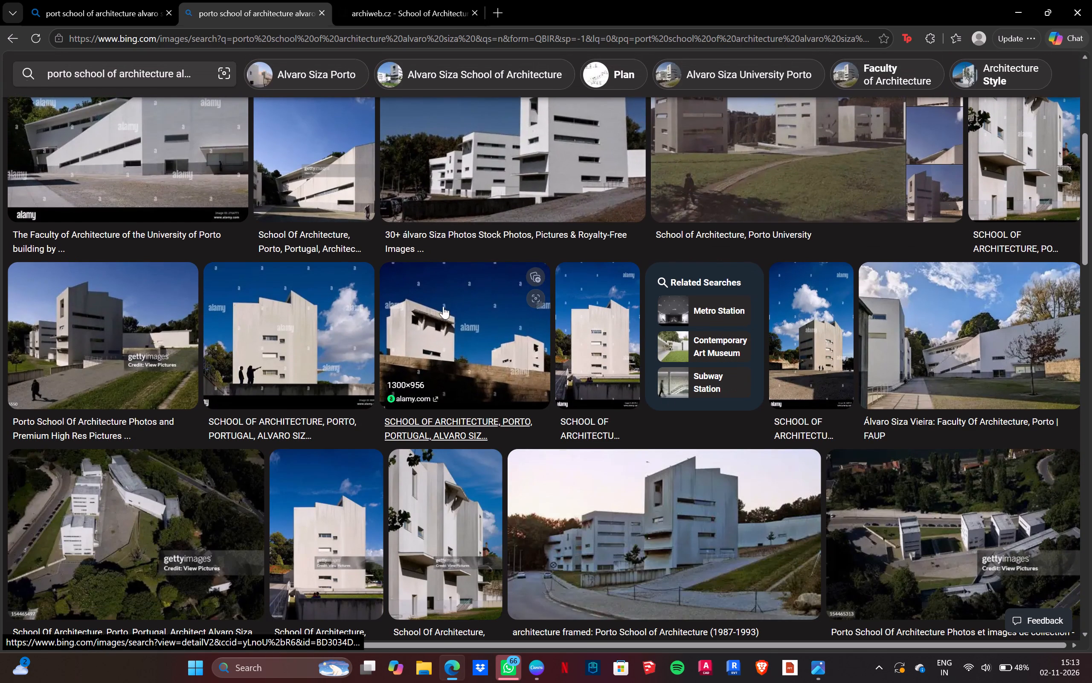
{"action": "scroll", "coordinate": [681, 474], "scroll_direction": "down", "scroll_amount": 2}
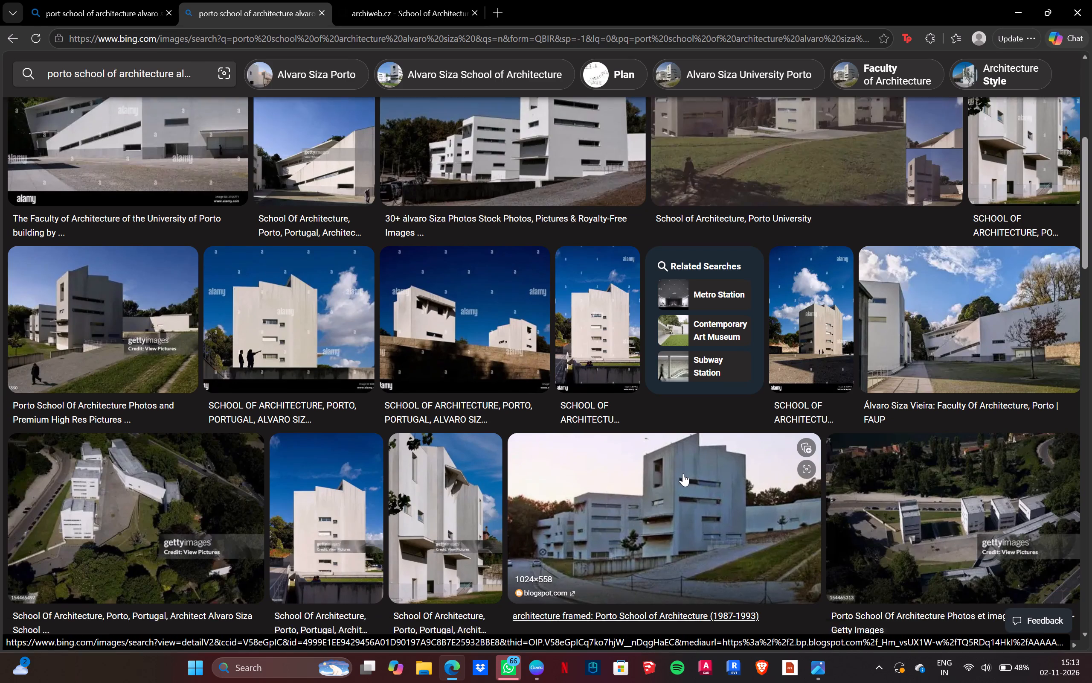
{"action": "scroll", "coordinate": [683, 473], "scroll_direction": "down", "scroll_amount": 6}
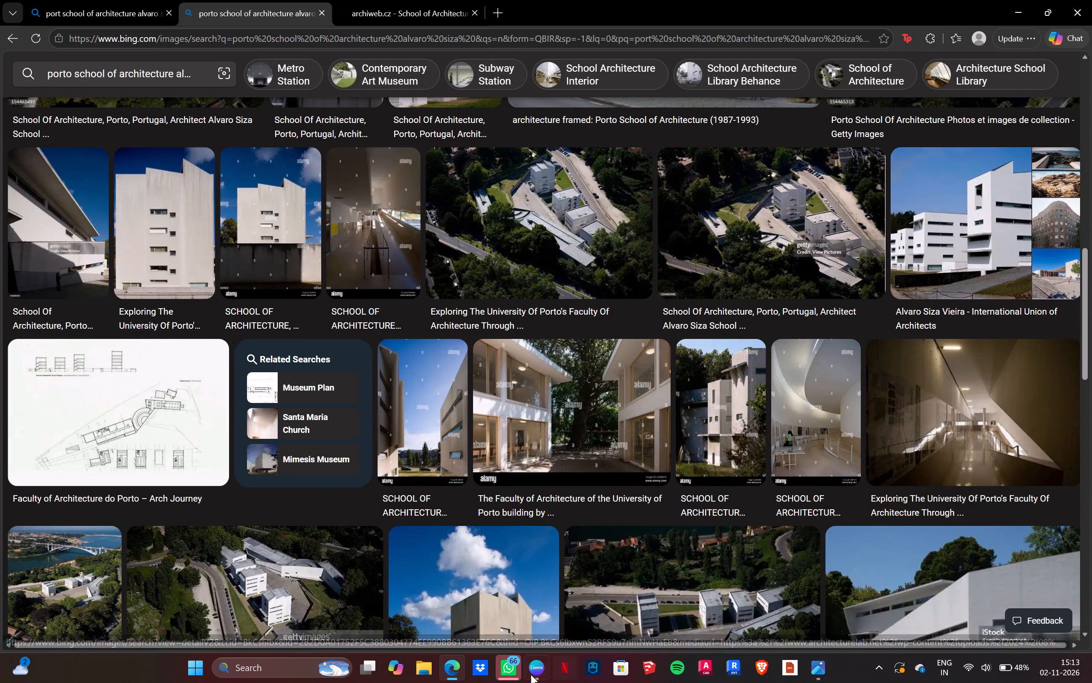
Switch to Canva and look over the first pages of the PORTO SCHOOL OF ARCHITECTURE design.
{"action": "left_click", "coordinate": [531, 674]}
{"action": "scroll", "coordinate": [755, 249], "scroll_direction": "up", "scroll_amount": 10}
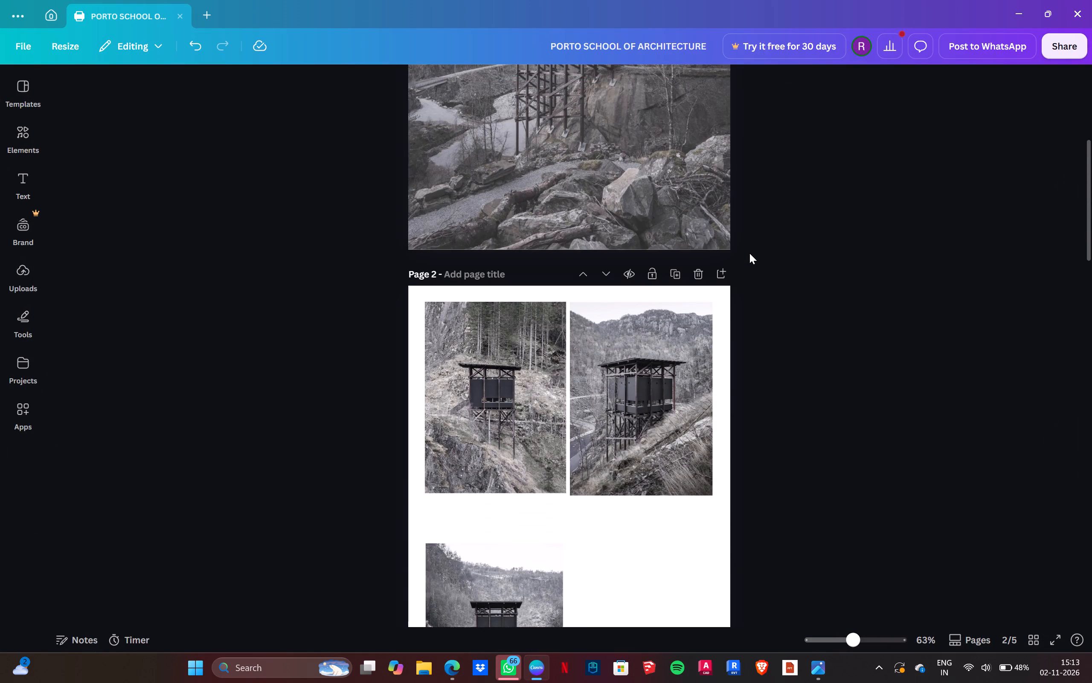
Close the Canva window and relaunch Canva.
{"action": "left_click", "coordinate": [1091, 5]}
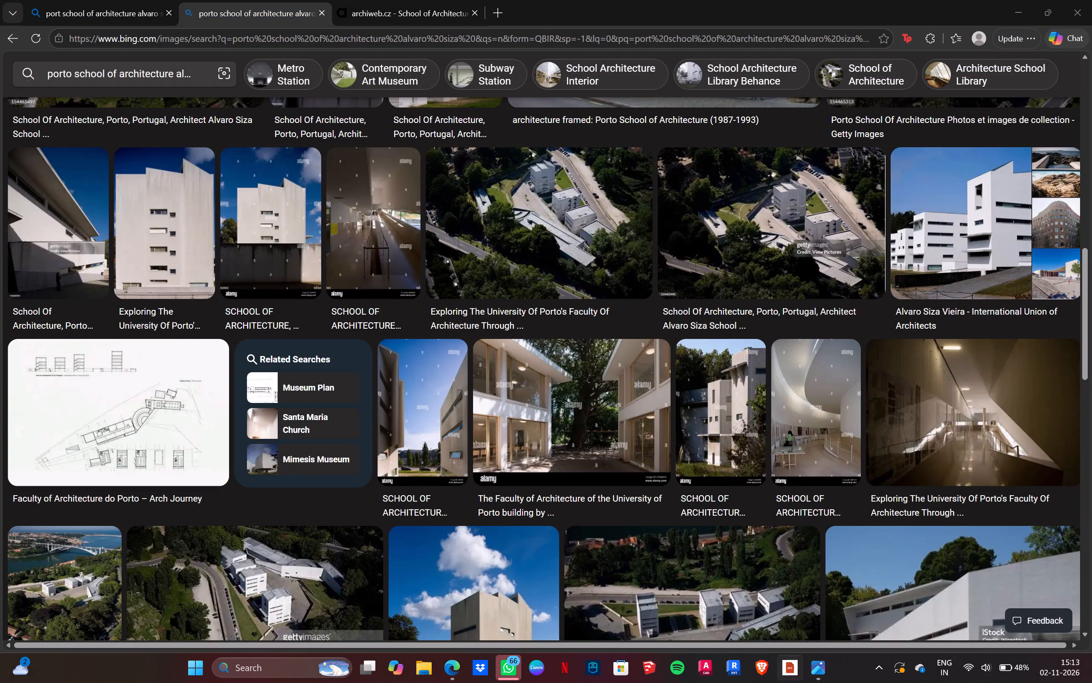
{"action": "left_click", "coordinate": [536, 669]}
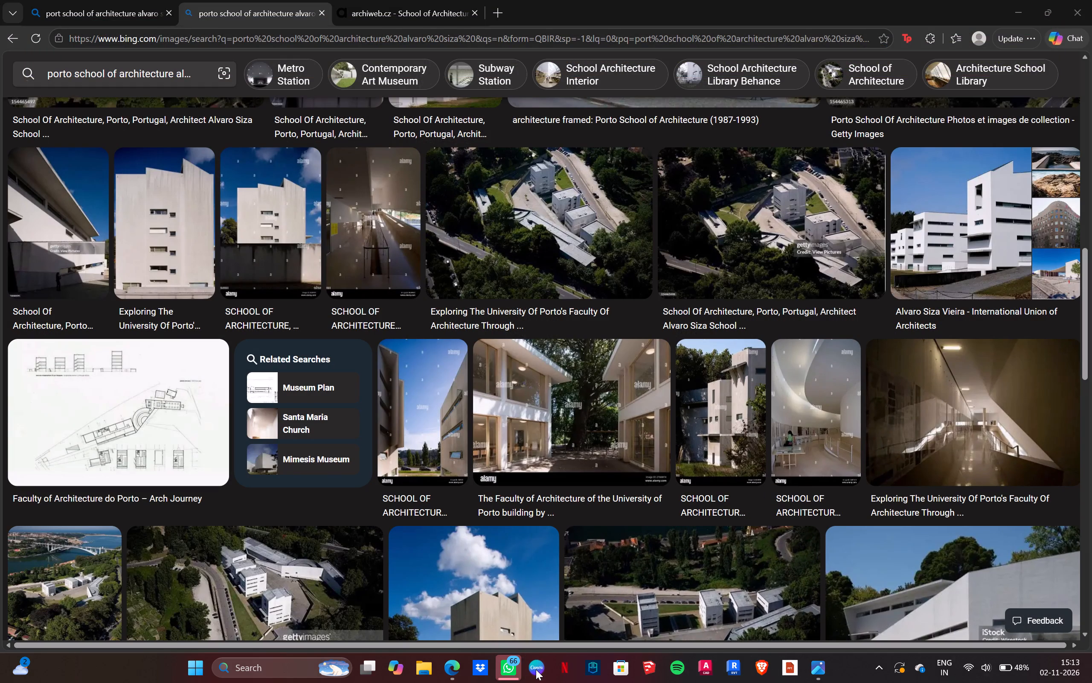
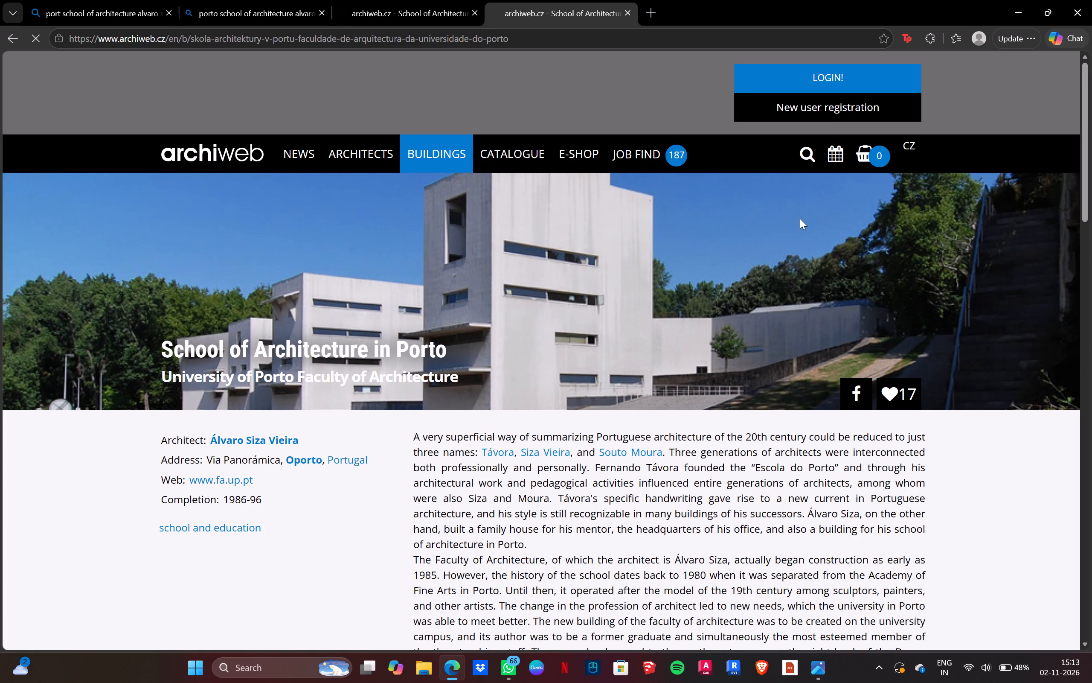
Extend the first Bing search to "port school of architecture alvaro siza sketches" and show its image results.
{"action": "left_click", "coordinate": [231, 0]}
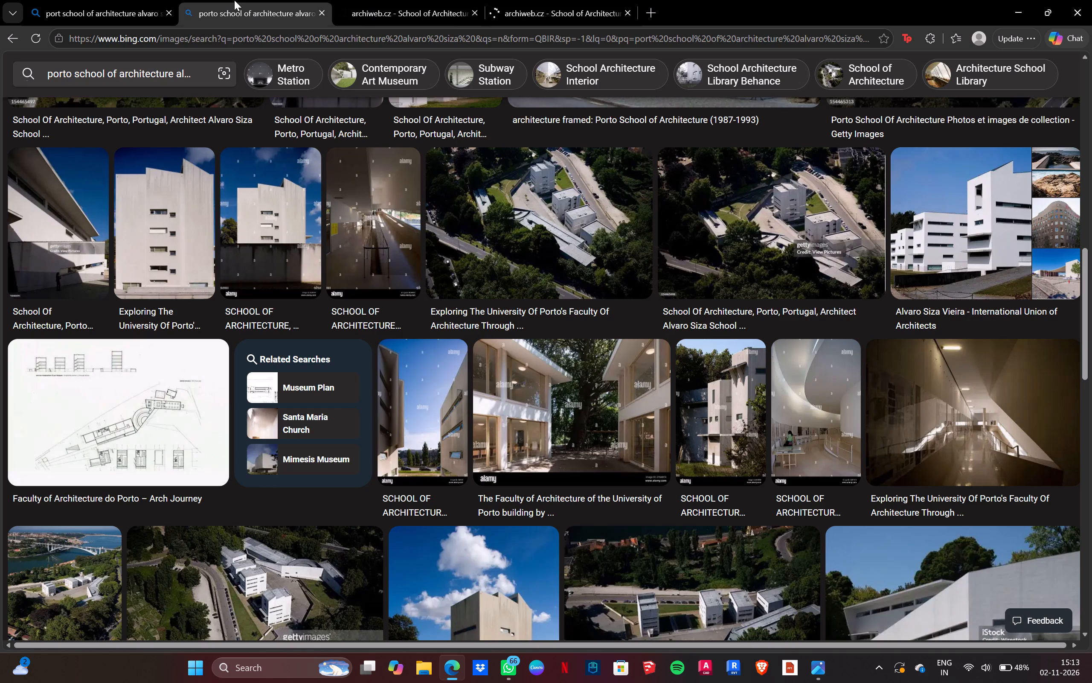
{"action": "left_click", "coordinate": [50, 0]}
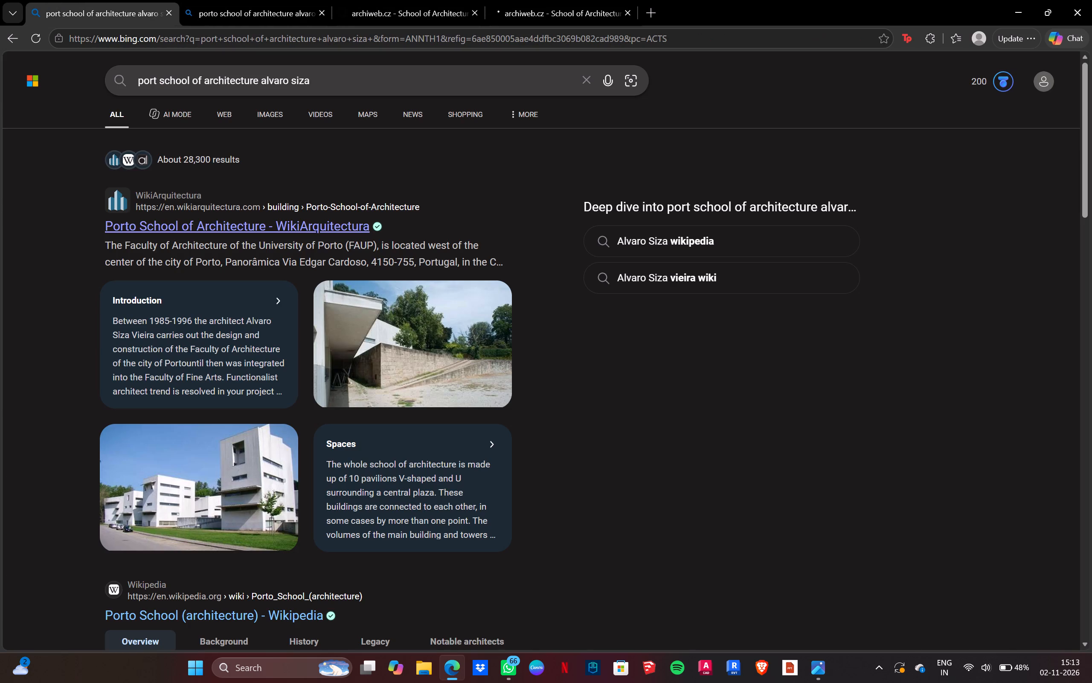
{"action": "left_click", "coordinate": [326, 78]}
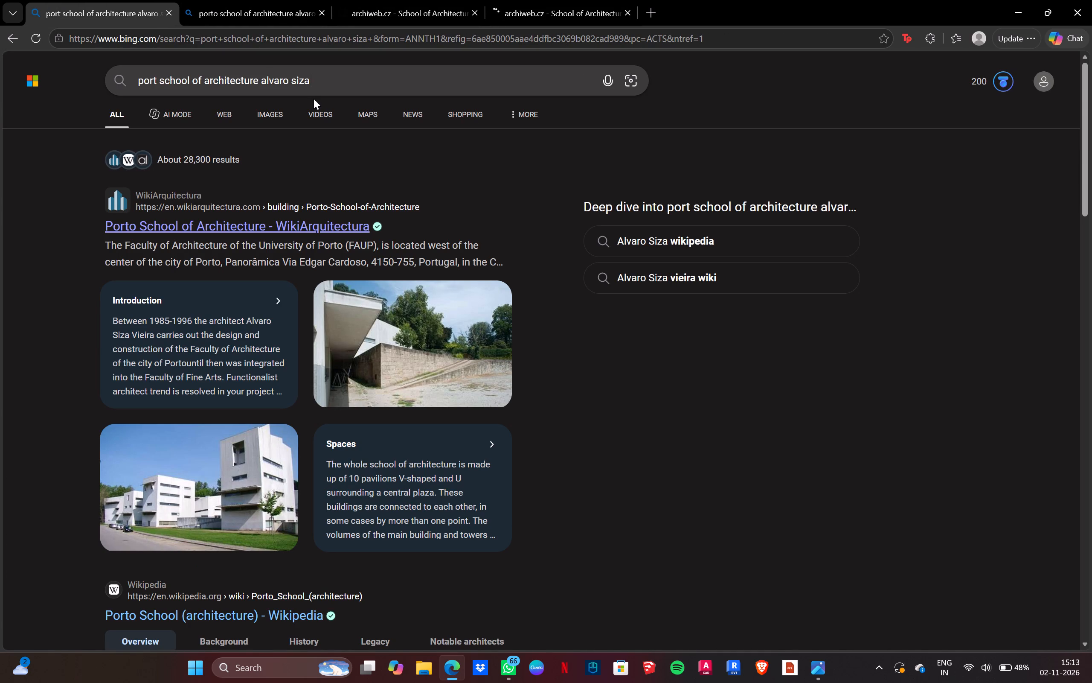
{"action": "type", "text": "sketches"}
{"action": "key", "text": "space"}
{"action": "key", "text": "Return"}
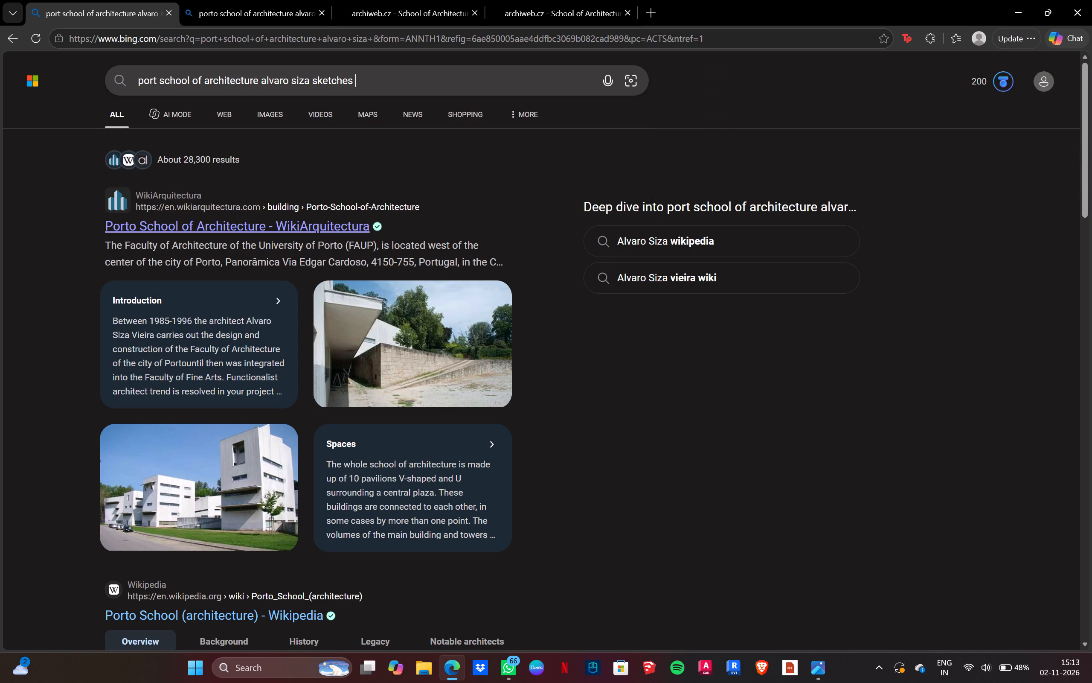
{"action": "left_click", "coordinate": [273, 111]}
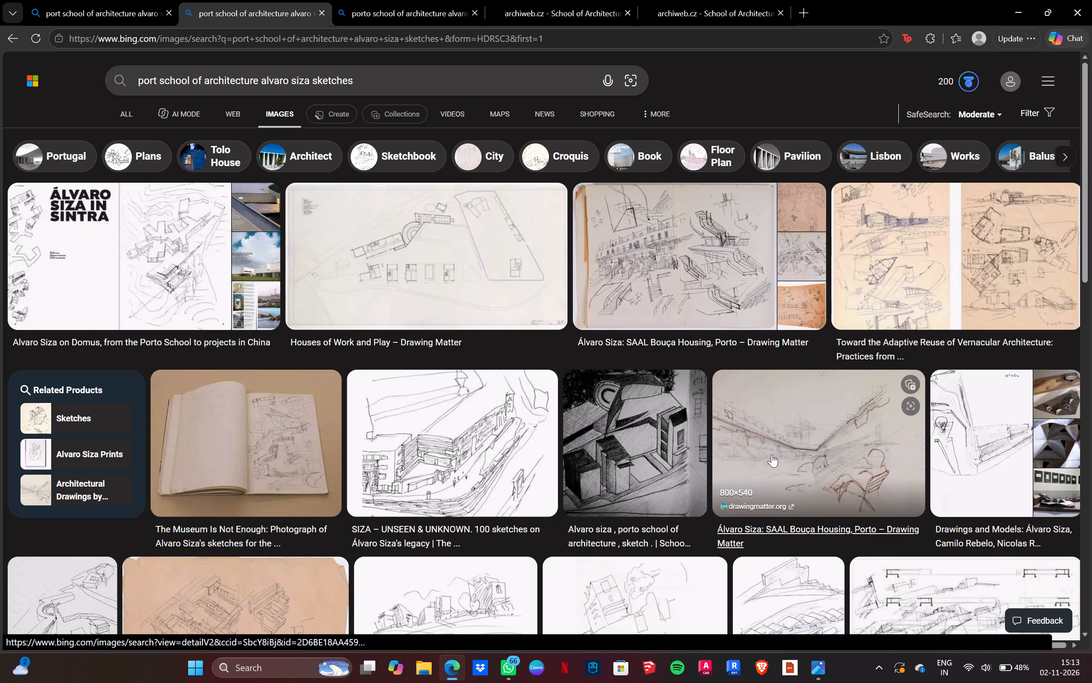
Look through the sketch results and examine the metalocus.es "SIZA – UNSEEN & UNKNOWN" drawing of buildings above a large tree in the enlarged preview.
{"action": "scroll", "coordinate": [743, 410], "scroll_direction": "down", "scroll_amount": 2}
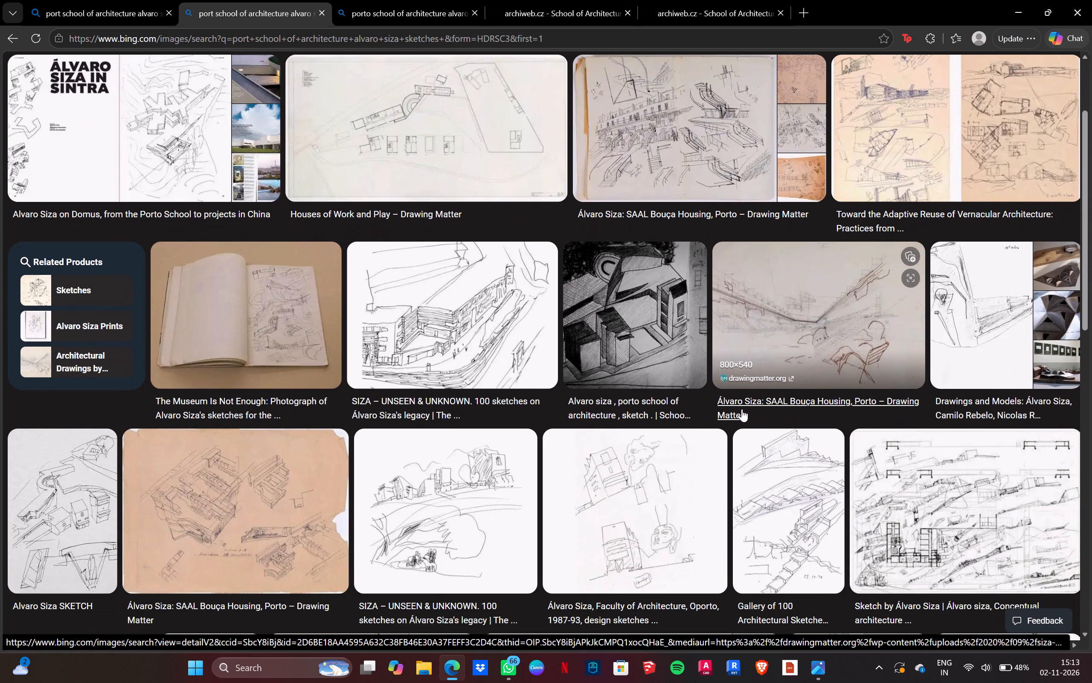
{"action": "scroll", "coordinate": [742, 409], "scroll_direction": "down", "scroll_amount": 2}
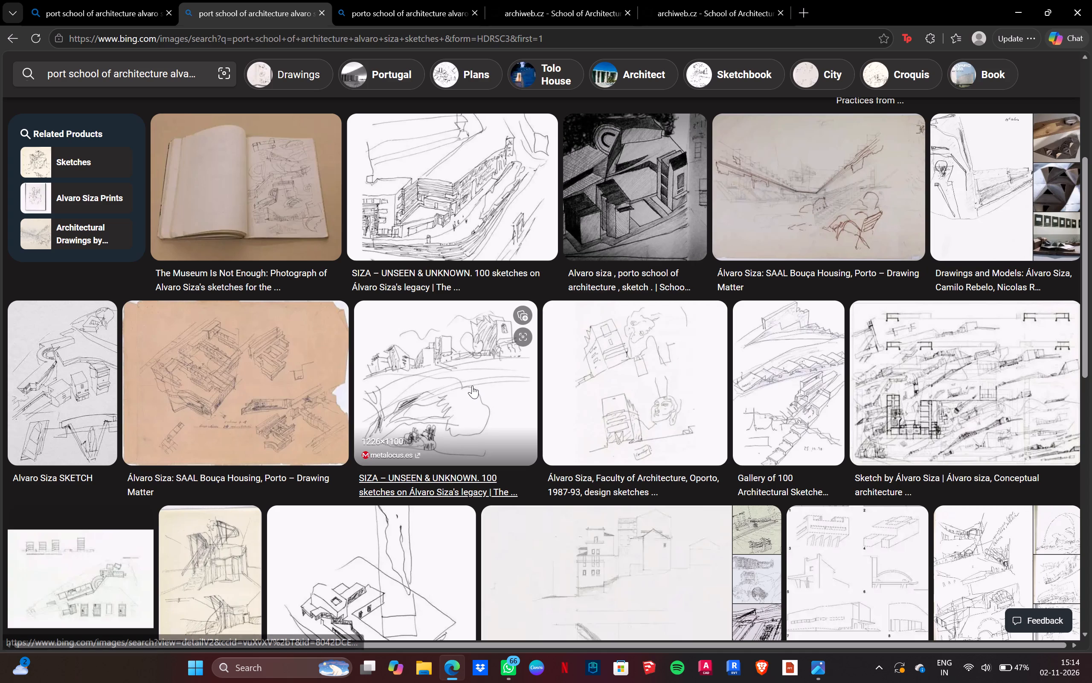
{"action": "scroll", "coordinate": [725, 355], "scroll_direction": "down", "scroll_amount": 4}
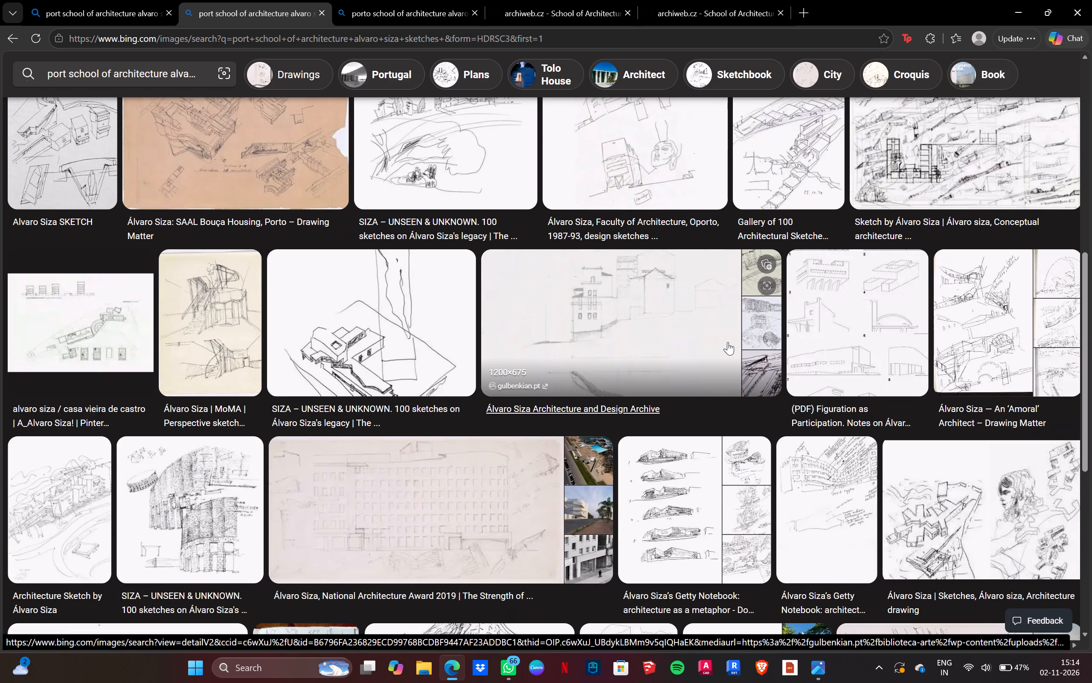
{"action": "scroll", "coordinate": [728, 342], "scroll_direction": "up", "scroll_amount": 4}
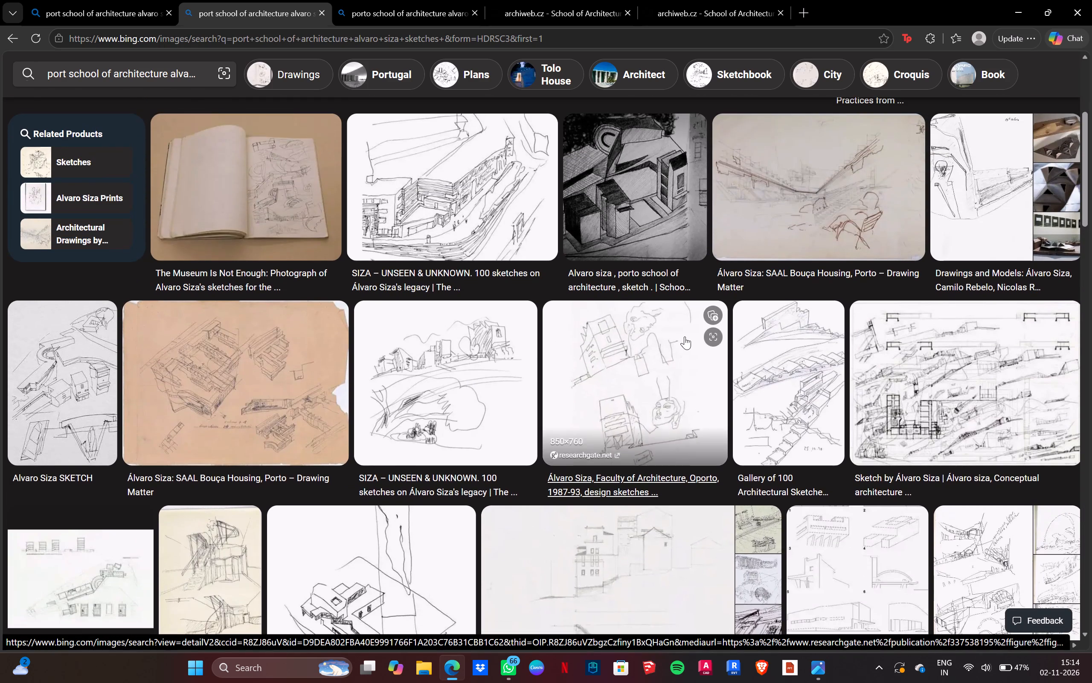
{"action": "scroll", "coordinate": [680, 336], "scroll_direction": "up", "scroll_amount": 2}
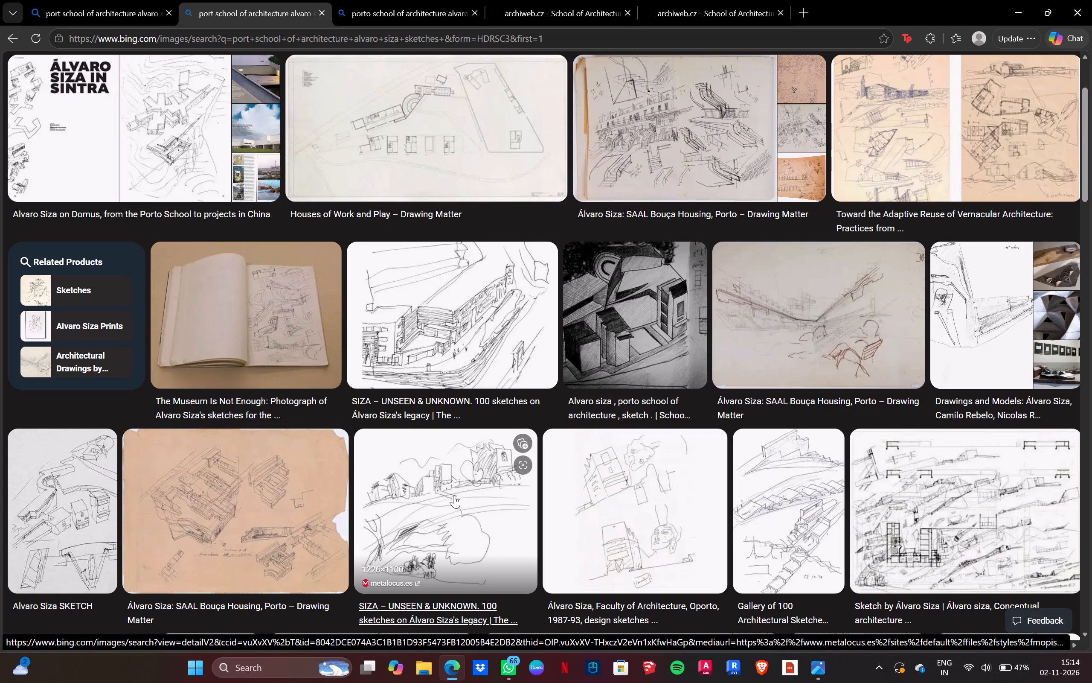
{"action": "left_click", "coordinate": [454, 495]}
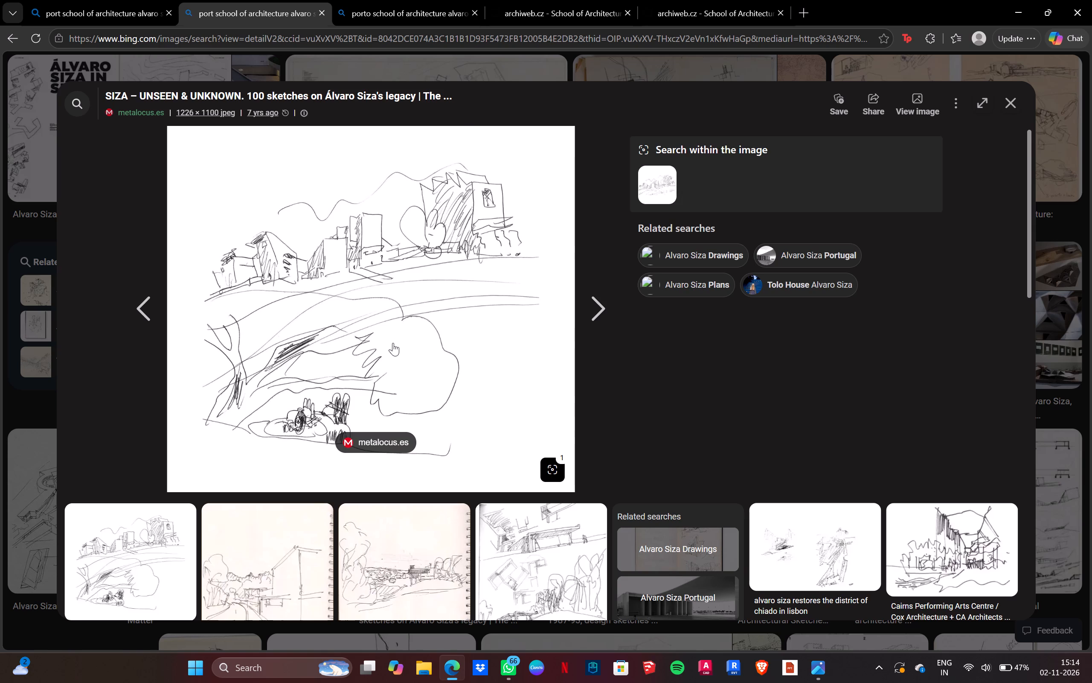
{"action": "scroll", "coordinate": [395, 341], "scroll_direction": "down", "scroll_amount": 3}
{"action": "scroll", "coordinate": [395, 341], "scroll_direction": "up", "scroll_amount": 7}
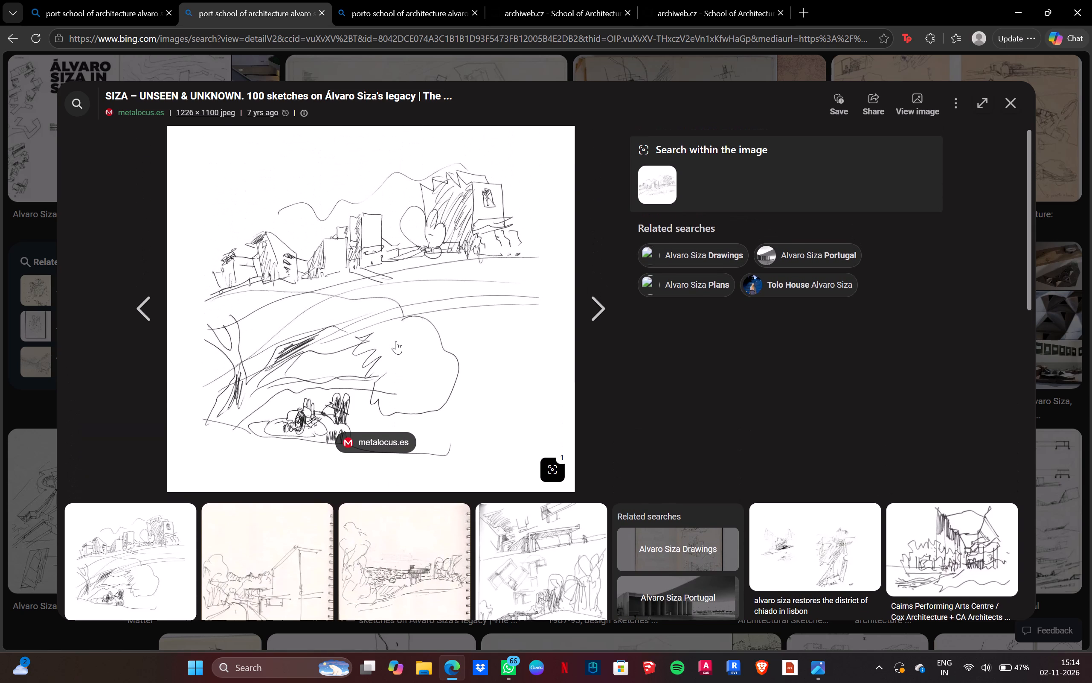
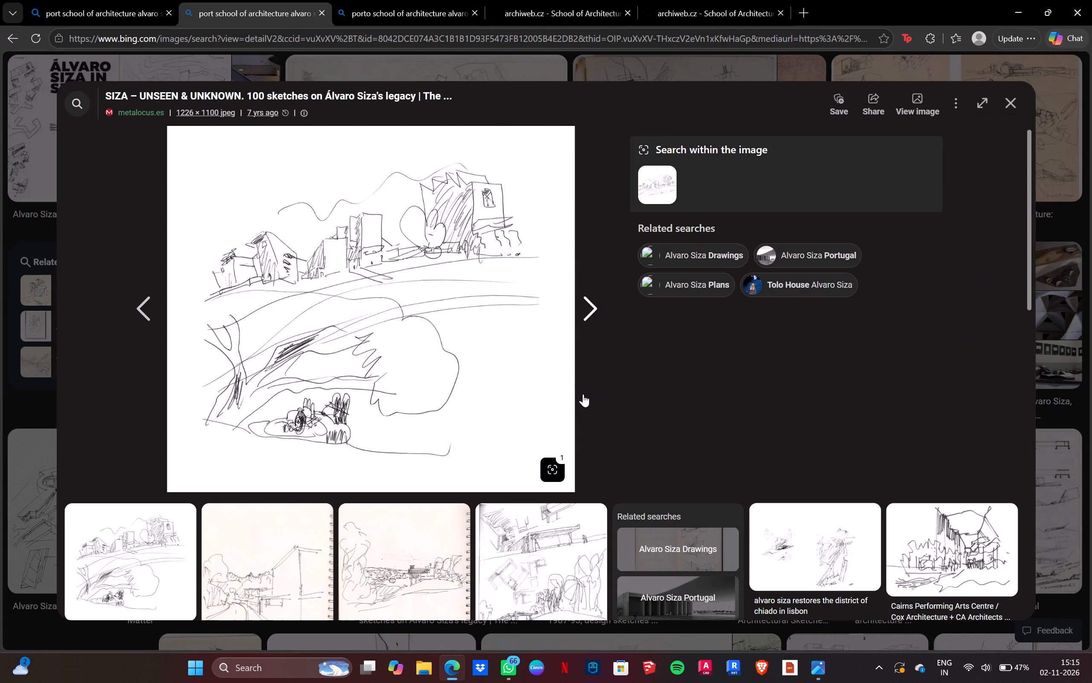
Copy the metalocus.es "SIZA – UNSEEN & UNKNOWN" sketch of buildings above a large tree as an image.
{"action": "scroll", "coordinate": [581, 351], "scroll_direction": "down", "scroll_amount": 5}
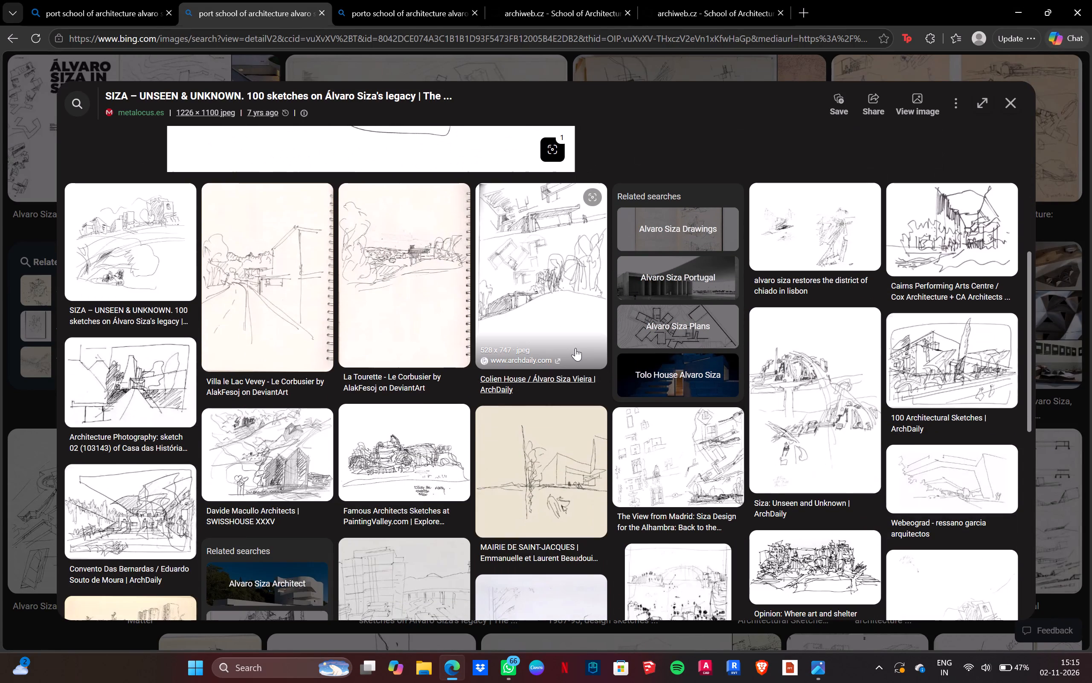
{"action": "scroll", "coordinate": [574, 346], "scroll_direction": "up", "scroll_amount": 6}
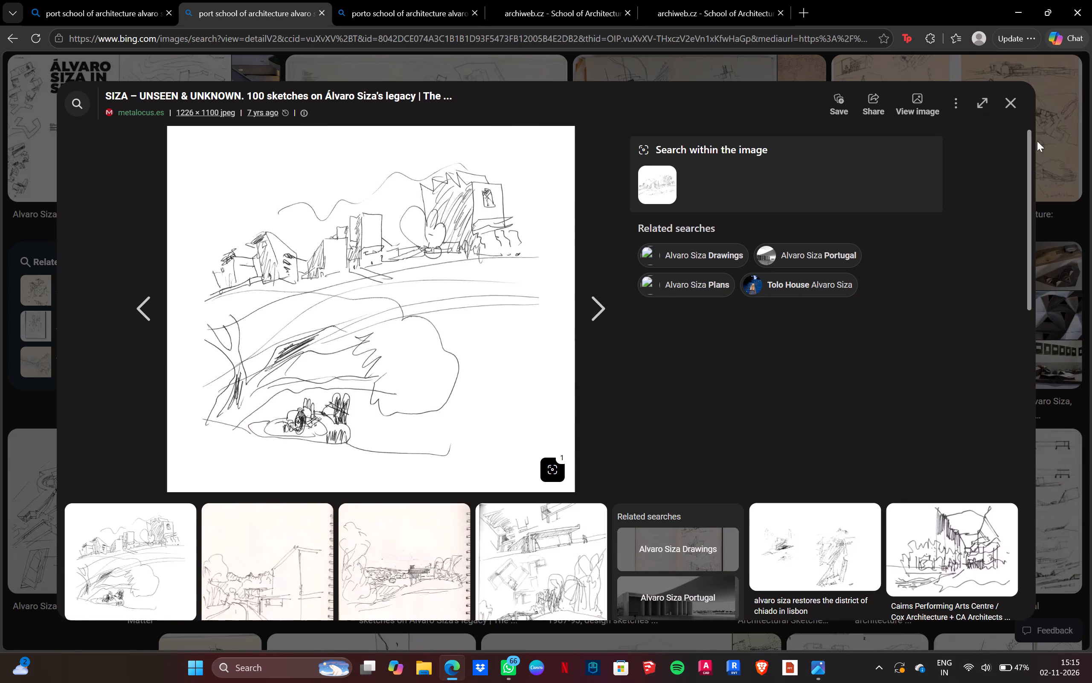
{"action": "right_click", "coordinate": [511, 278]}
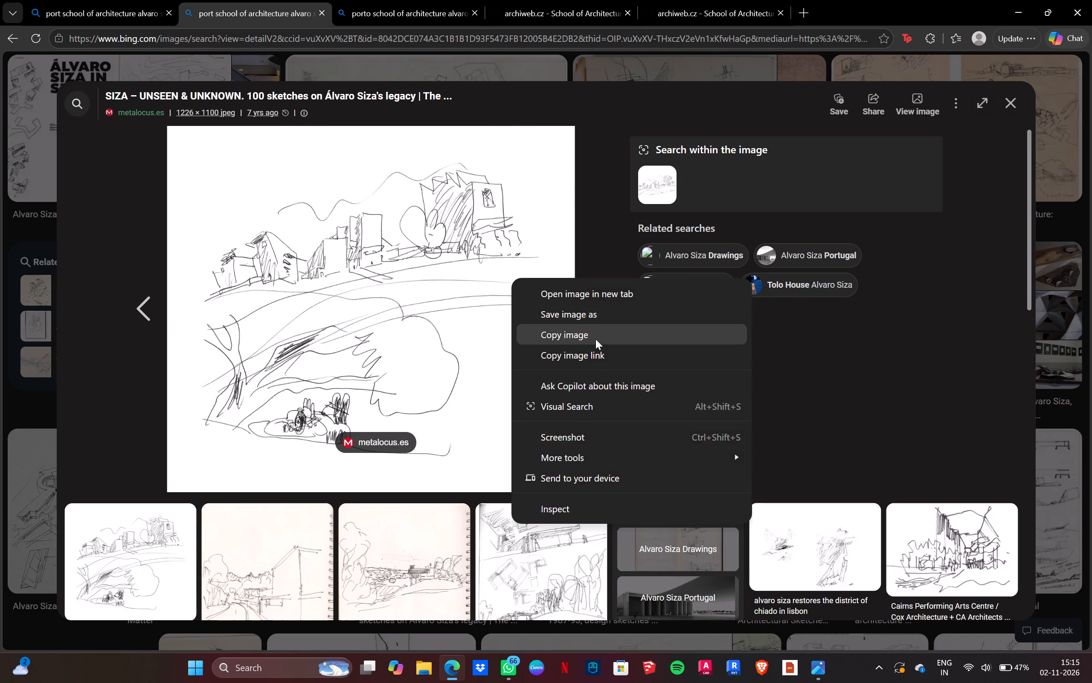
{"action": "left_click", "coordinate": [595, 339]}
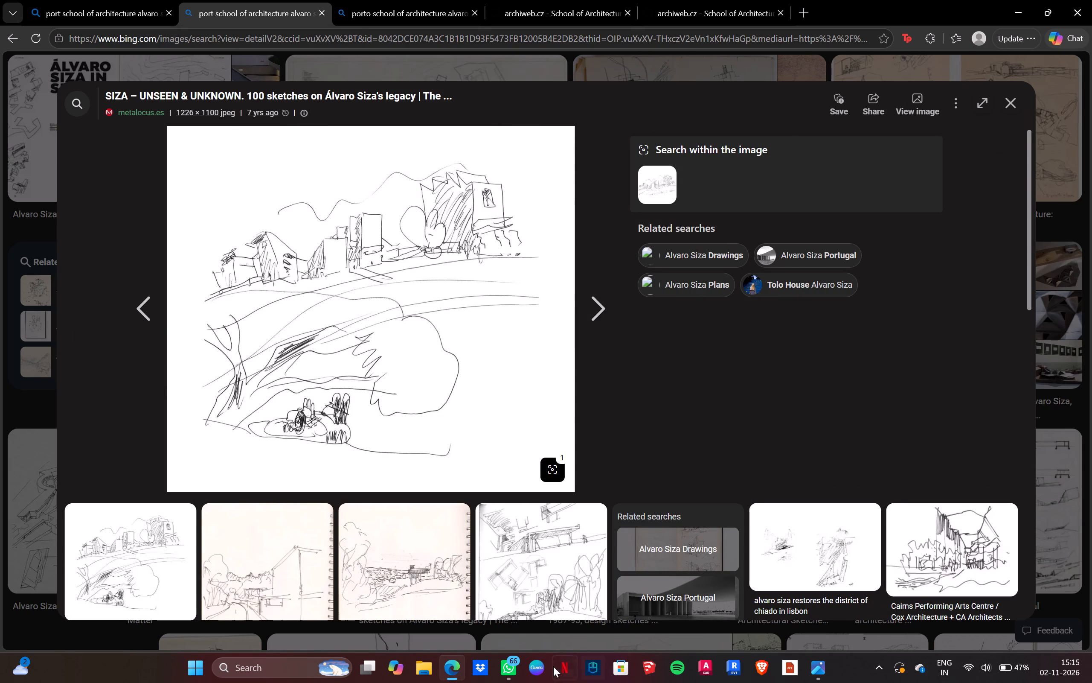
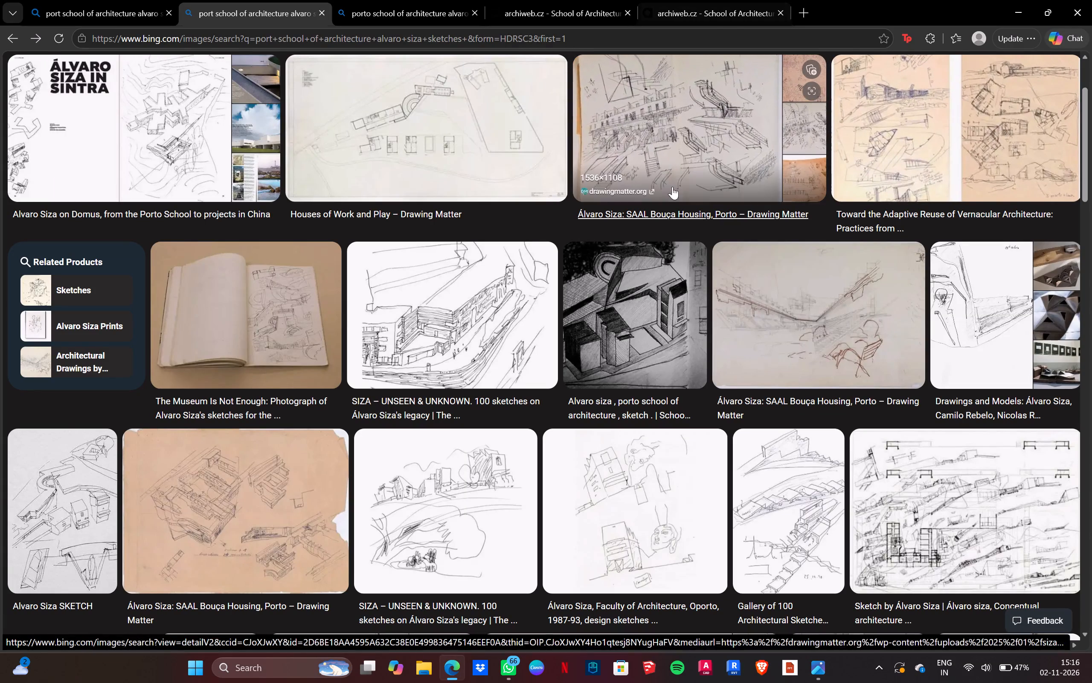
Open the larger preview of the metalocus.es "SIZA – UNSEEN & UNKNOWN" sketch of buildings above a large tree again.
{"action": "scroll", "coordinate": [610, 220], "scroll_direction": "up", "scroll_amount": 2}
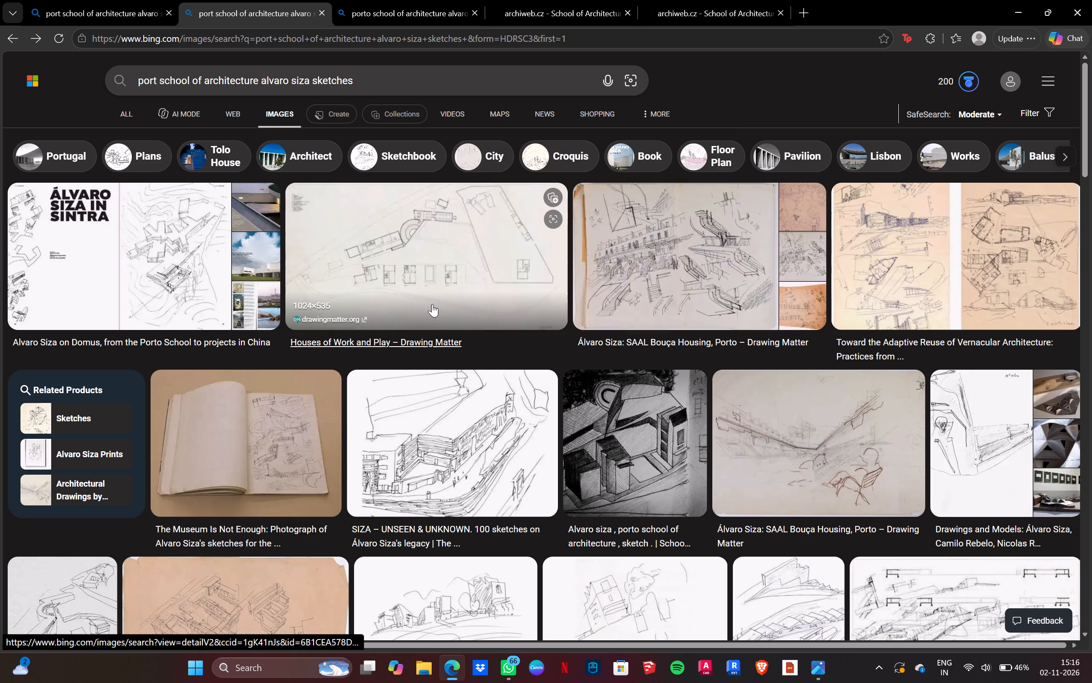
{"action": "scroll", "coordinate": [793, 396], "scroll_direction": "down", "scroll_amount": 1}
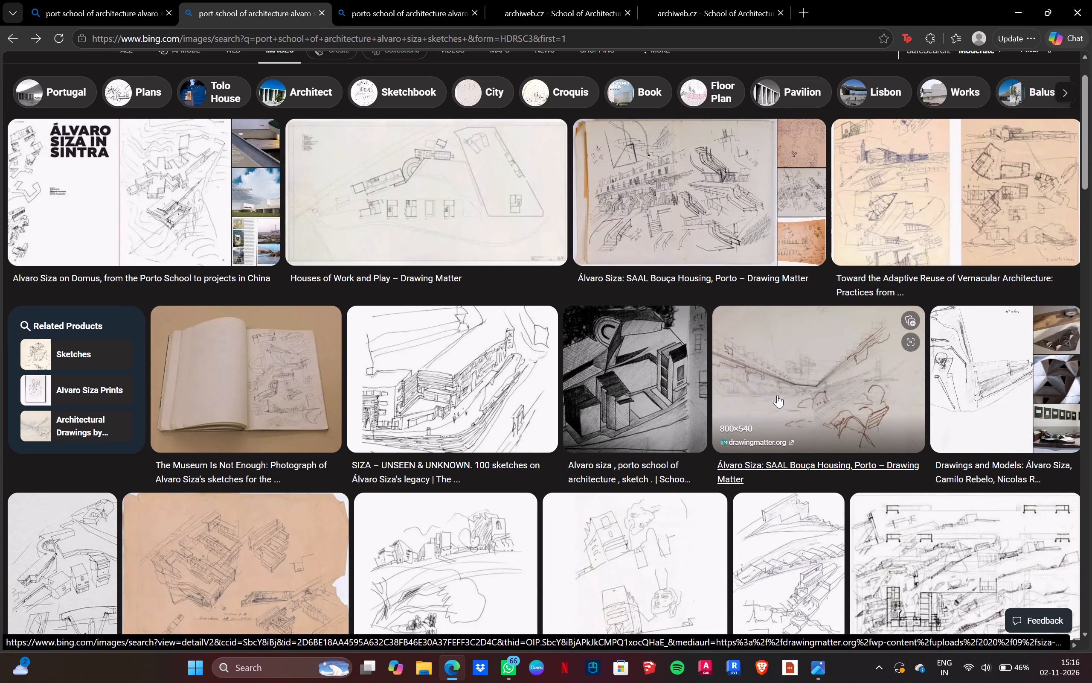
{"action": "scroll", "coordinate": [743, 395], "scroll_direction": "down", "scroll_amount": 3}
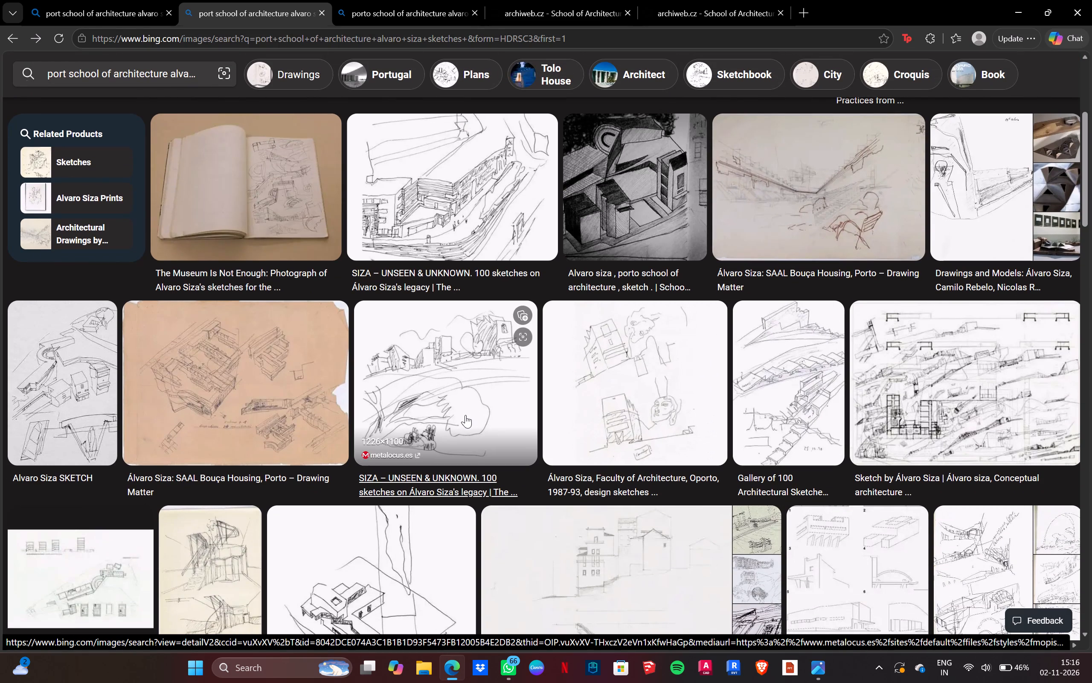
{"action": "left_click", "coordinate": [465, 415]}
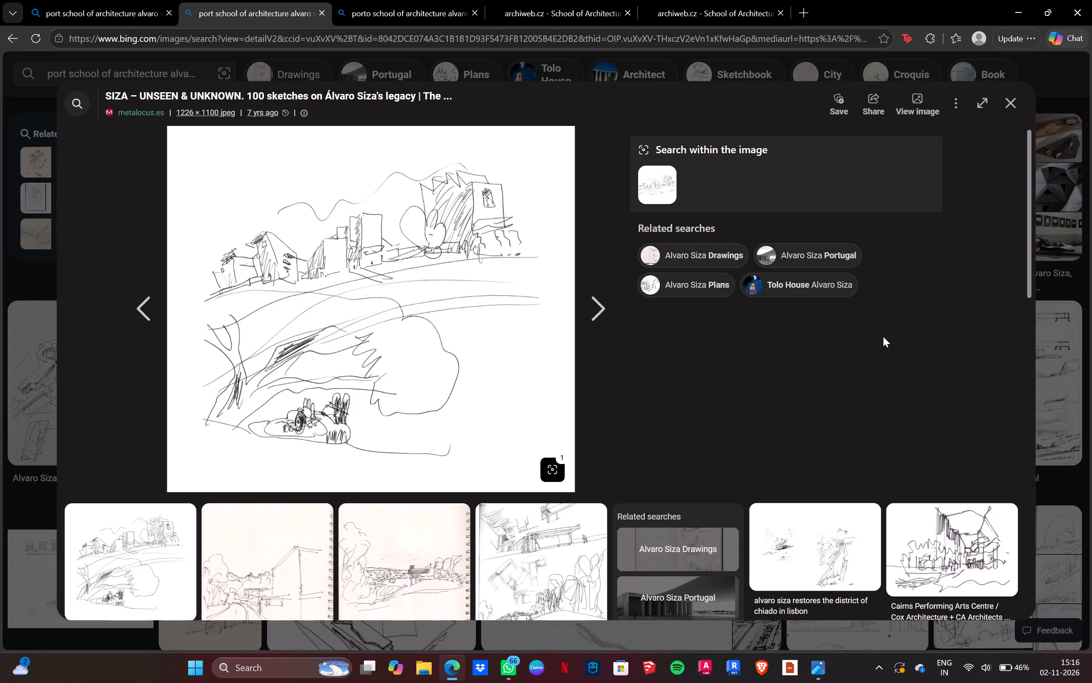
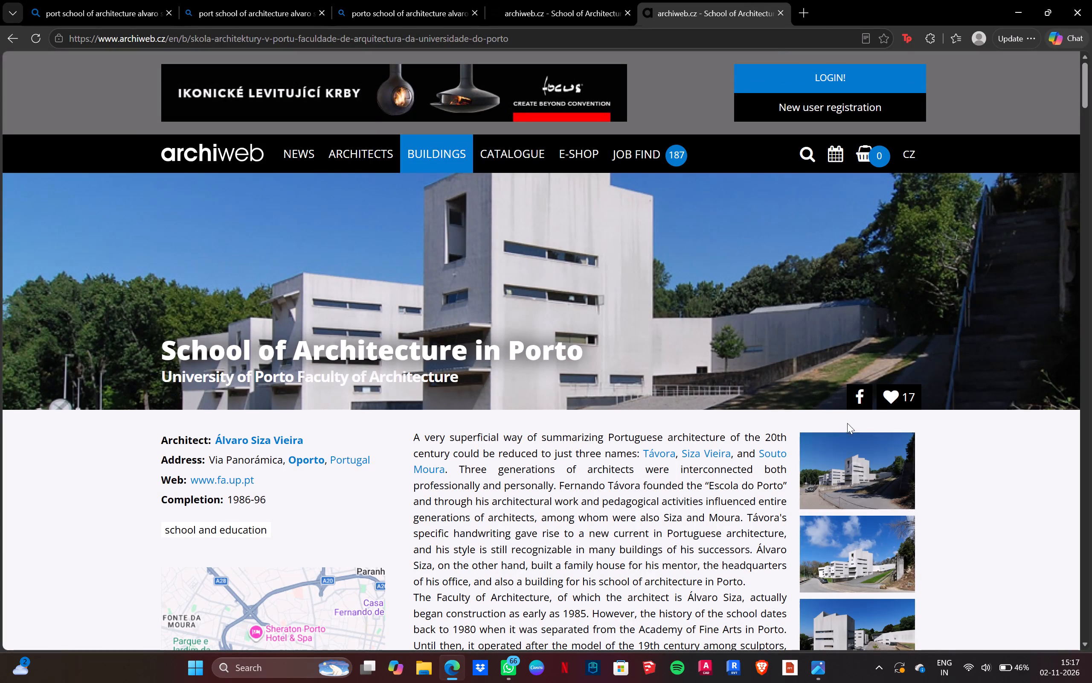
Examine the archiweb School of Architecture in Porto gallery, from exterior and interior photos through to the plans, sections and elevations.
{"action": "scroll", "coordinate": [860, 406], "scroll_direction": "down", "scroll_amount": 1}
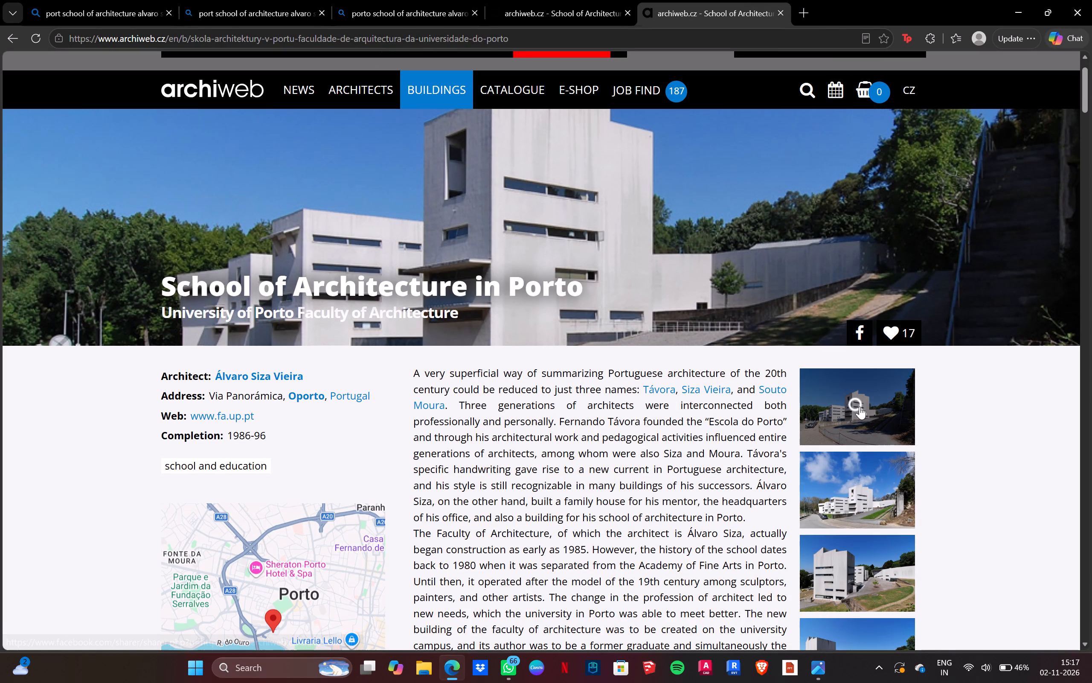
{"action": "scroll", "coordinate": [857, 416], "scroll_direction": "down", "scroll_amount": 20}
{"action": "scroll", "coordinate": [857, 416], "scroll_direction": "down", "scroll_amount": 3}
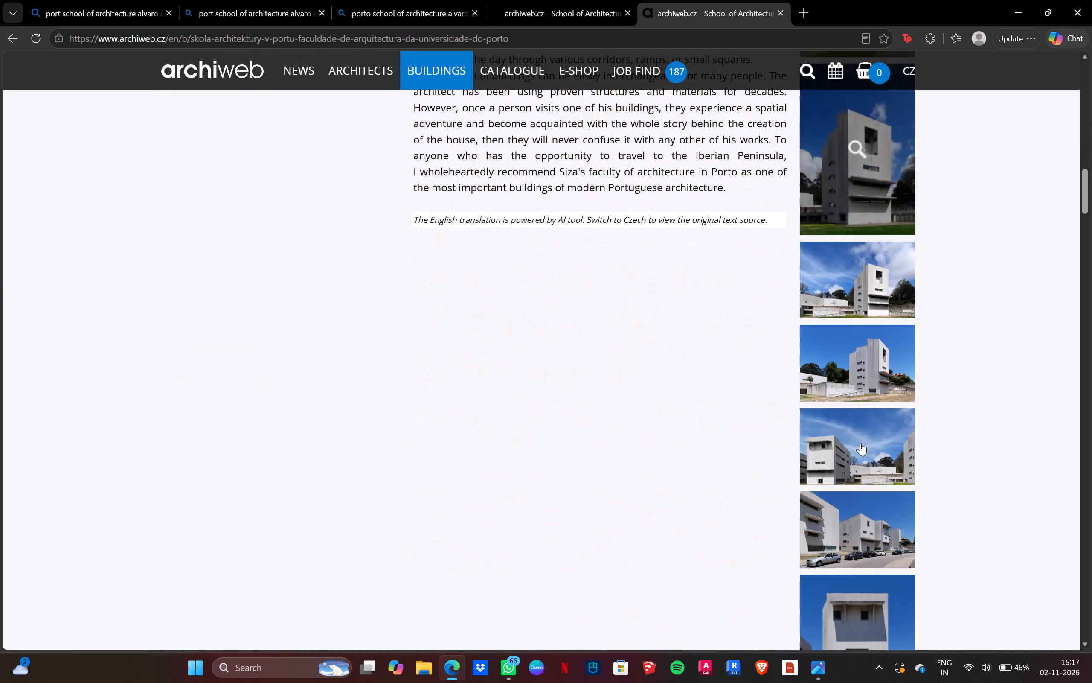
{"action": "scroll", "coordinate": [860, 443], "scroll_direction": "down", "scroll_amount": 19}
{"action": "scroll", "coordinate": [860, 443], "scroll_direction": "down", "scroll_amount": 5}
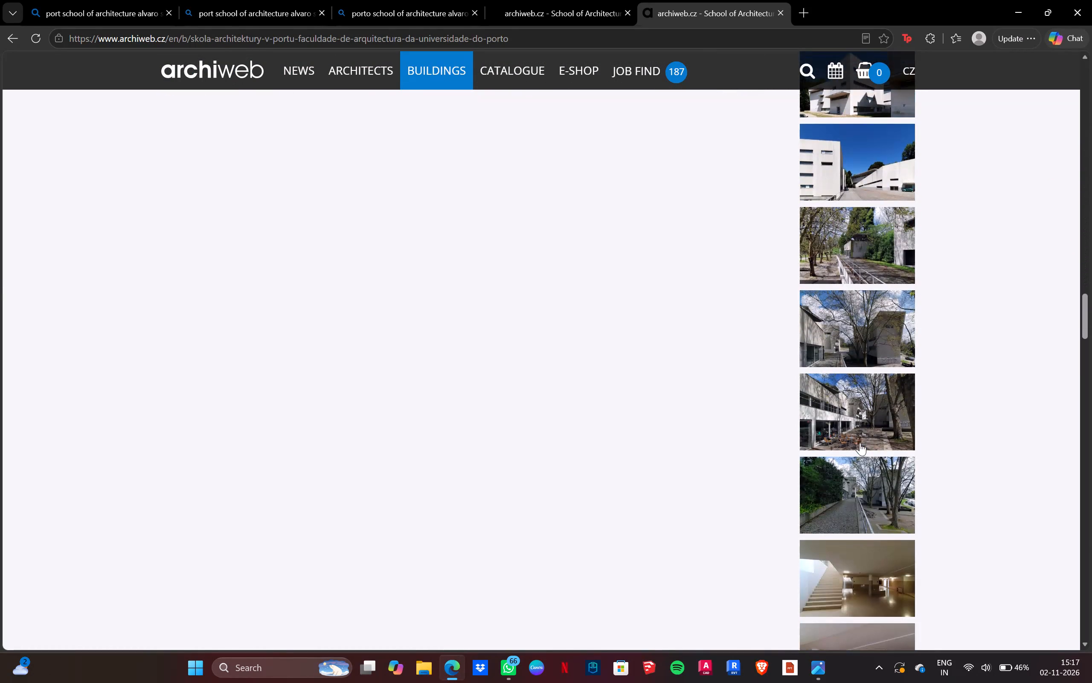
{"action": "scroll", "coordinate": [860, 443], "scroll_direction": "down", "scroll_amount": 3}
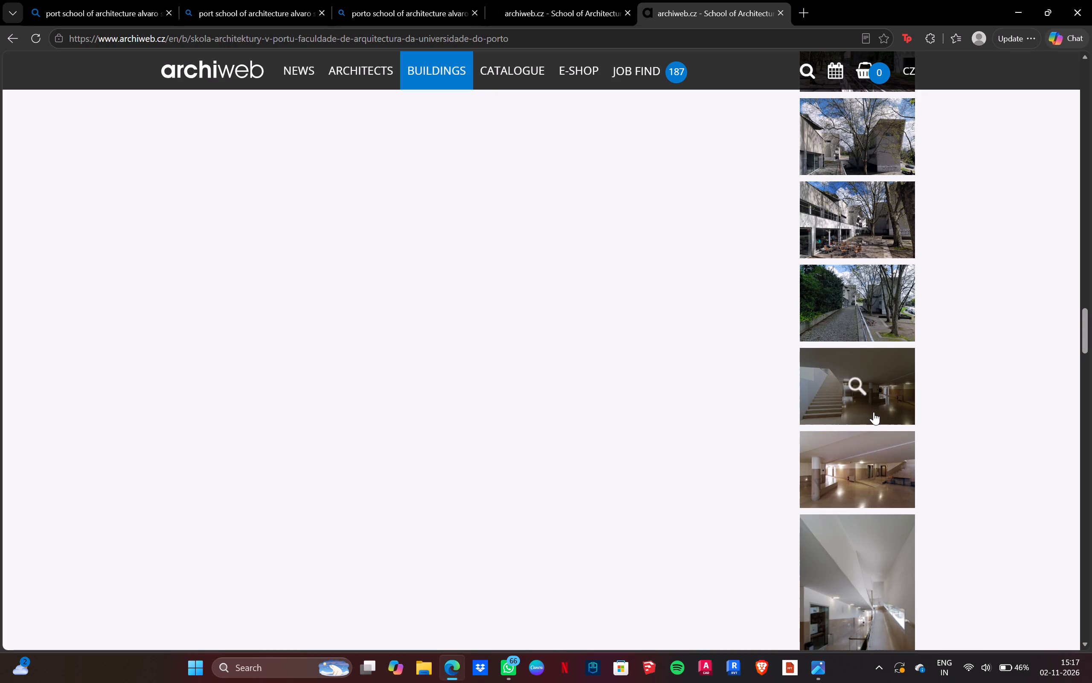
{"action": "scroll", "coordinate": [878, 385], "scroll_direction": "down", "scroll_amount": 4}
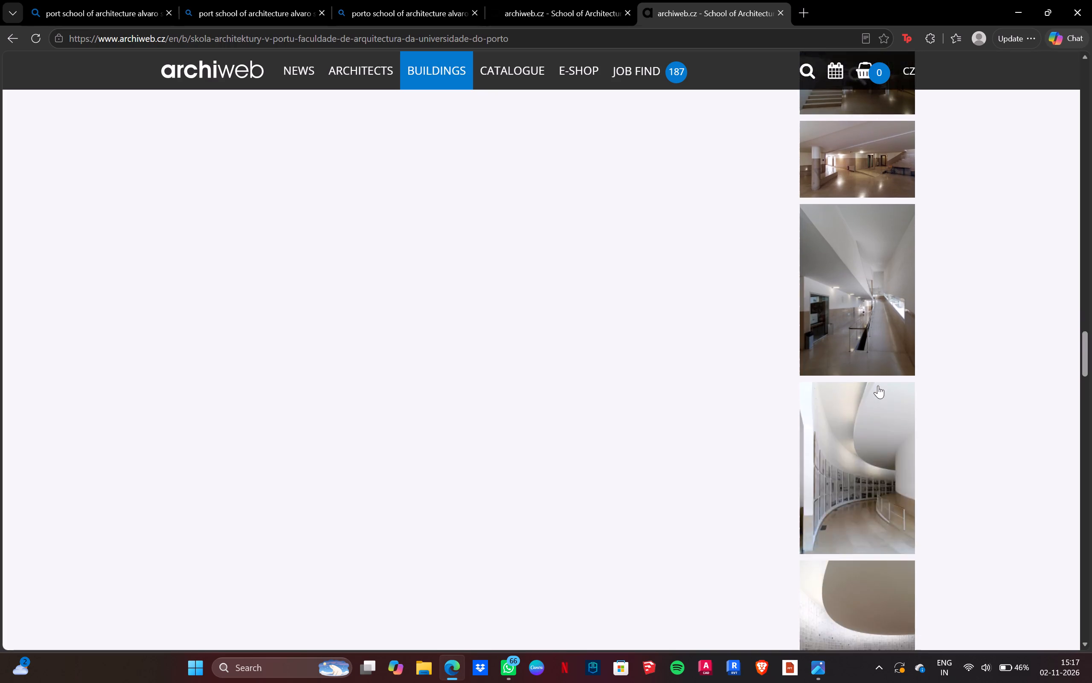
{"action": "scroll", "coordinate": [878, 385], "scroll_direction": "down", "scroll_amount": 17}
{"action": "scroll", "coordinate": [876, 381], "scroll_direction": "down", "scroll_amount": 8}
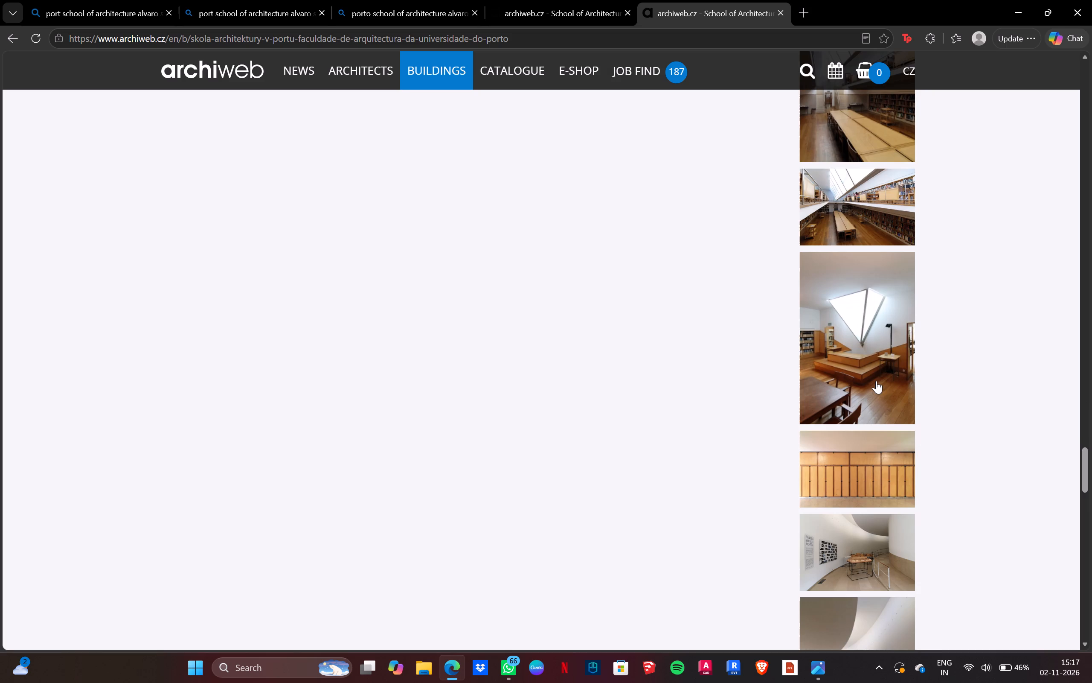
{"action": "scroll", "coordinate": [876, 381], "scroll_direction": "down", "scroll_amount": 20}
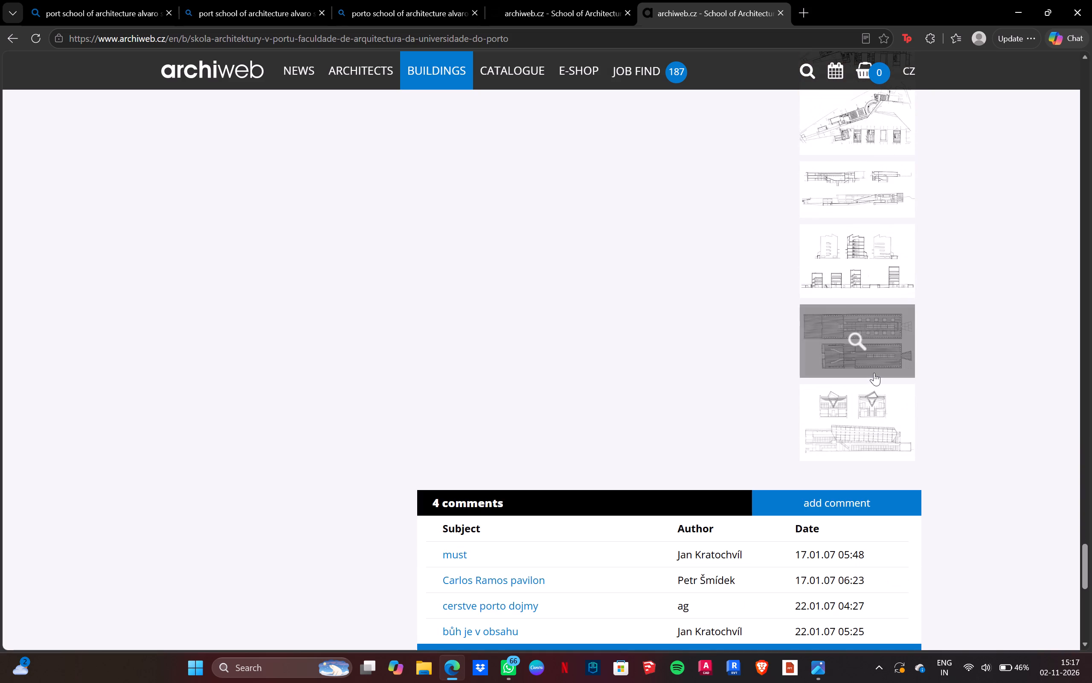
{"action": "scroll", "coordinate": [875, 381], "scroll_direction": "up", "scroll_amount": 6}
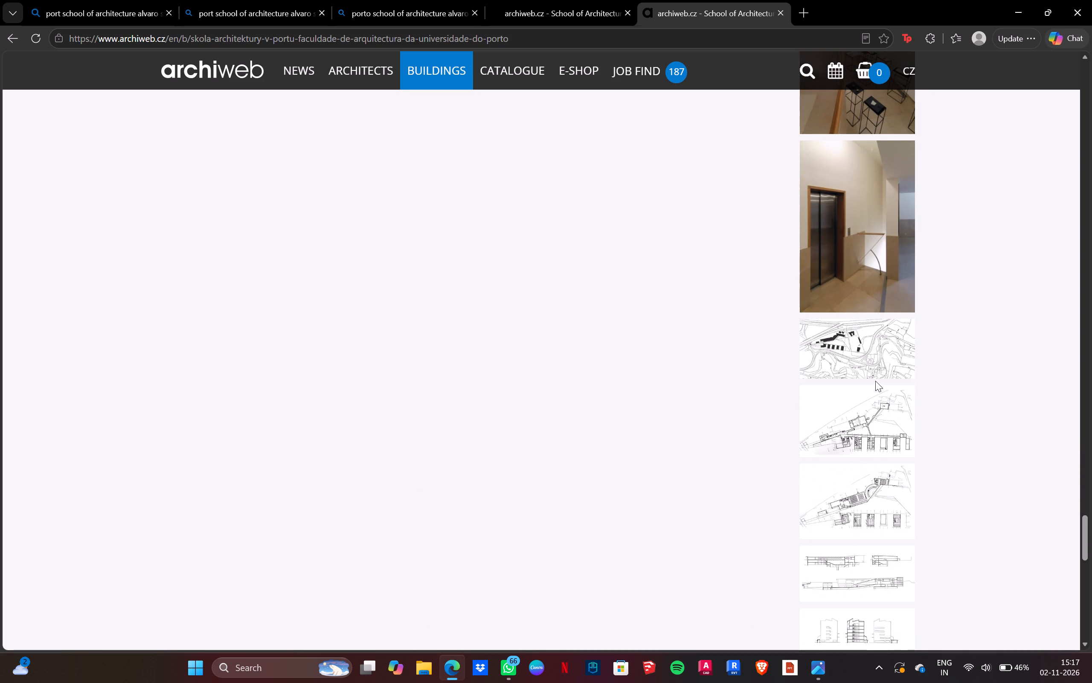
{"action": "scroll", "coordinate": [875, 381], "scroll_direction": "up", "scroll_amount": 20}
{"action": "scroll", "coordinate": [875, 381], "scroll_direction": "up", "scroll_amount": 7}
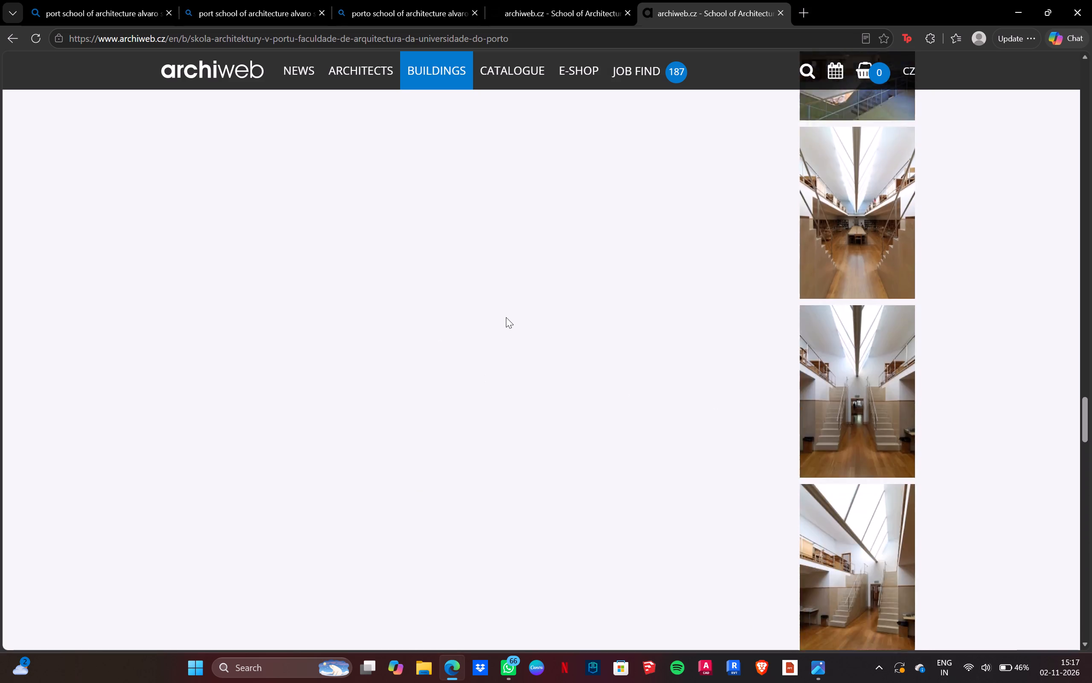
{"action": "scroll", "coordinate": [506, 317], "scroll_direction": "up", "scroll_amount": 20}
{"action": "scroll", "coordinate": [506, 317], "scroll_direction": "up", "scroll_amount": 20}
{"action": "scroll", "coordinate": [506, 317], "scroll_direction": "up", "scroll_amount": 7}
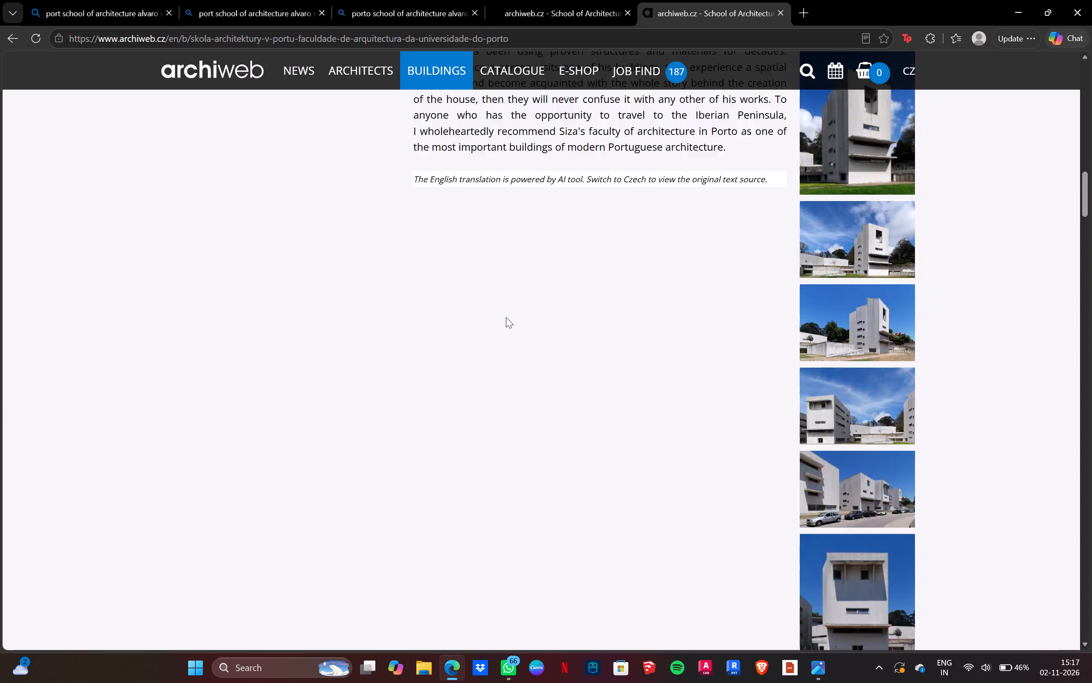
{"action": "scroll", "coordinate": [506, 317], "scroll_direction": "up", "scroll_amount": 20}
{"action": "scroll", "coordinate": [506, 317], "scroll_direction": "up", "scroll_amount": 1}
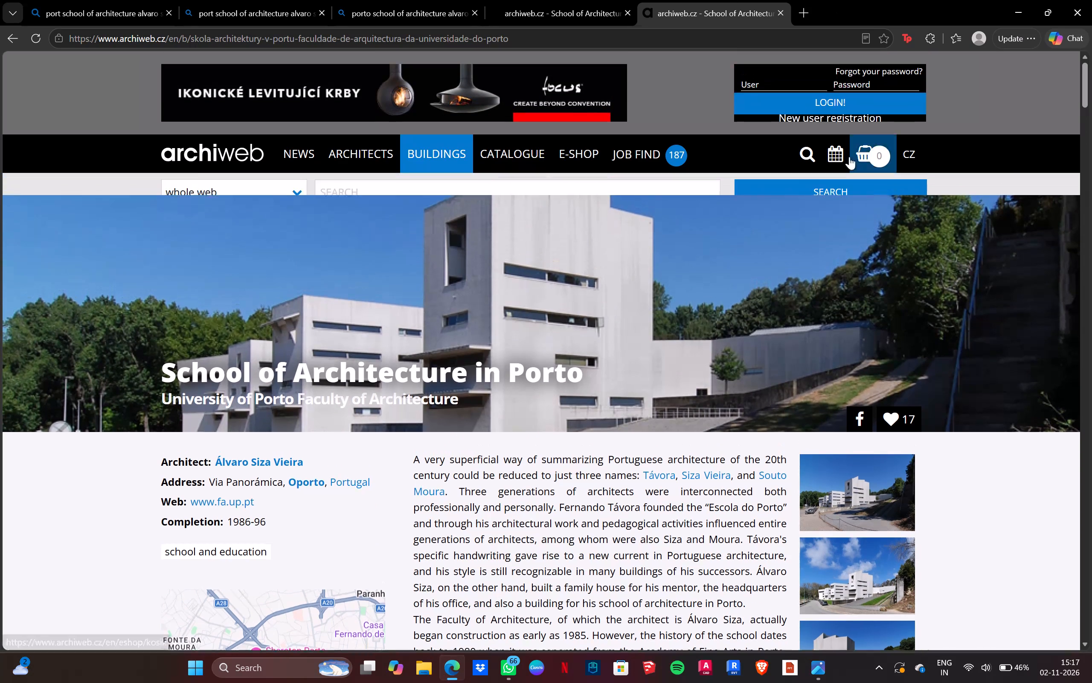
Switch to the other open archiweb page on the Porto school and review its article text and exterior tower photos.
{"action": "left_click", "coordinate": [596, 0]}
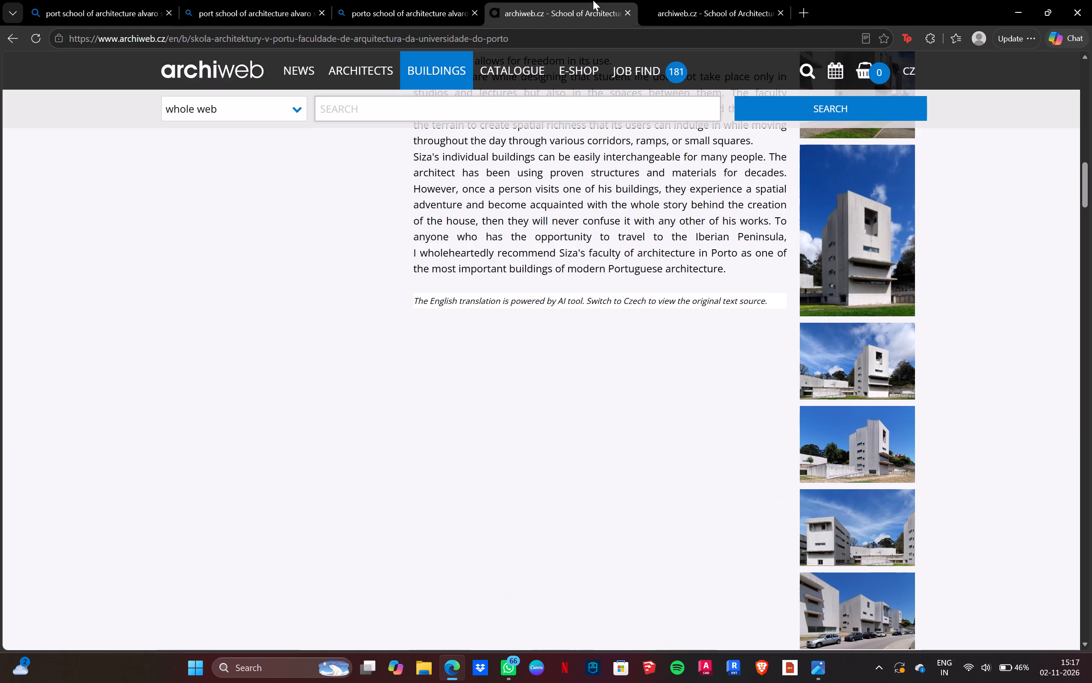
{"action": "scroll", "coordinate": [717, 279], "scroll_direction": "up", "scroll_amount": 5}
{"action": "scroll", "coordinate": [785, 272], "scroll_direction": "down", "scroll_amount": 2}
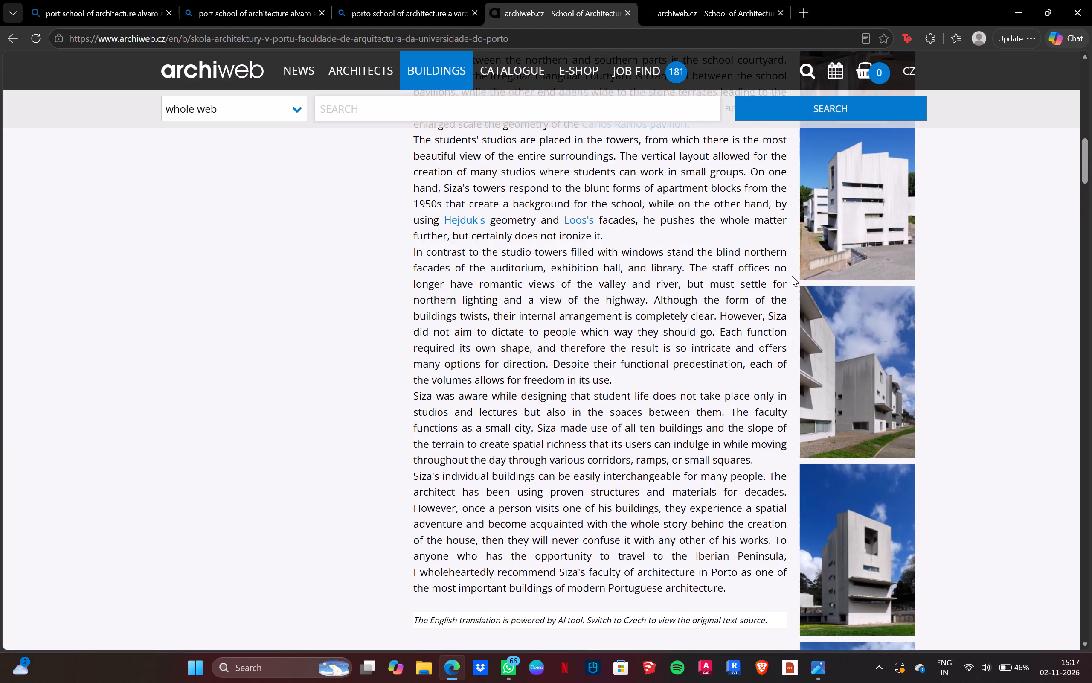
{"action": "scroll", "coordinate": [792, 276], "scroll_direction": "down", "scroll_amount": 1}
{"action": "scroll", "coordinate": [952, 333], "scroll_direction": "up", "scroll_amount": 1}
{"action": "scroll", "coordinate": [973, 393], "scroll_direction": "up", "scroll_amount": 2}
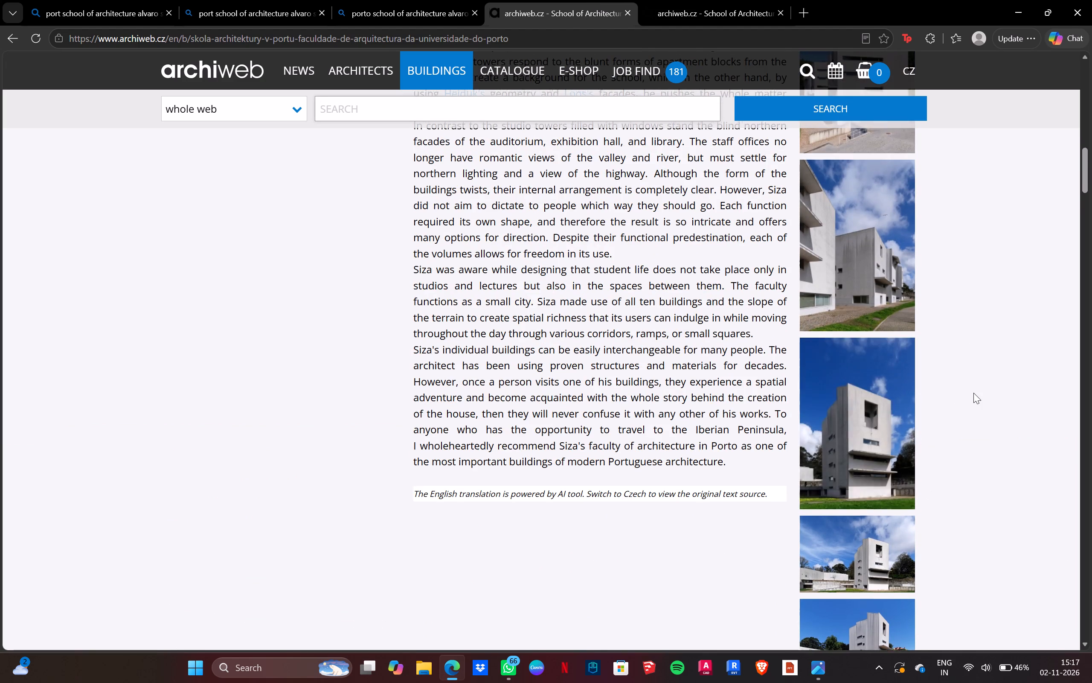
{"action": "scroll", "coordinate": [973, 393], "scroll_direction": "up", "scroll_amount": 3}
{"action": "scroll", "coordinate": [988, 505], "scroll_direction": "up", "scroll_amount": 1}
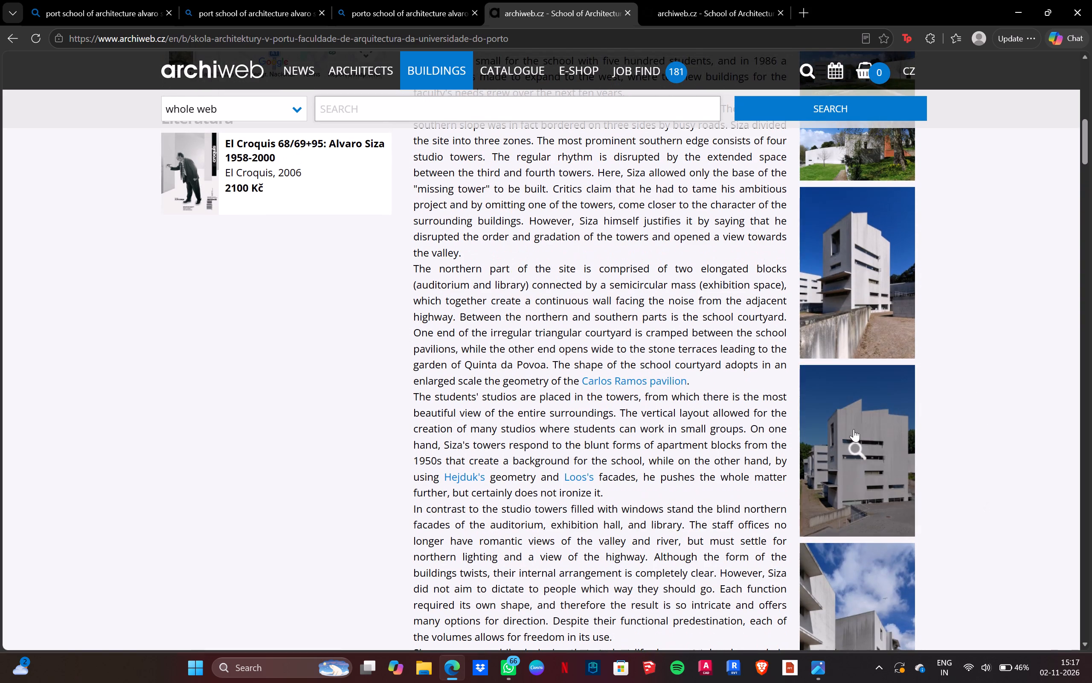
{"action": "scroll", "coordinate": [875, 270], "scroll_direction": "up", "scroll_amount": 4}
{"action": "scroll", "coordinate": [970, 472], "scroll_direction": "up", "scroll_amount": 3}
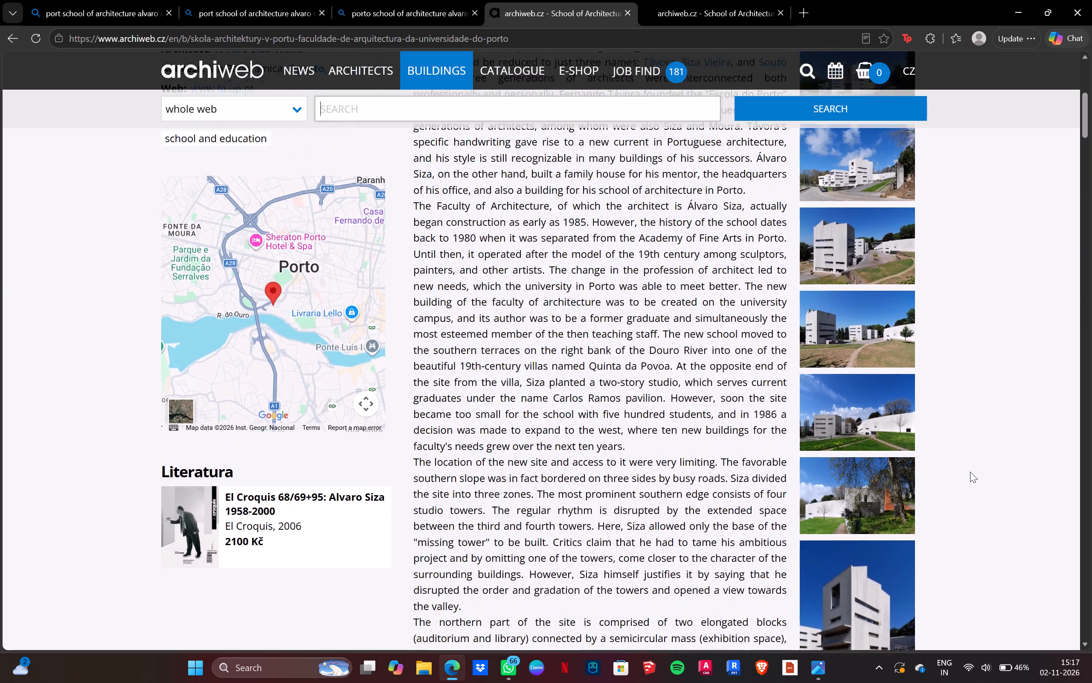
{"action": "scroll", "coordinate": [970, 472], "scroll_direction": "up", "scroll_amount": 5}
Look through this page's gallery of exterior photos from the beginning for usable reference images of the school.
{"action": "scroll", "coordinate": [970, 472], "scroll_direction": "down", "scroll_amount": 2}
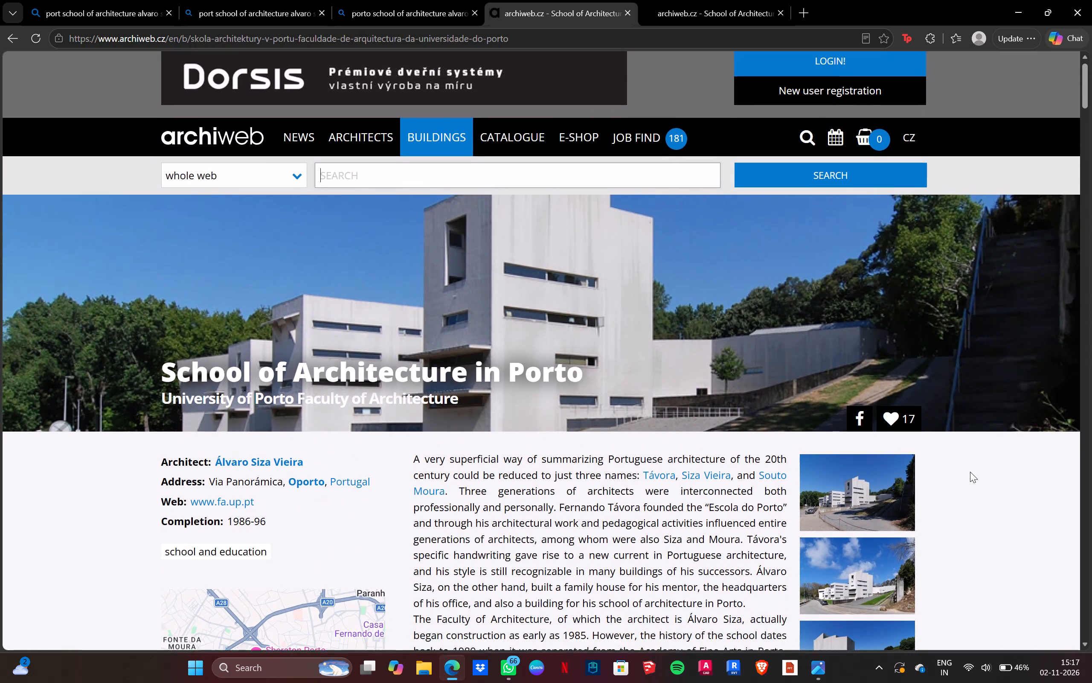
{"action": "scroll", "coordinate": [970, 472], "scroll_direction": "down", "scroll_amount": 3}
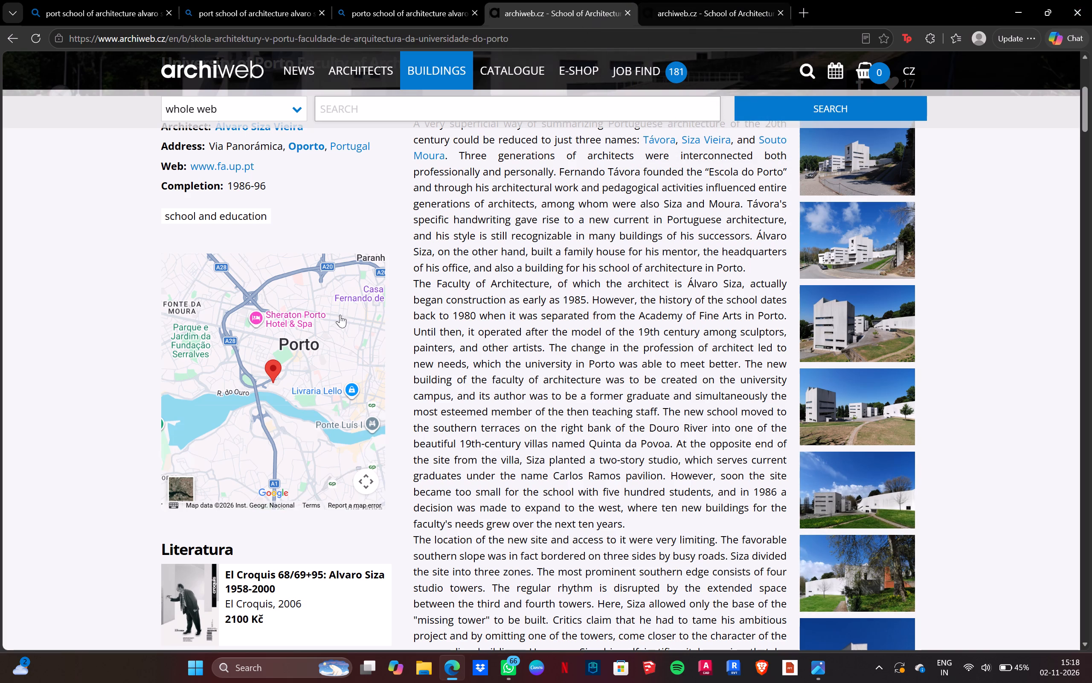
{"action": "scroll", "coordinate": [822, 370], "scroll_direction": "down", "scroll_amount": 13}
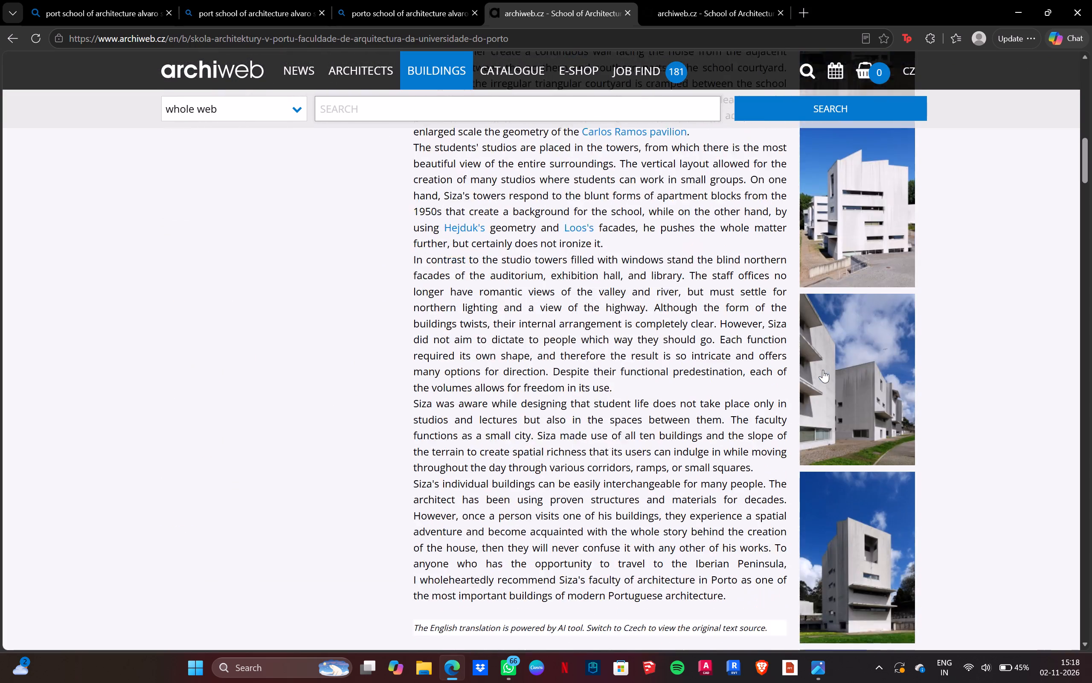
{"action": "scroll", "coordinate": [823, 370], "scroll_direction": "down", "scroll_amount": 19}
{"action": "scroll", "coordinate": [823, 370], "scroll_direction": "down", "scroll_amount": 6}
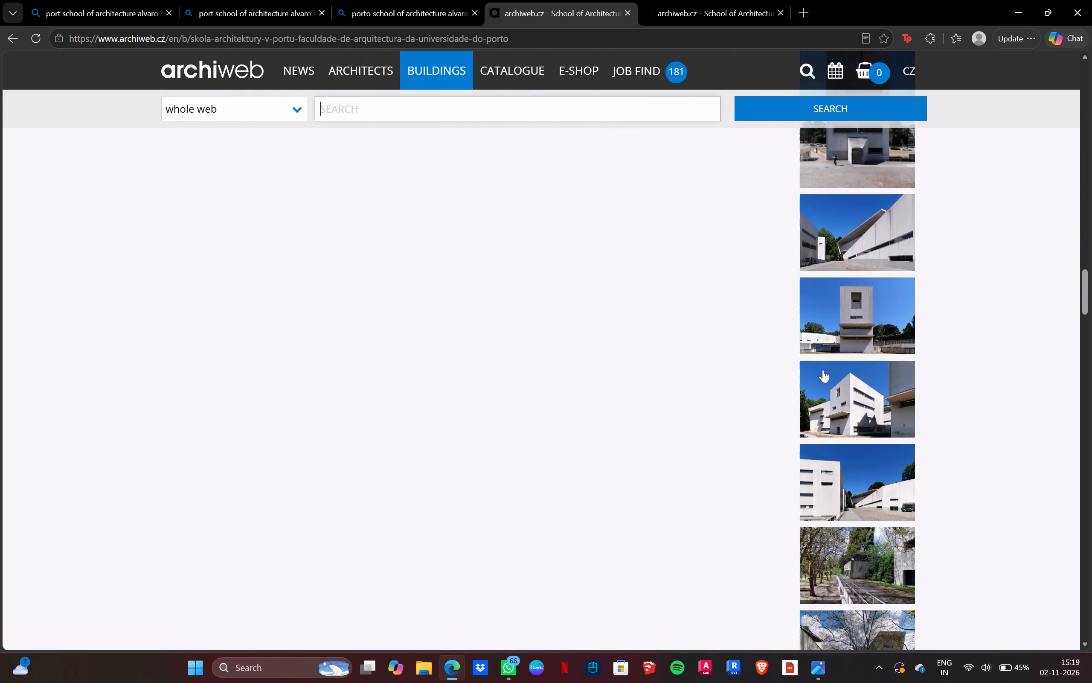
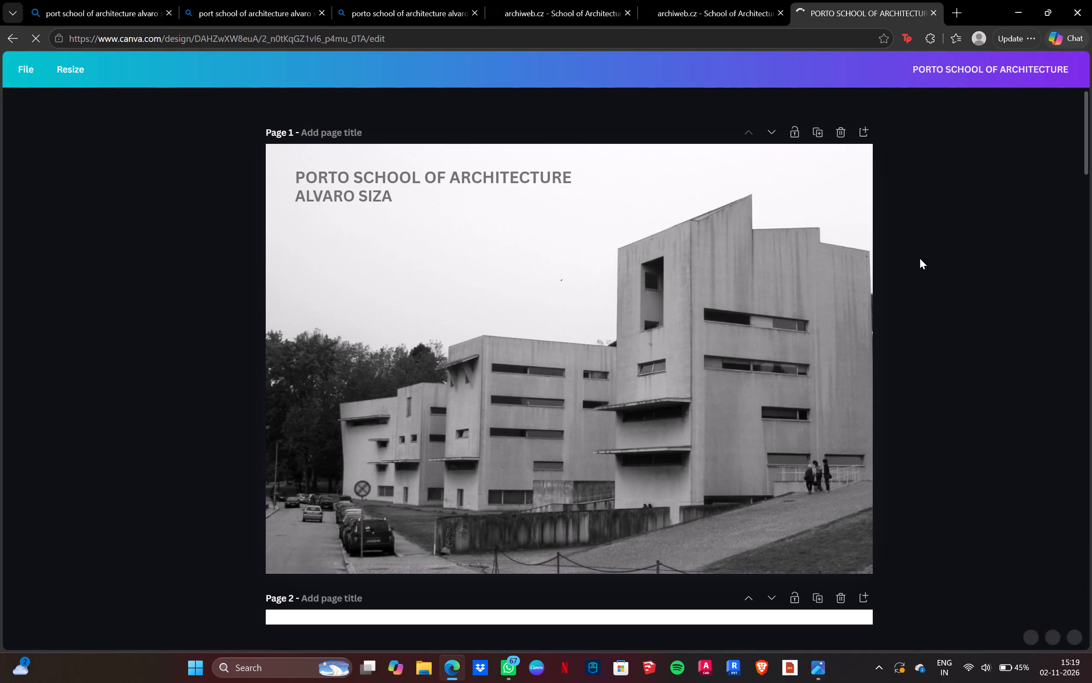
Reposition the site plan drawing on page 2 of the Porto School of Architecture presentation towards the page's lower right.
{"action": "scroll", "coordinate": [964, 423], "scroll_direction": "down", "scroll_amount": 2}
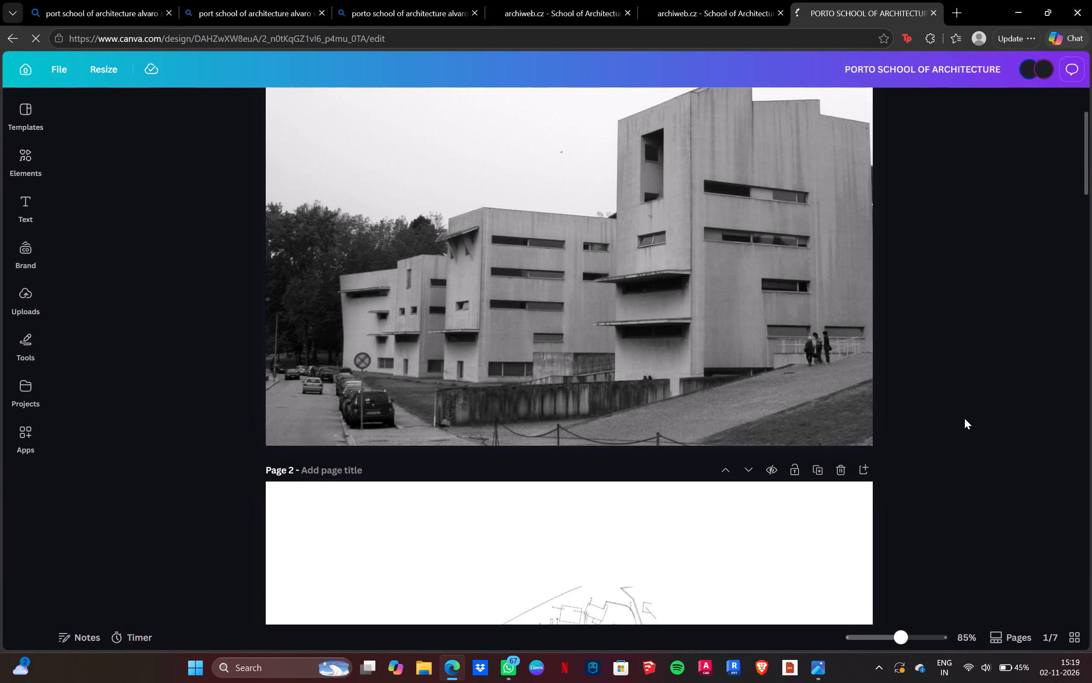
{"action": "scroll", "coordinate": [956, 373], "scroll_direction": "down", "scroll_amount": 6}
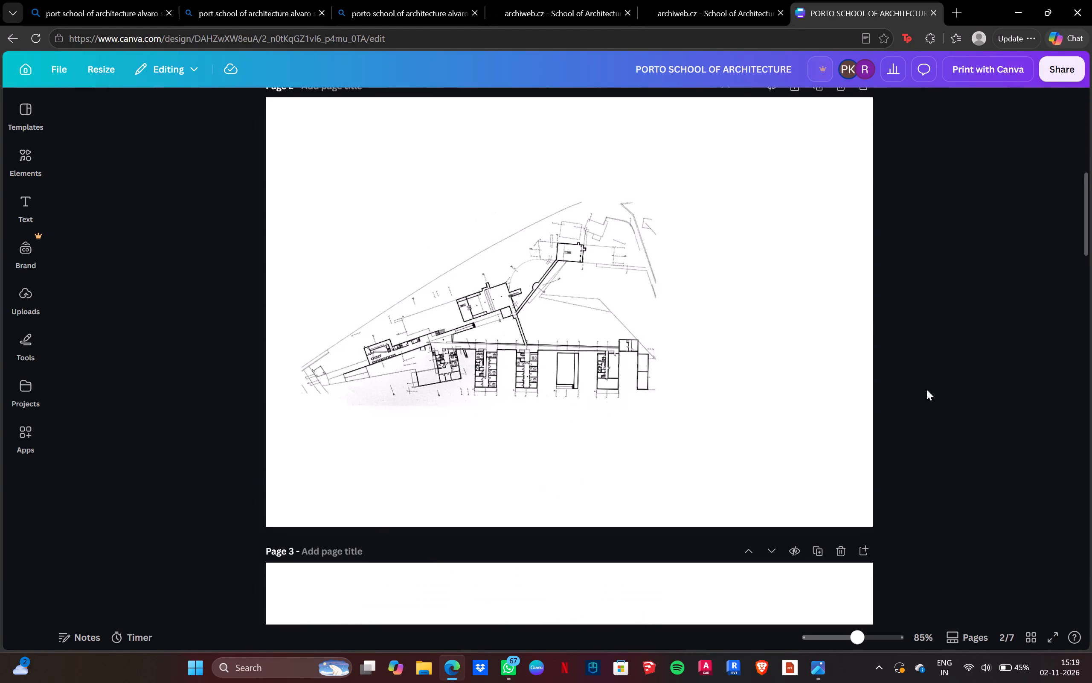
{"action": "left_click_drag", "start_coordinate": [572, 335], "coordinate": [695, 375]}
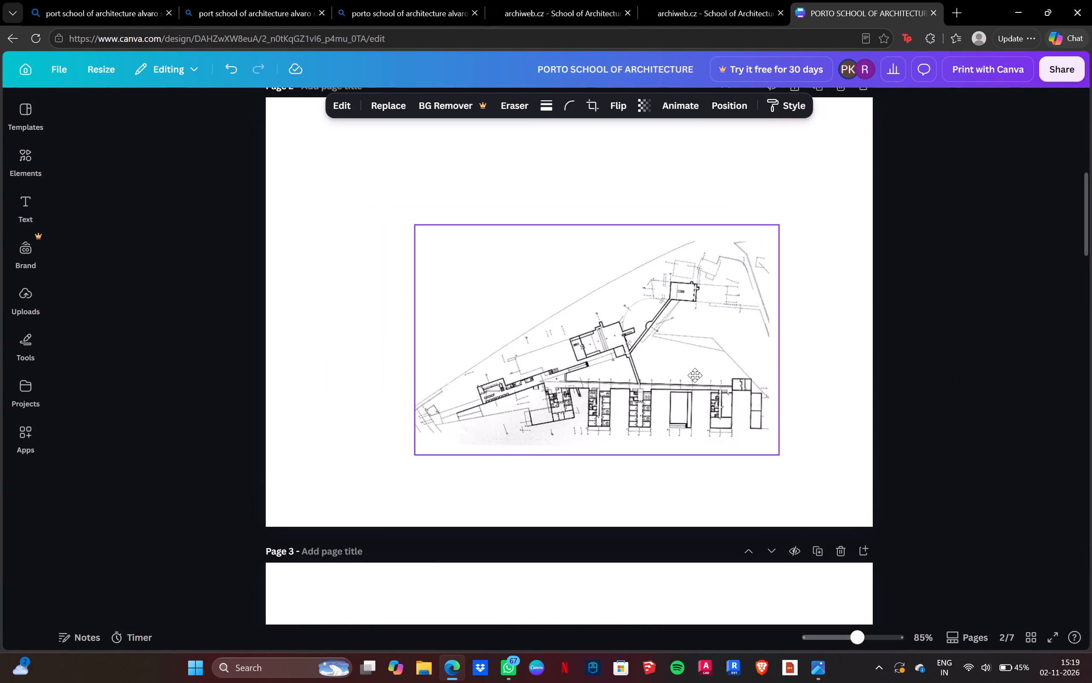
{"action": "left_click_drag", "start_coordinate": [695, 375], "coordinate": [699, 682]}
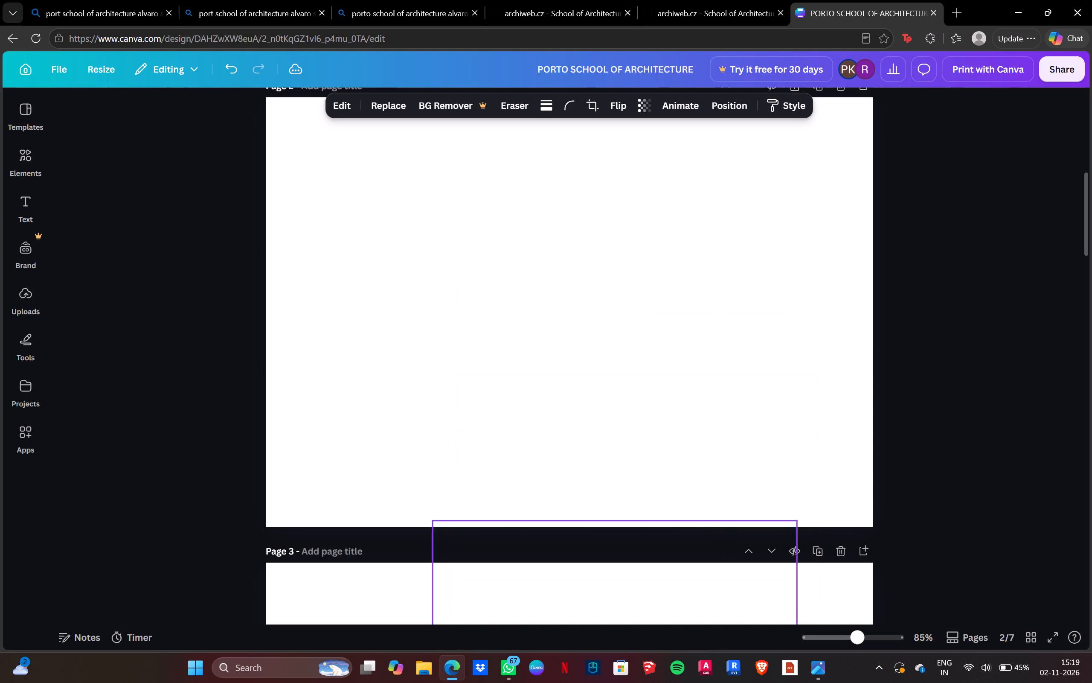
{"action": "left_click_drag", "start_coordinate": [699, 682], "coordinate": [704, 387]}
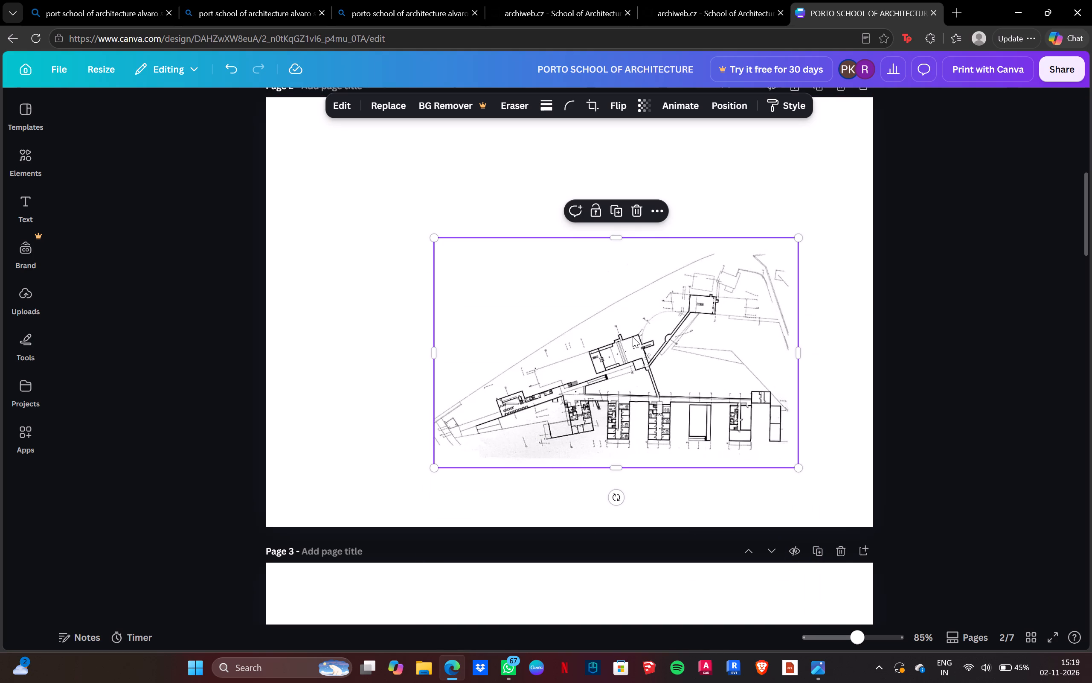
Copy the Porto school floor plan drawing from page 2 and paste it onto blank page 4.
{"action": "right_click", "coordinate": [661, 347]}
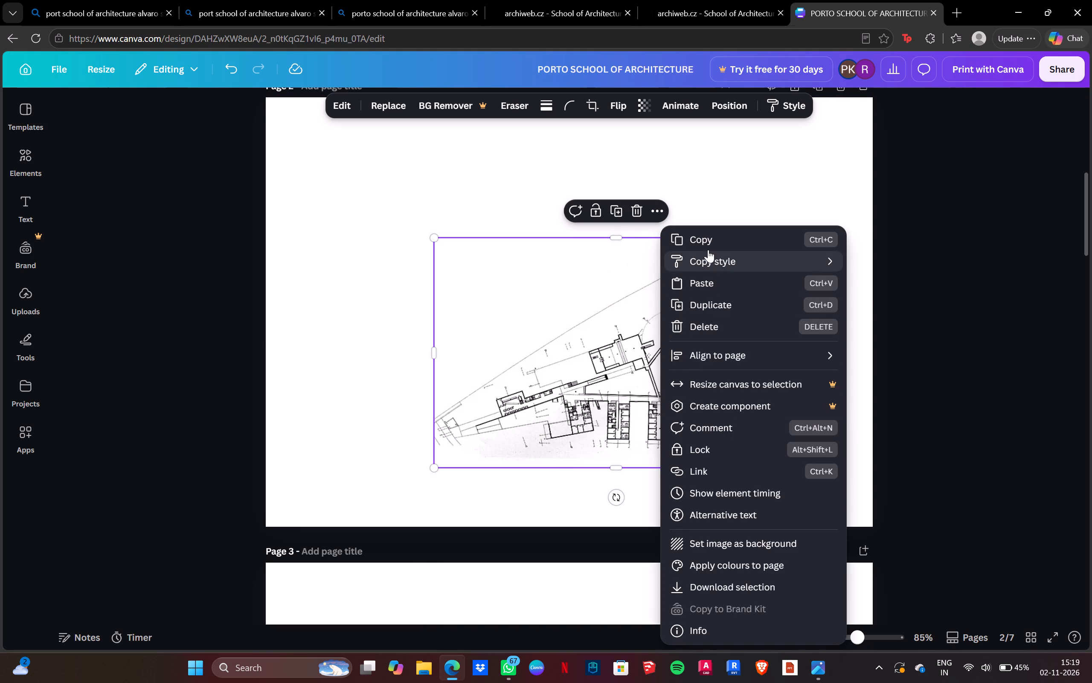
{"action": "left_click", "coordinate": [709, 248]}
{"action": "scroll", "coordinate": [712, 273], "scroll_direction": "down", "scroll_amount": 17}
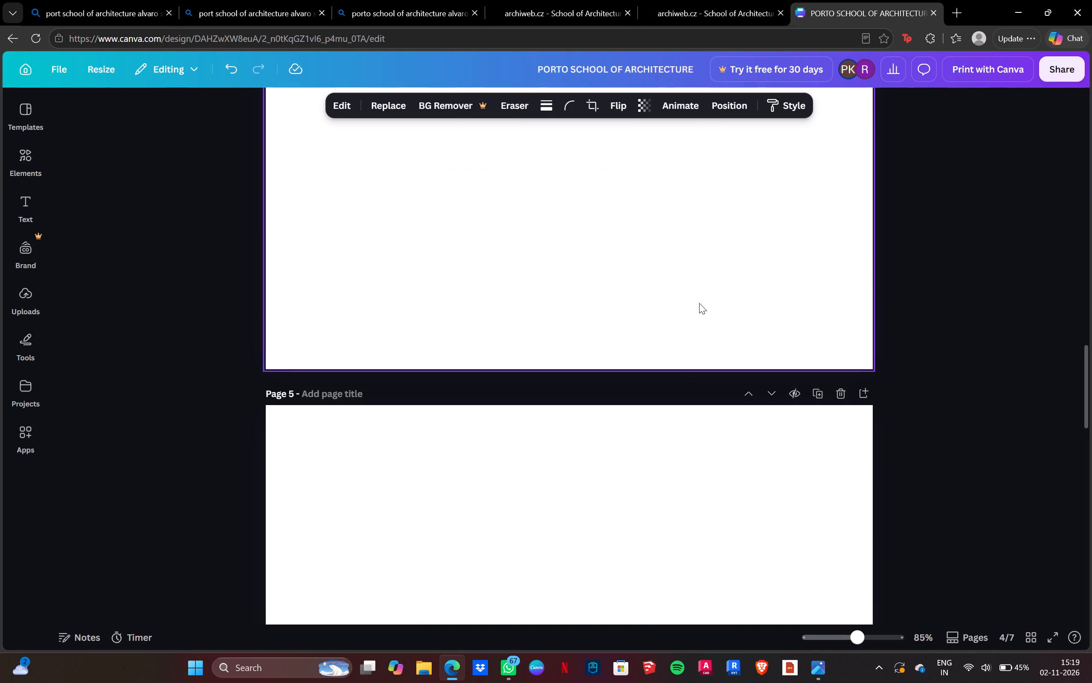
{"action": "right_click", "coordinate": [704, 260]}
{"action": "left_click", "coordinate": [756, 337]}
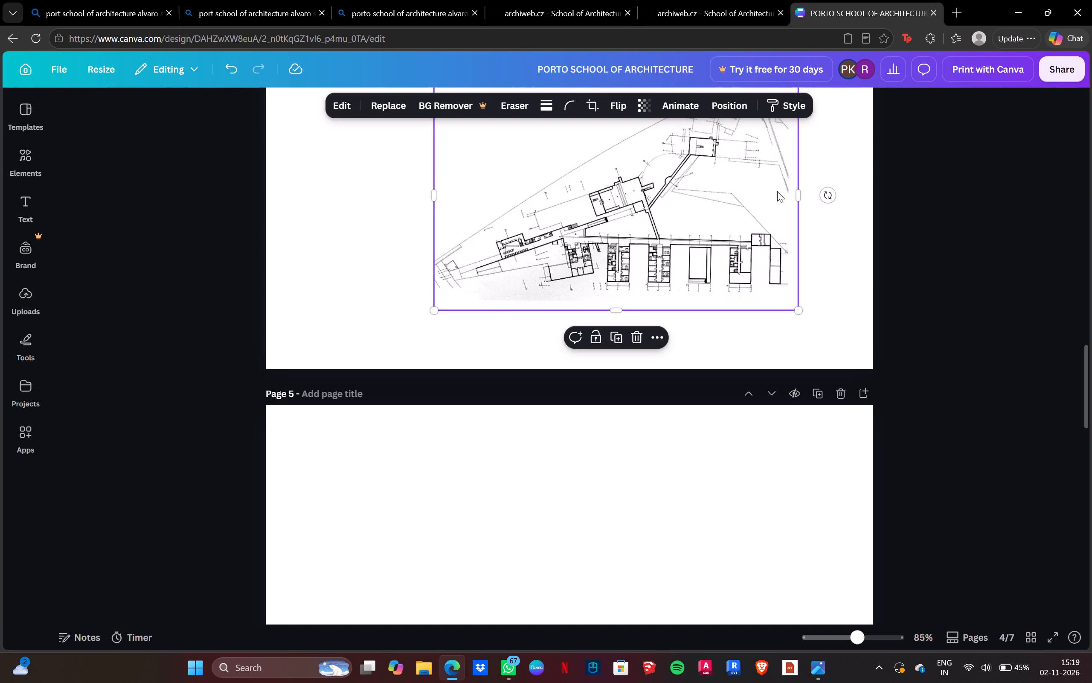
Delete the original floor plan drawing from page 2.
{"action": "middle_click_drag", "start_coordinate": [953, 224], "coordinate": [970, 598]}
{"action": "scroll", "coordinate": [970, 376], "scroll_direction": "up", "scroll_amount": 5}
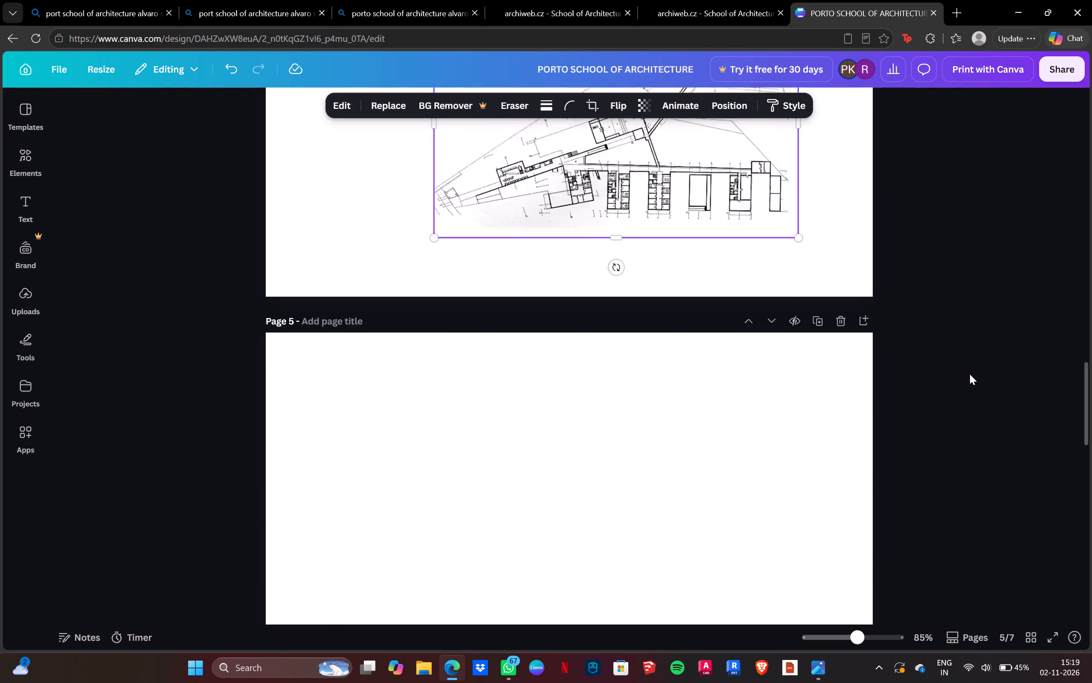
{"action": "scroll", "coordinate": [970, 374], "scroll_direction": "up", "scroll_amount": 20}
{"action": "scroll", "coordinate": [963, 375], "scroll_direction": "down", "scroll_amount": 5}
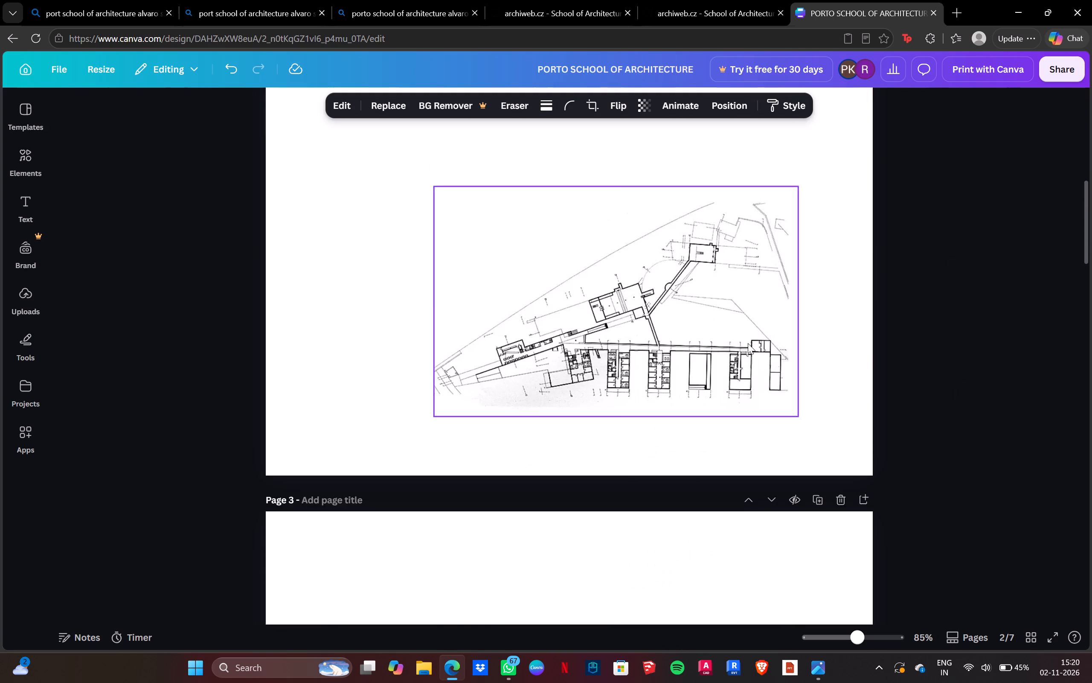
{"action": "right_click", "coordinate": [741, 336]}
{"action": "left_click", "coordinate": [791, 328]}
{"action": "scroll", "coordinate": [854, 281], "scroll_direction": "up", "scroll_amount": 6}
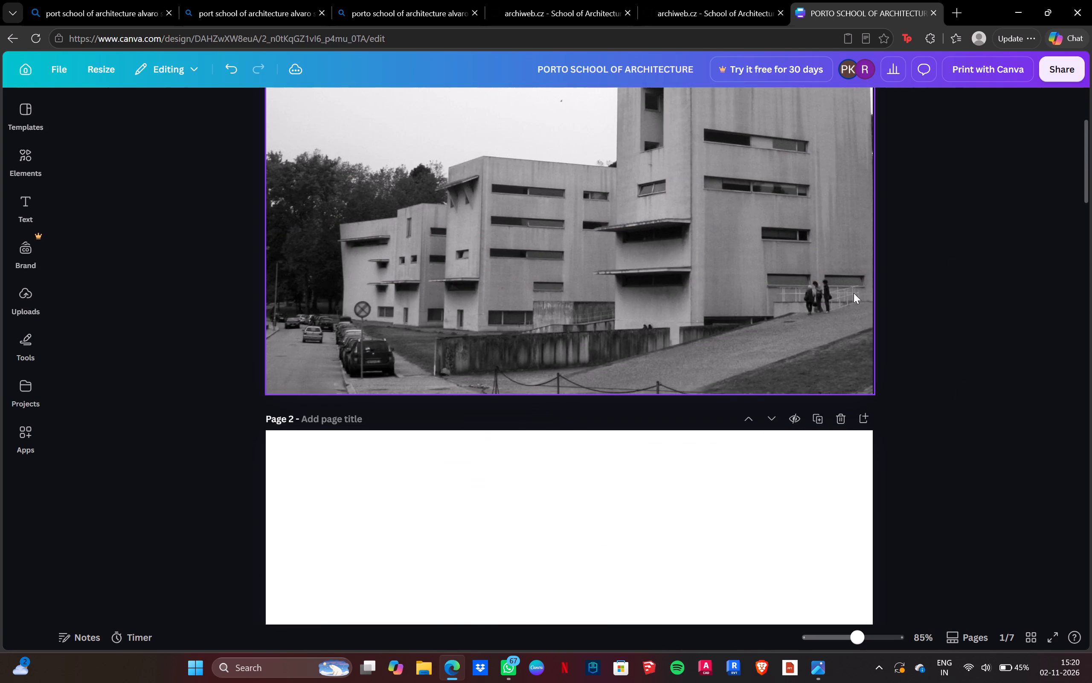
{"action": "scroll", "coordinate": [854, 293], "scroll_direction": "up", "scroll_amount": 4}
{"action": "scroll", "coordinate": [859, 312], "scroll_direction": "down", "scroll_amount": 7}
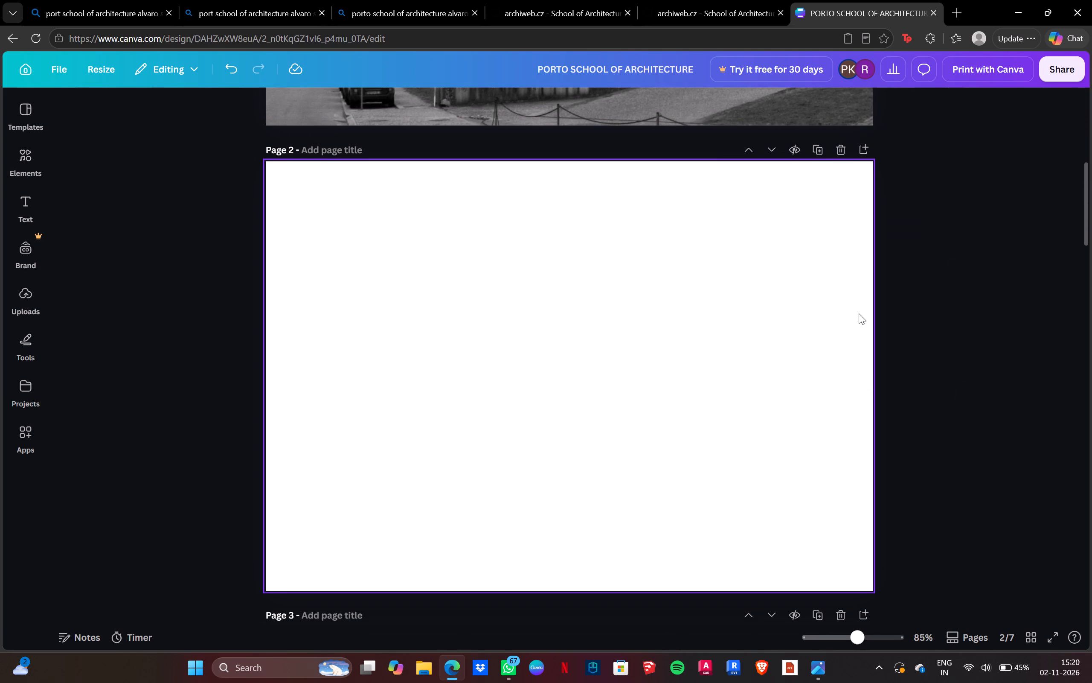
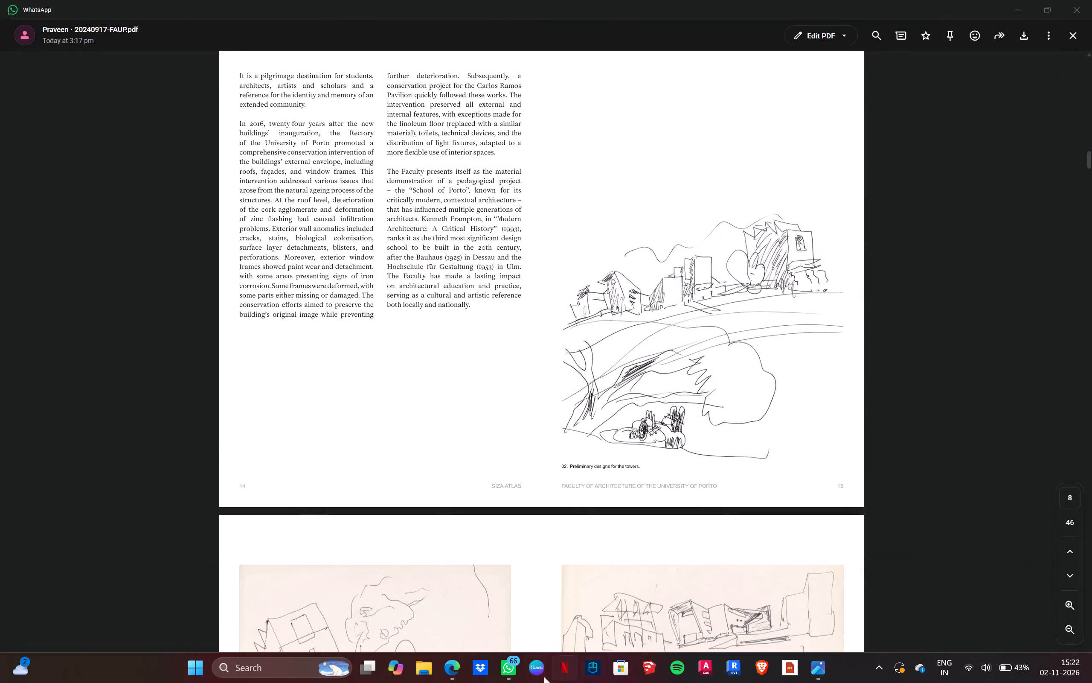
Switch to the browser and compare archiweb's second gallery photo of the school with the cover photo on page 1.
{"action": "left_click", "coordinate": [456, 671]}
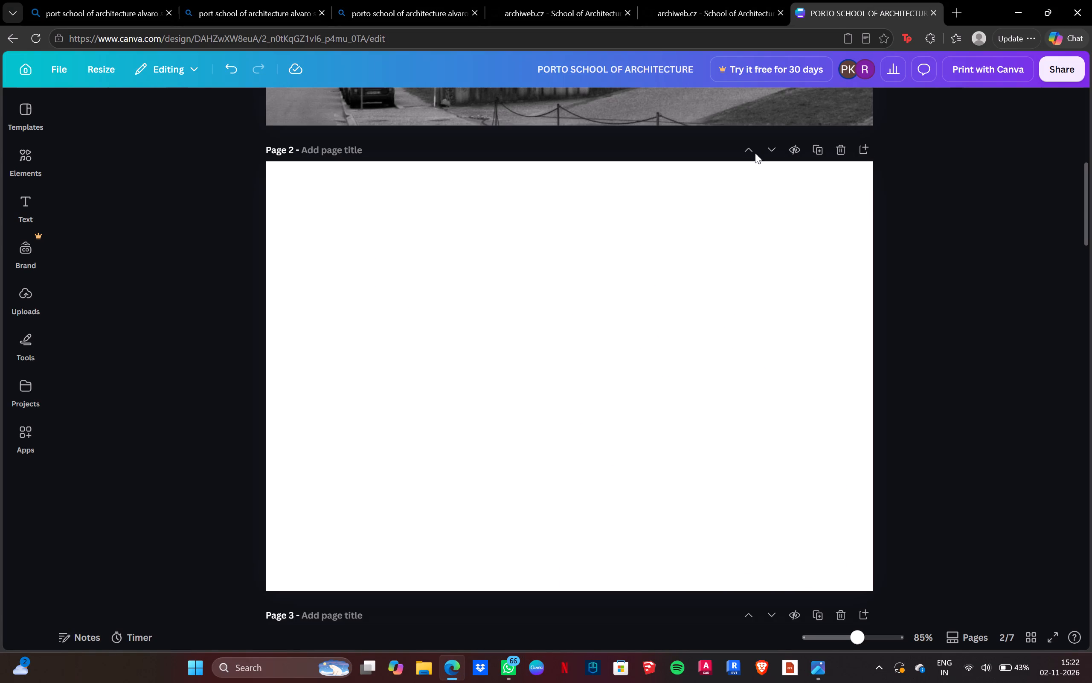
{"action": "scroll", "coordinate": [845, 136], "scroll_direction": "up", "scroll_amount": 4}
{"action": "scroll", "coordinate": [999, 125], "scroll_direction": "up", "scroll_amount": 2}
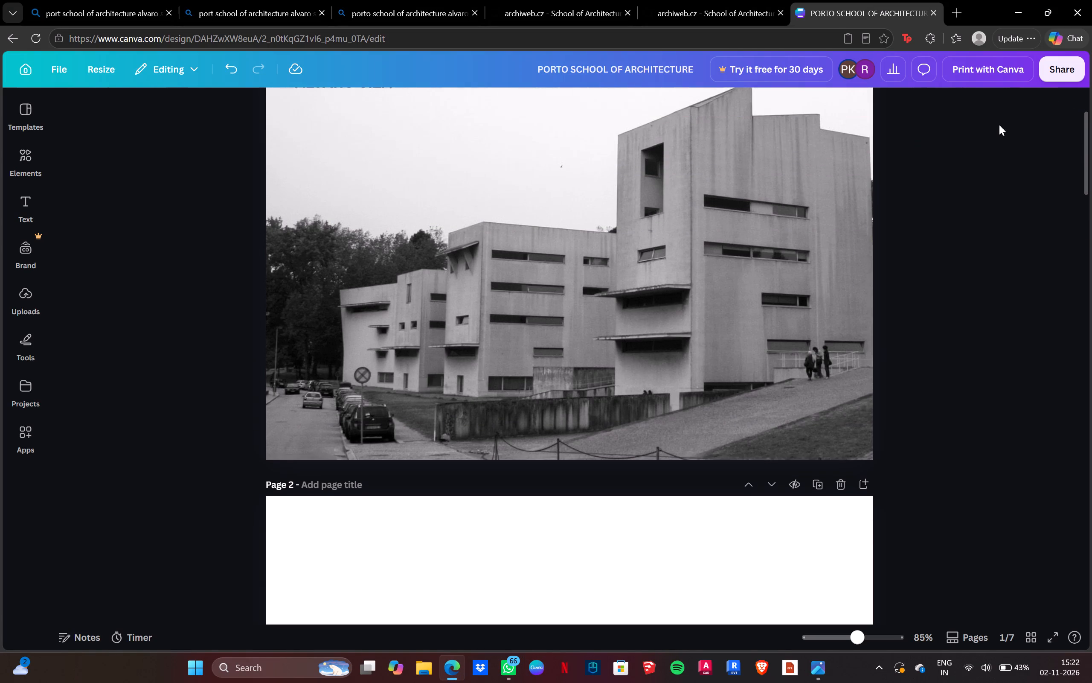
{"action": "scroll", "coordinate": [999, 125], "scroll_direction": "up", "scroll_amount": 2}
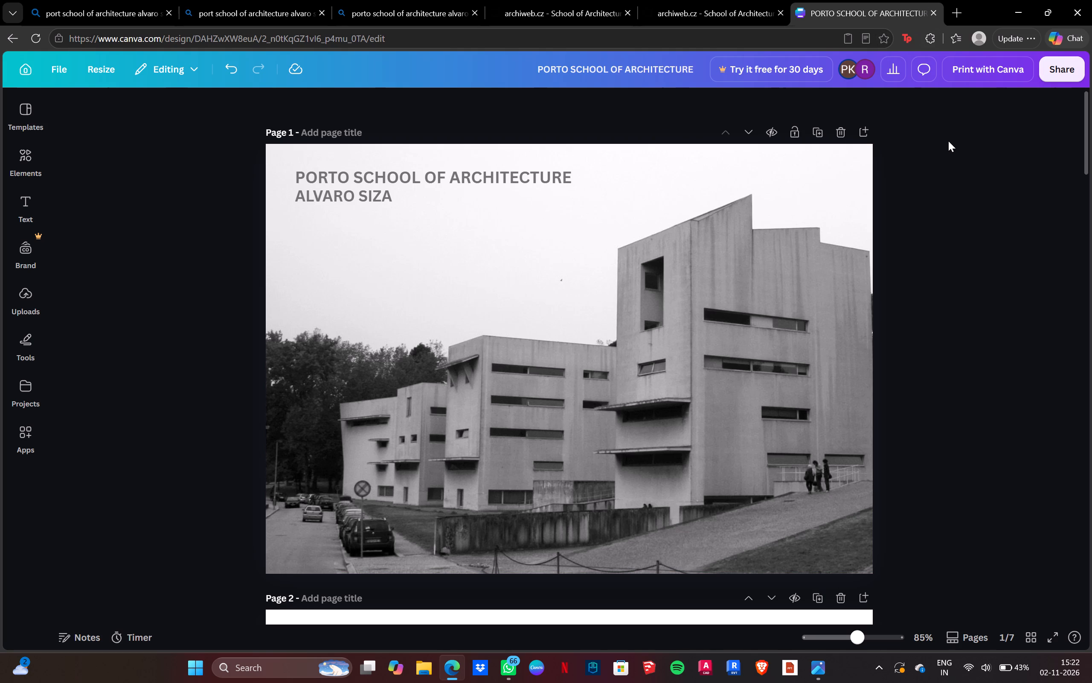
{"action": "scroll", "coordinate": [633, 263], "scroll_direction": "down", "scroll_amount": 7}
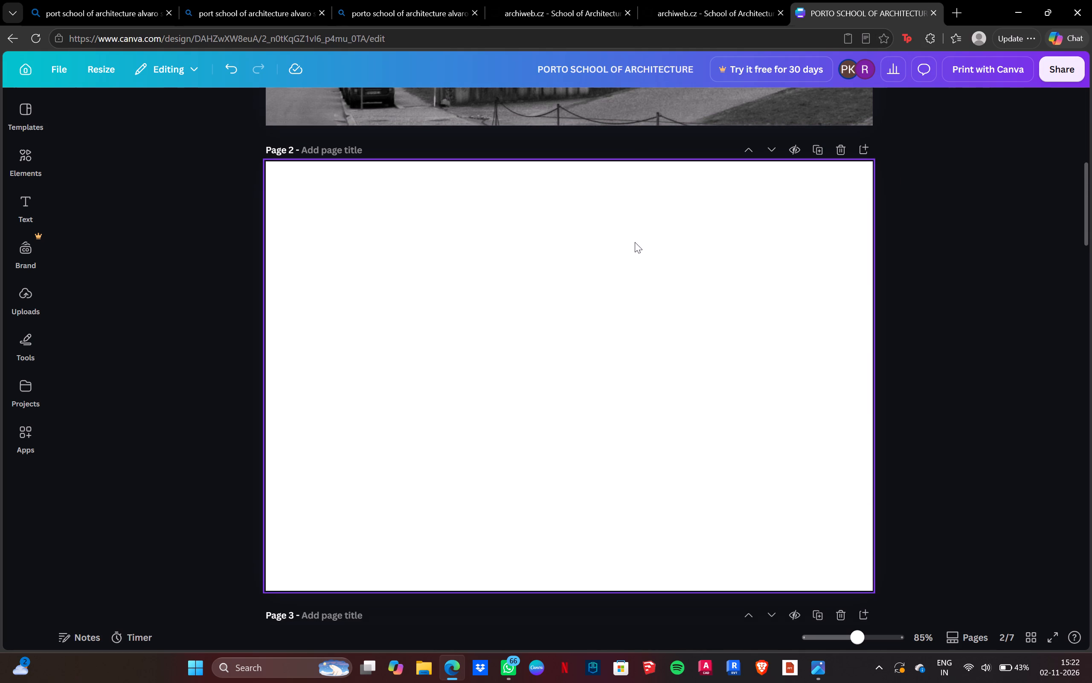
{"action": "left_click", "coordinate": [682, 0]}
{"action": "scroll", "coordinate": [652, 473], "scroll_direction": "down", "scroll_amount": 5}
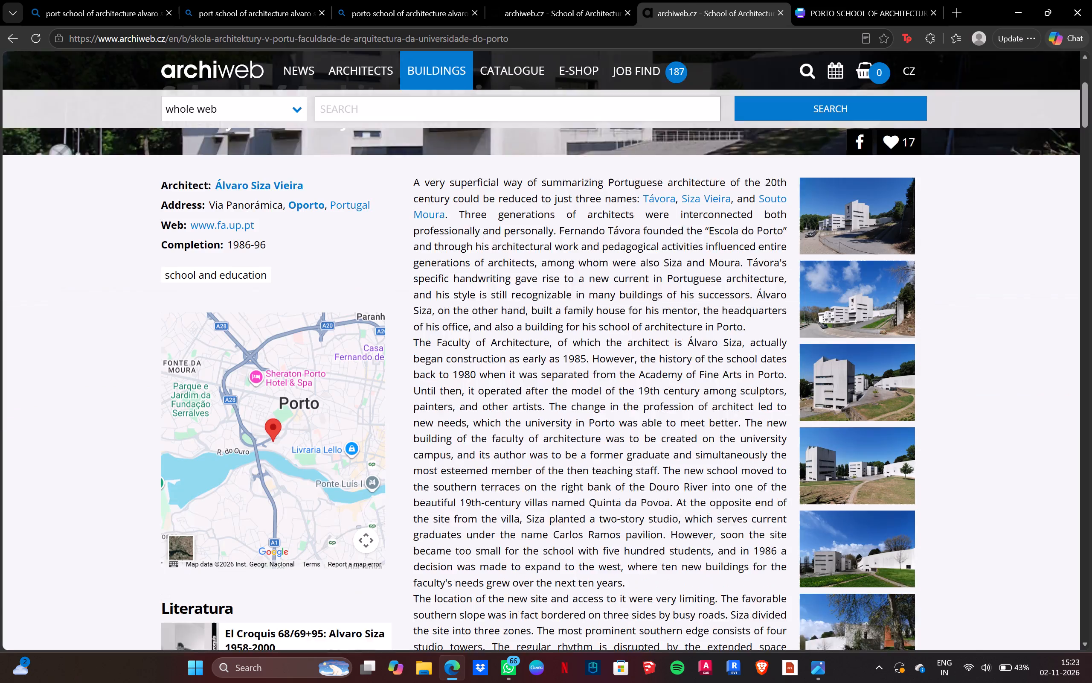
{"action": "scroll", "coordinate": [652, 454], "scroll_direction": "down", "scroll_amount": 3}
{"action": "scroll", "coordinate": [651, 435], "scroll_direction": "up", "scroll_amount": 8}
{"action": "scroll", "coordinate": [891, 395], "scroll_direction": "down", "scroll_amount": 5}
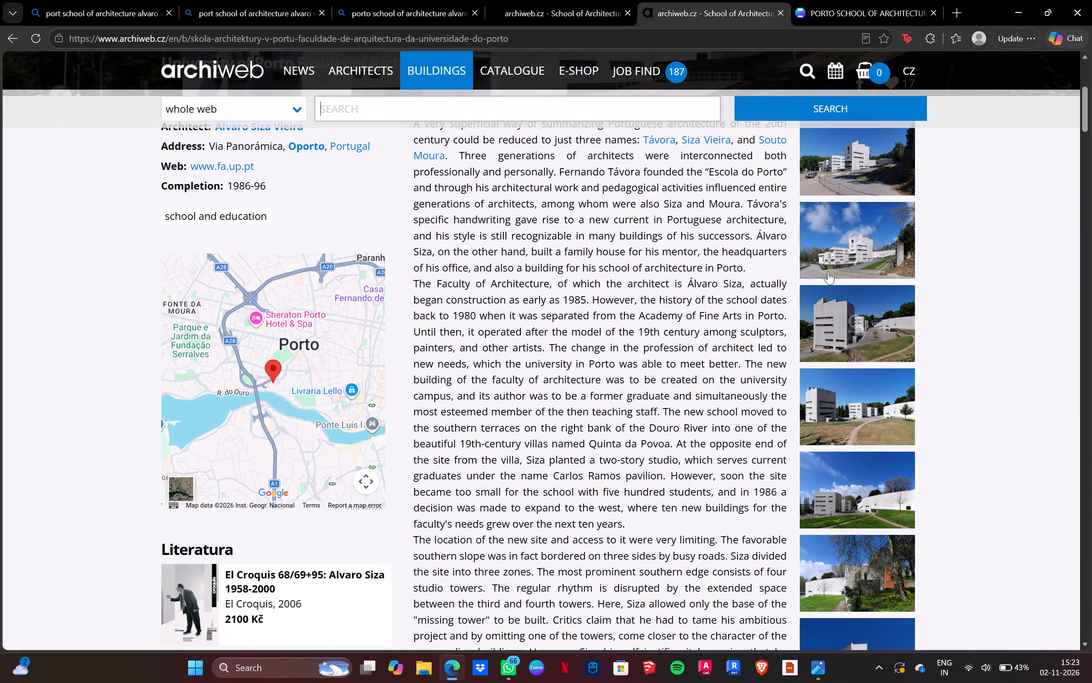
{"action": "left_click", "coordinate": [839, 263]}
{"action": "right_click", "coordinate": [568, 397]}
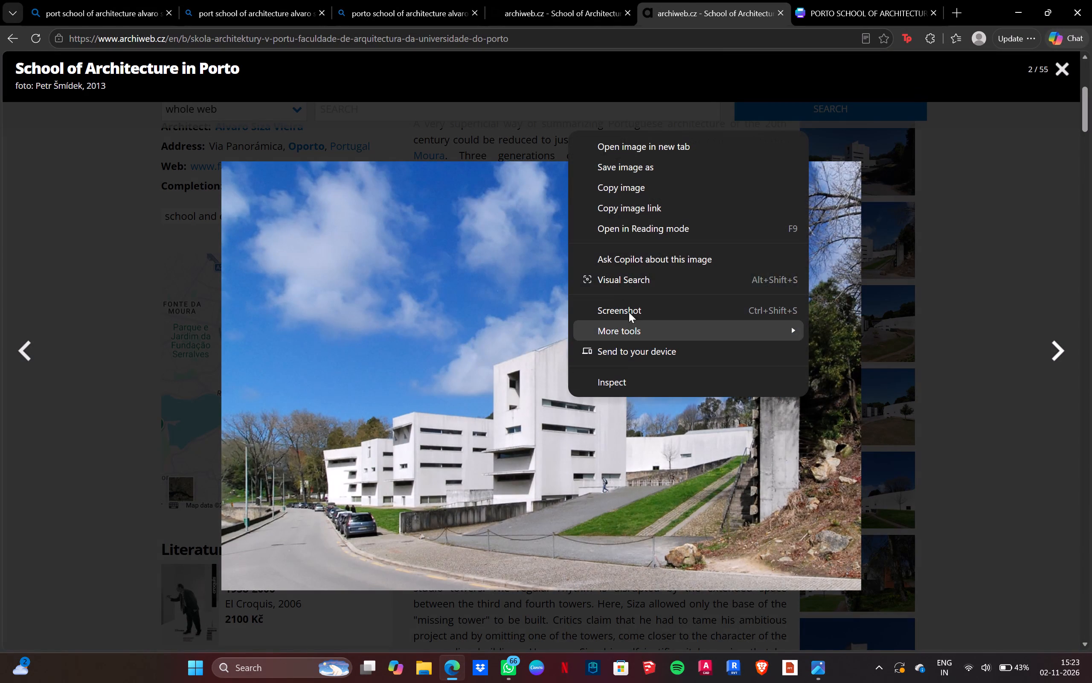
{"action": "left_click", "coordinate": [902, 0]}
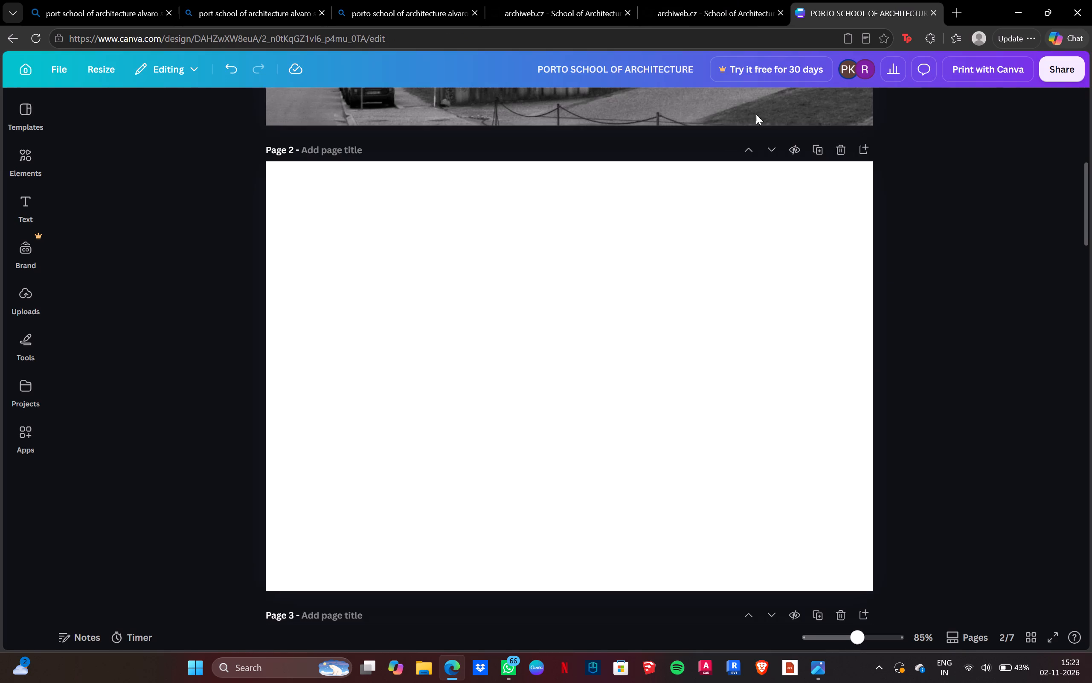
{"action": "scroll", "coordinate": [654, 220], "scroll_direction": "up", "scroll_amount": 8}
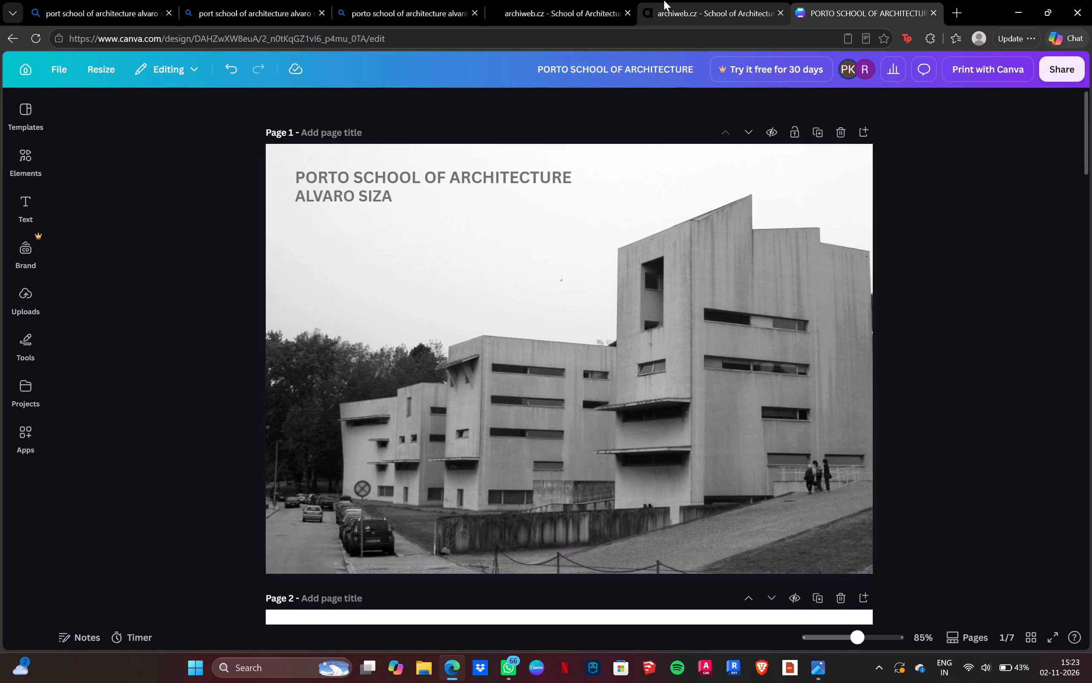
{"action": "left_click", "coordinate": [686, 0]}
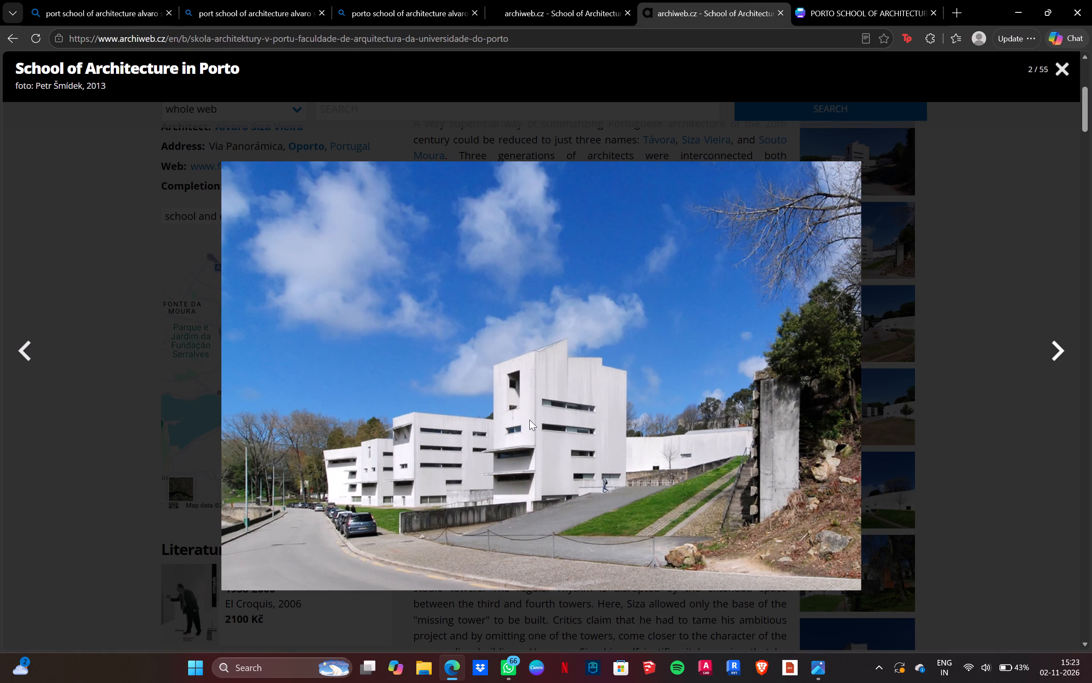
{"action": "left_click", "coordinate": [880, 0]}
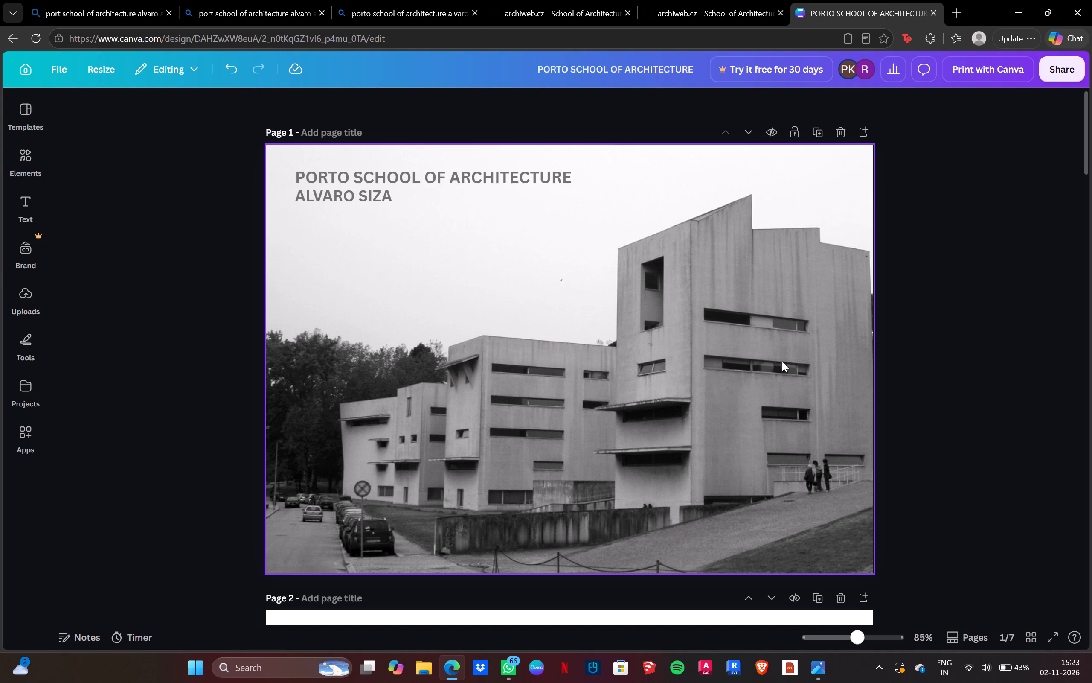
{"action": "left_click", "coordinate": [740, 0]}
{"action": "left_click", "coordinate": [1063, 68]}
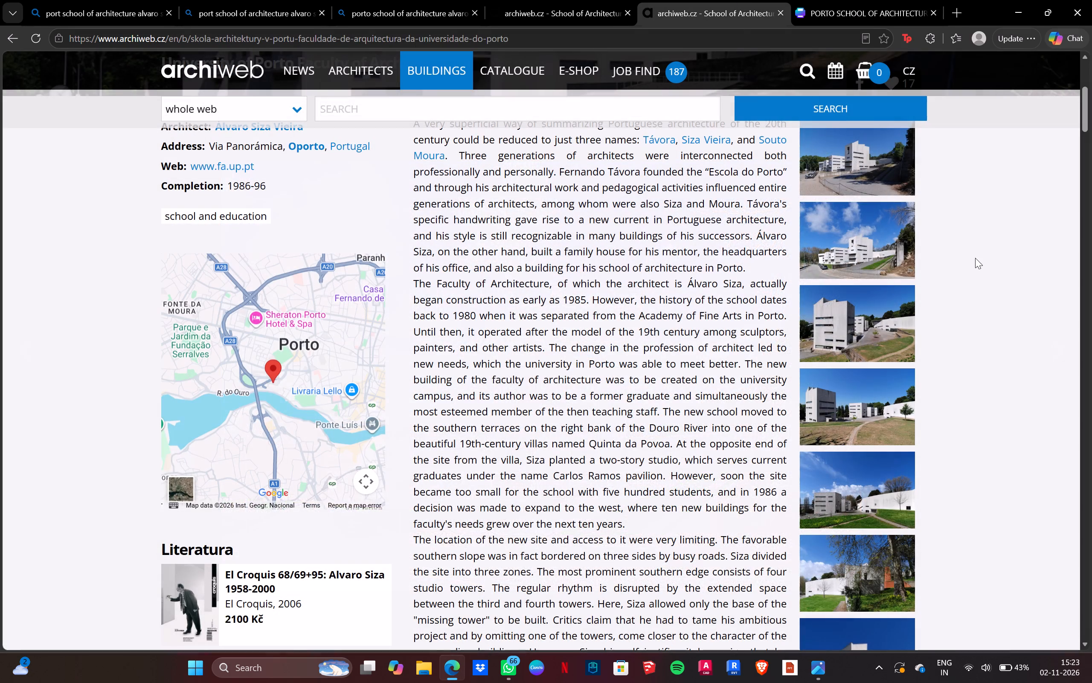
Copy archiweb's third gallery photo, showing the tower beside the courtyard and curved lawn path, and paste it onto blank page 2.
{"action": "left_click", "coordinate": [889, 168]}
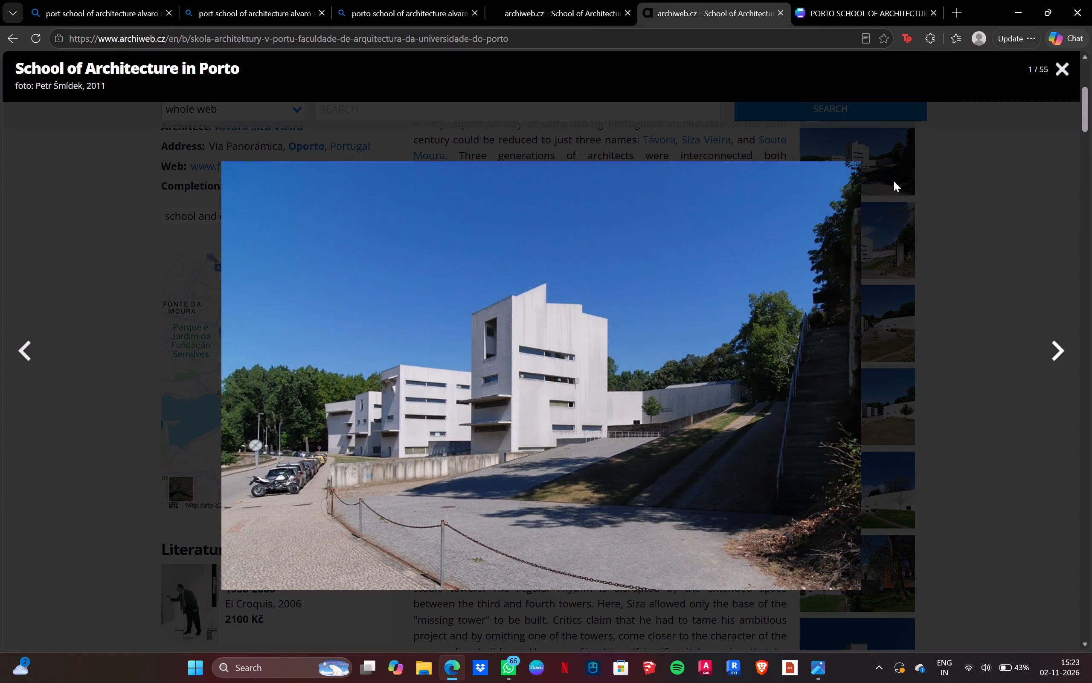
{"action": "key", "text": "Right"}
{"action": "key", "text": "Right"}
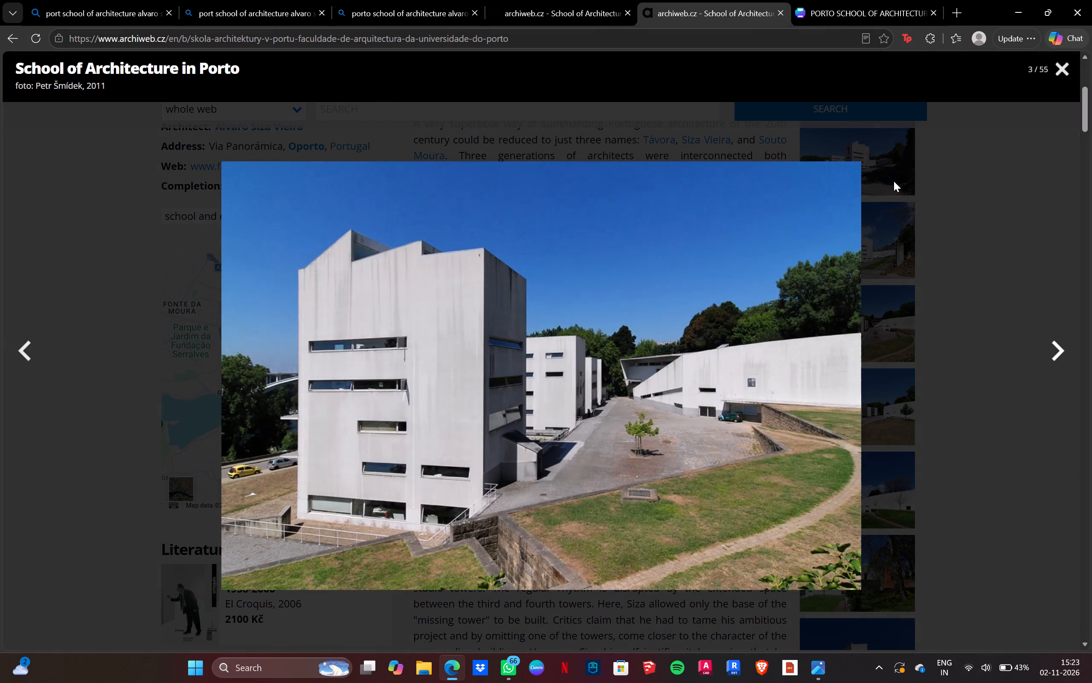
{"action": "right_click", "coordinate": [376, 412]}
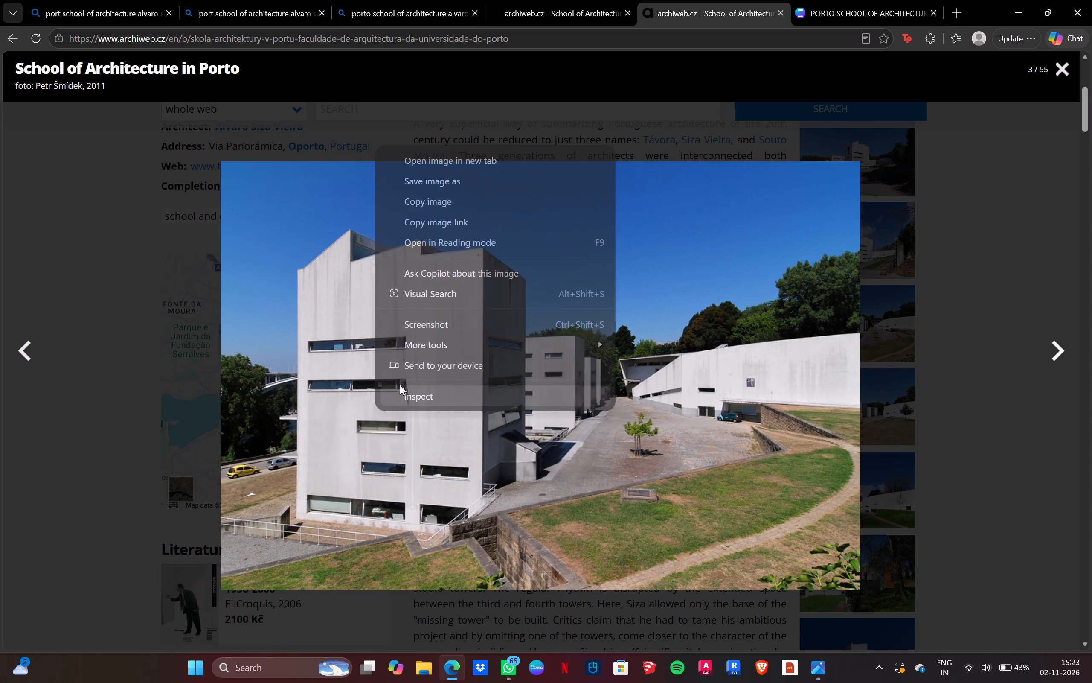
{"action": "left_click", "coordinate": [487, 202]}
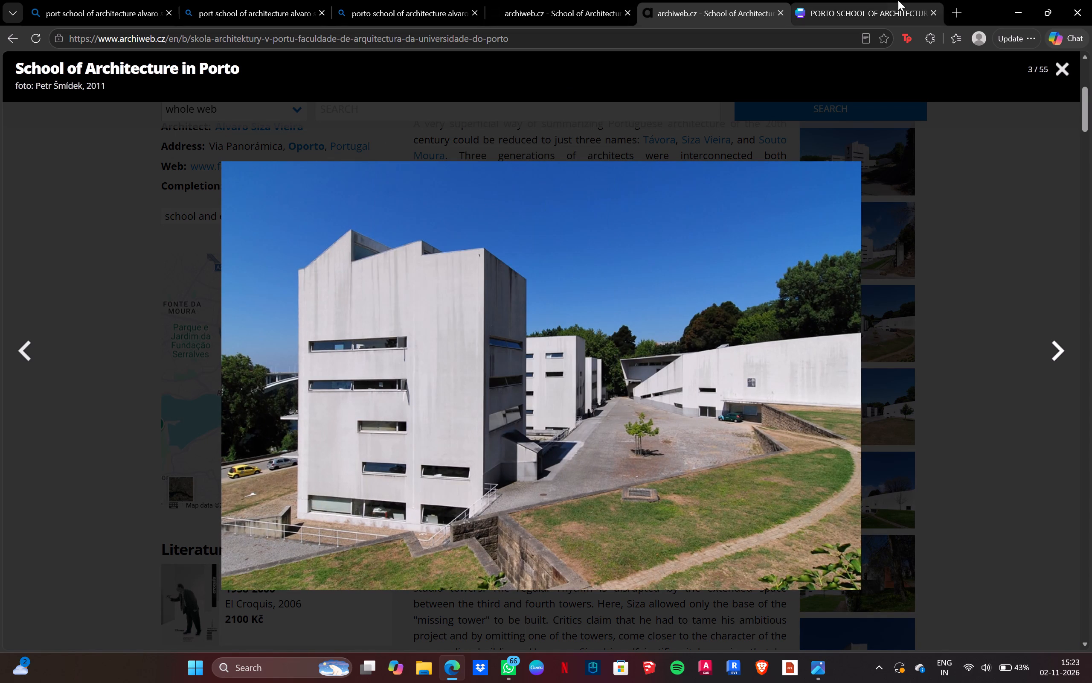
{"action": "left_click", "coordinate": [898, 0]}
{"action": "scroll", "coordinate": [812, 450], "scroll_direction": "down", "scroll_amount": 6}
{"action": "right_click", "coordinate": [555, 375]}
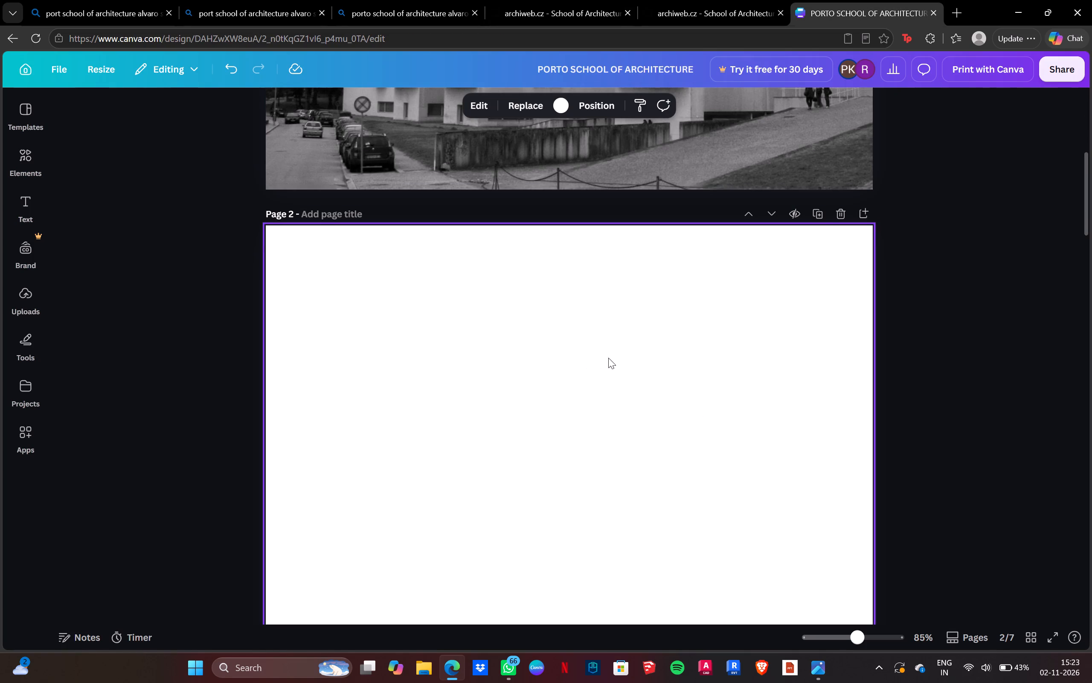
{"action": "left_click", "coordinate": [628, 450]}
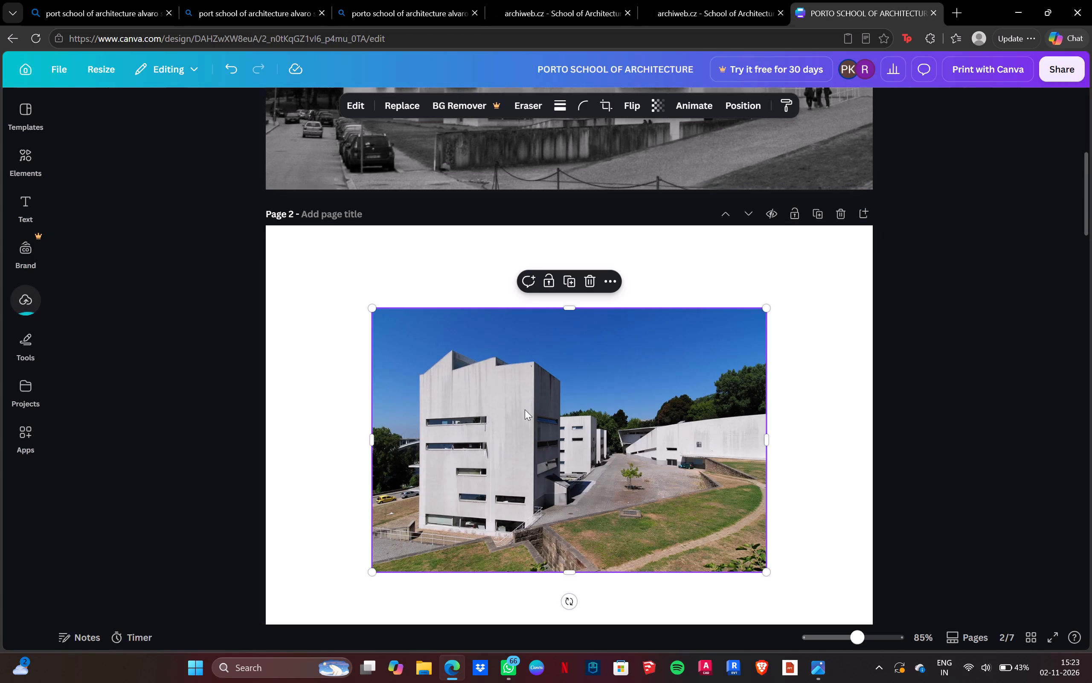
Move the pasted tower photo to the upper left area of page 2, leaving a margin around it.
{"action": "left_click_drag", "start_coordinate": [694, 445], "coordinate": [619, 386]}
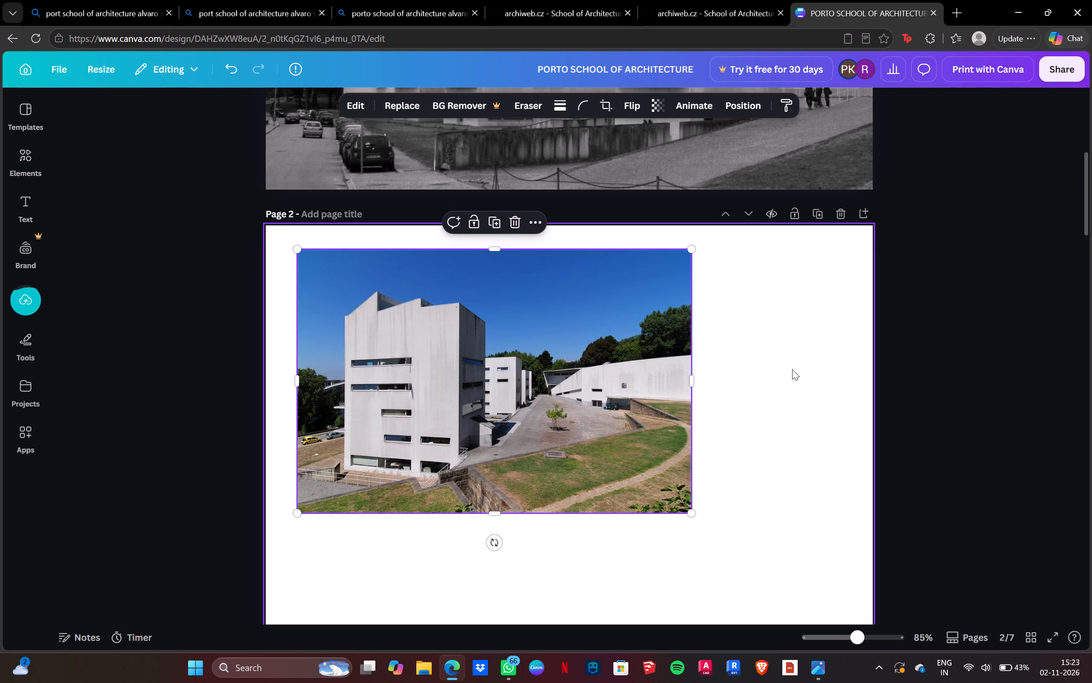
{"action": "scroll", "coordinate": [792, 369], "scroll_direction": "down", "scroll_amount": 2}
{"action": "left_click_drag", "start_coordinate": [620, 316], "coordinate": [629, 368]}
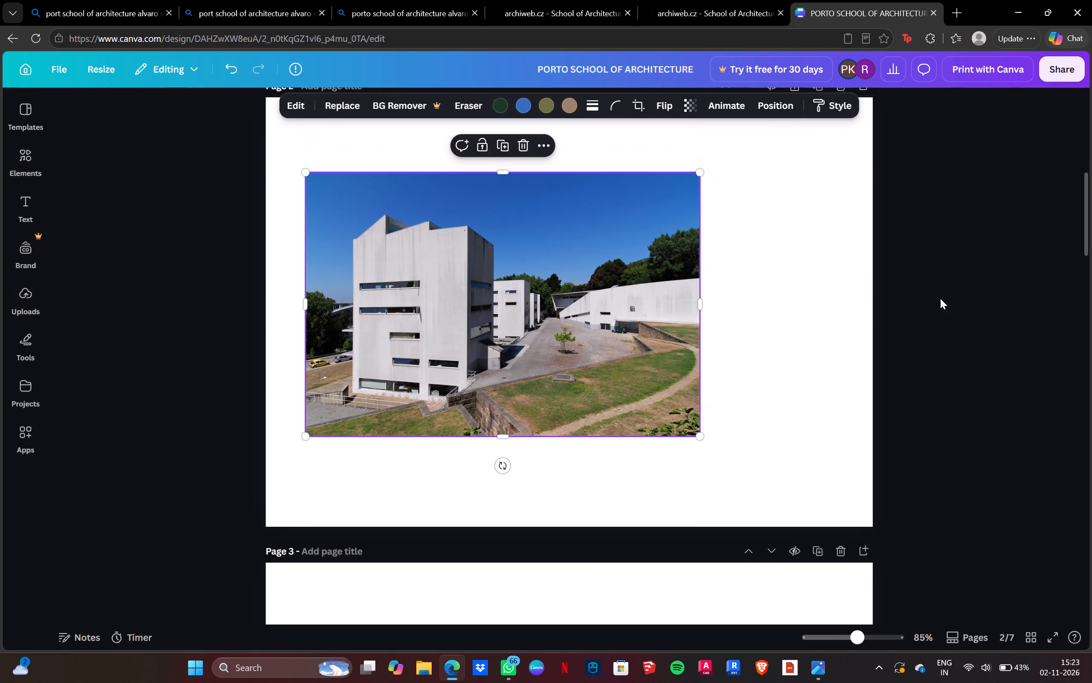
{"action": "scroll", "coordinate": [970, 301], "scroll_direction": "up", "scroll_amount": 2}
{"action": "left_click_drag", "start_coordinate": [642, 458], "coordinate": [633, 404]}
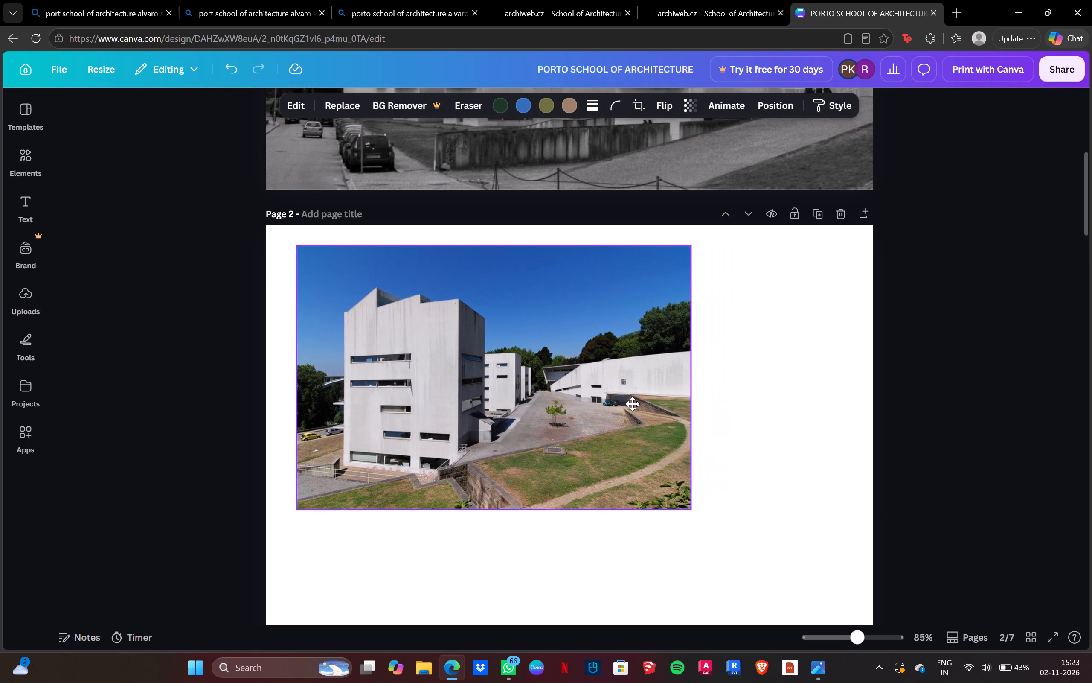
{"action": "left_click_drag", "start_coordinate": [633, 404], "coordinate": [633, 405]}
{"action": "scroll", "coordinate": [906, 416], "scroll_direction": "down", "scroll_amount": 2}
{"action": "scroll", "coordinate": [906, 416], "scroll_direction": "up", "scroll_amount": 1}
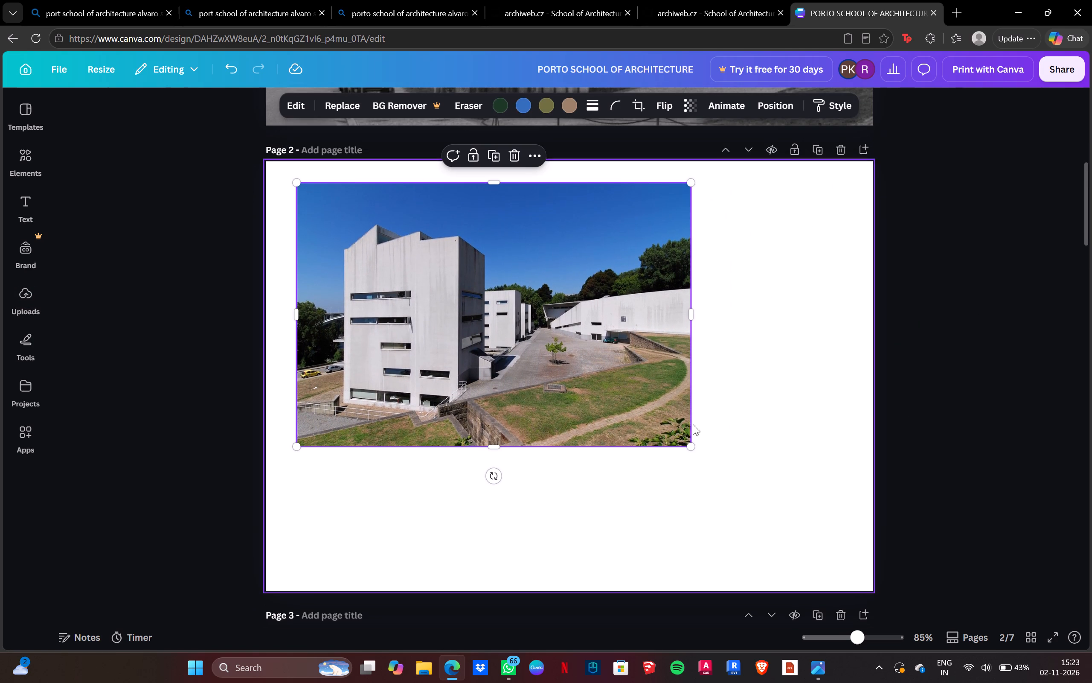
{"action": "scroll", "coordinate": [686, 377], "scroll_direction": "up", "scroll_amount": 3}
{"action": "scroll", "coordinate": [1018, 455], "scroll_direction": "down", "scroll_amount": 3}
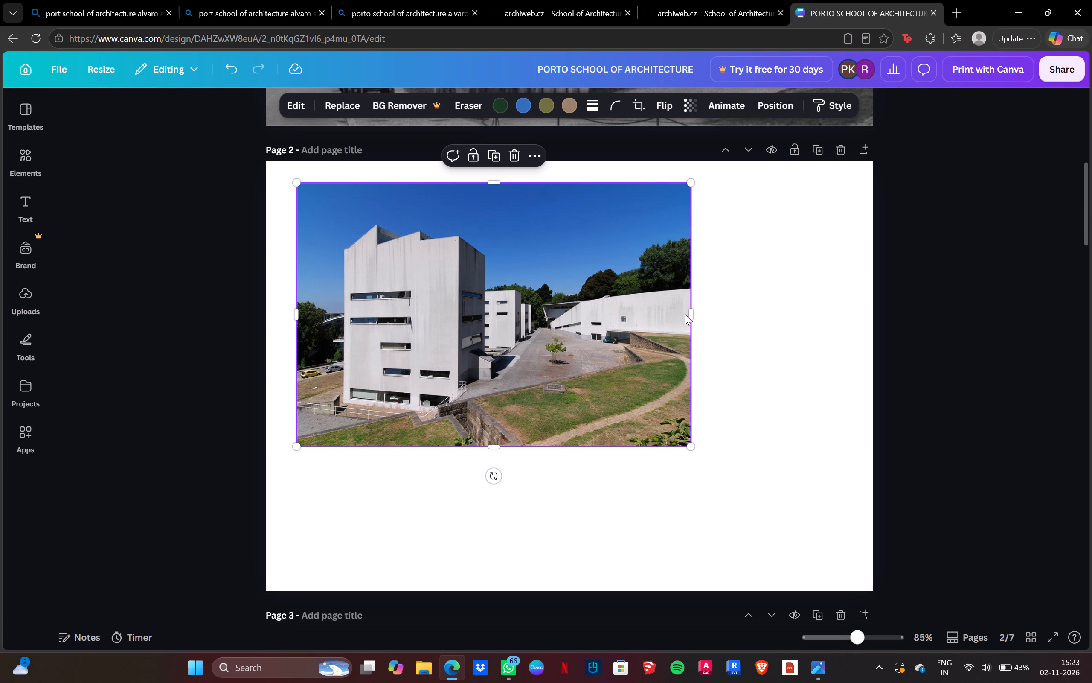
Crop the page 2 photo from its right and left sides into an upright format framing the tower.
{"action": "left_click_drag", "start_coordinate": [692, 315], "coordinate": [549, 363]}
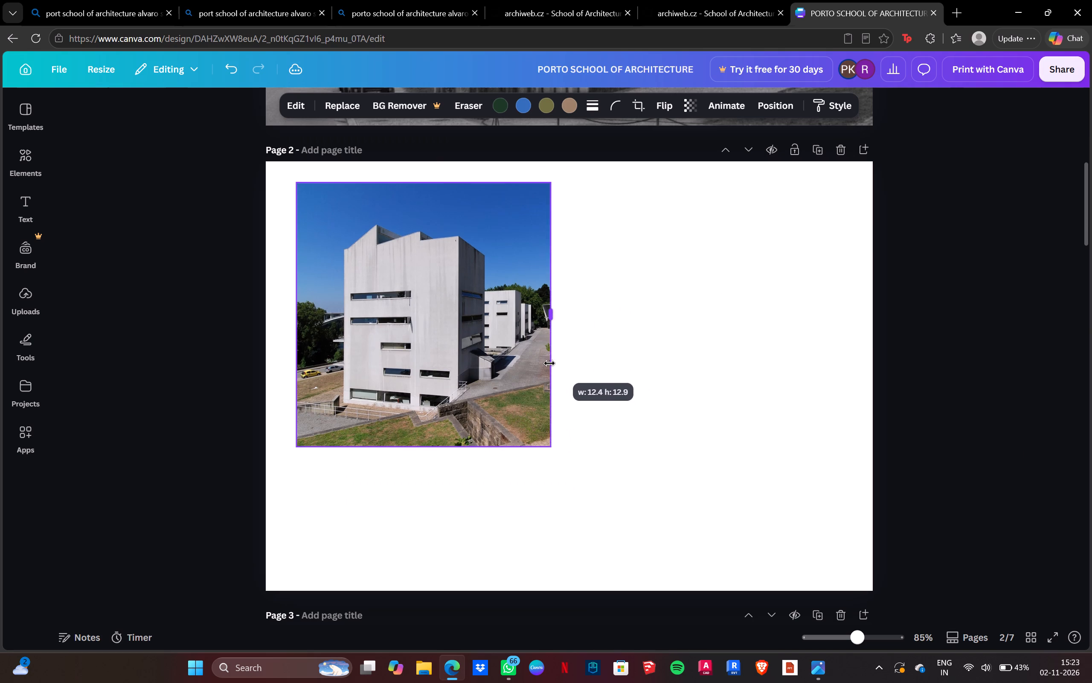
{"action": "left_click_drag", "start_coordinate": [549, 363], "coordinate": [549, 374]}
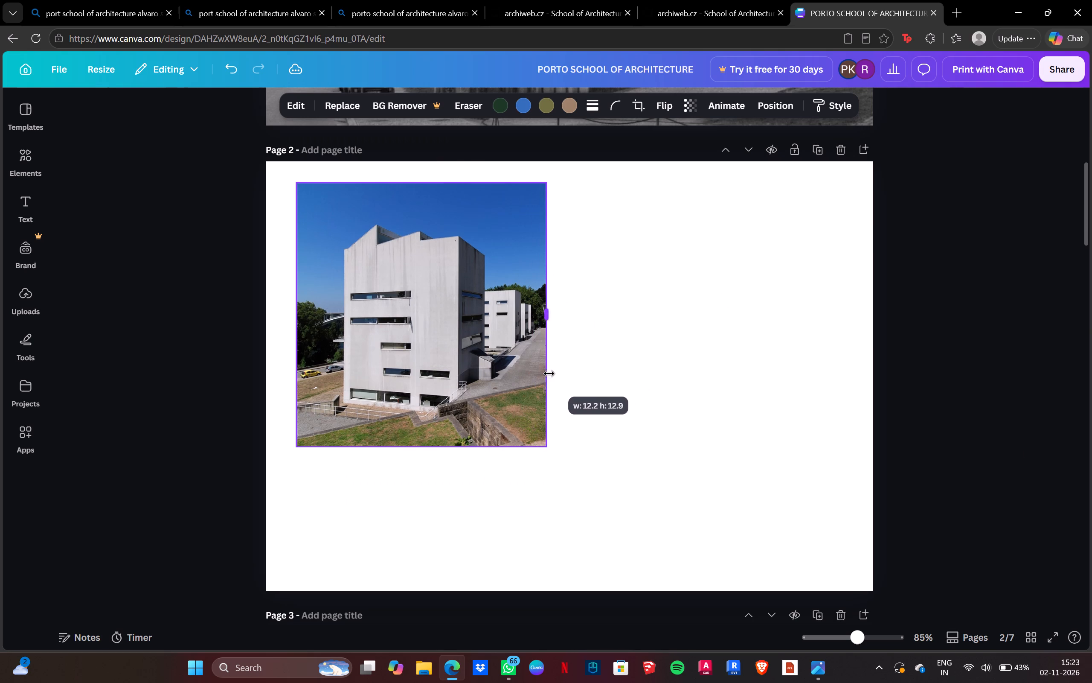
{"action": "left_click_drag", "start_coordinate": [549, 374], "coordinate": [549, 374]}
{"action": "left_click_drag", "start_coordinate": [297, 320], "coordinate": [312, 323]}
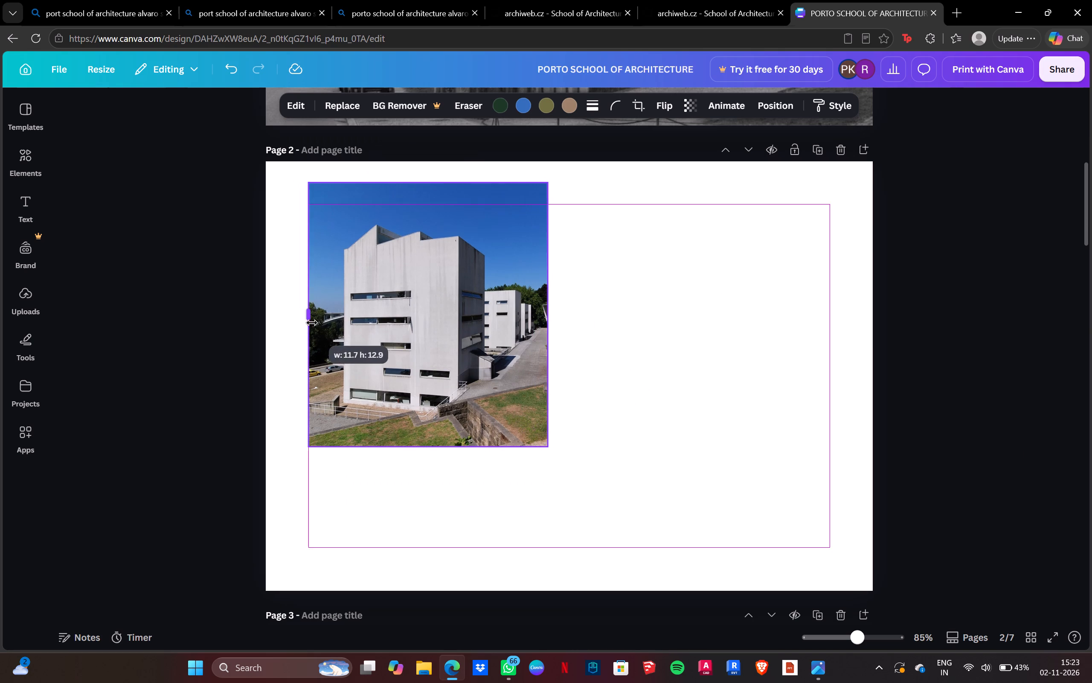
{"action": "left_click_drag", "start_coordinate": [312, 323], "coordinate": [326, 325]}
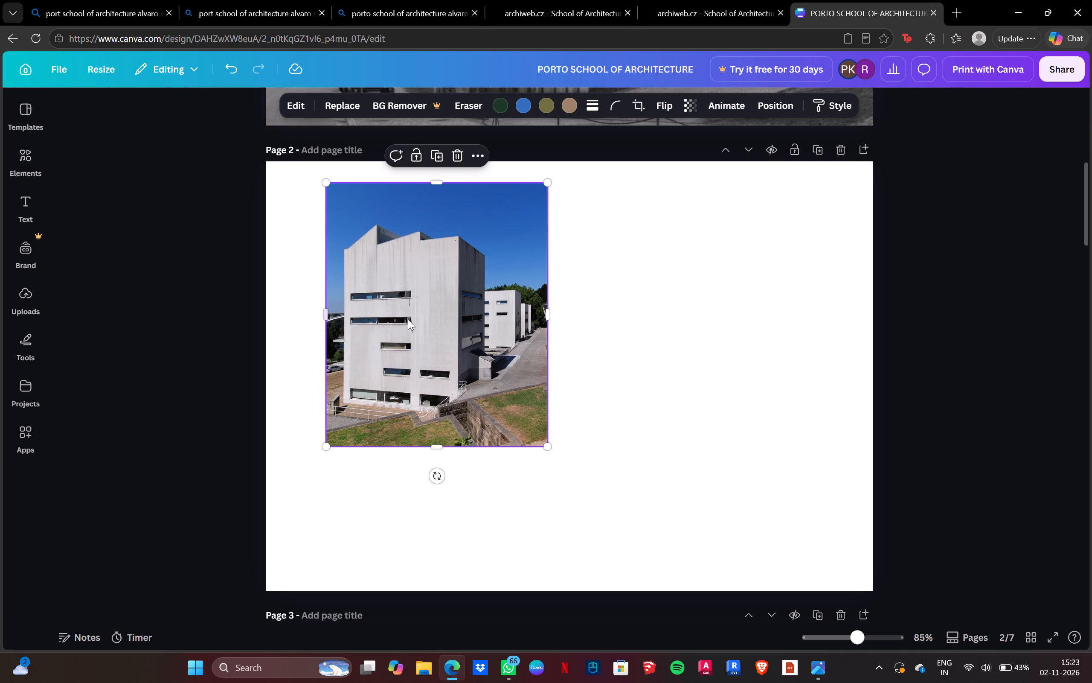
Move the cropped tower photo down to about mid-height of page 2, against the left margin guide.
{"action": "left_click_drag", "start_coordinate": [409, 319], "coordinate": [397, 338]}
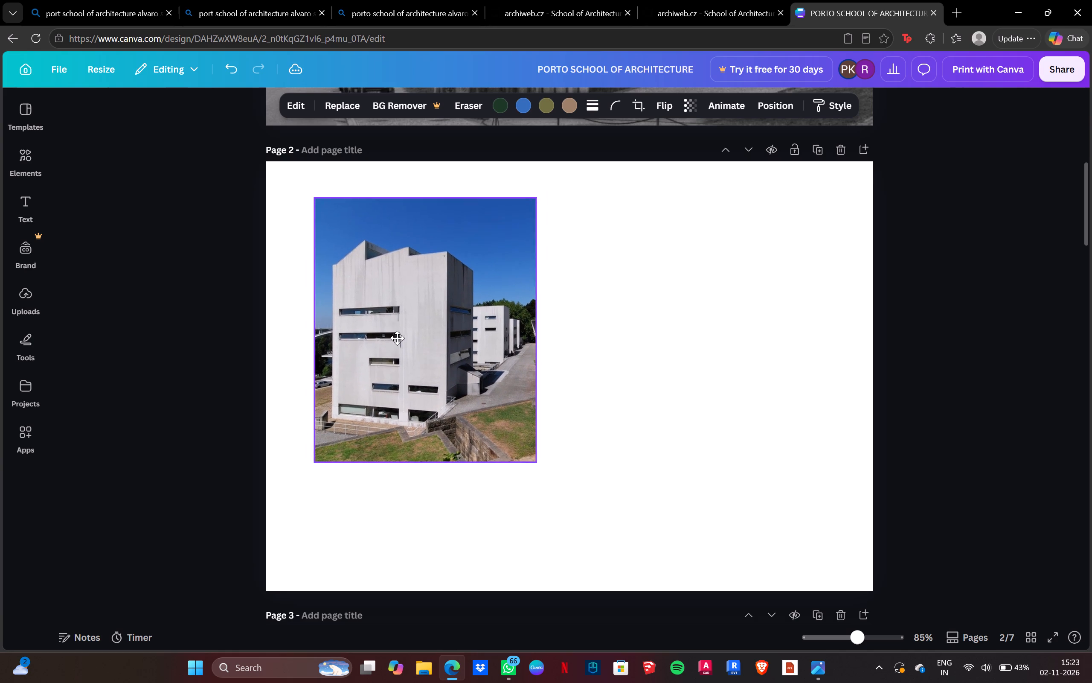
{"action": "left_click_drag", "start_coordinate": [397, 338], "coordinate": [396, 367]}
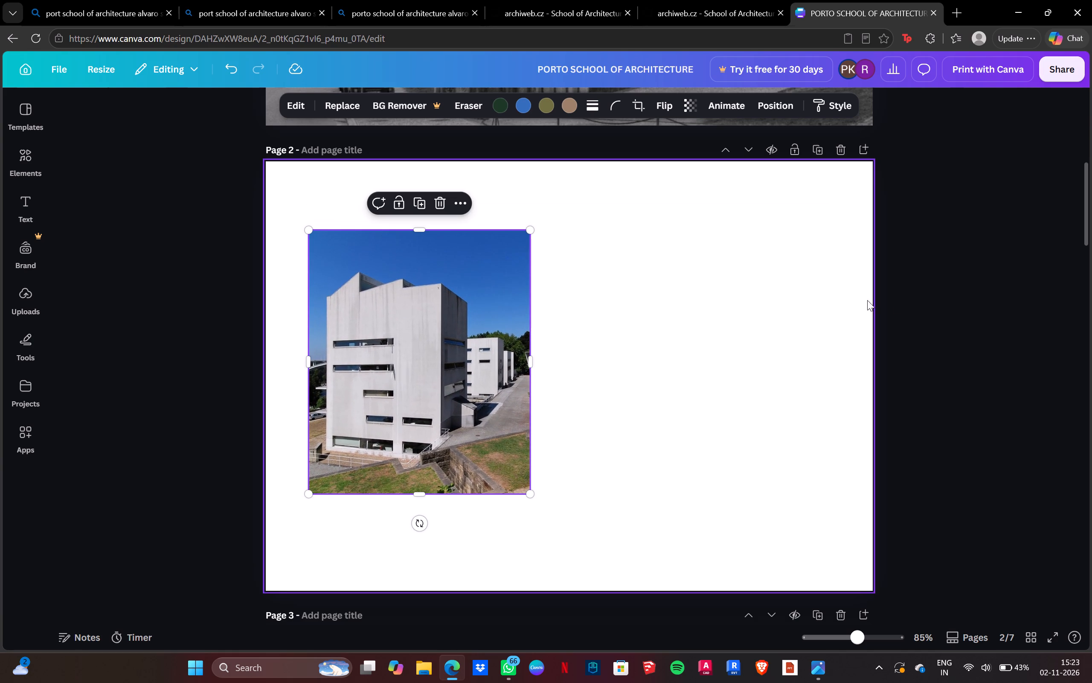
{"action": "left_click", "coordinate": [940, 315]}
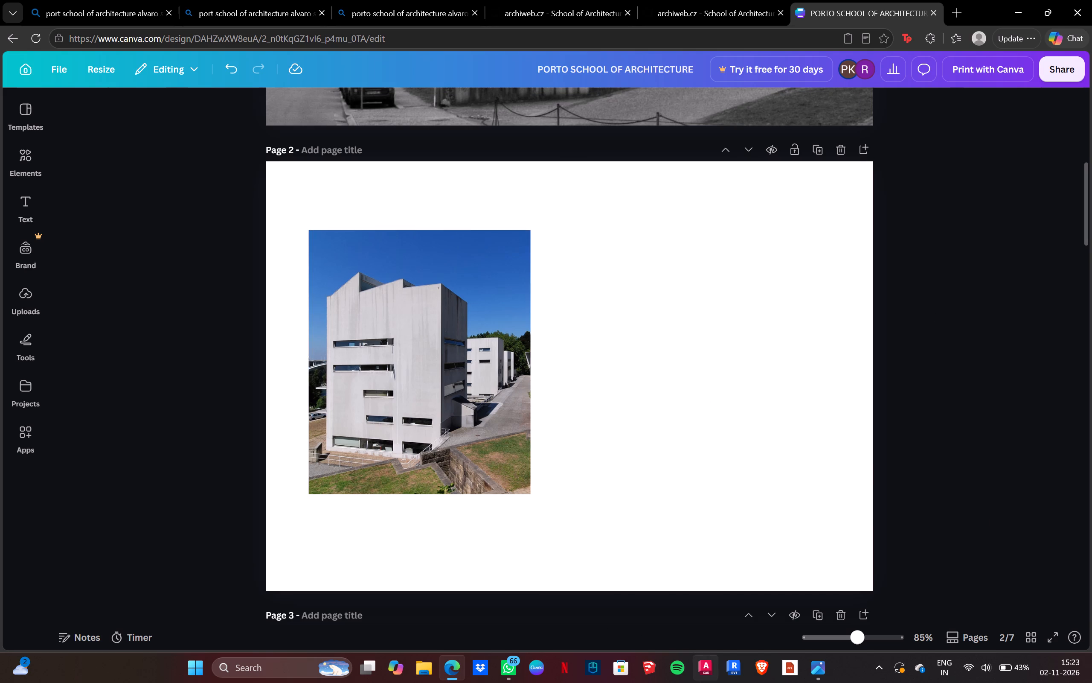
Copy archiweb's tenth gallery photo, showing the tower with the recessed upper opening, and paste it onto page 2.
{"action": "left_click", "coordinate": [707, 0]}
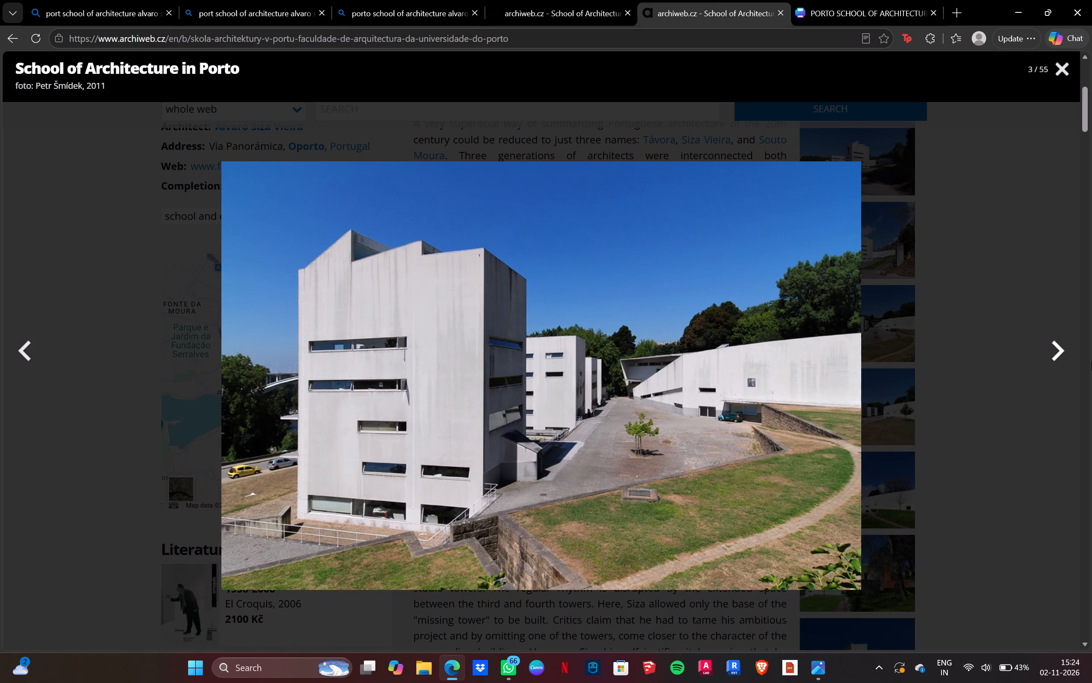
{"action": "left_click", "coordinate": [1065, 355]}
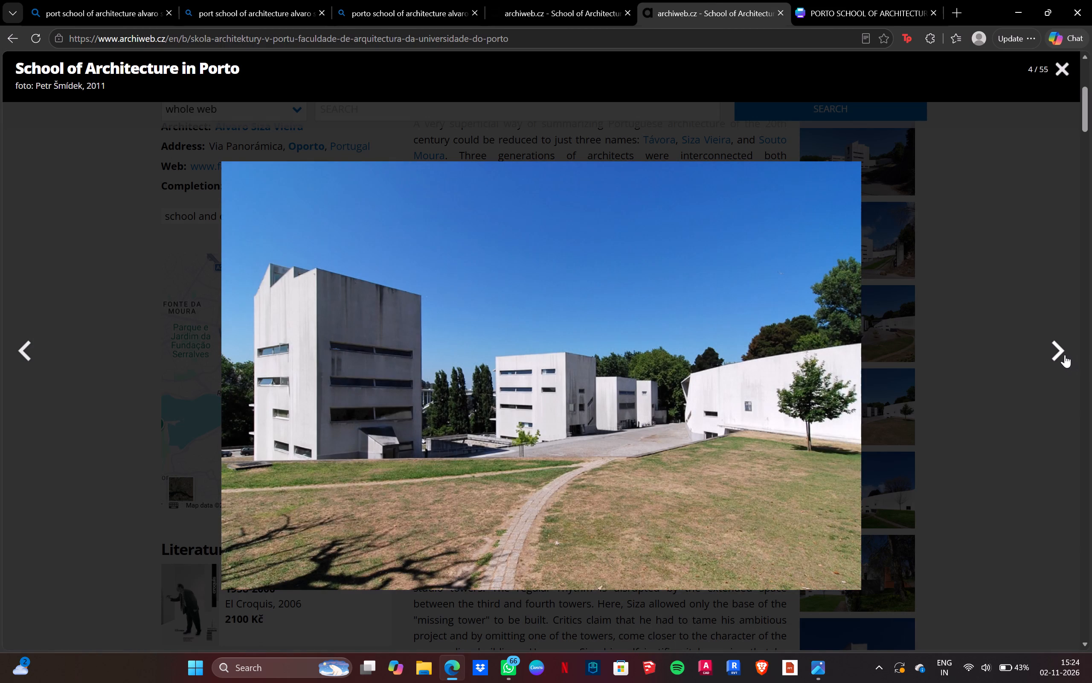
{"action": "left_click", "coordinate": [1065, 355]}
{"action": "left_click", "coordinate": [1065, 355]}
{"action": "left_click", "coordinate": [1065, 355]}
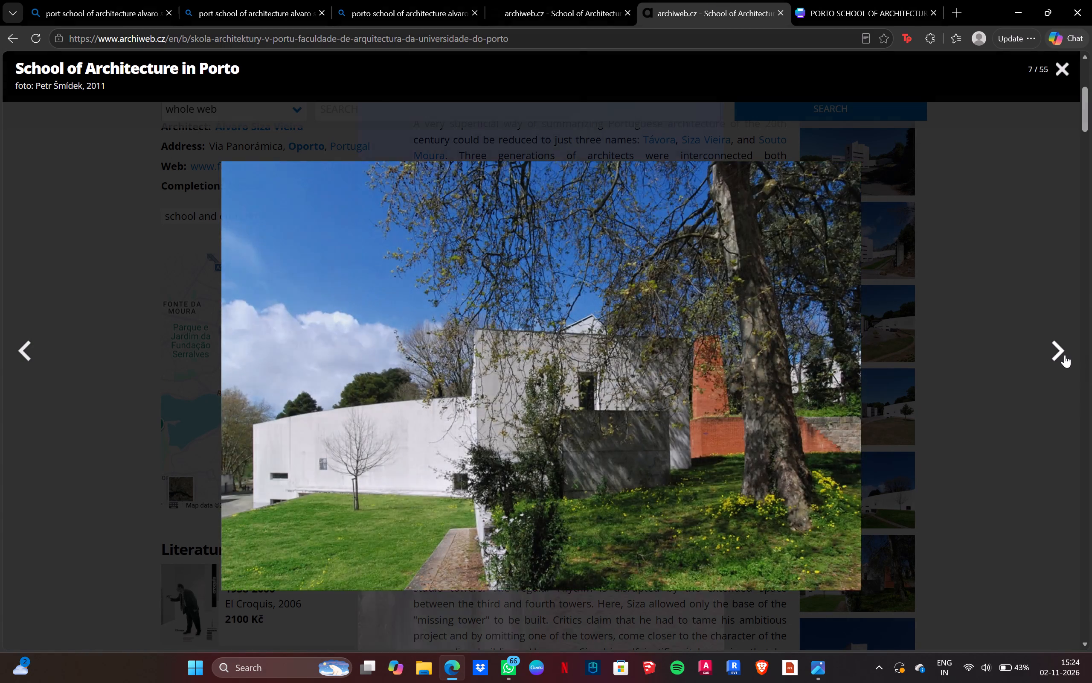
{"action": "left_click", "coordinate": [1065, 355]}
{"action": "left_click", "coordinate": [22, 352]}
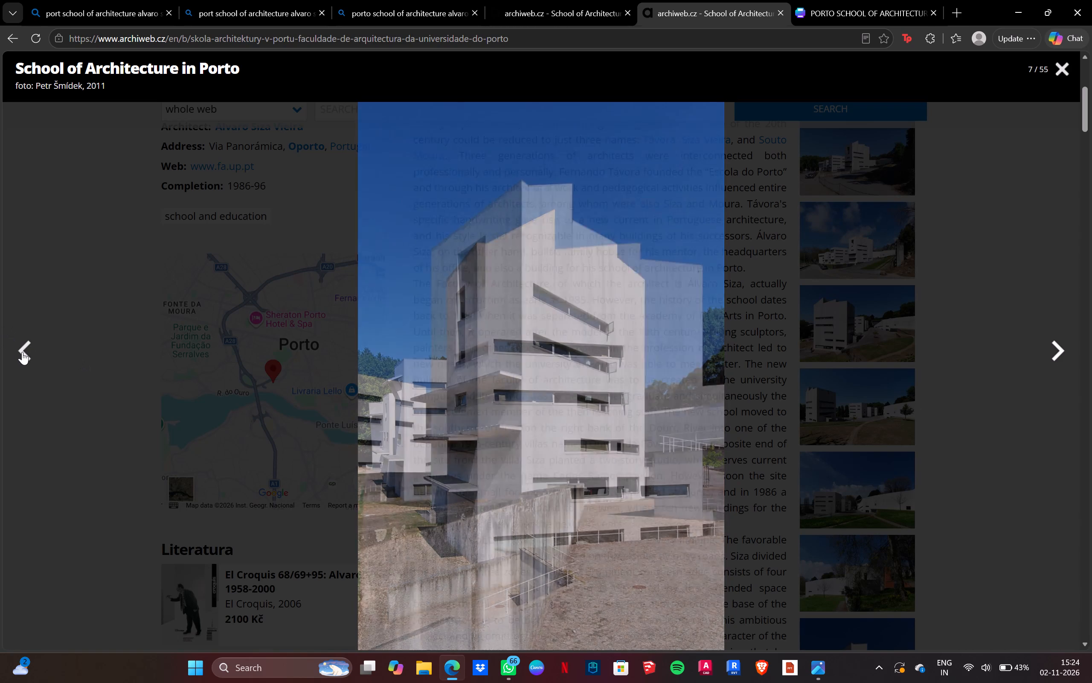
{"action": "double_click", "coordinate": [1048, 361]}
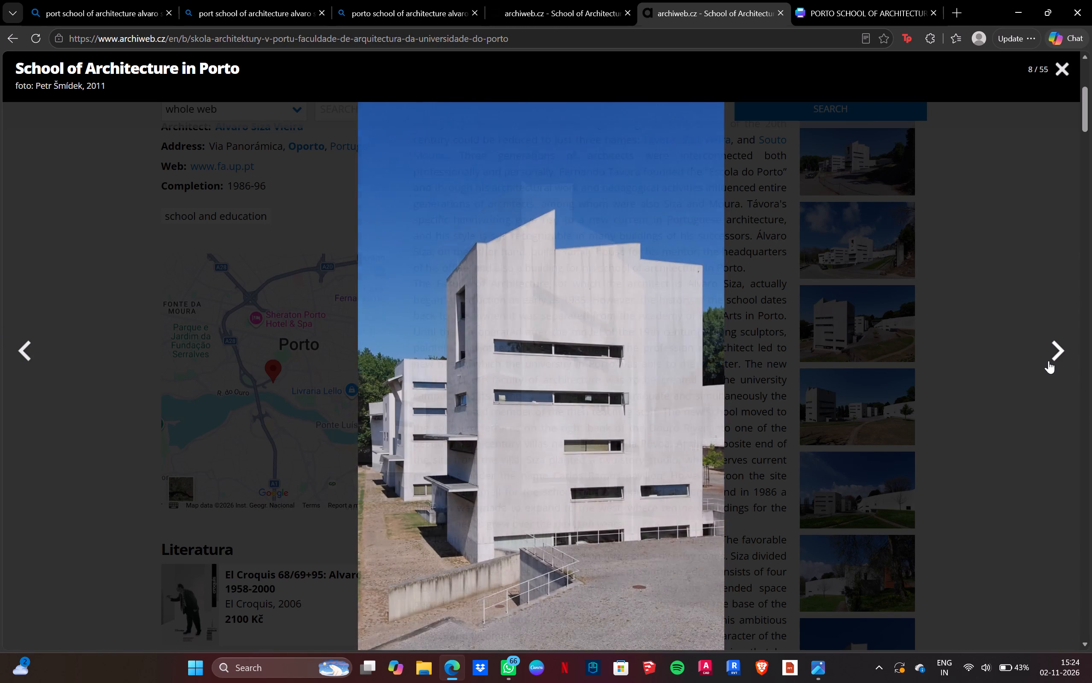
{"action": "left_click", "coordinate": [1048, 361]}
{"action": "right_click", "coordinate": [596, 403]}
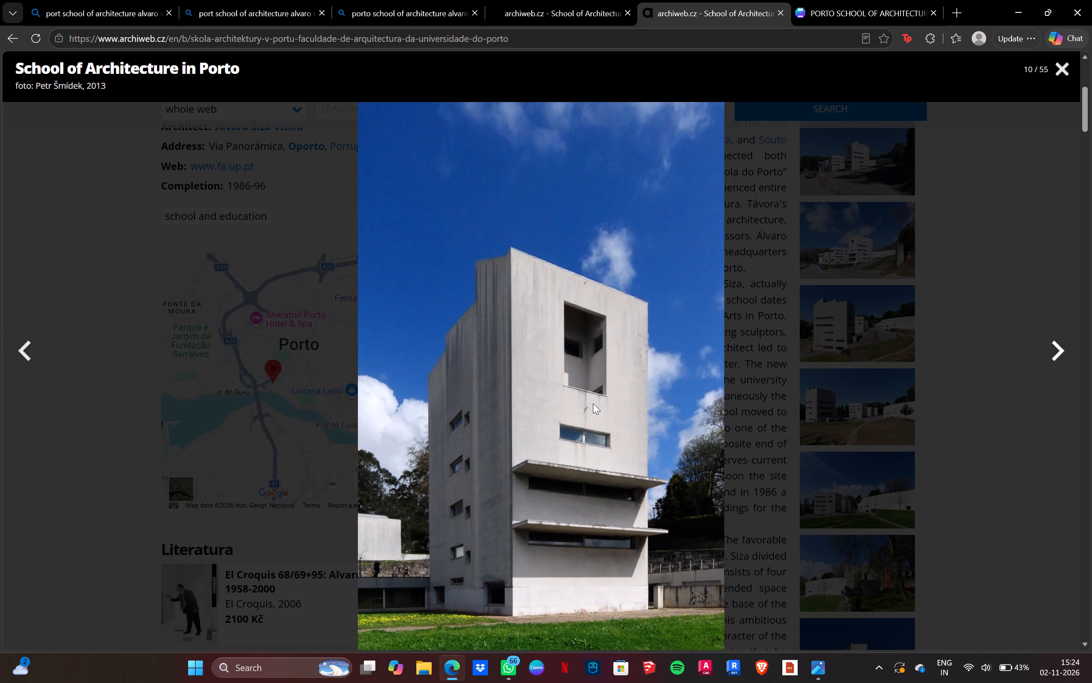
{"action": "left_click", "coordinate": [697, 199]}
{"action": "left_click", "coordinate": [821, 0]}
{"action": "right_click", "coordinate": [626, 231]}
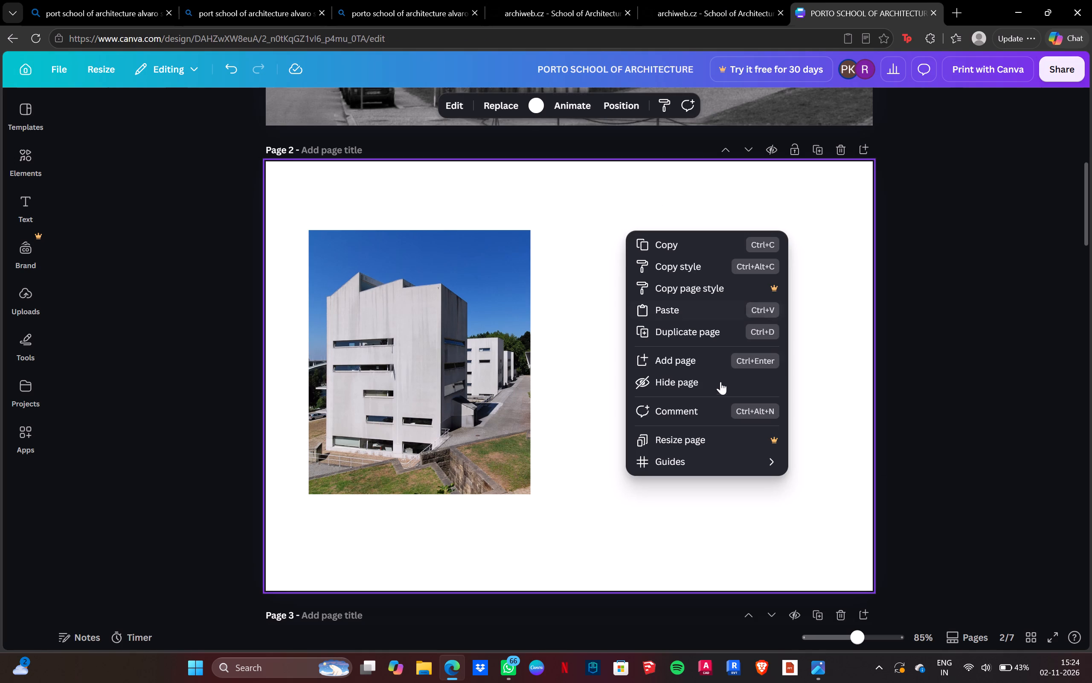
{"action": "left_click", "coordinate": [709, 304]}
Place the new tower photo in the right half of page 2 and enlarge it to about four-fifths of the page height.
{"action": "left_click_drag", "start_coordinate": [558, 374], "coordinate": [613, 370]}
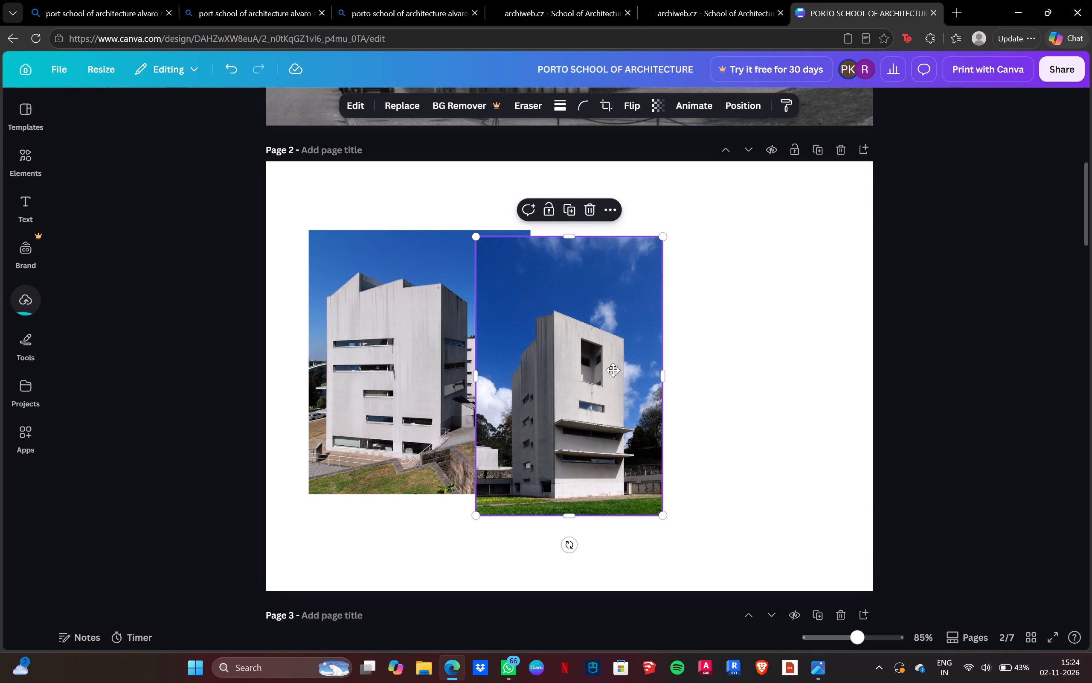
{"action": "left_click_drag", "start_coordinate": [613, 370], "coordinate": [676, 346]}
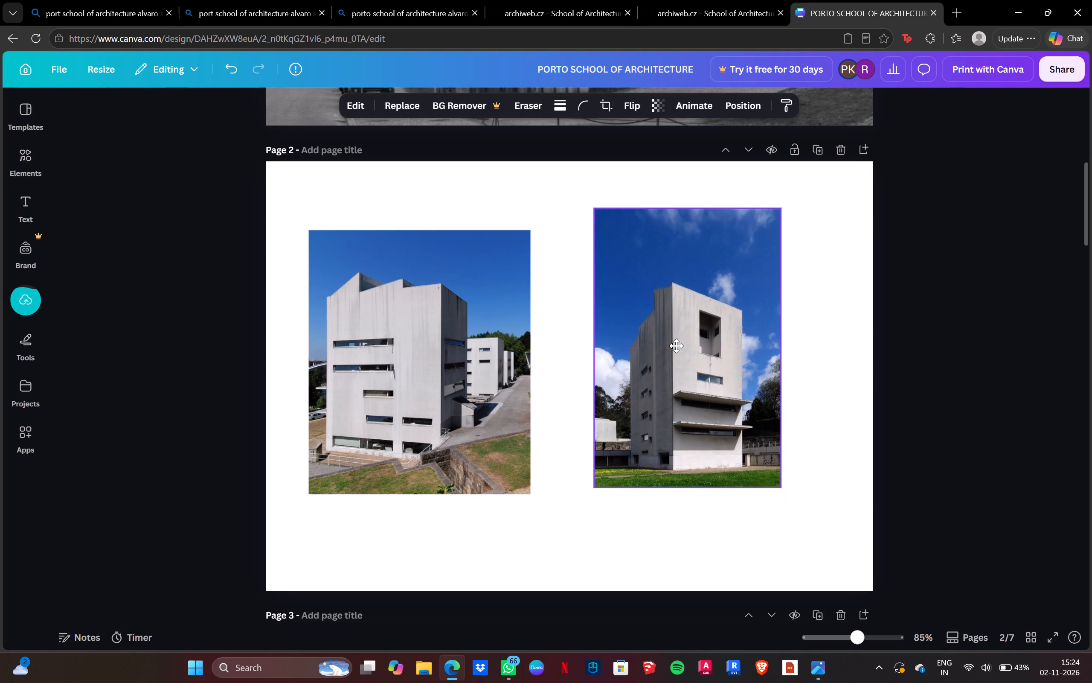
{"action": "left_click_drag", "start_coordinate": [676, 346], "coordinate": [677, 322]}
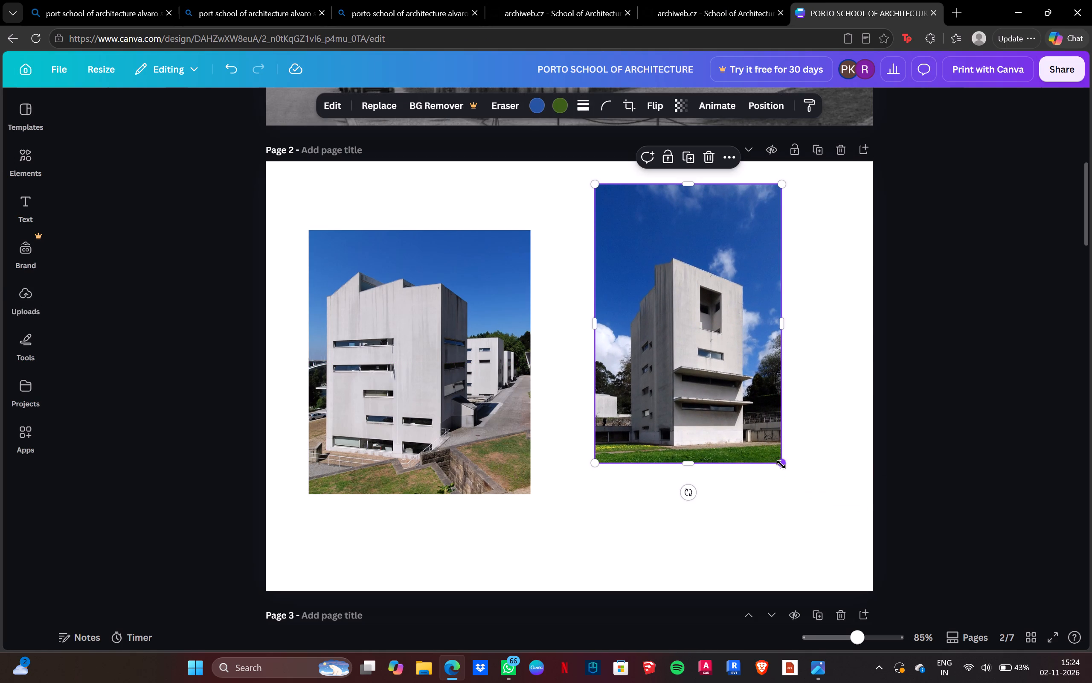
{"action": "left_click_drag", "start_coordinate": [781, 465], "coordinate": [811, 543]}
{"action": "left_click_drag", "start_coordinate": [793, 479], "coordinate": [793, 480]}
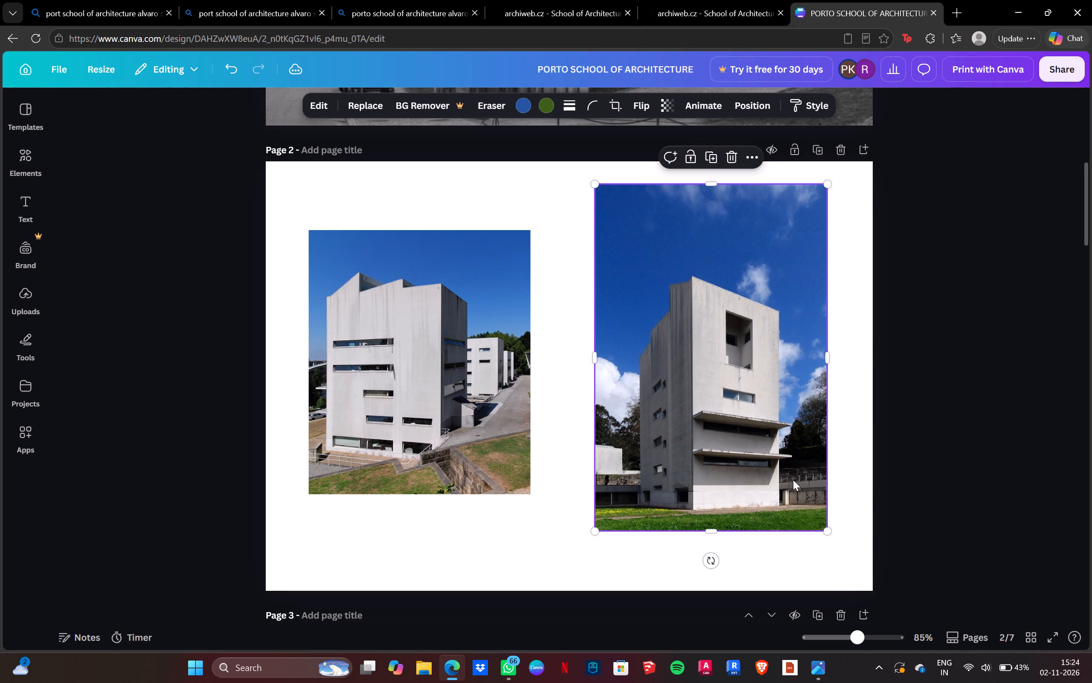
{"action": "left_click_drag", "start_coordinate": [793, 480], "coordinate": [795, 488]}
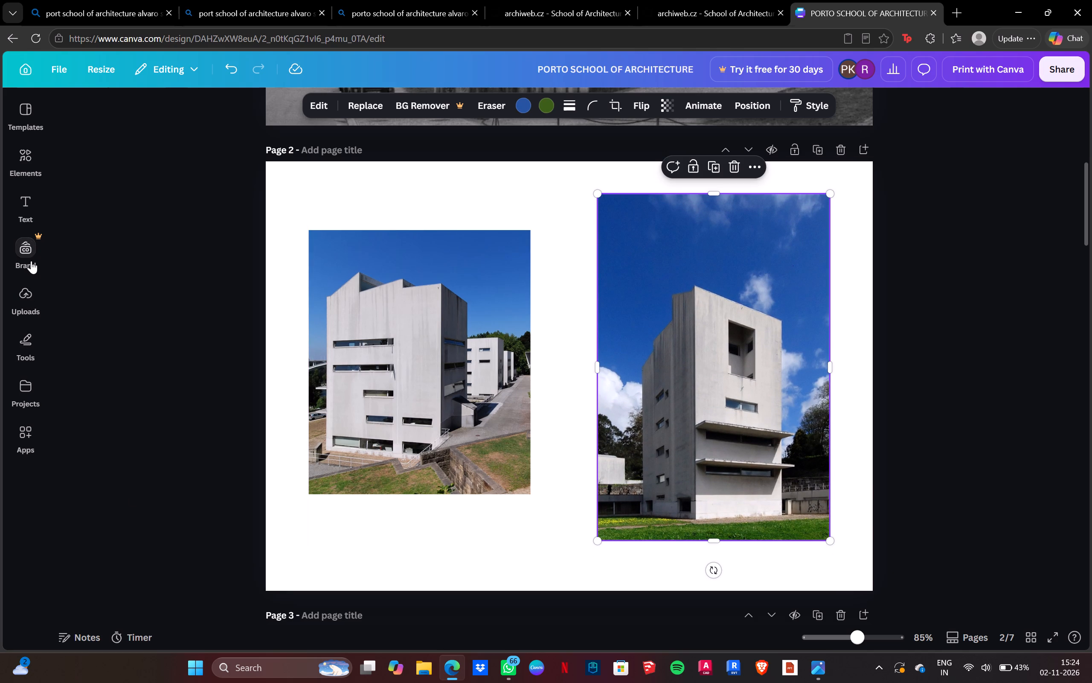
Search the design elements for "black border".
{"action": "left_click", "coordinate": [24, 166]}
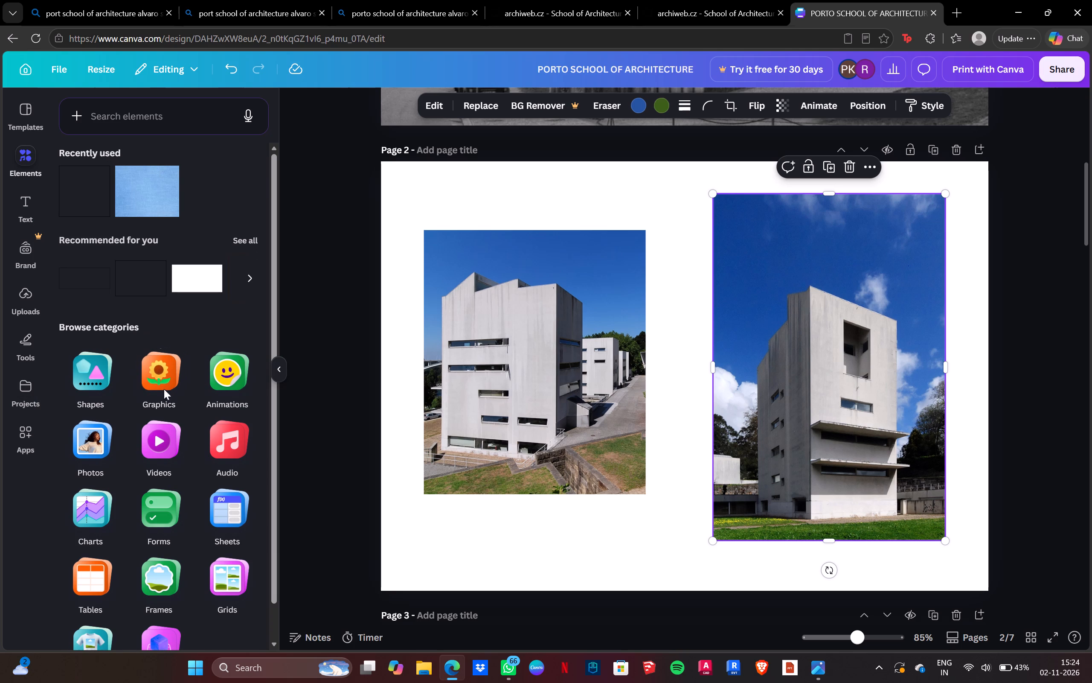
{"action": "scroll", "coordinate": [174, 451], "scroll_direction": "down", "scroll_amount": 2}
{"action": "scroll", "coordinate": [167, 422], "scroll_direction": "up", "scroll_amount": 2}
{"action": "left_click", "coordinate": [192, 120]}
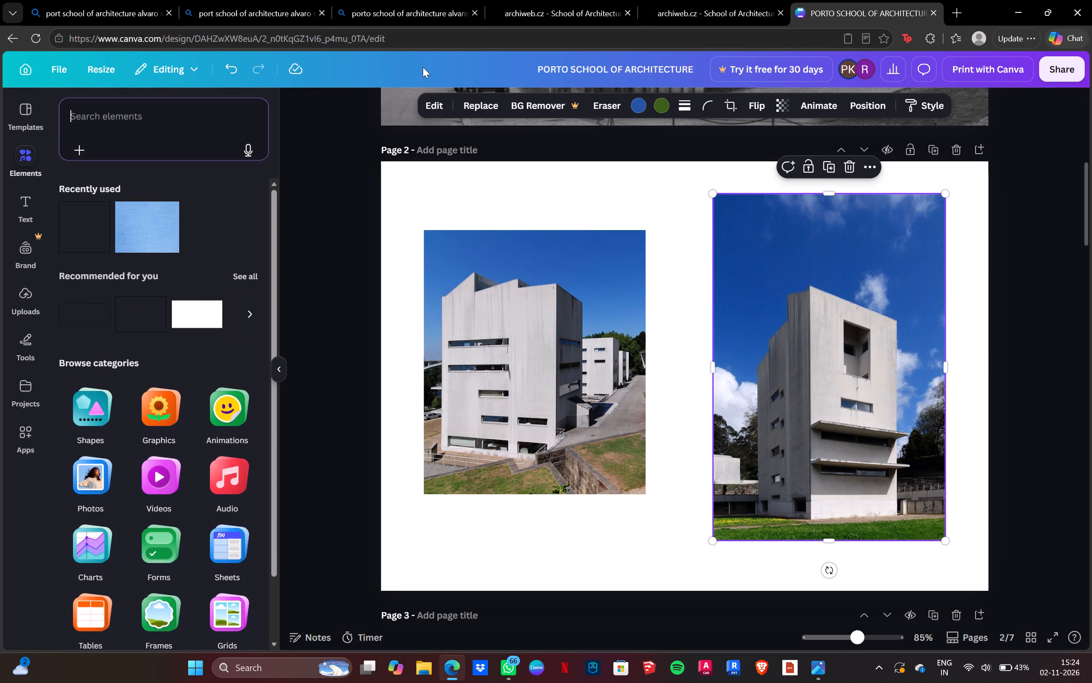
{"action": "type", "text": "black border"}
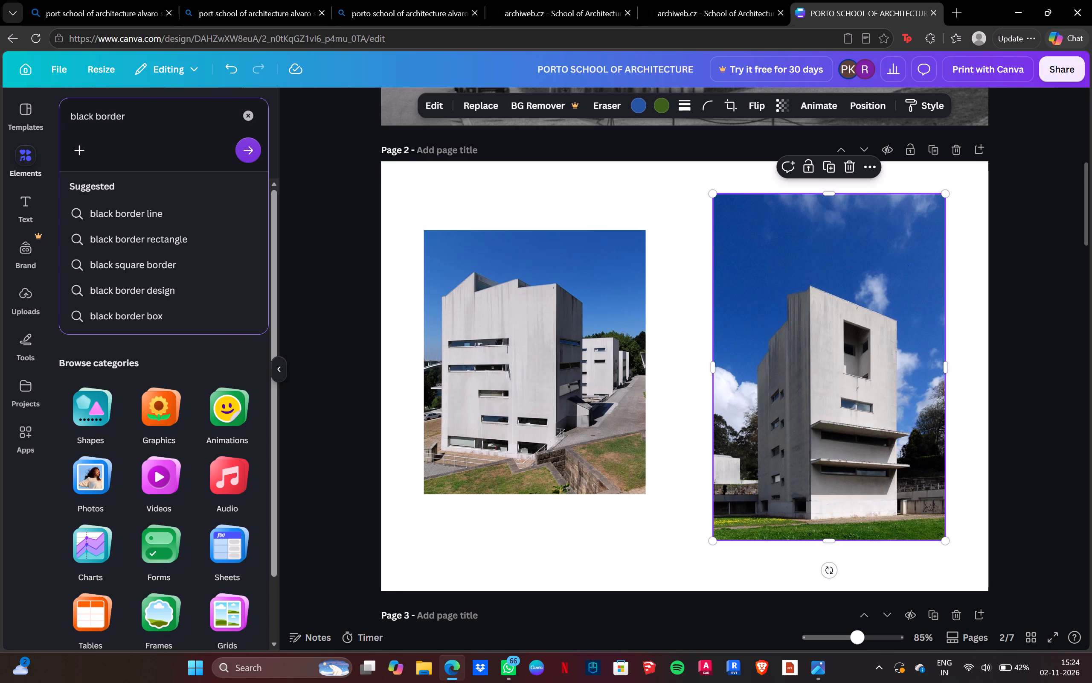
{"action": "key", "text": "Return"}
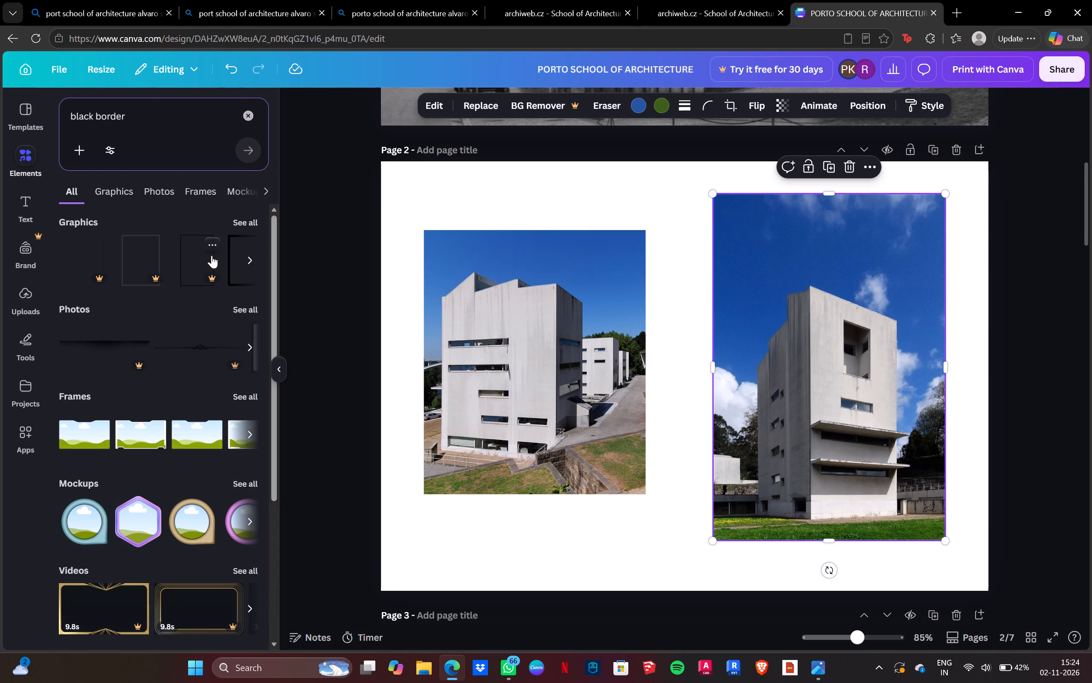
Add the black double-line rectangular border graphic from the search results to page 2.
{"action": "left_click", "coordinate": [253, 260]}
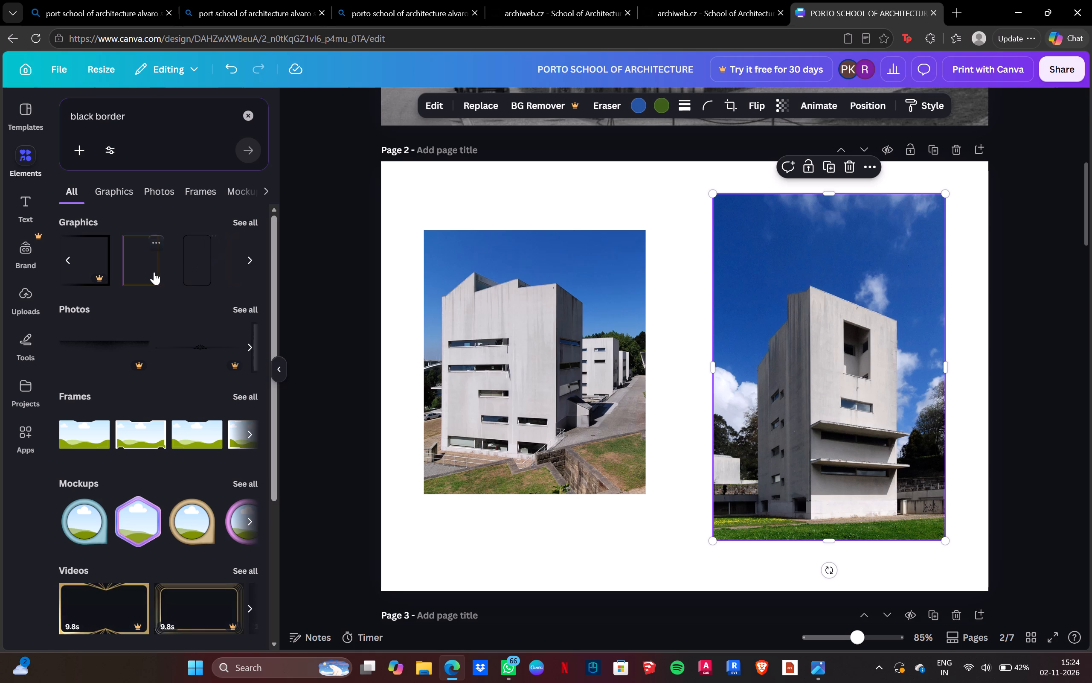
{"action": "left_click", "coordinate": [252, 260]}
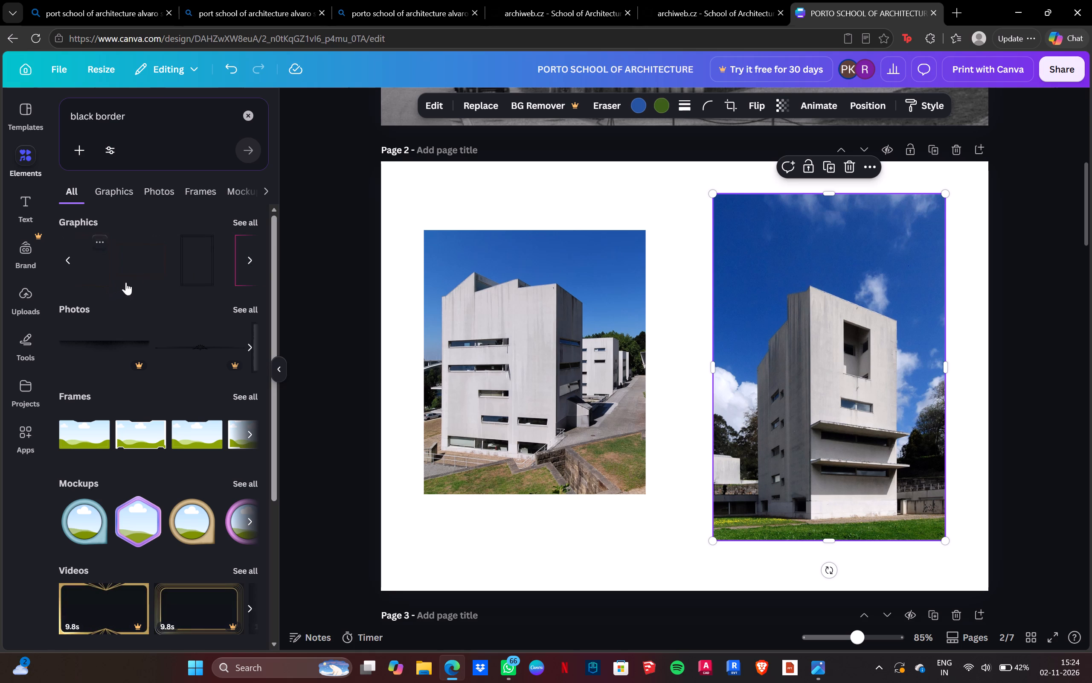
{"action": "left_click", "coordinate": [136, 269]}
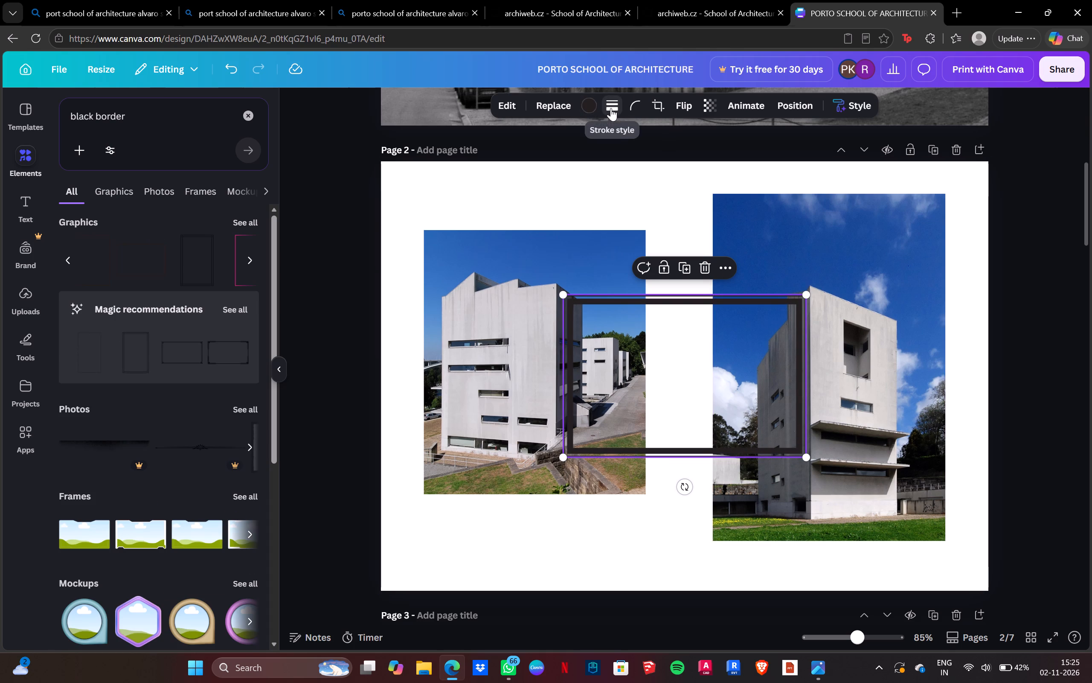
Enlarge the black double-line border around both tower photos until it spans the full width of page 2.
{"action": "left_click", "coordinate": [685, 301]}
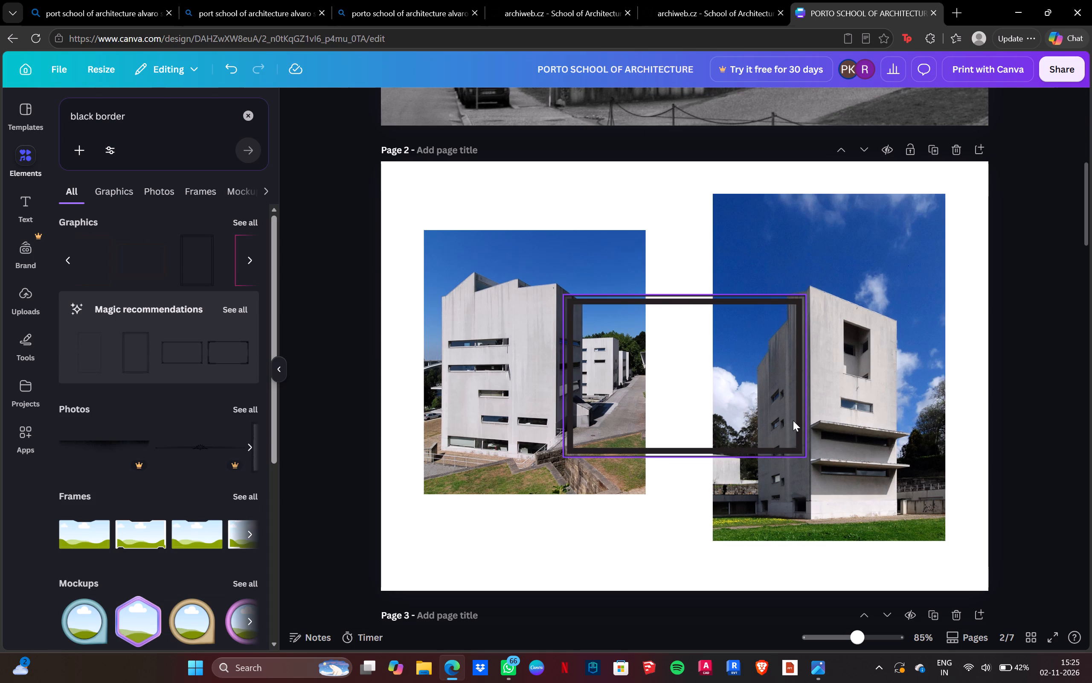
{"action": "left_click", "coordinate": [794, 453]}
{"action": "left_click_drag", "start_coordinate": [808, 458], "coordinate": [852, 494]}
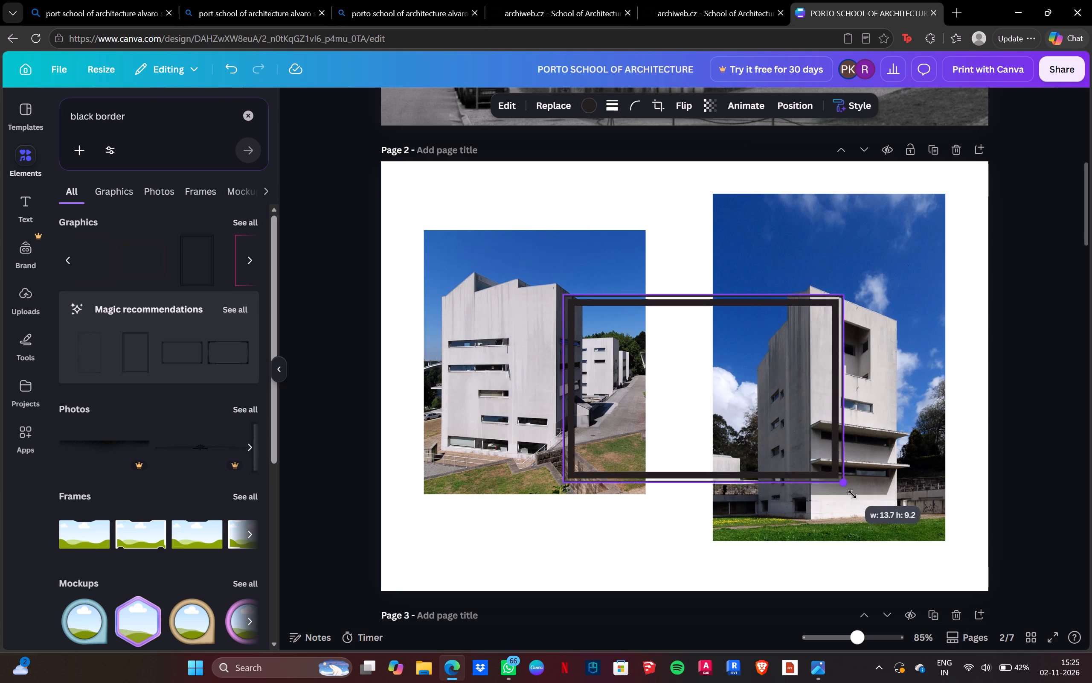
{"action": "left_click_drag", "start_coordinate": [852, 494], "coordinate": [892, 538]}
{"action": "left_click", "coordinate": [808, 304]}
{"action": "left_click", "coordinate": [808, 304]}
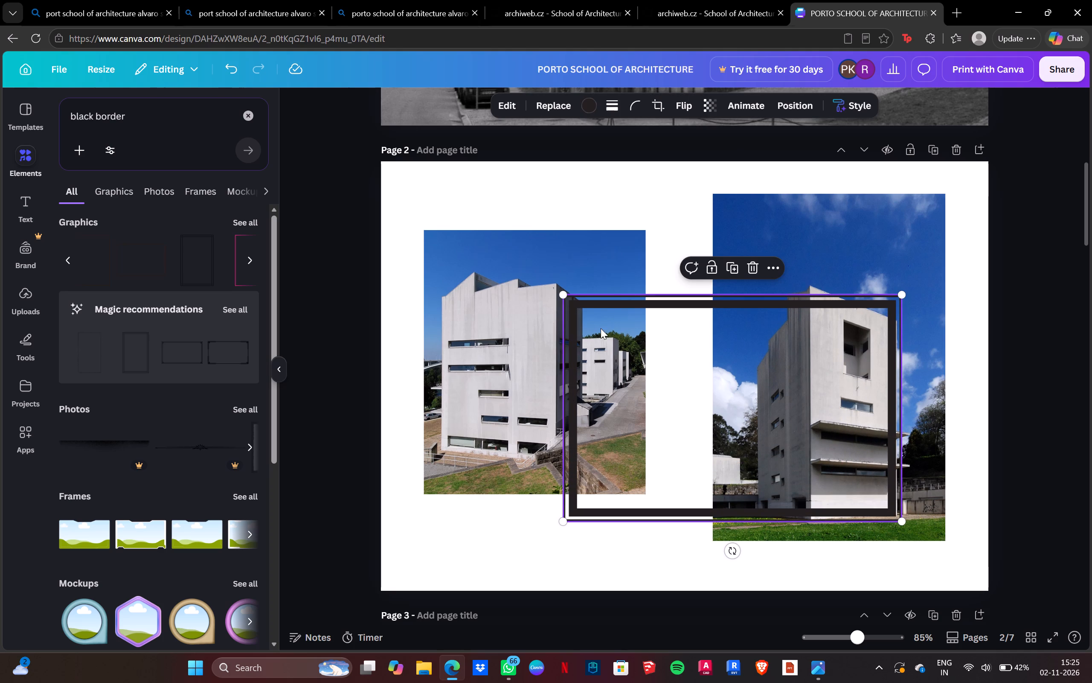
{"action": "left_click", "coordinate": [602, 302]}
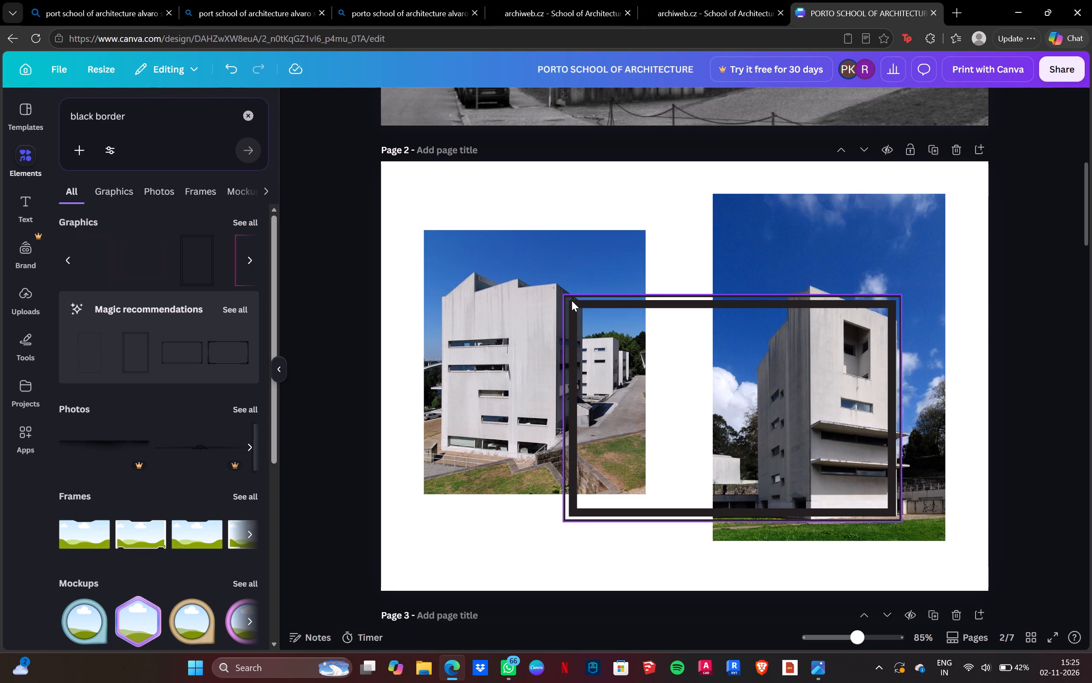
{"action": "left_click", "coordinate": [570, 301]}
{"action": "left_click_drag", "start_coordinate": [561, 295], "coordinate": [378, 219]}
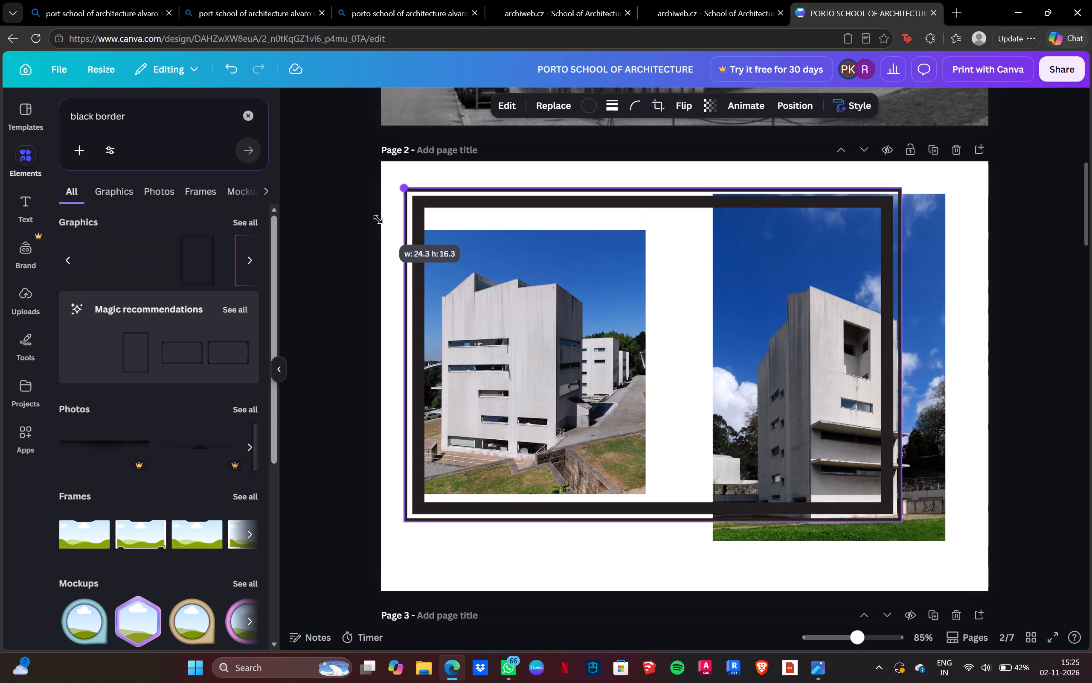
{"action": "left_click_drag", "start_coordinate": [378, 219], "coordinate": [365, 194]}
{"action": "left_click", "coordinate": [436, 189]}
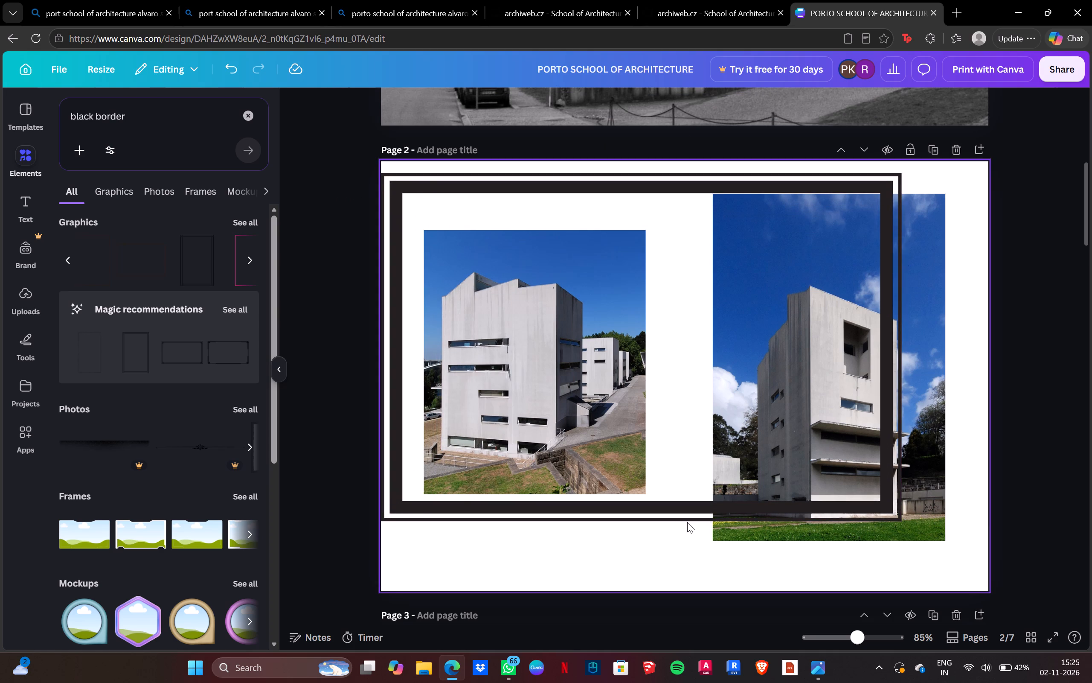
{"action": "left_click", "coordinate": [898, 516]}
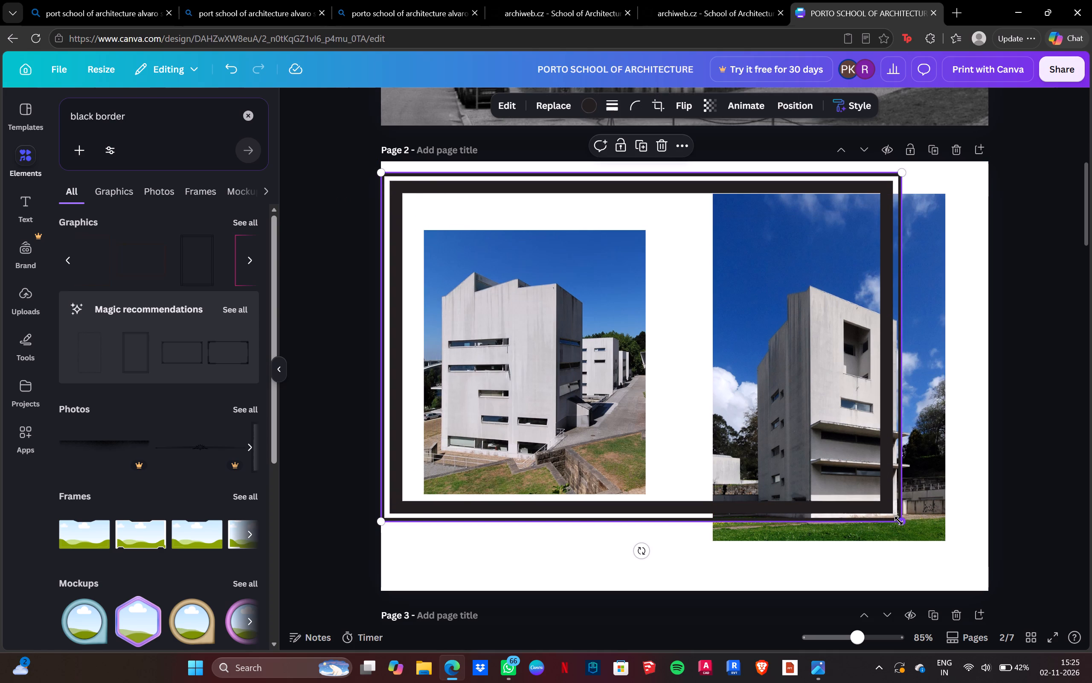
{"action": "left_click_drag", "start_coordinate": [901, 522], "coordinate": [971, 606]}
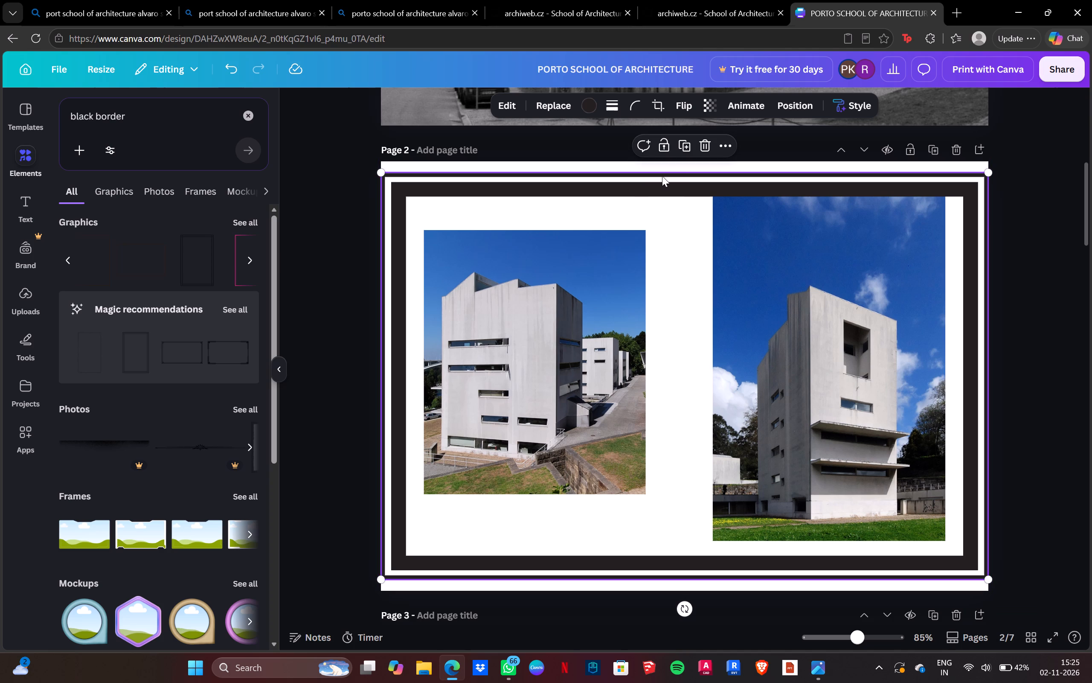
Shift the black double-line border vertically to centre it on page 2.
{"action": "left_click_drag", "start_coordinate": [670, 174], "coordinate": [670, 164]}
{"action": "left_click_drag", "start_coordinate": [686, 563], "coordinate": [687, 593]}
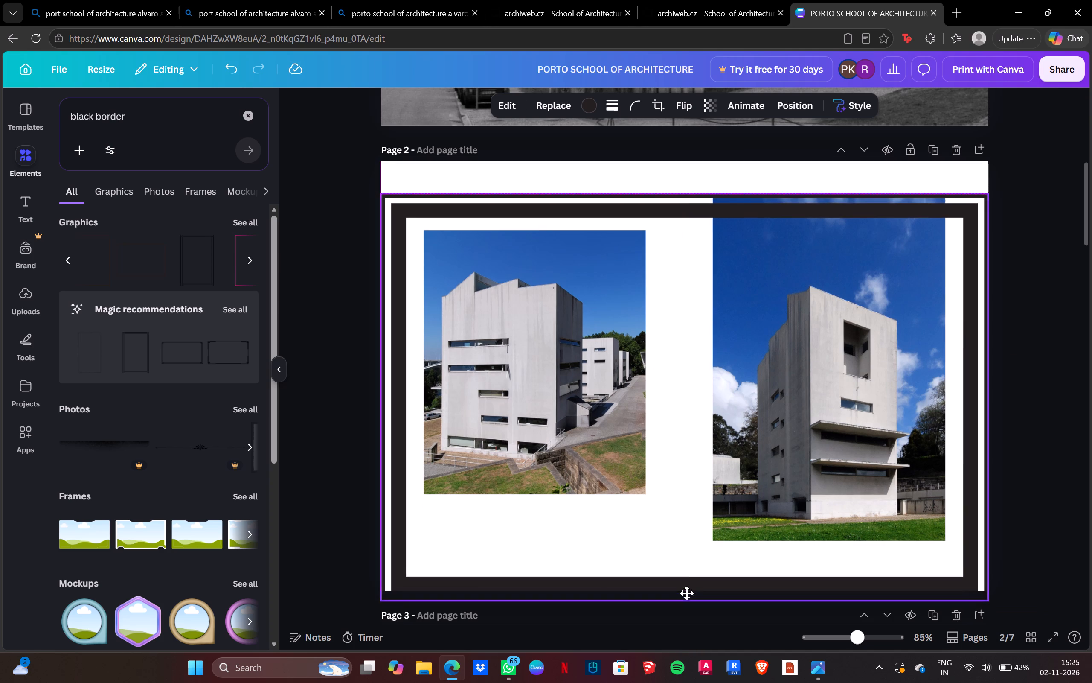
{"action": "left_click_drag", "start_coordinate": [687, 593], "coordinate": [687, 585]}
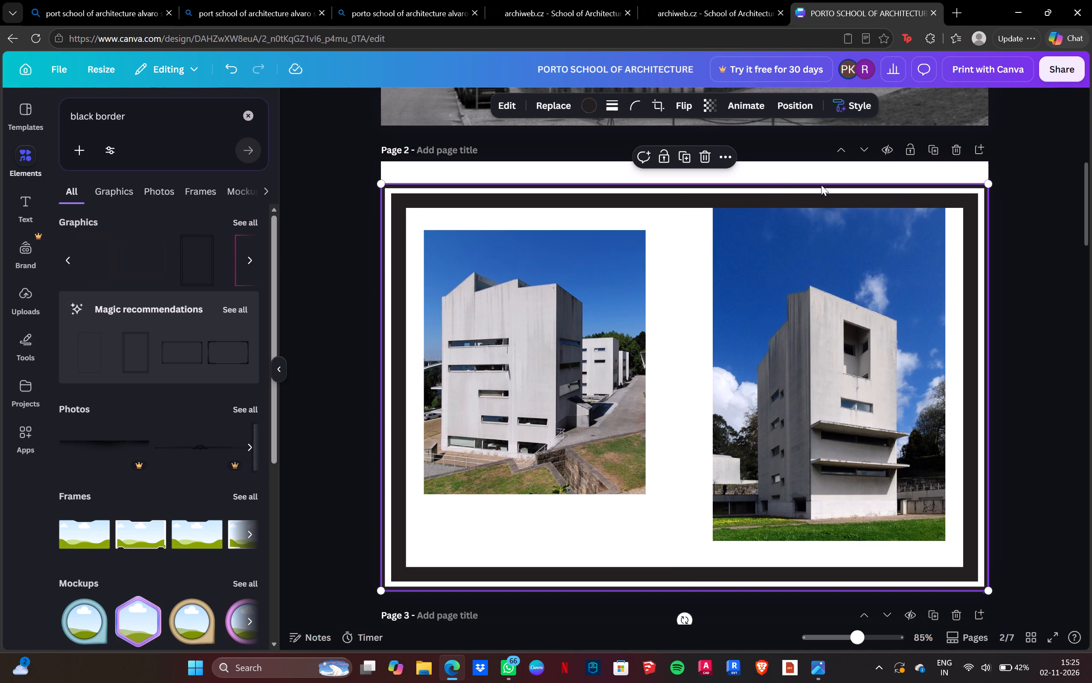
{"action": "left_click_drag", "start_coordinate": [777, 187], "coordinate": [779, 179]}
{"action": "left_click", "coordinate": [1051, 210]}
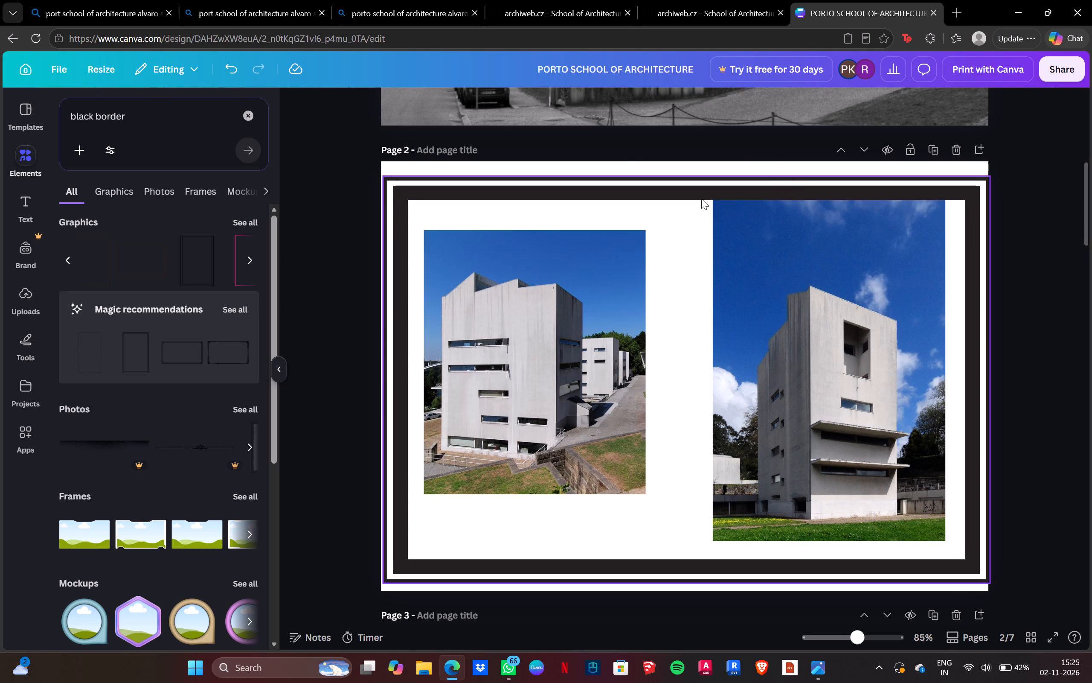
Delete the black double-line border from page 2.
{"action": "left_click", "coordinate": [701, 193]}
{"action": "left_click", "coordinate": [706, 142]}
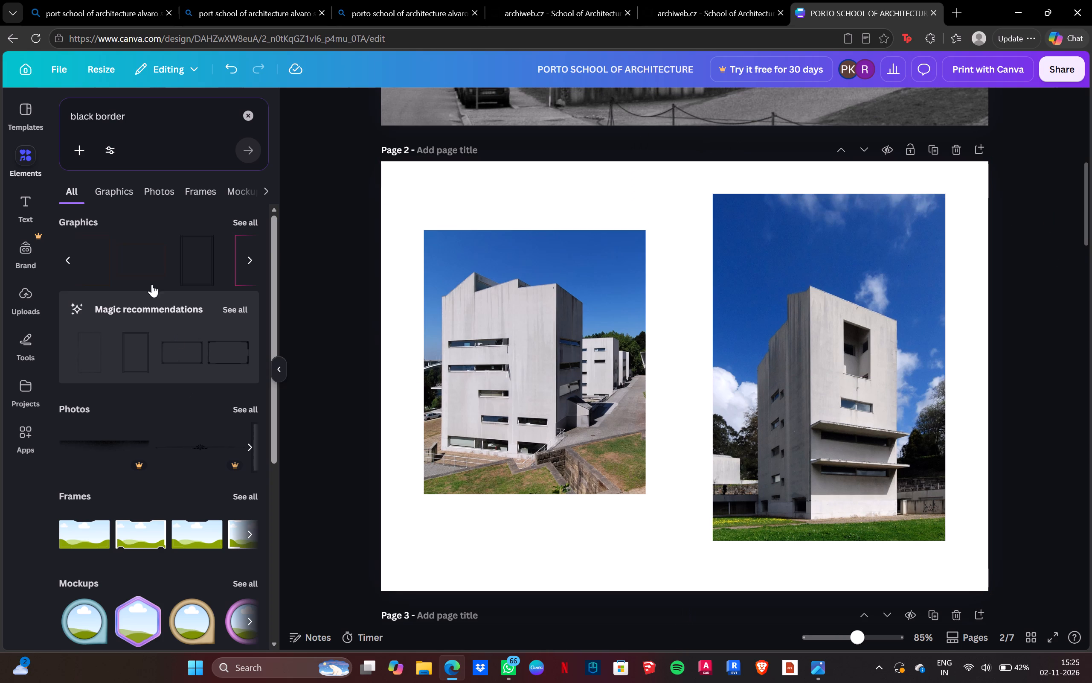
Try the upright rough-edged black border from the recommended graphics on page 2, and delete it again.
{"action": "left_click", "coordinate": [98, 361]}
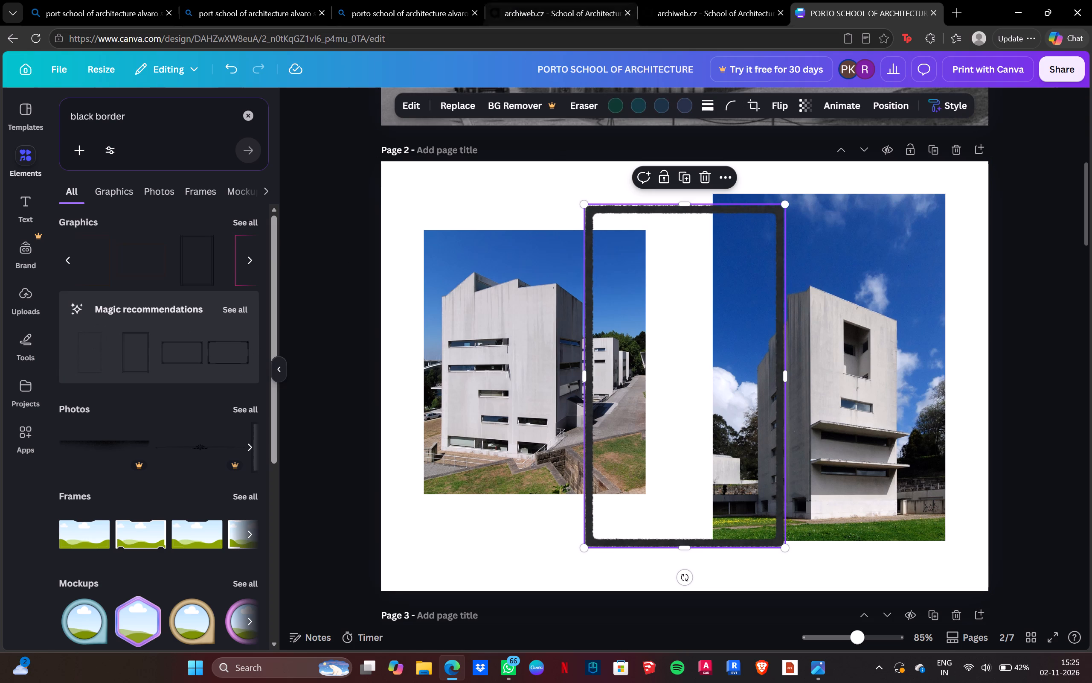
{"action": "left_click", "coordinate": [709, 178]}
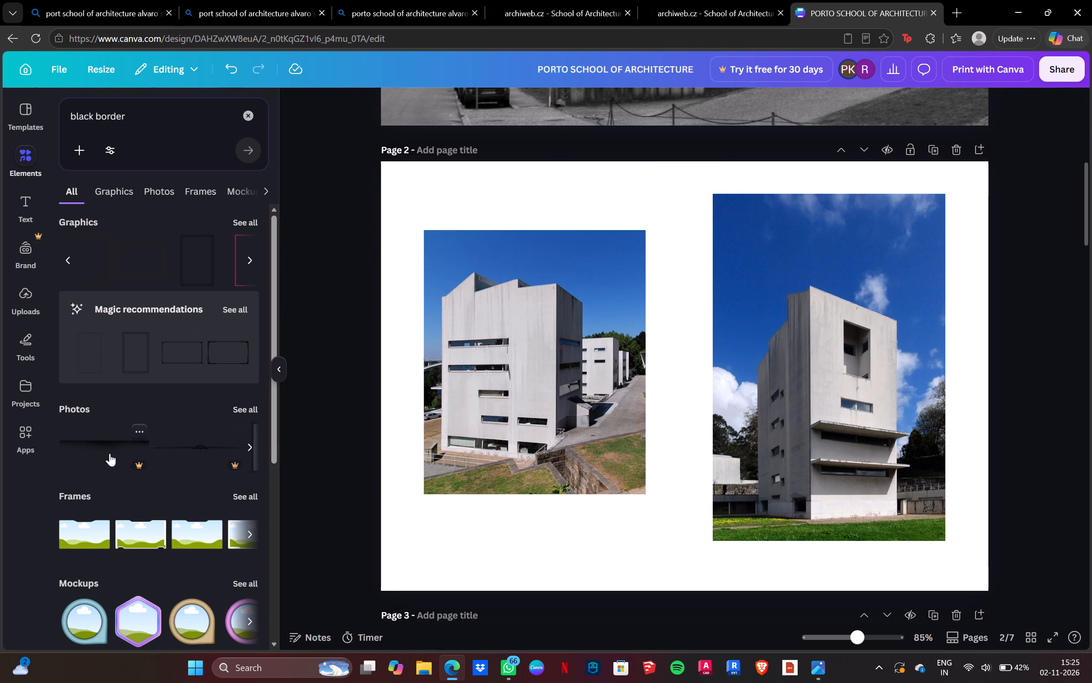
Look through the black border results and search the elements for "black thin border" instead.
{"action": "scroll", "coordinate": [181, 505], "scroll_direction": "down", "scroll_amount": 4}
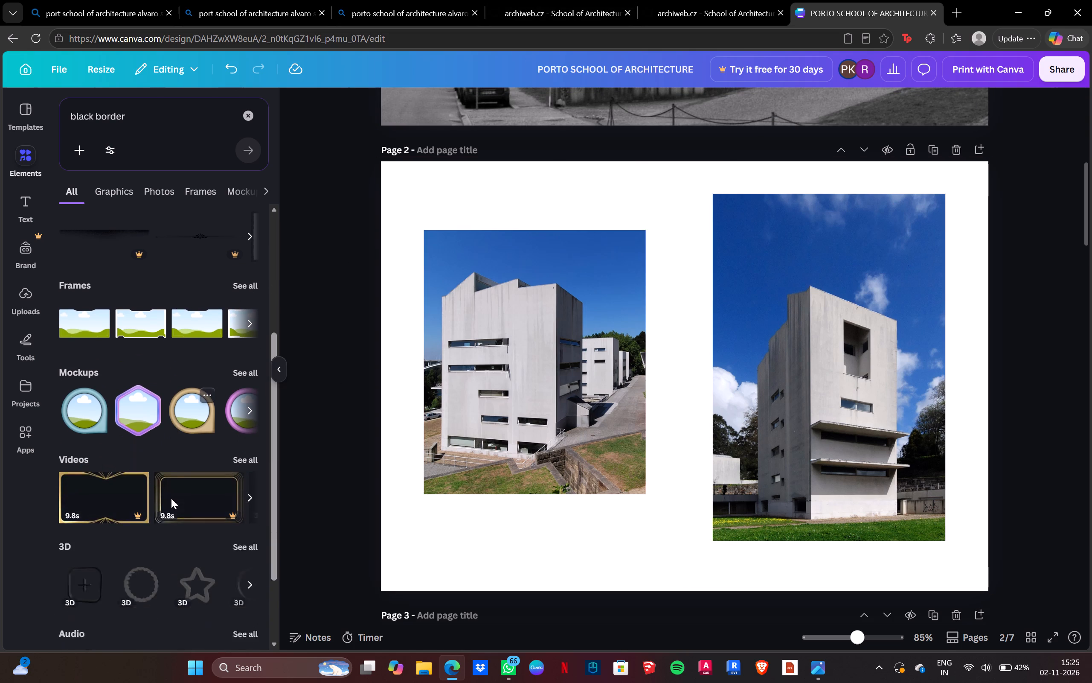
{"action": "scroll", "coordinate": [165, 475], "scroll_direction": "down", "scroll_amount": 4}
{"action": "scroll", "coordinate": [165, 475], "scroll_direction": "up", "scroll_amount": 11}
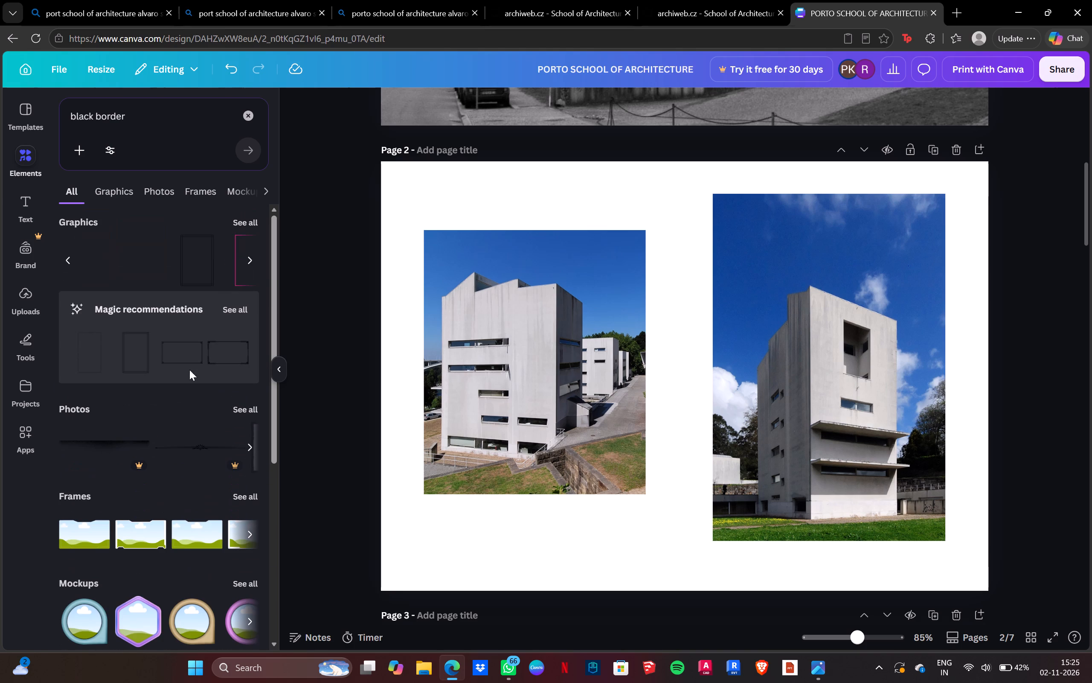
{"action": "left_click", "coordinate": [197, 117]}
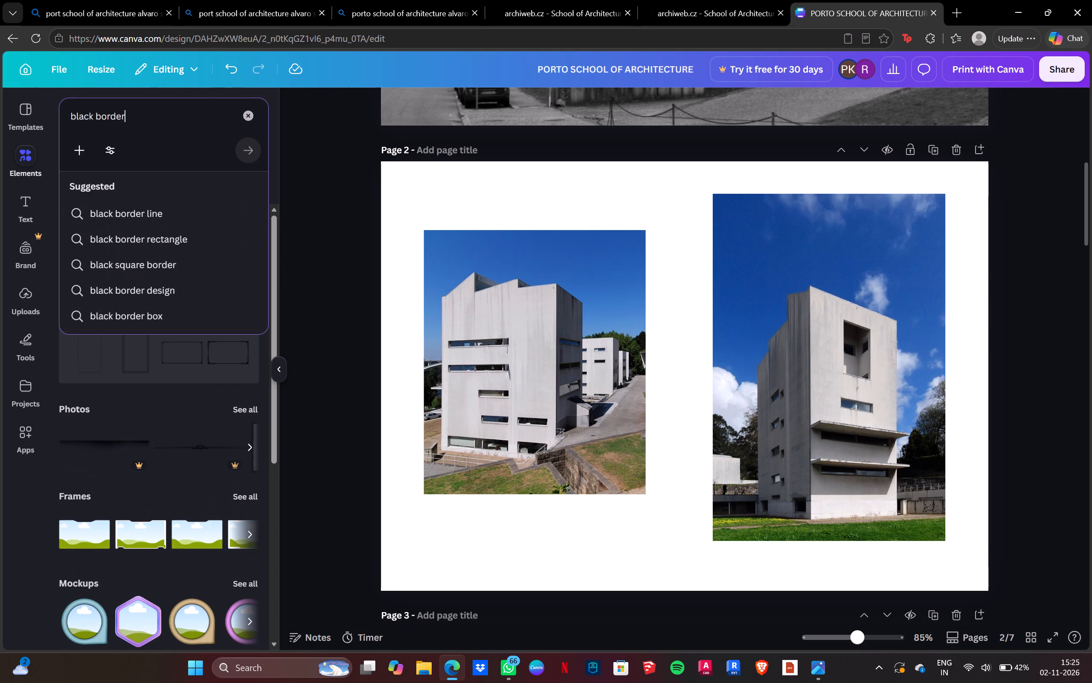
{"action": "key", "text": "Left"}
{"action": "key", "text": "Left"}
{"action": "key", "text": "Left"}
{"action": "key", "text": "Left"}
{"action": "key", "text": "Left"}
{"action": "key", "text": "Left"}
{"action": "type", "text": "thin"}
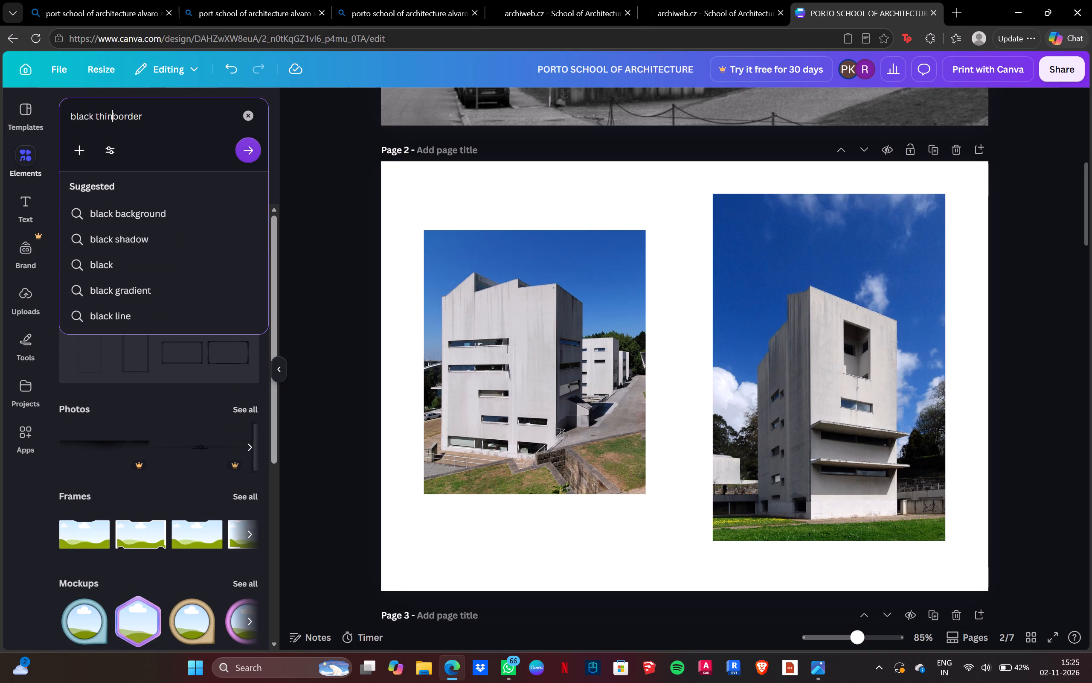
{"action": "key", "text": "space"}
{"action": "key", "text": "Return"}
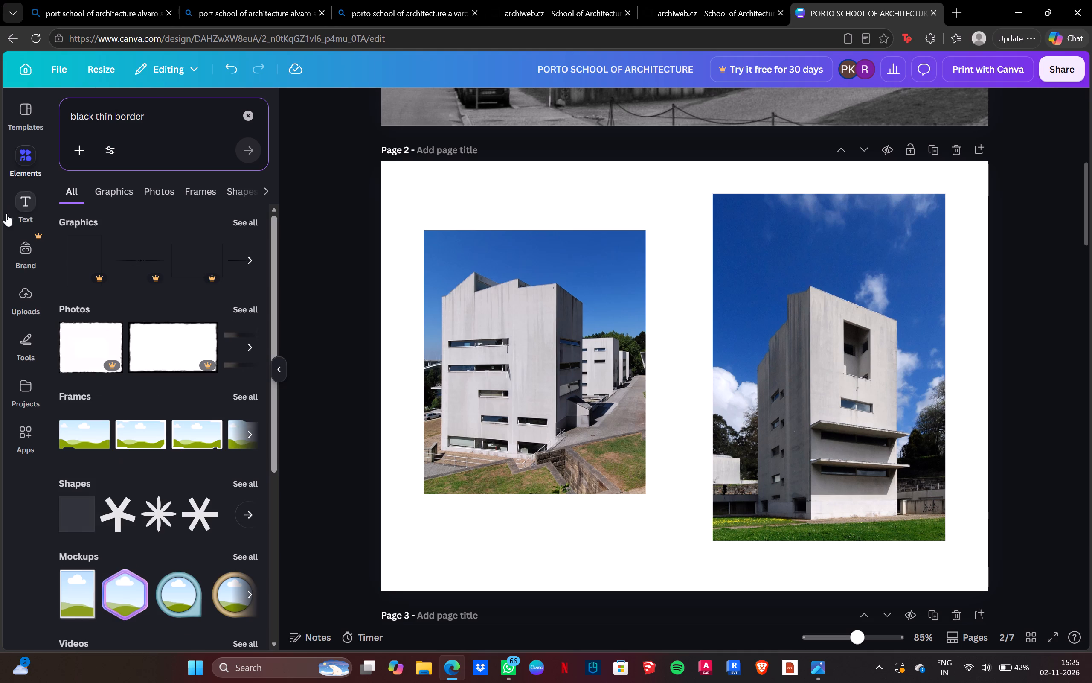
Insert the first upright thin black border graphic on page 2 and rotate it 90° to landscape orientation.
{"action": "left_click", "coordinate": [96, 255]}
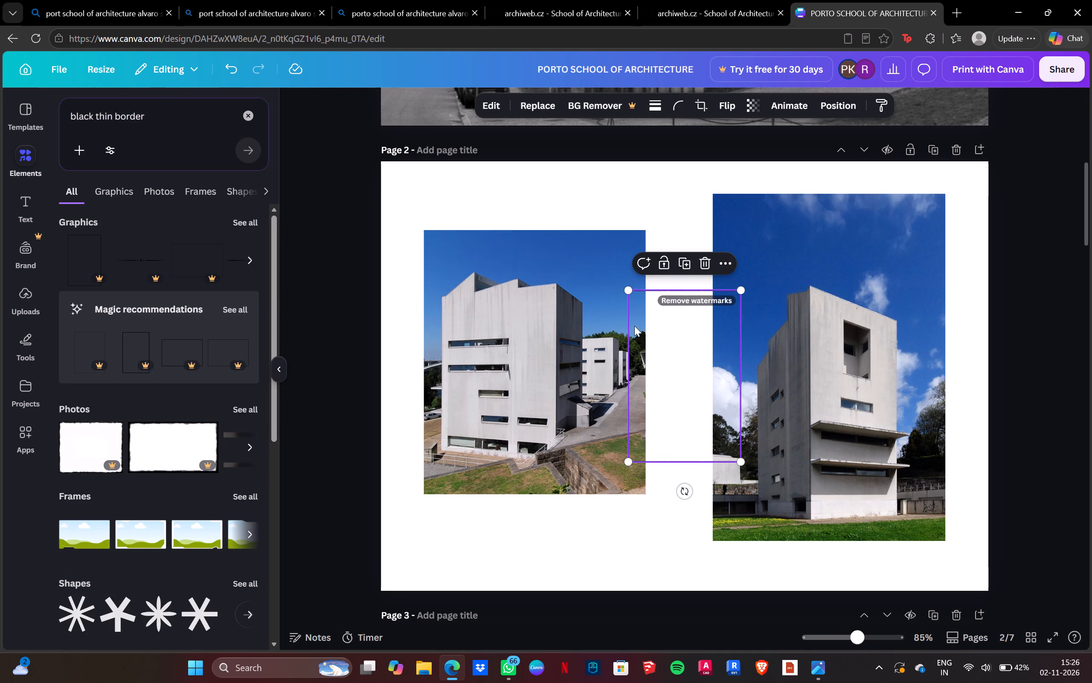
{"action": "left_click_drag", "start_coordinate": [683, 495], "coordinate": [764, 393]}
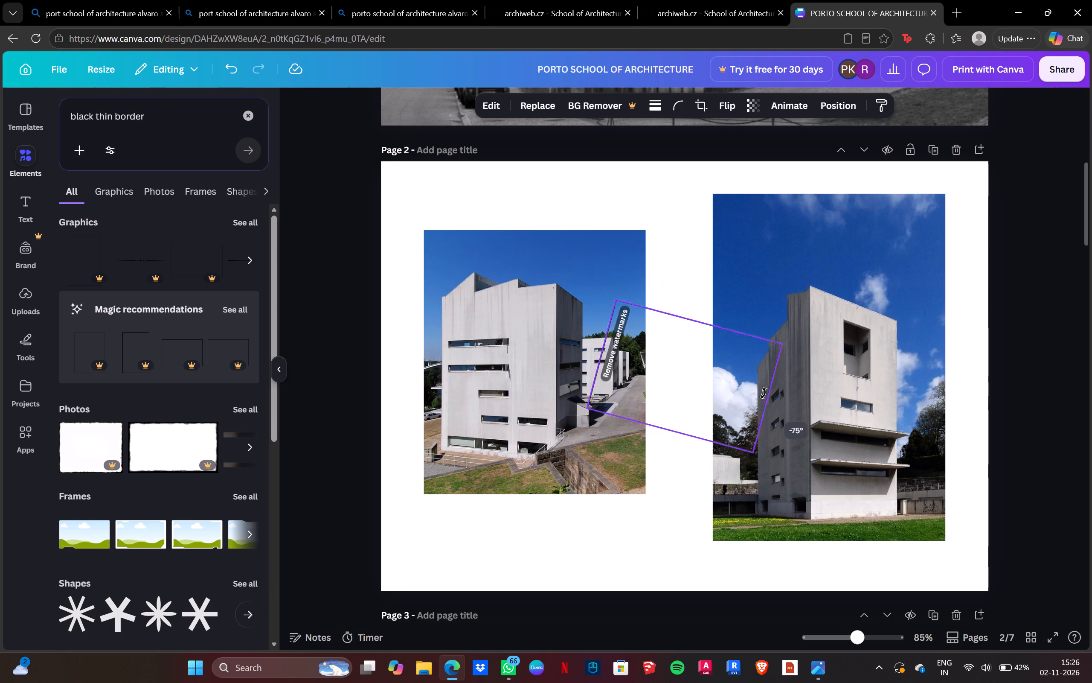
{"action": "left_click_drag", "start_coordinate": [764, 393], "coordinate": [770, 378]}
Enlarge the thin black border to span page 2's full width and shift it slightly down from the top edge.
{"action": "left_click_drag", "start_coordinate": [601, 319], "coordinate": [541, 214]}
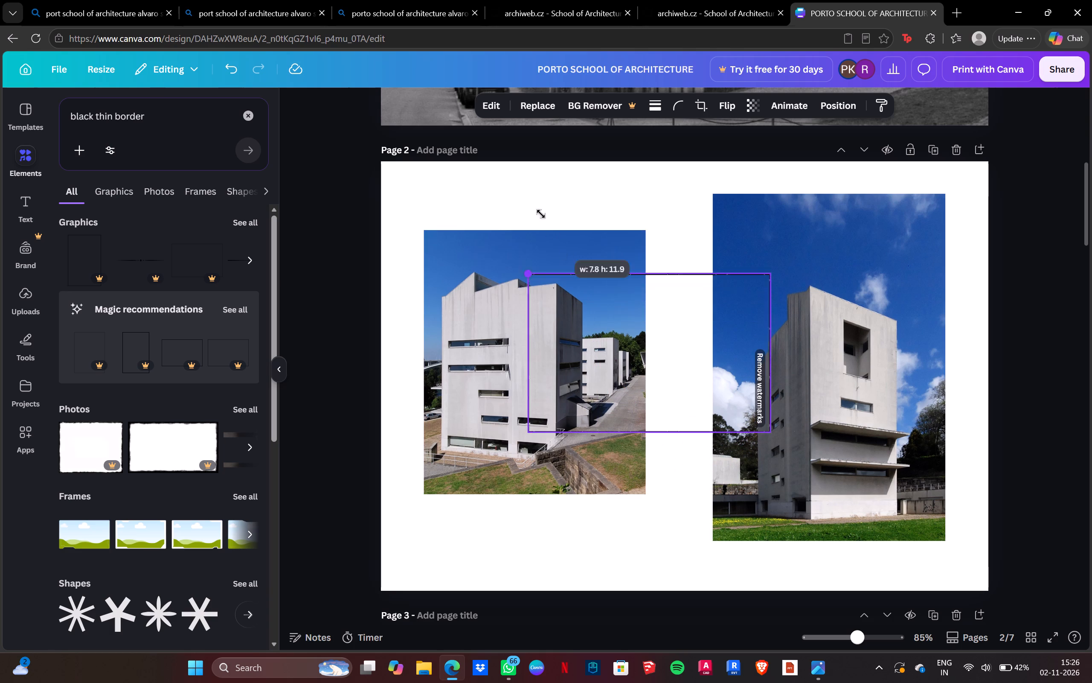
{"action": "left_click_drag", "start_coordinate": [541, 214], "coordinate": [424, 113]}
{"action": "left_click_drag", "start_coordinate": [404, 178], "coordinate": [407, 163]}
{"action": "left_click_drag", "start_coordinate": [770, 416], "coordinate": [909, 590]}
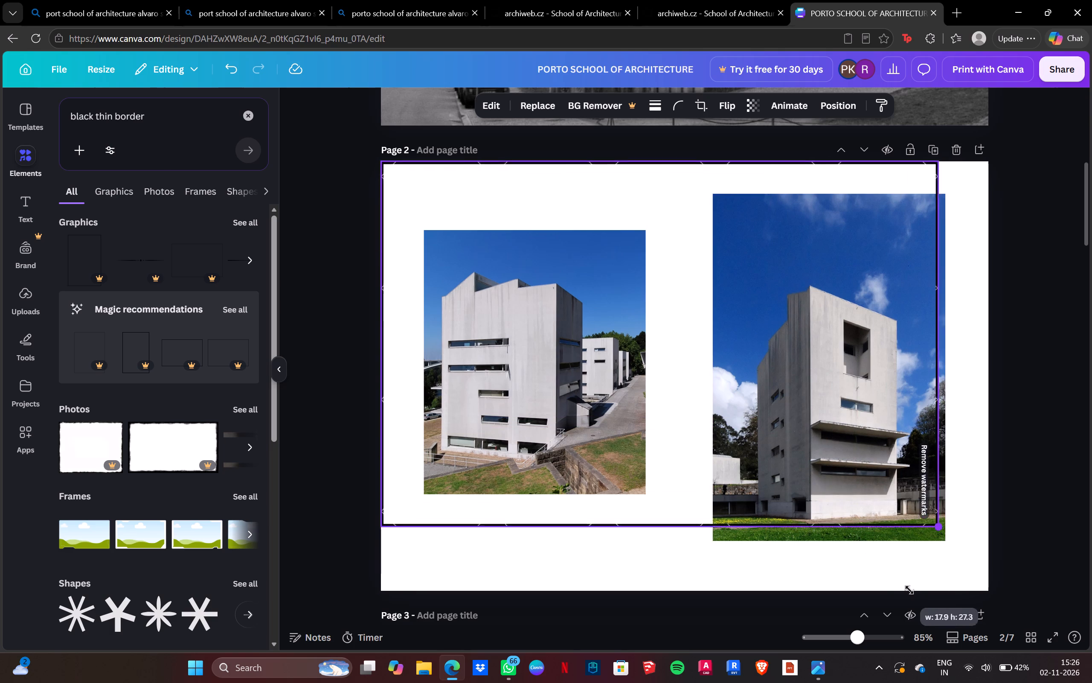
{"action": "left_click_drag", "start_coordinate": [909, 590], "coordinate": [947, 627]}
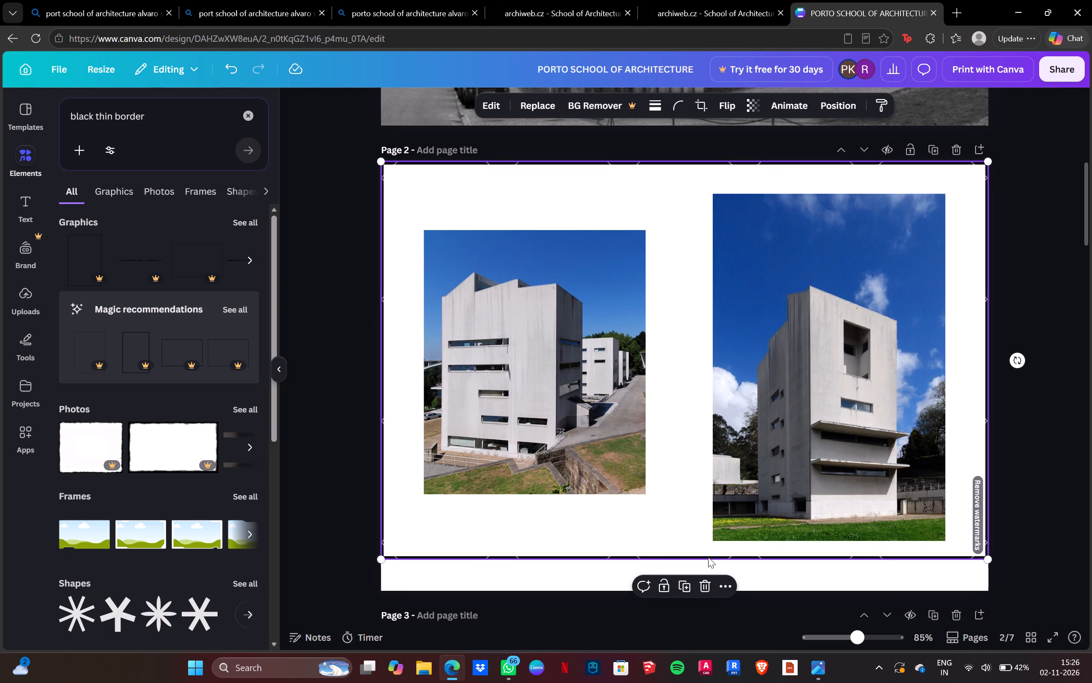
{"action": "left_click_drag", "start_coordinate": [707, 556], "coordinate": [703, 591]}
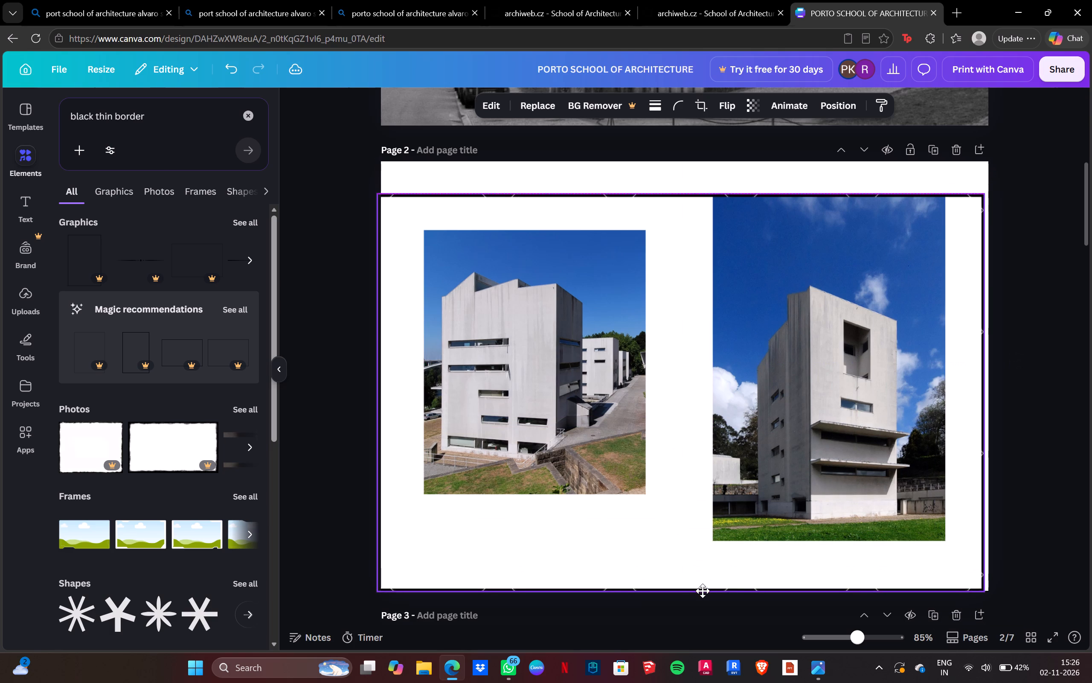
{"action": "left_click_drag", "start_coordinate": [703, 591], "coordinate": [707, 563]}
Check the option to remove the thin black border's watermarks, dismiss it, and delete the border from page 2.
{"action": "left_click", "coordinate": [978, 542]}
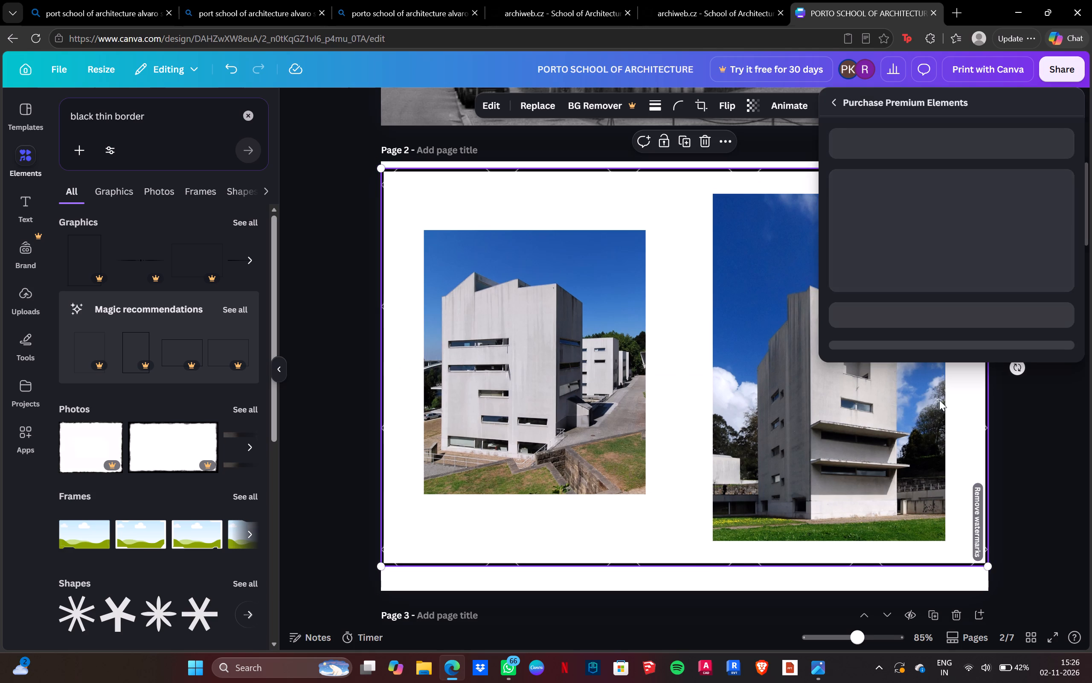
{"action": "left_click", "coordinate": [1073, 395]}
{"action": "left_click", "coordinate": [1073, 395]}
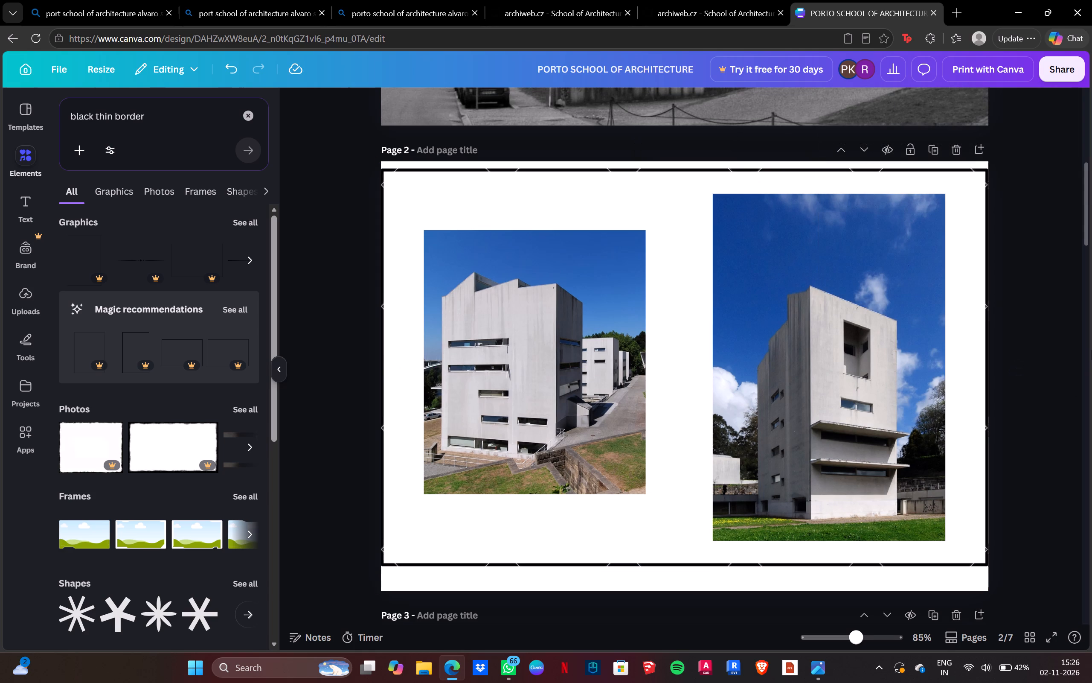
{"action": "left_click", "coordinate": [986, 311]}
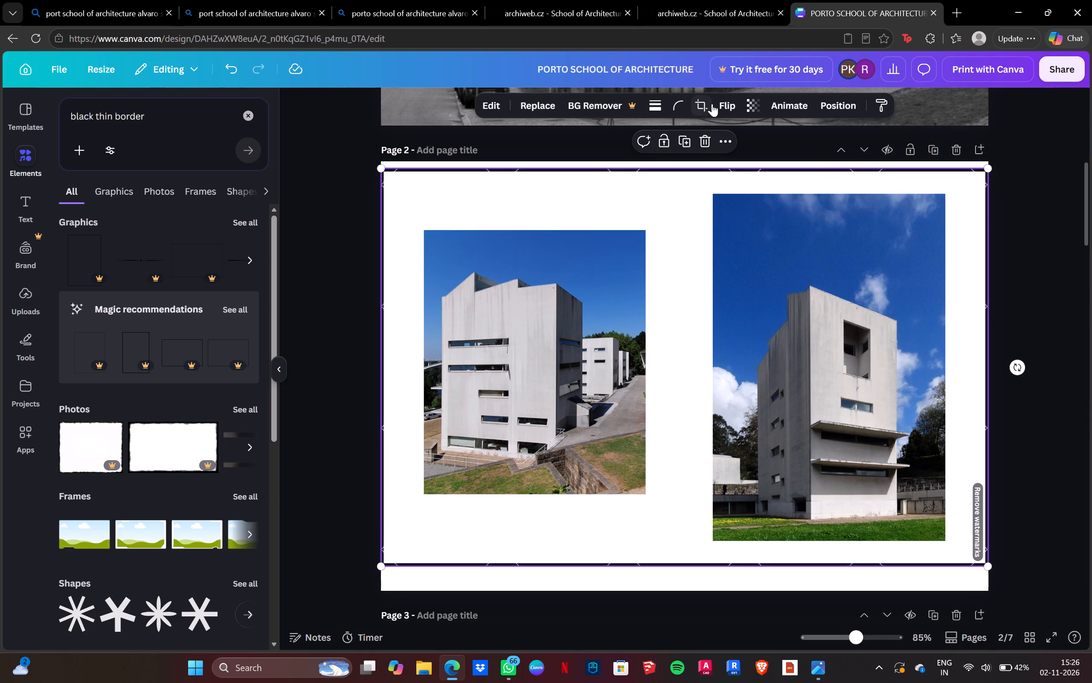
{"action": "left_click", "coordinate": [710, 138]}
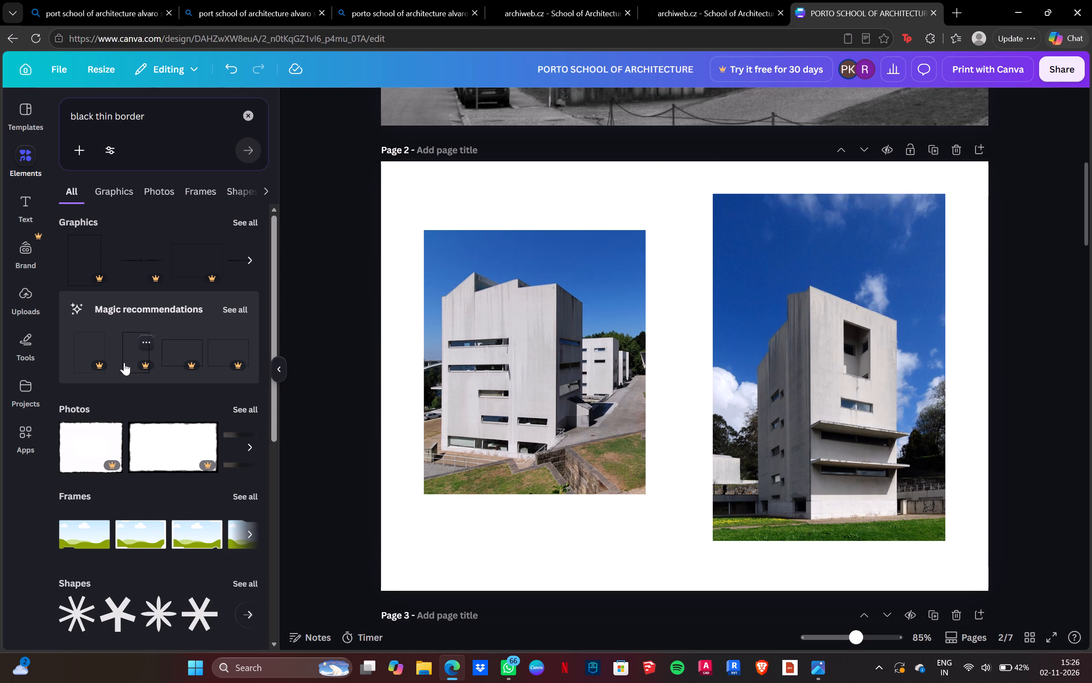
Look through the remaining "black thin border" results for another usable border.
{"action": "scroll", "coordinate": [188, 427], "scroll_direction": "down", "scroll_amount": 2}
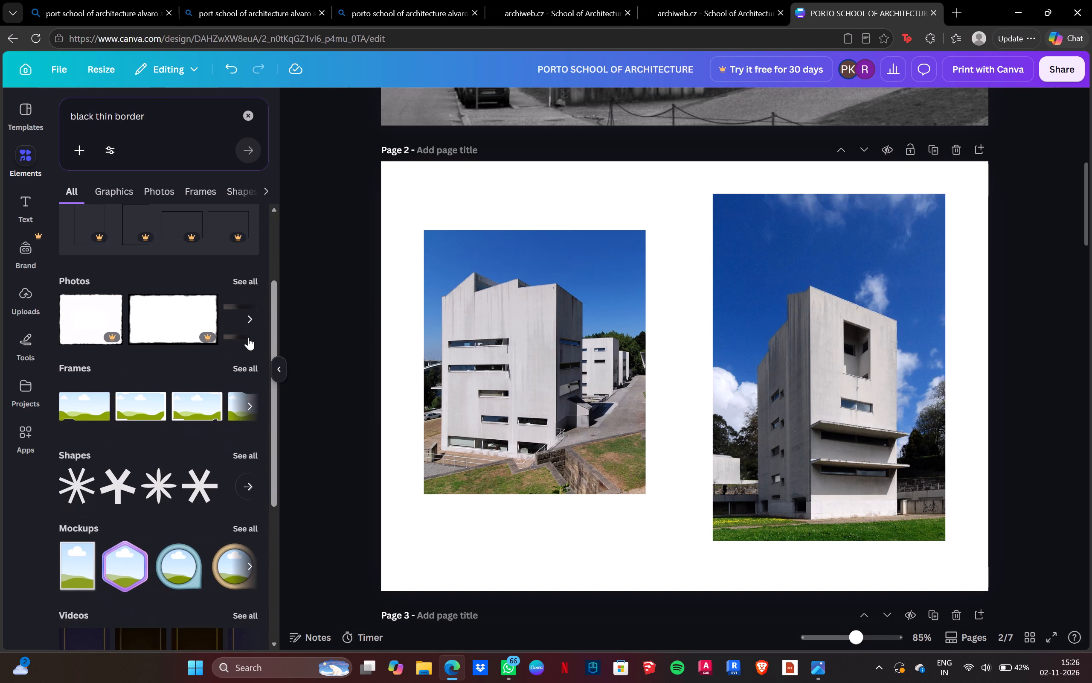
{"action": "left_click", "coordinate": [254, 320]}
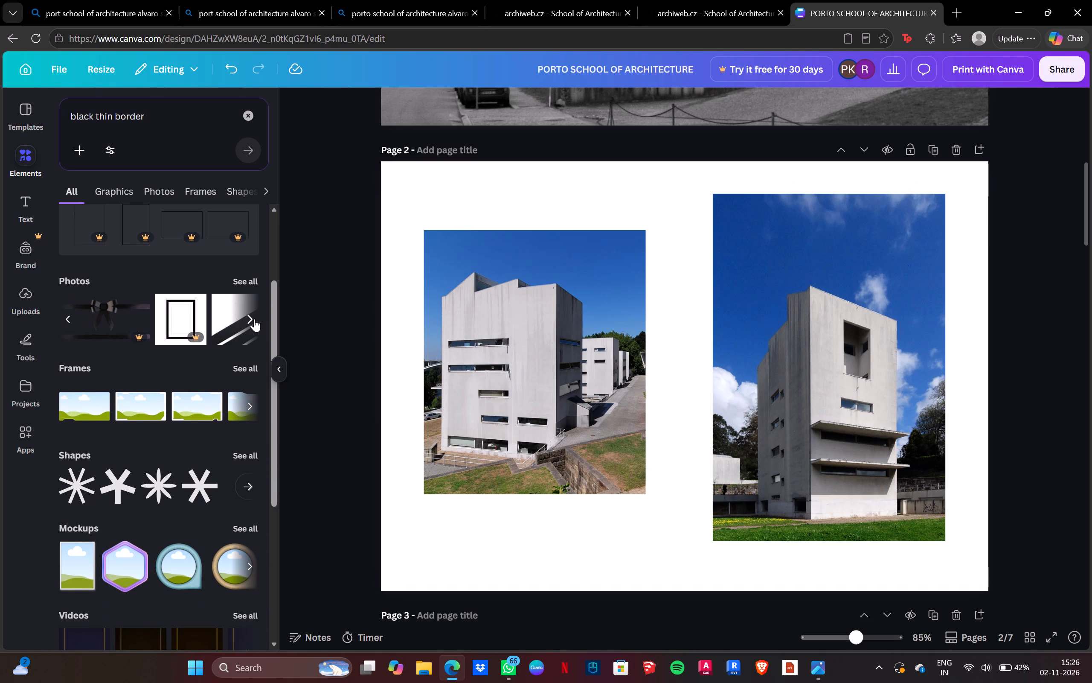
{"action": "left_click", "coordinate": [254, 319]}
{"action": "scroll", "coordinate": [227, 398], "scroll_direction": "down", "scroll_amount": 4}
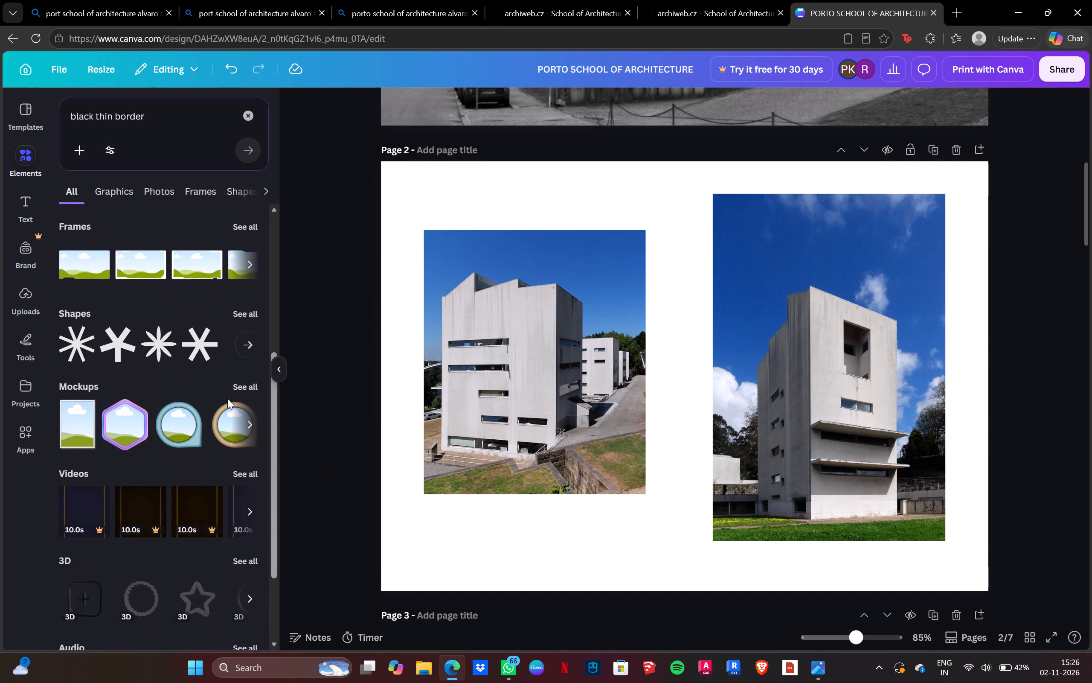
{"action": "scroll", "coordinate": [226, 396], "scroll_direction": "down", "scroll_amount": 2}
{"action": "scroll", "coordinate": [166, 379], "scroll_direction": "up", "scroll_amount": 14}
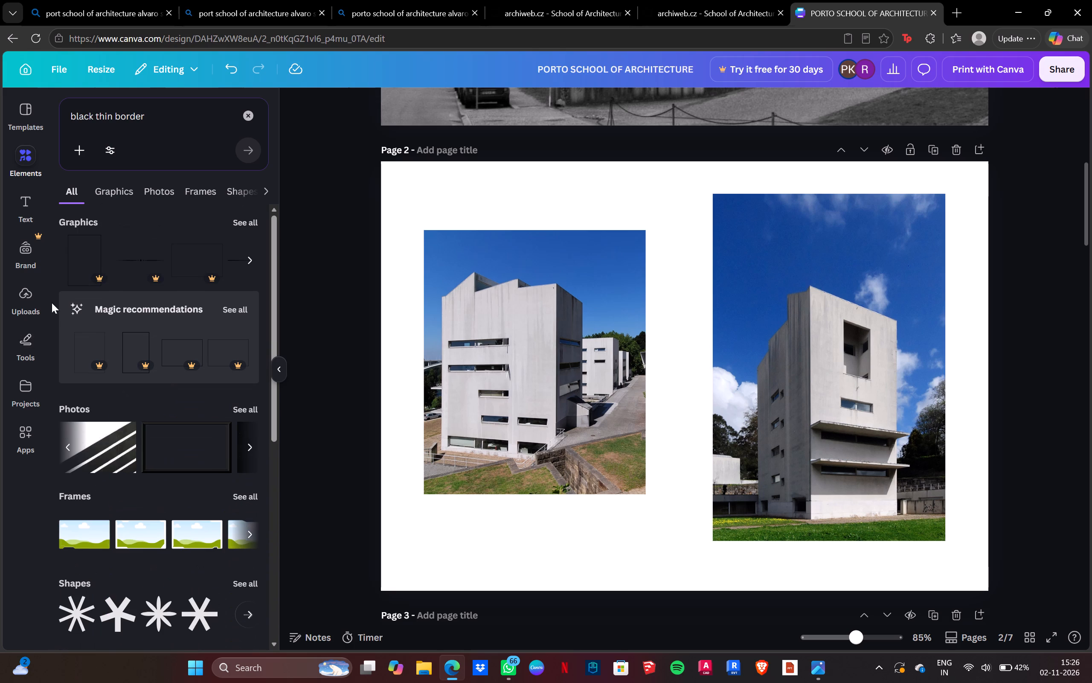
Place a grey square shape at page 2's upper-left corner and stretch it to cover the whole page.
{"action": "left_click", "coordinate": [27, 339]}
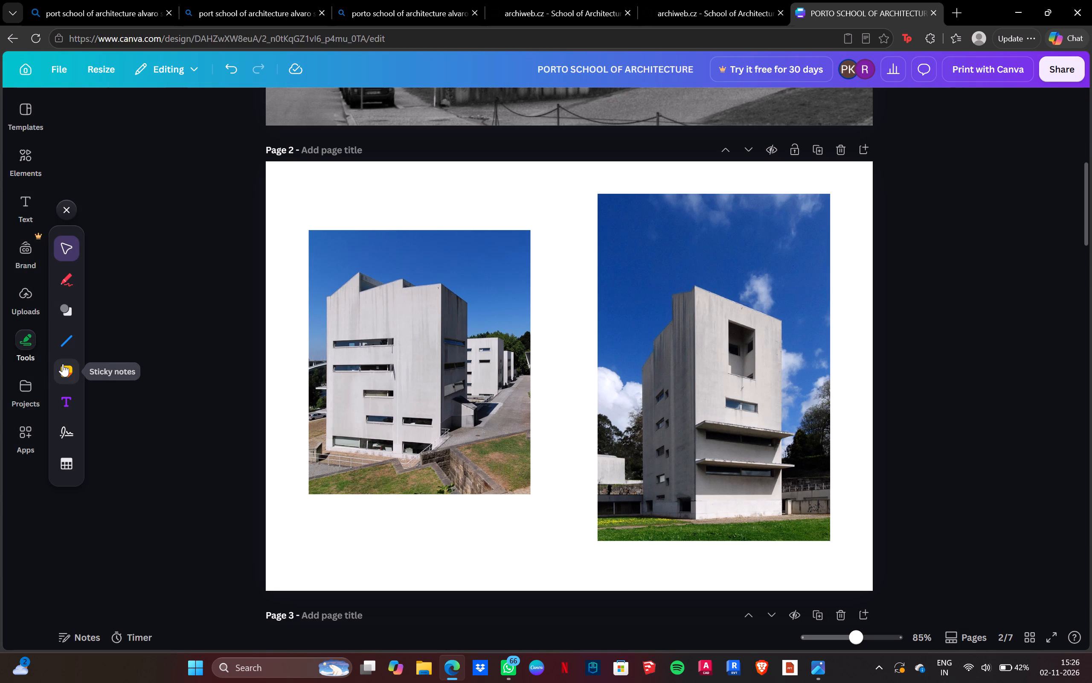
{"action": "left_click", "coordinate": [70, 314]}
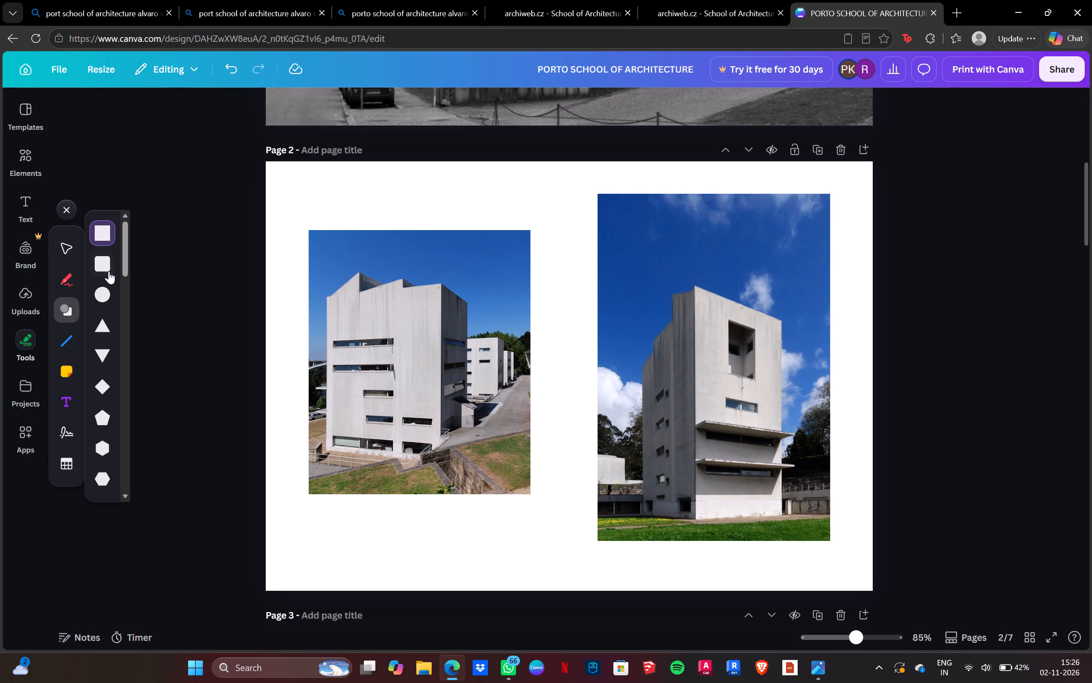
{"action": "left_click_drag", "start_coordinate": [123, 247], "coordinate": [134, 313]}
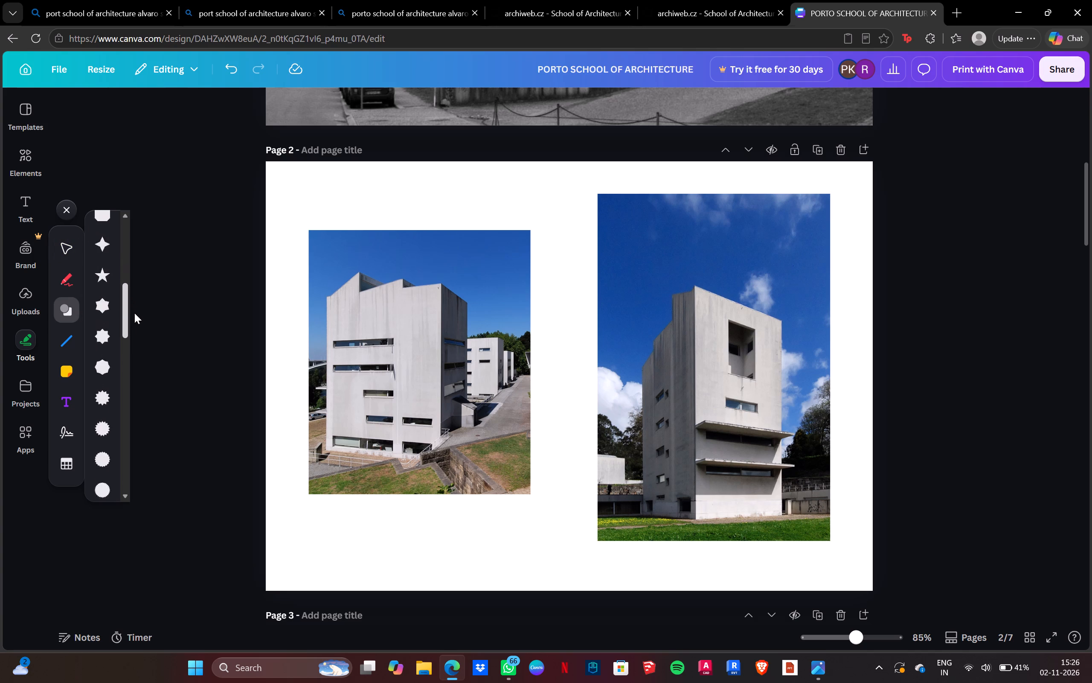
{"action": "left_click_drag", "start_coordinate": [134, 313], "coordinate": [146, 349]}
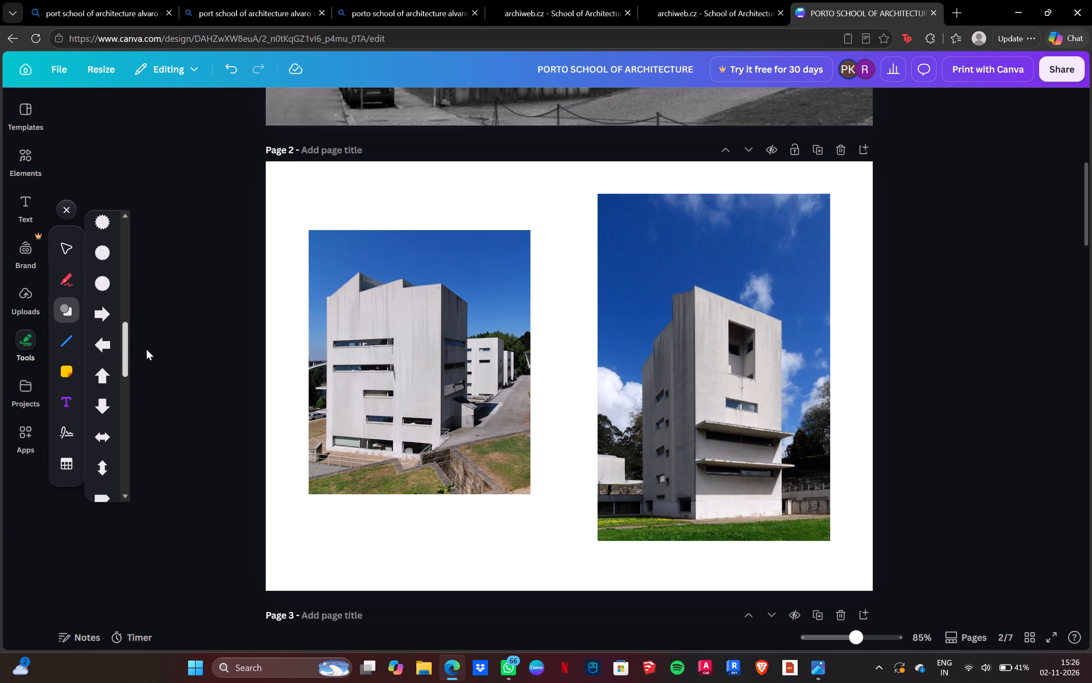
{"action": "left_click_drag", "start_coordinate": [146, 349], "coordinate": [157, 407]}
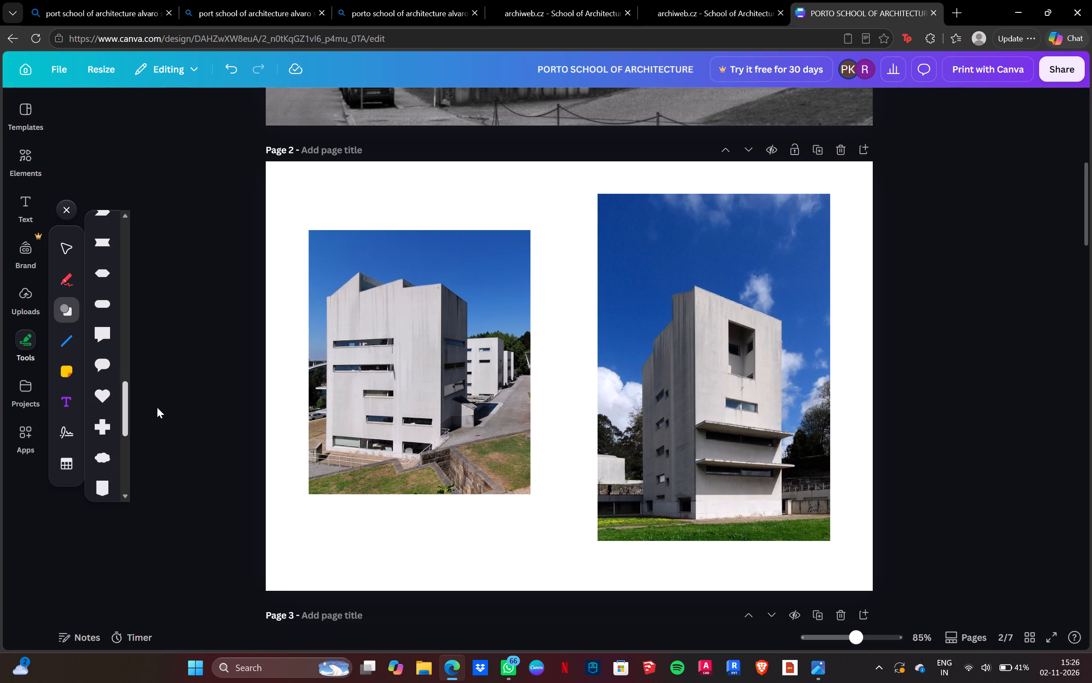
{"action": "left_click_drag", "start_coordinate": [157, 407], "coordinate": [168, 467]}
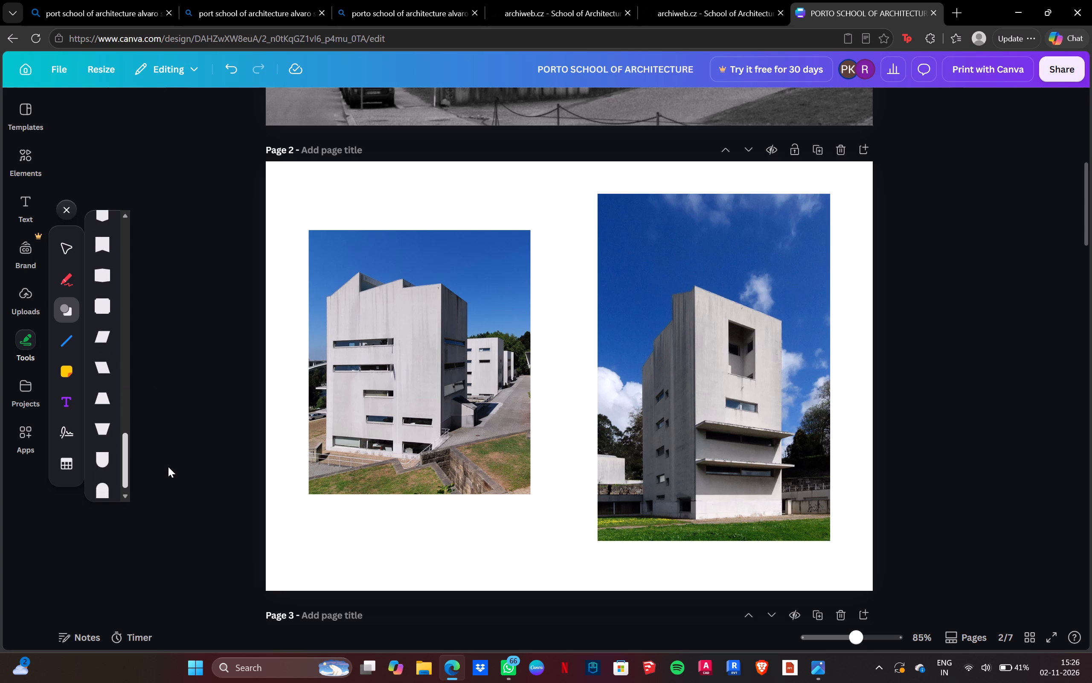
{"action": "left_click_drag", "start_coordinate": [168, 467], "coordinate": [177, 200]}
{"action": "left_click", "coordinate": [110, 236]}
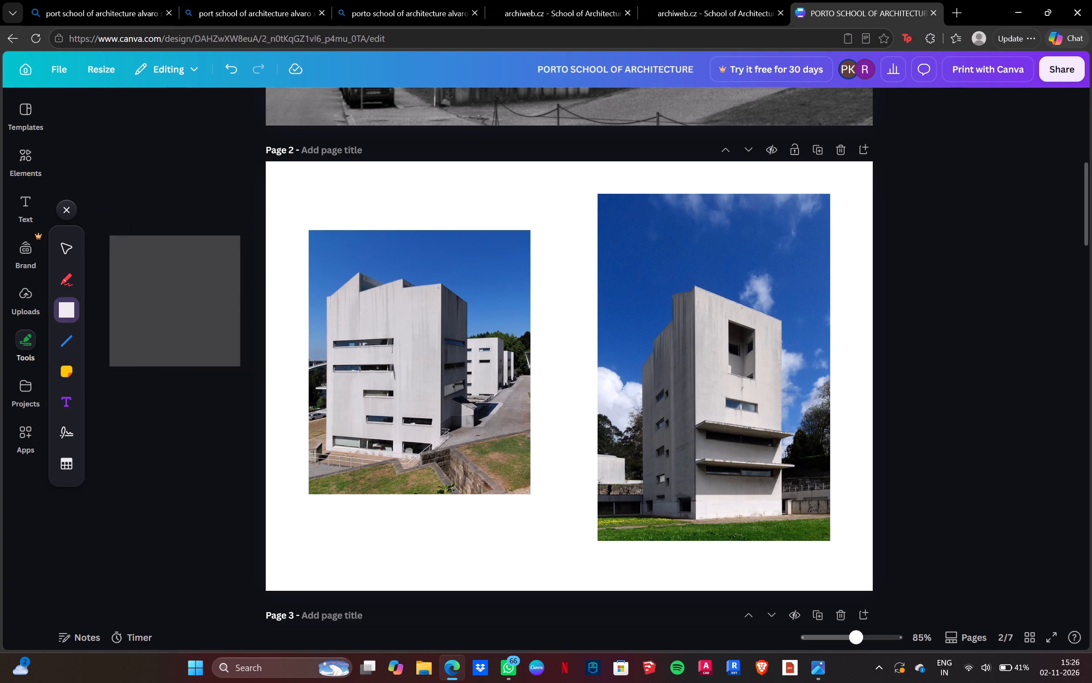
{"action": "left_click", "coordinate": [266, 162]}
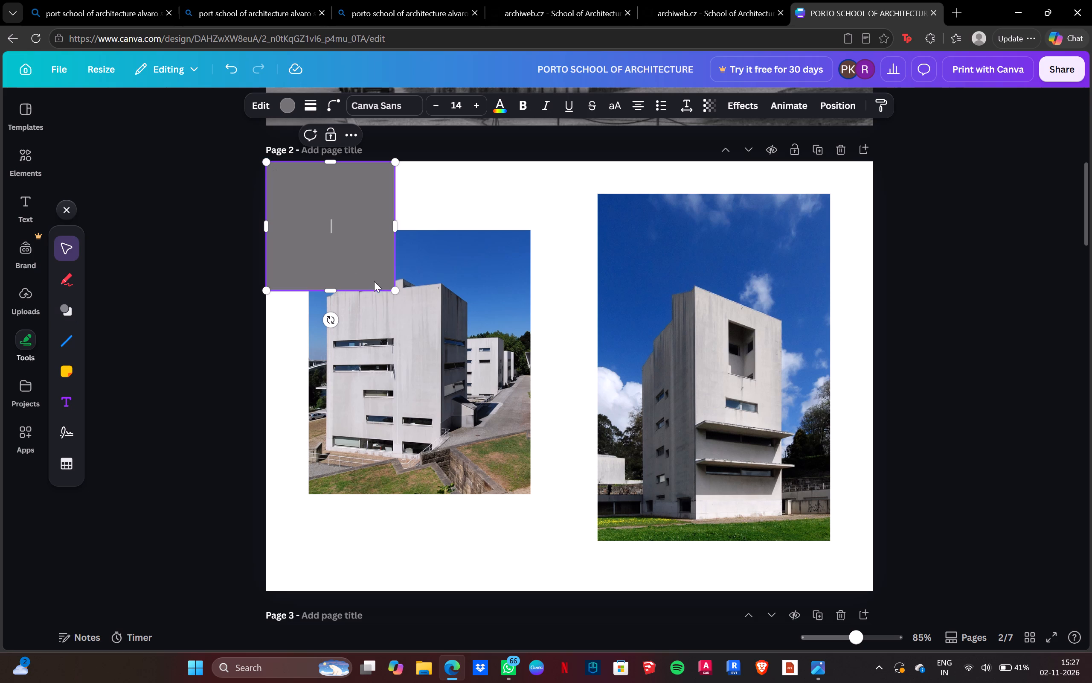
{"action": "left_click_drag", "start_coordinate": [396, 294], "coordinate": [813, 554]}
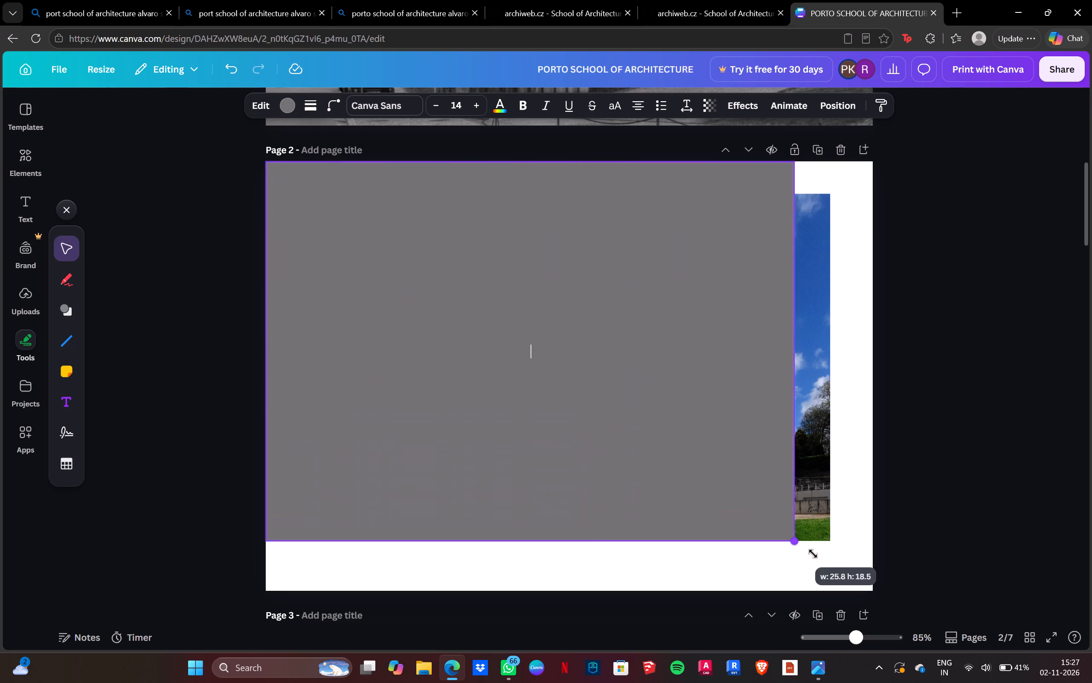
{"action": "left_click_drag", "start_coordinate": [813, 554], "coordinate": [875, 594]}
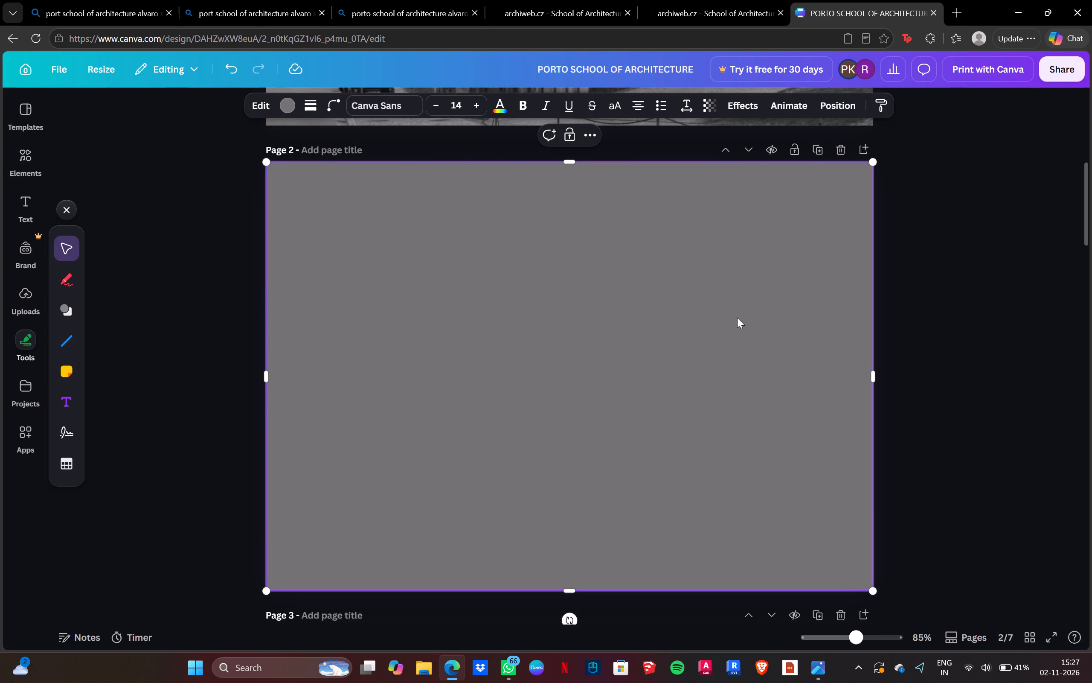
Change the fill colour of the full-page rectangle on page 2 to white.
{"action": "left_click", "coordinate": [282, 104]}
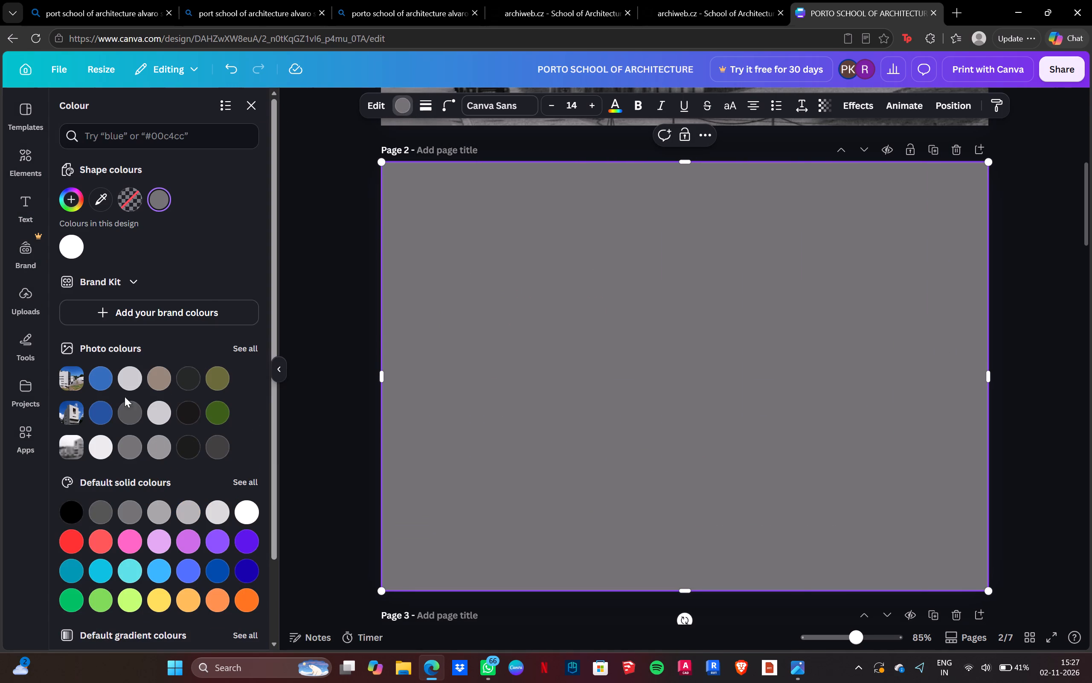
{"action": "left_click", "coordinate": [74, 246]}
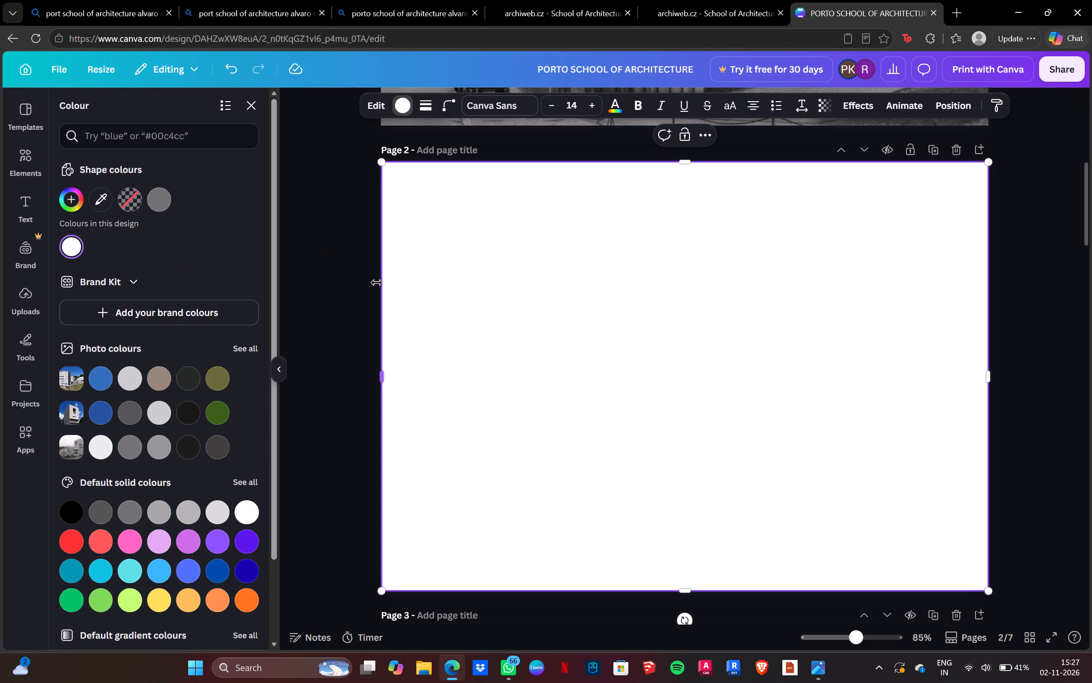
Look through the shape, photo, default solid and gradient colours available for the full-page rectangle.
{"action": "scroll", "coordinate": [175, 458], "scroll_direction": "down", "scroll_amount": 7}
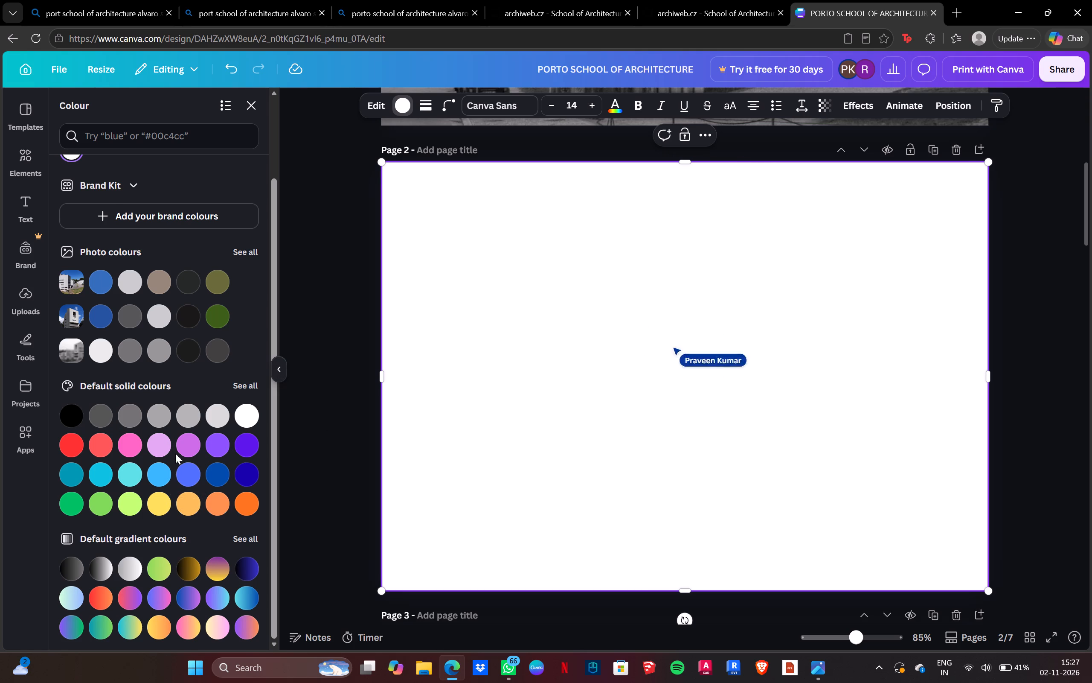
{"action": "scroll", "coordinate": [178, 455], "scroll_direction": "down", "scroll_amount": 7}
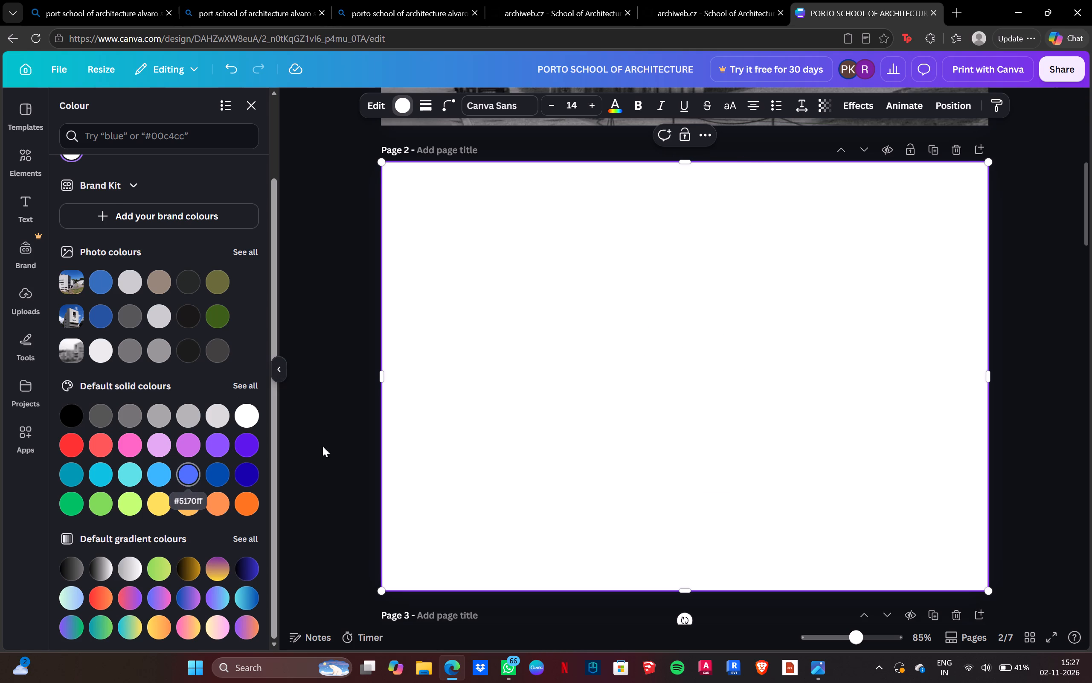
{"action": "left_click_drag", "start_coordinate": [273, 410], "coordinate": [274, 440]}
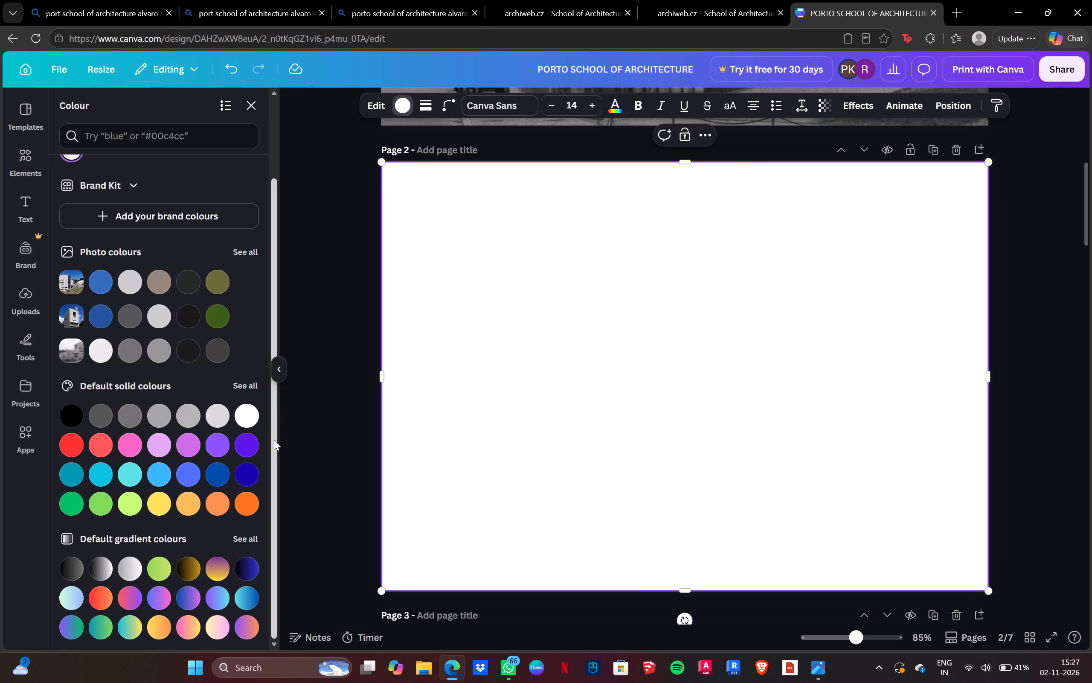
{"action": "left_click_drag", "start_coordinate": [274, 440], "coordinate": [278, 464]}
{"action": "scroll", "coordinate": [132, 430], "scroll_direction": "down", "scroll_amount": 2}
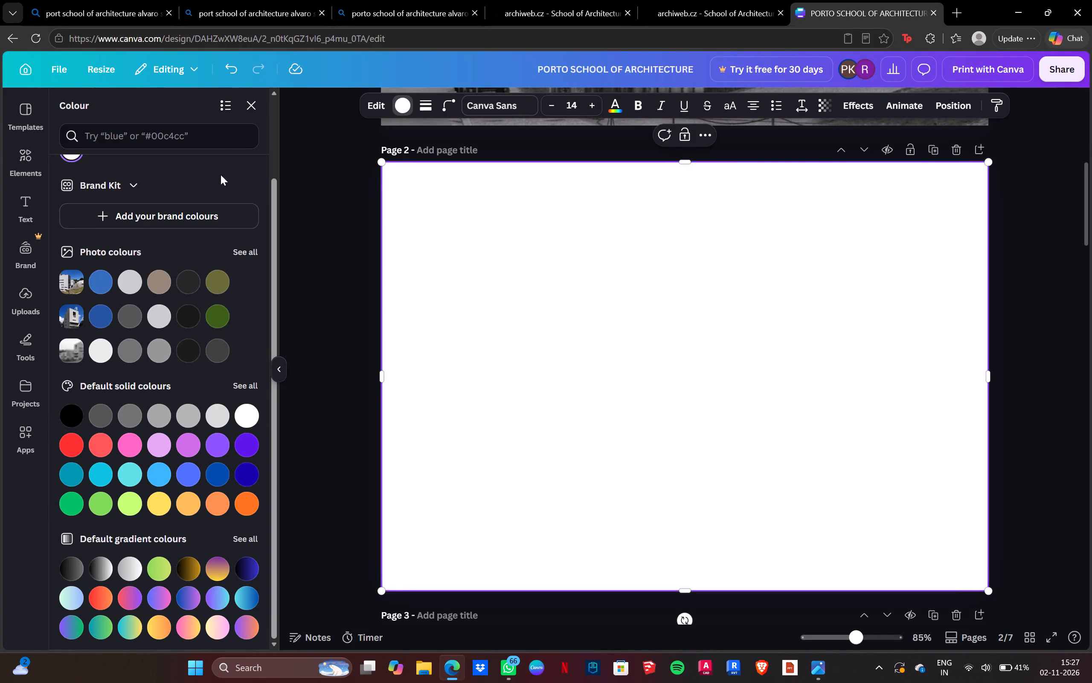
{"action": "scroll", "coordinate": [119, 219], "scroll_direction": "up", "scroll_amount": 5}
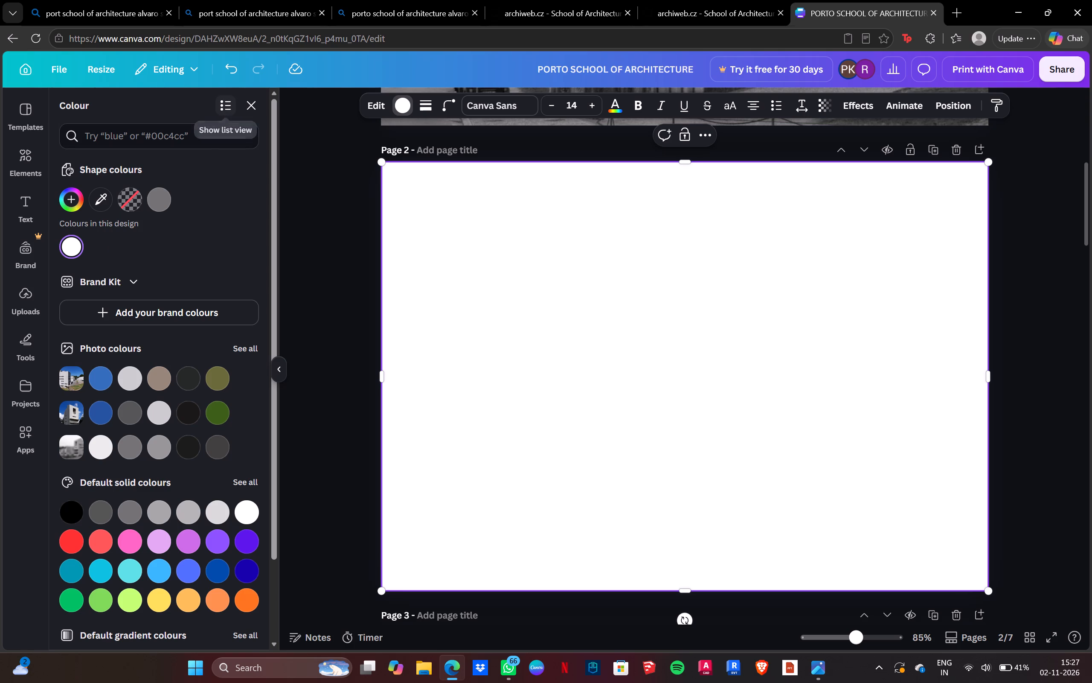
Apply the Radioactive effect to the full-page rectangle on page 2.
{"action": "left_click", "coordinate": [372, 105]}
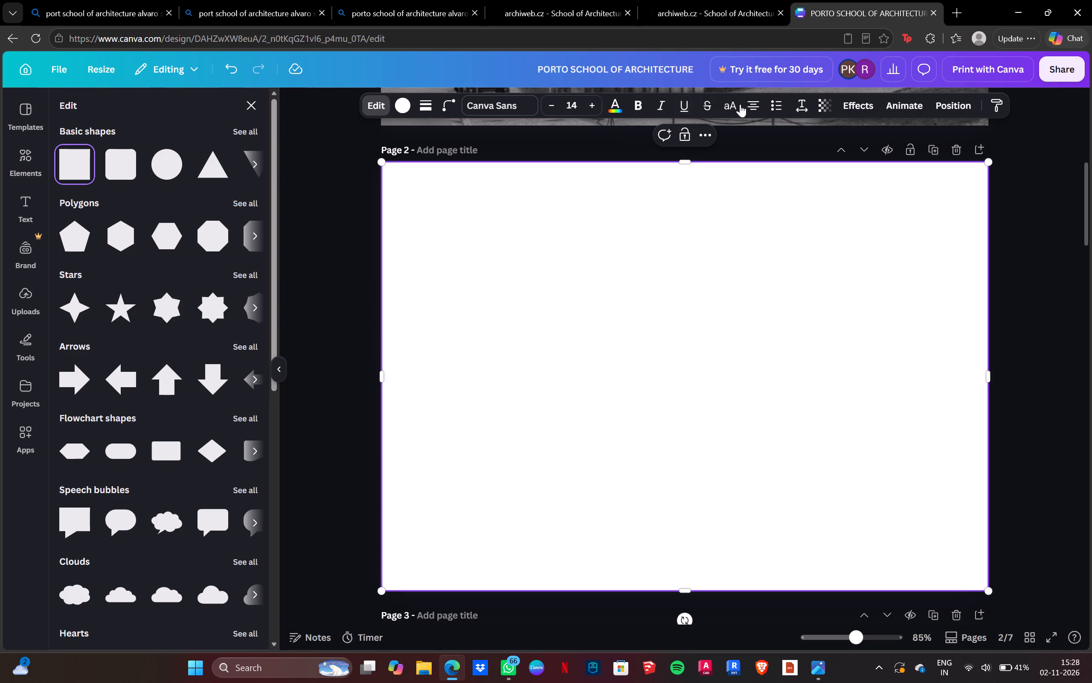
{"action": "left_click", "coordinate": [877, 106]}
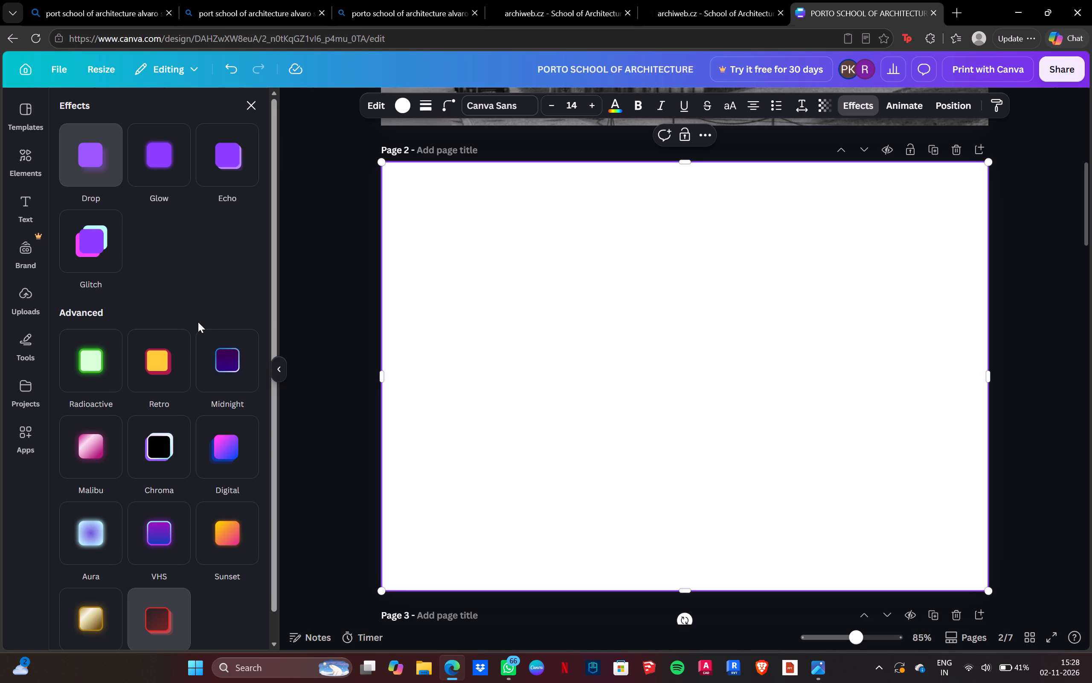
{"action": "scroll", "coordinate": [210, 484], "scroll_direction": "down", "scroll_amount": 3}
{"action": "scroll", "coordinate": [214, 490], "scroll_direction": "up", "scroll_amount": 4}
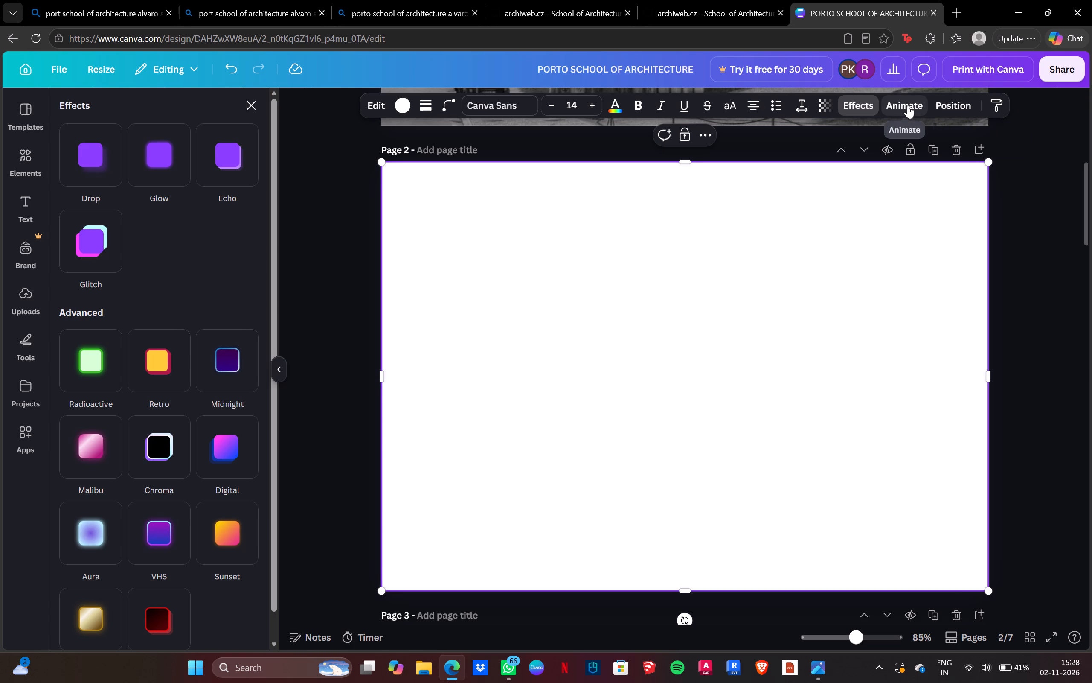
{"action": "left_click", "coordinate": [96, 395]}
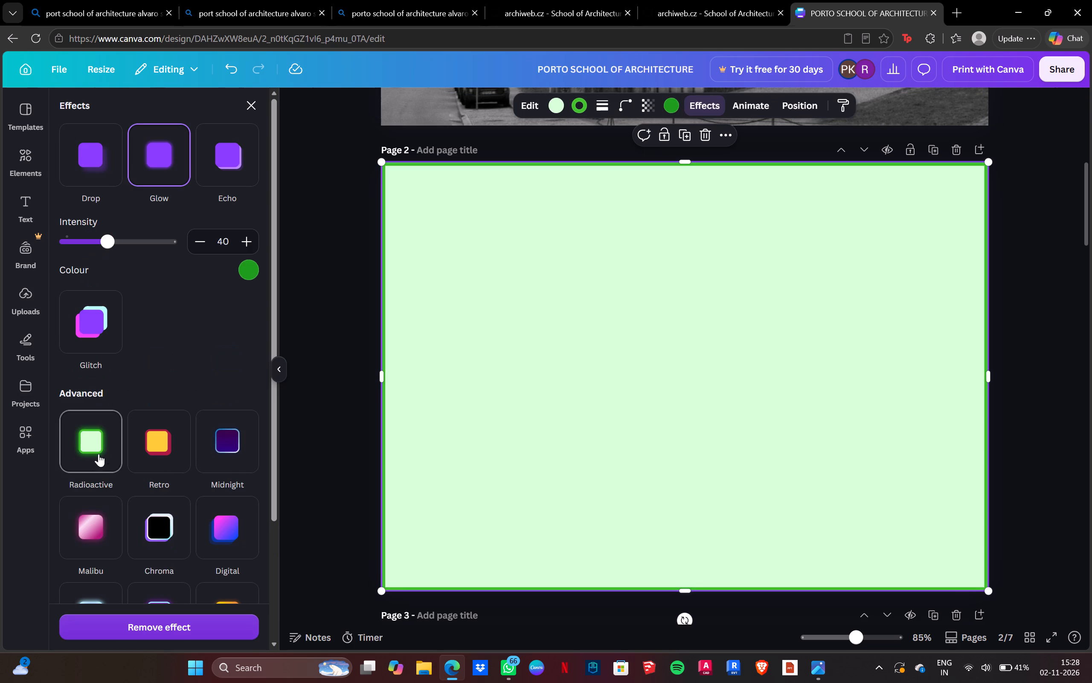
{"action": "left_click", "coordinate": [99, 454]}
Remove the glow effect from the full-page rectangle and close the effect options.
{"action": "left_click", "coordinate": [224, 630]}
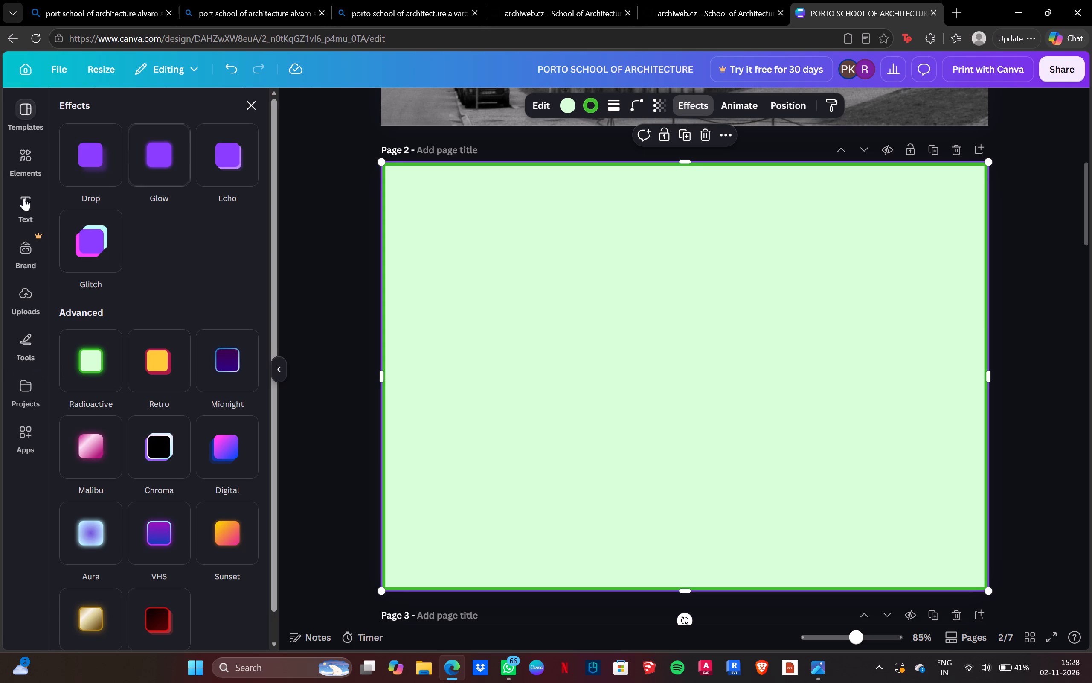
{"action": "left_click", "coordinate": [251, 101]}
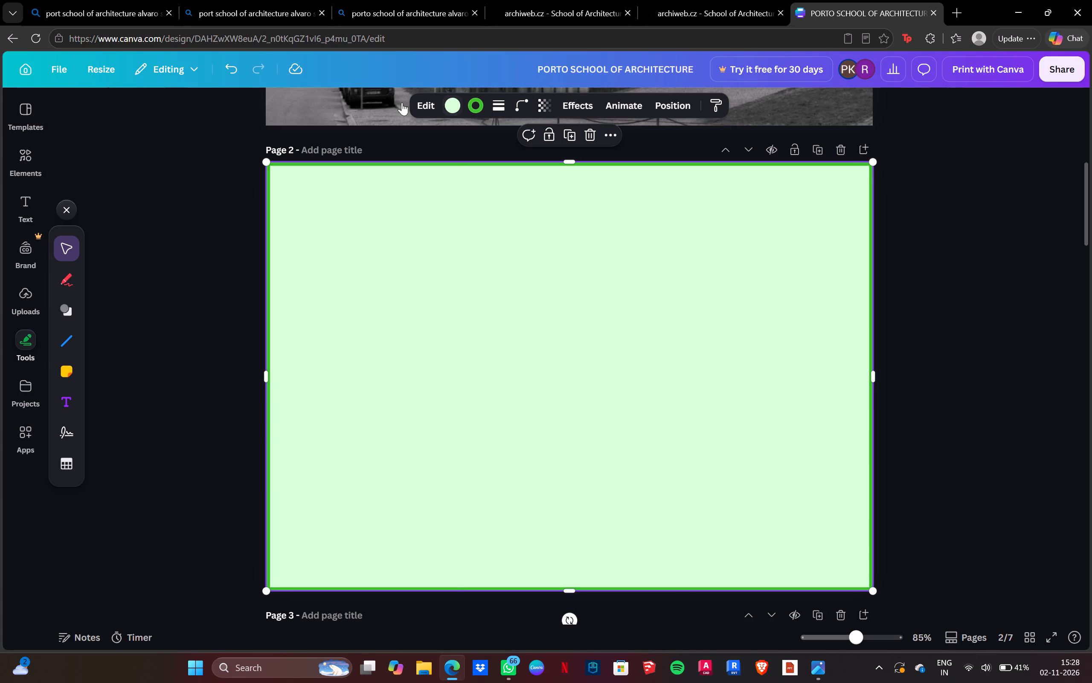
Step back through the recent effect changes until the rectangle has a white fill with the green outline and green glow.
{"action": "double_click", "coordinate": [230, 67]}
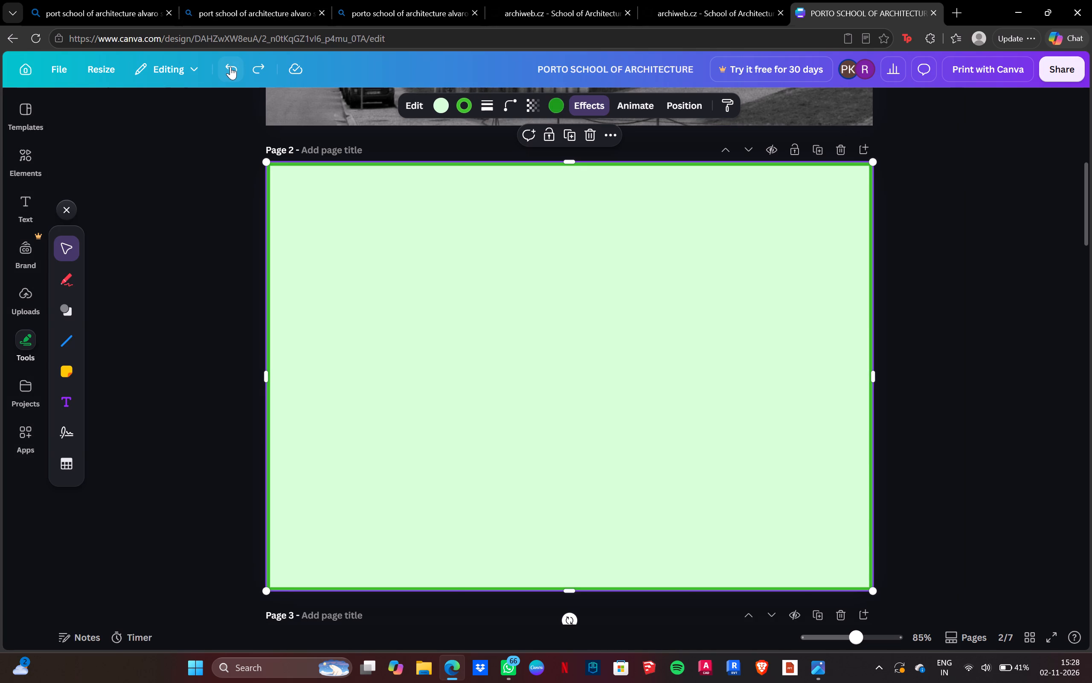
{"action": "left_click", "coordinate": [230, 67]}
{"action": "left_click", "coordinate": [230, 67]}
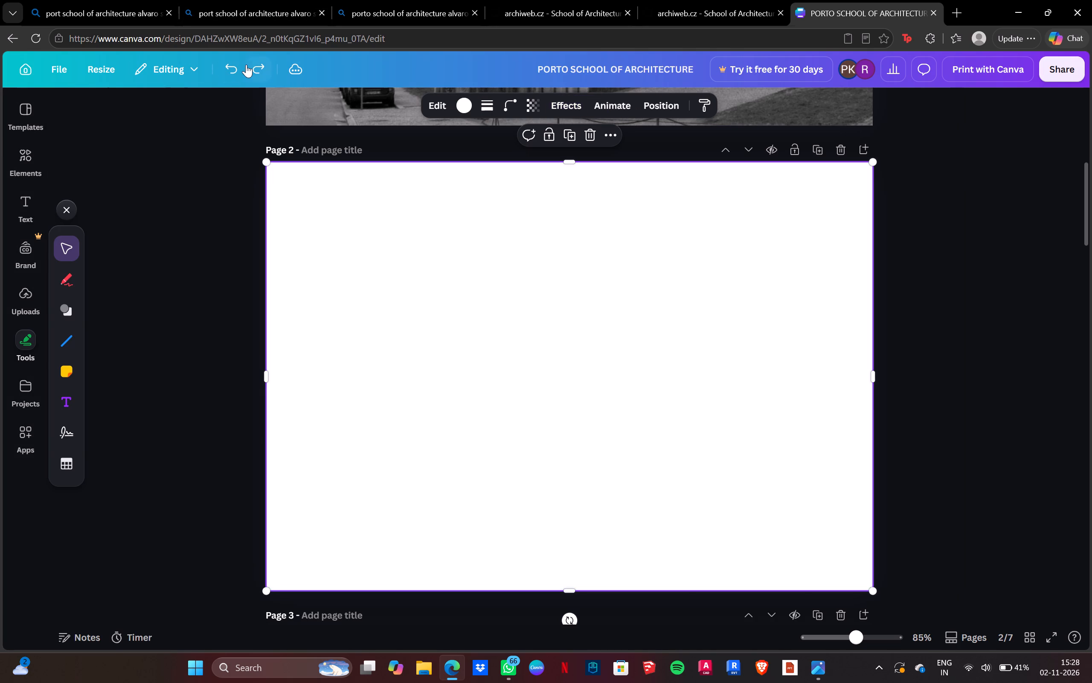
{"action": "left_click", "coordinate": [250, 64]}
Lower the glow intensity of the page 2 rectangle towards its minimum.
{"action": "left_click", "coordinate": [587, 106]}
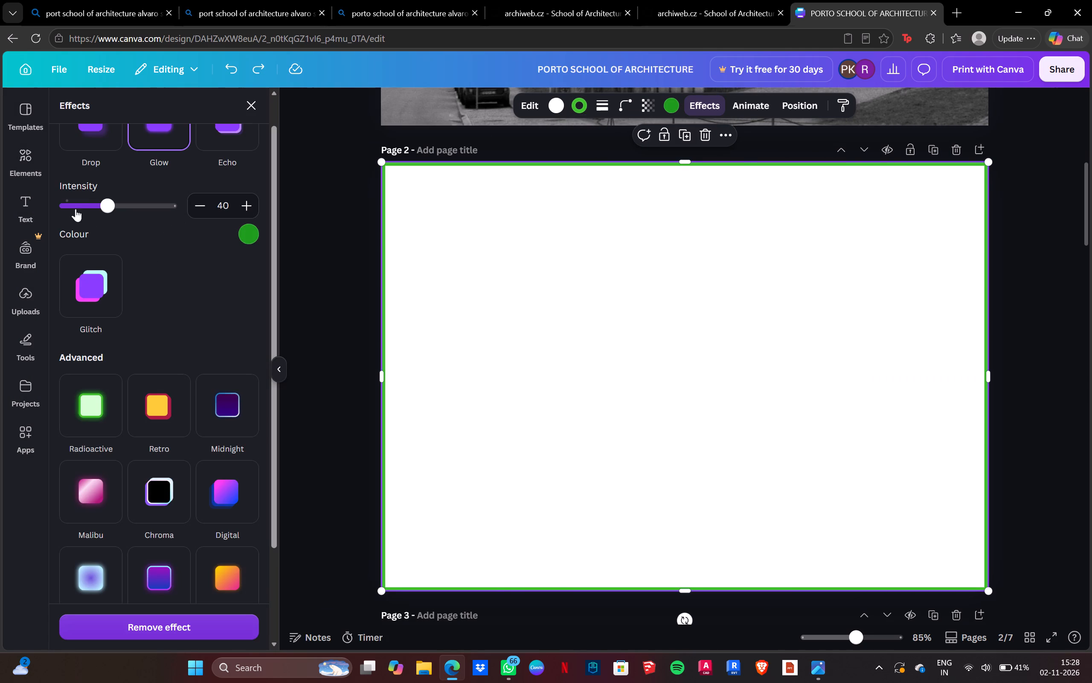
{"action": "left_click_drag", "start_coordinate": [108, 210], "coordinate": [46, 215]}
Change the rectangle's border colour to the near-black shade from the tower photo's colours and deselect the rectangle.
{"action": "left_click", "coordinate": [576, 102]}
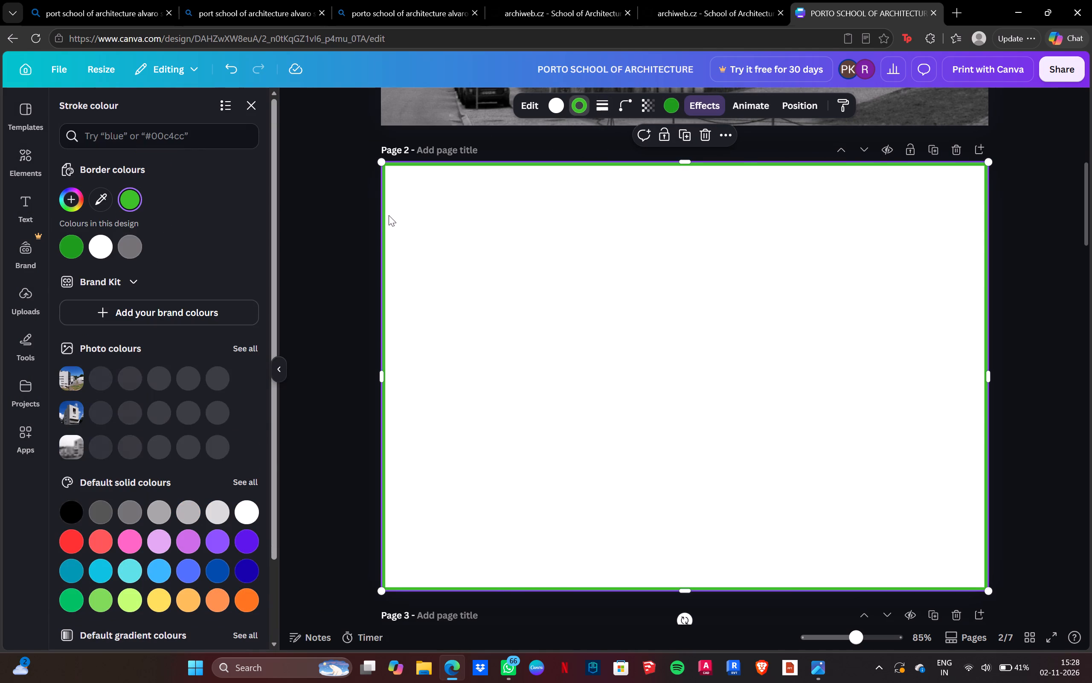
{"action": "left_click", "coordinate": [187, 409]}
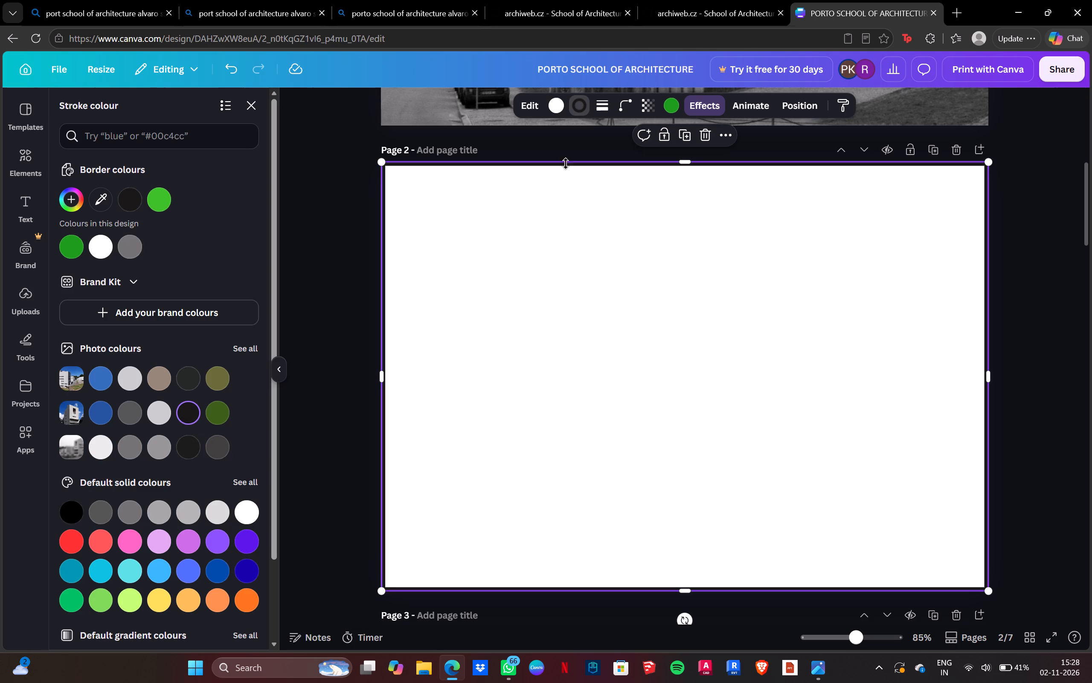
{"action": "left_click", "coordinate": [336, 232]}
{"action": "left_click", "coordinate": [1050, 255]}
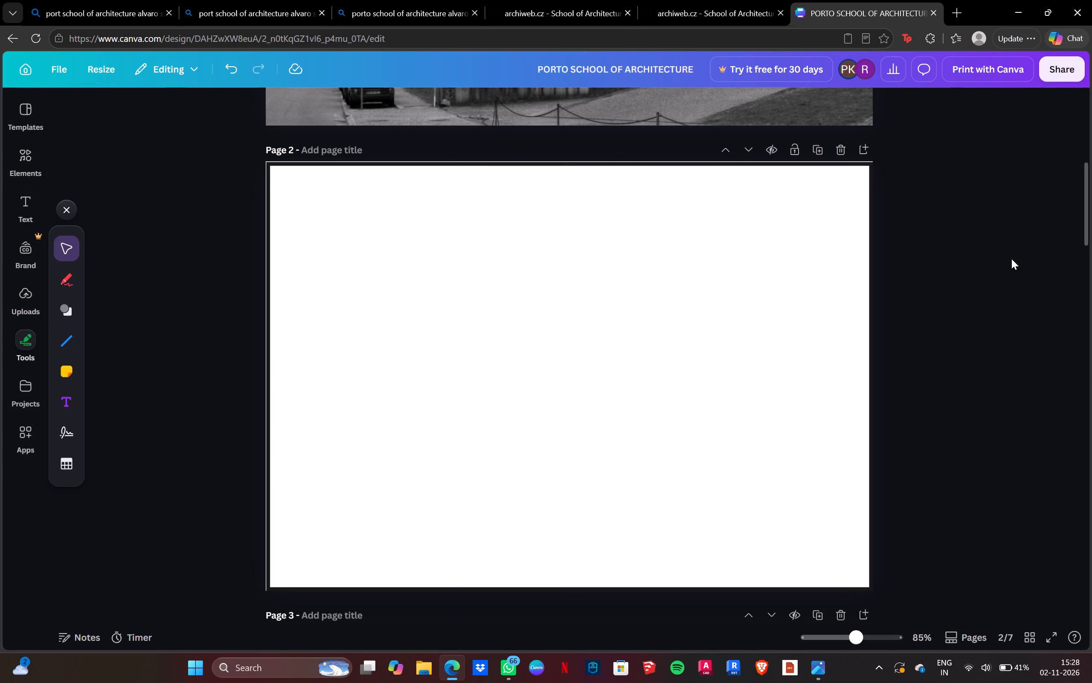
Pull in all four edges of the black-bordered rectangle to leave a narrow, roughly even white margin around page 2.
{"action": "left_click", "coordinate": [706, 221]}
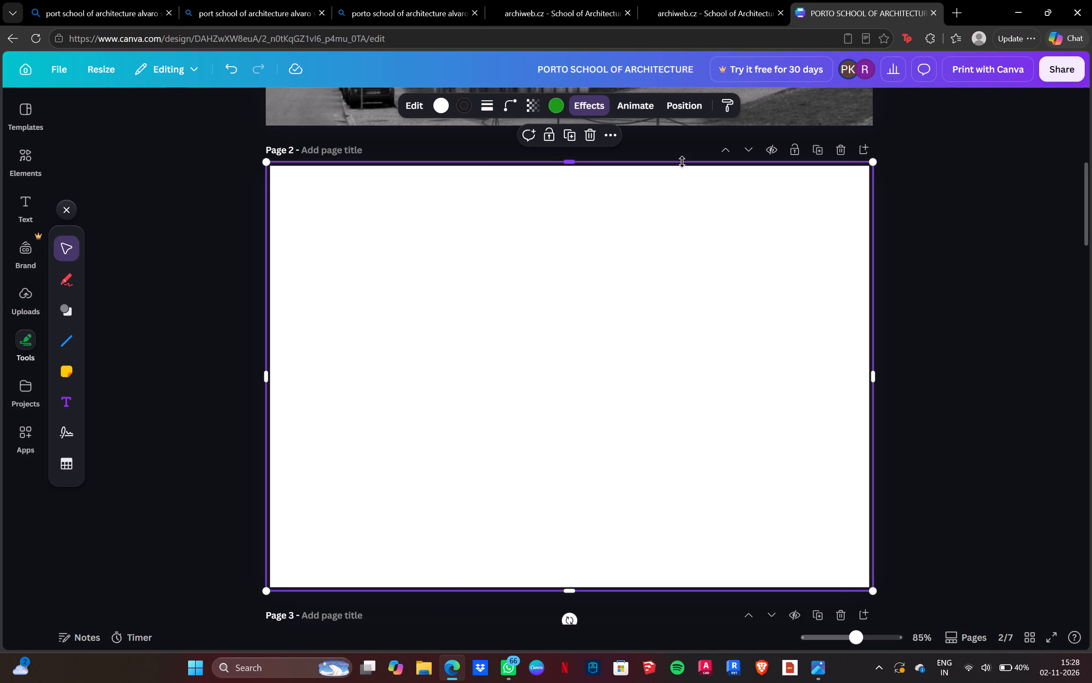
{"action": "left_click_drag", "start_coordinate": [571, 164], "coordinate": [571, 169]}
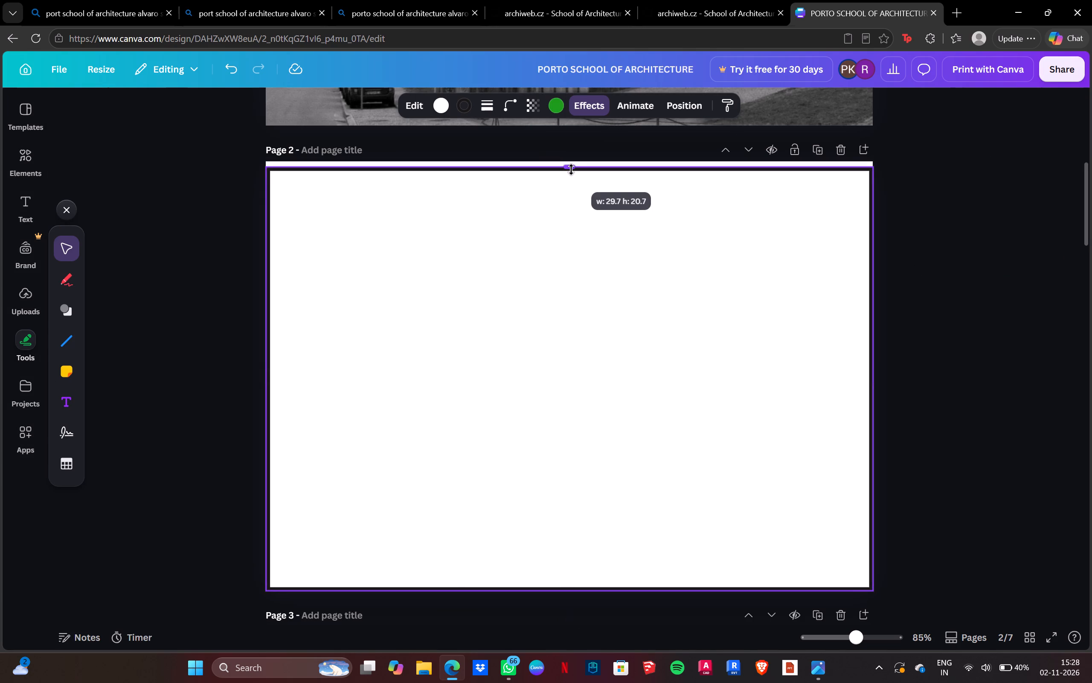
{"action": "left_click_drag", "start_coordinate": [571, 169], "coordinate": [572, 178]}
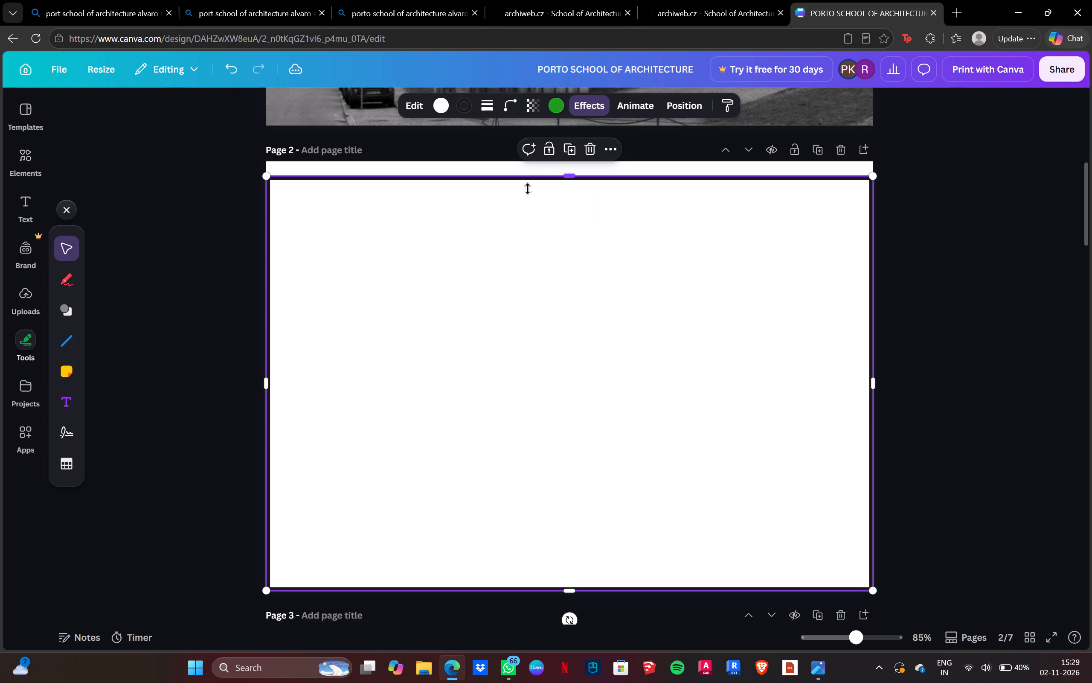
{"action": "left_click_drag", "start_coordinate": [269, 388], "coordinate": [276, 385]}
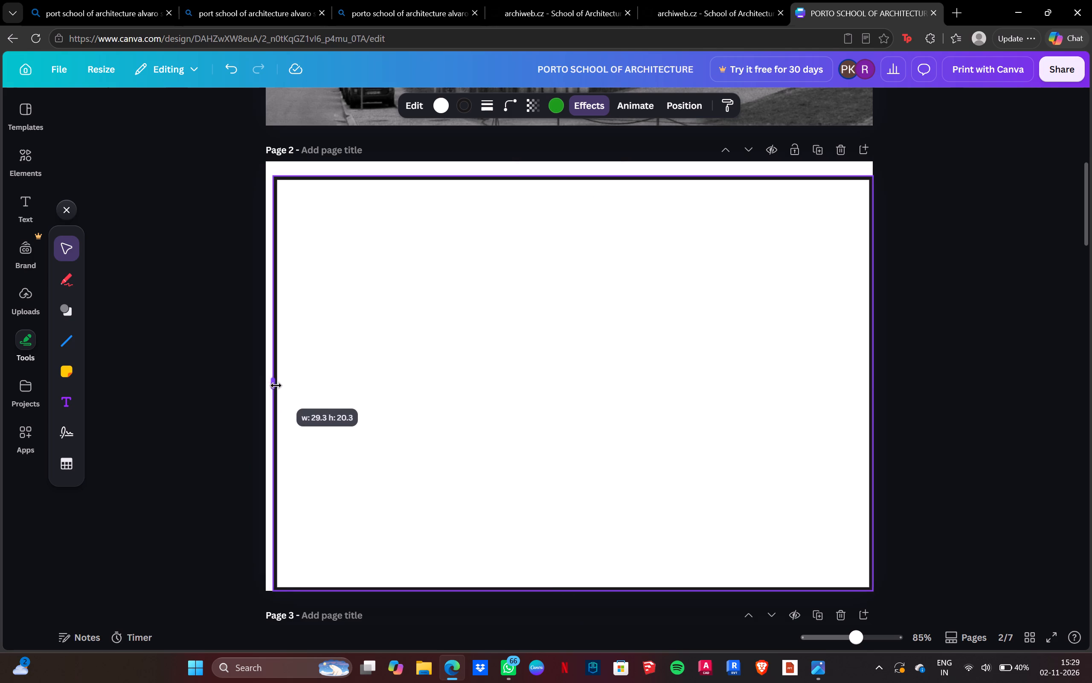
{"action": "left_click_drag", "start_coordinate": [276, 385], "coordinate": [286, 385]}
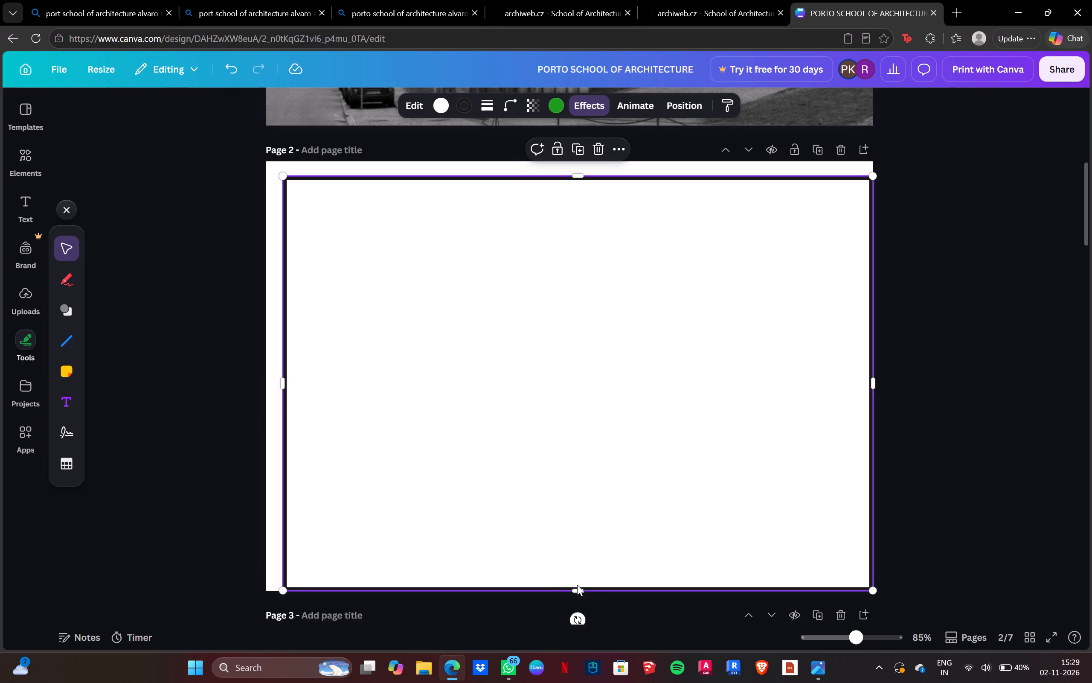
{"action": "left_click_drag", "start_coordinate": [579, 592], "coordinate": [579, 576]}
{"action": "left_click_drag", "start_coordinate": [875, 377], "coordinate": [856, 377]}
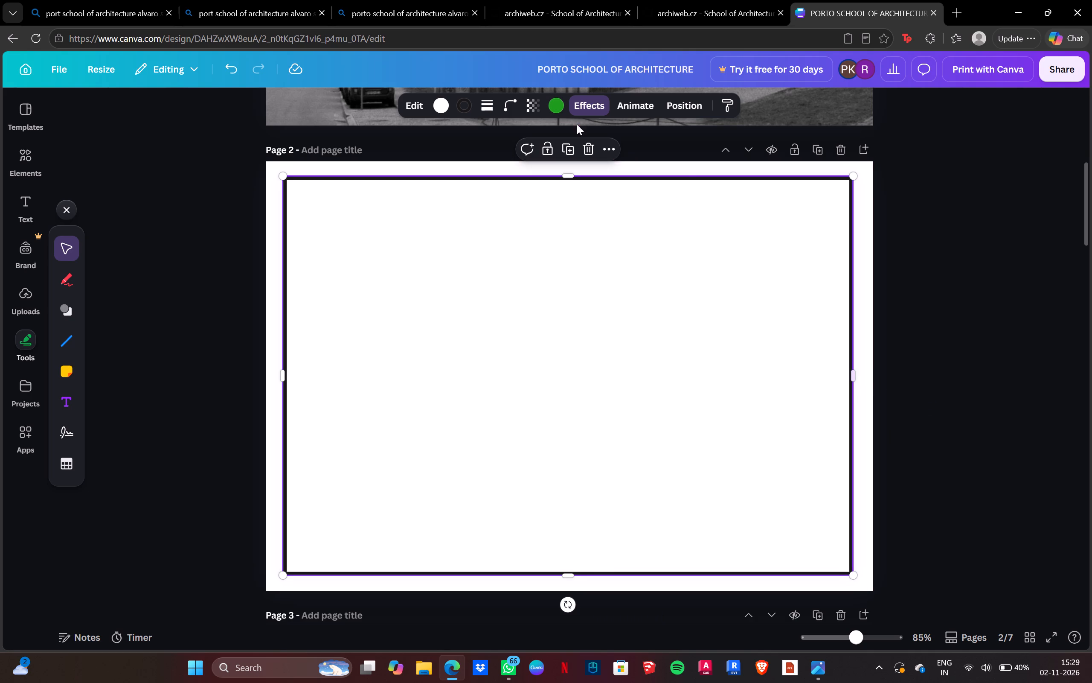
Set the rectangle's effect colour to white.
{"action": "left_click", "coordinate": [562, 108]}
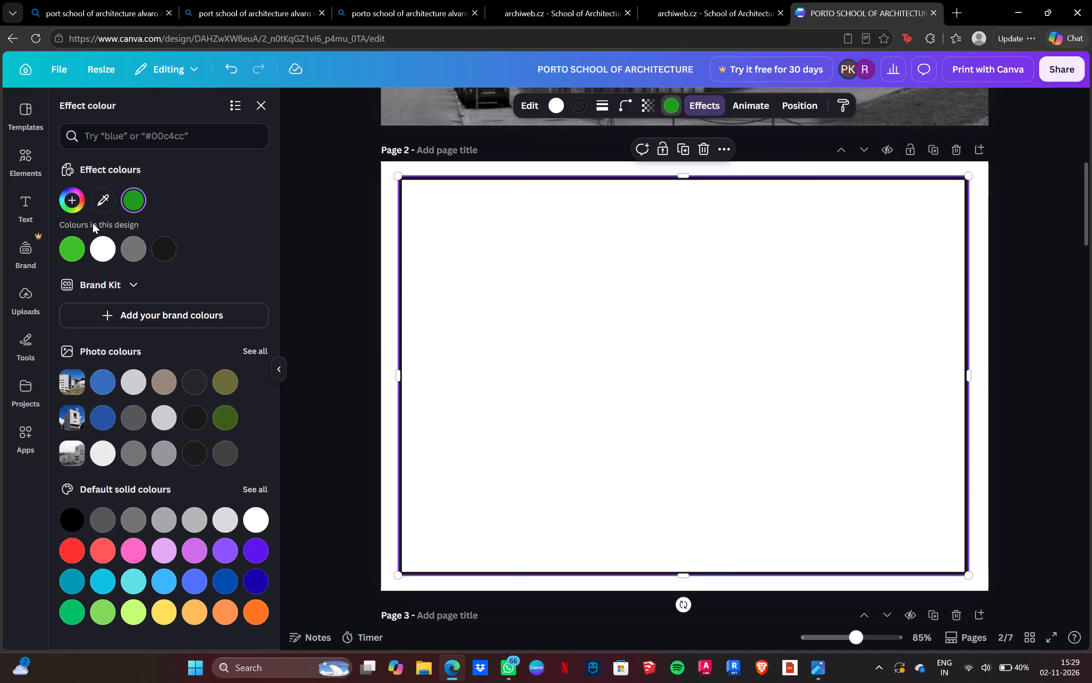
{"action": "left_click", "coordinate": [106, 240]}
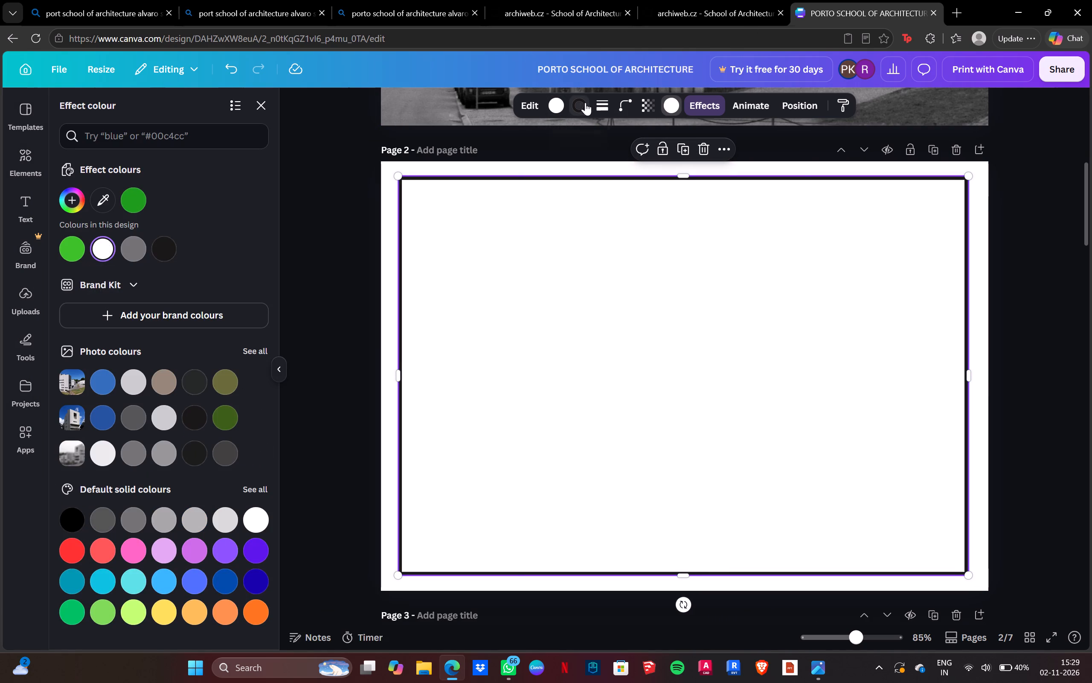
Reduce the border weight of the page 2 rectangle to a thin line and deselect it.
{"action": "left_click", "coordinate": [584, 108]}
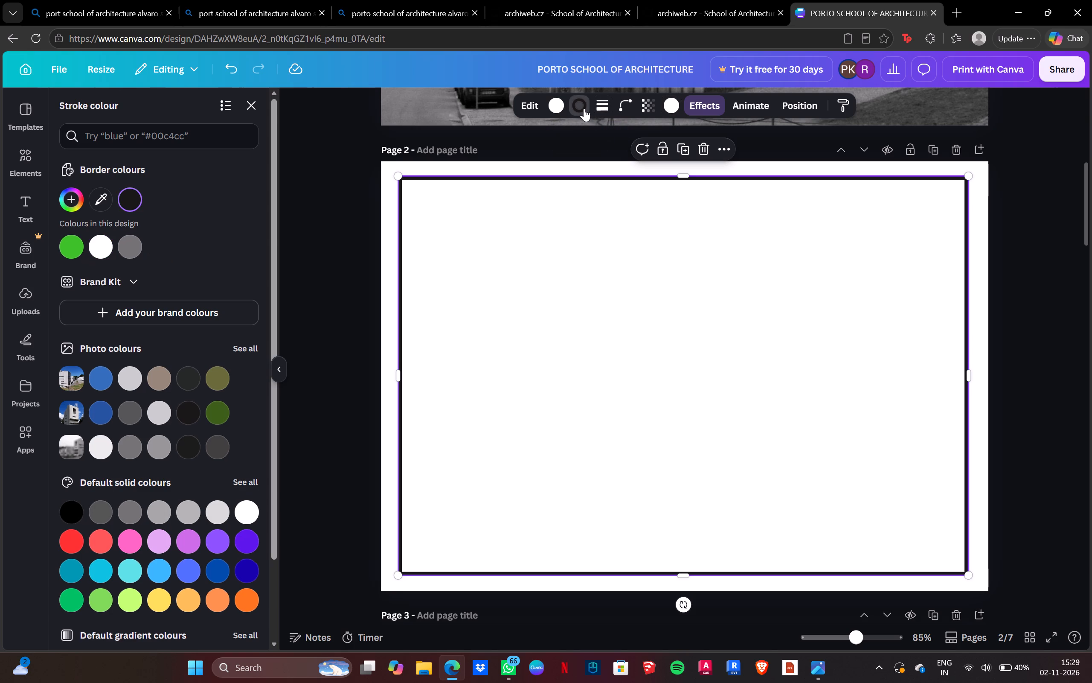
{"action": "left_click", "coordinate": [584, 108]}
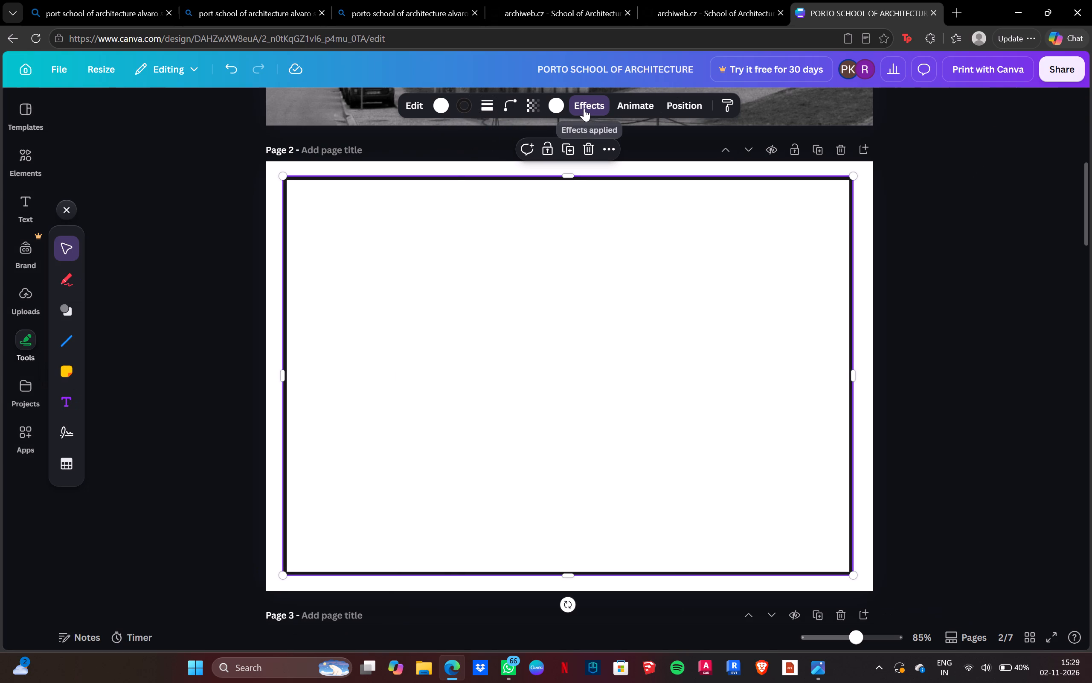
{"action": "left_click", "coordinate": [468, 108]}
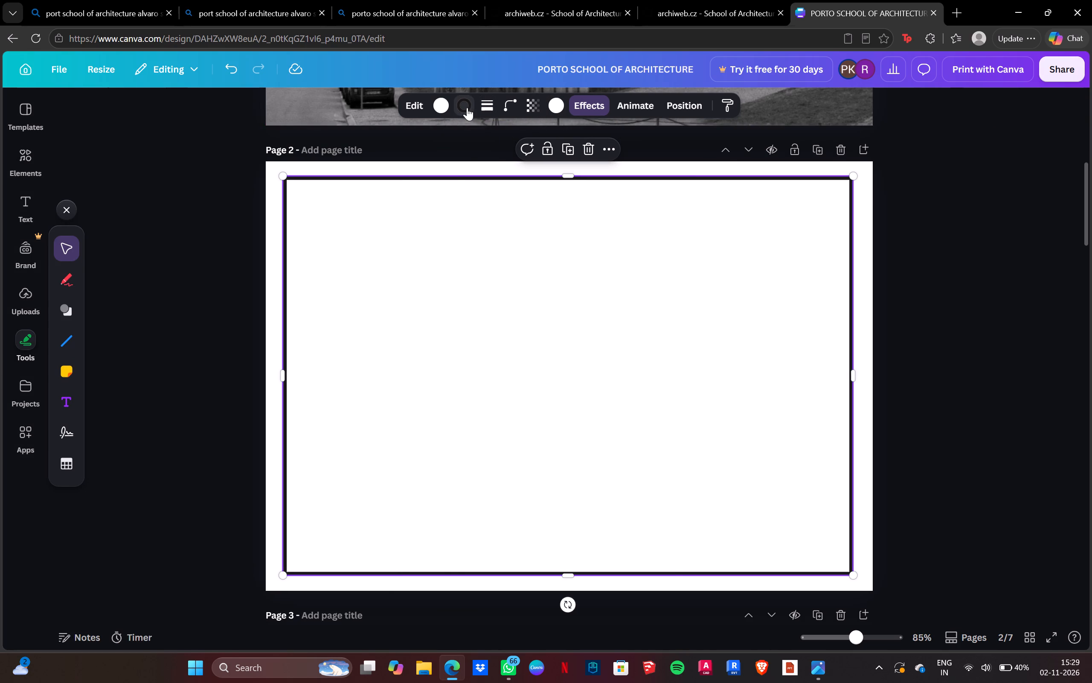
{"action": "left_click", "coordinate": [604, 105]}
{"action": "left_click_drag", "start_coordinate": [528, 197], "coordinate": [520, 200]}
{"action": "left_click", "coordinate": [995, 250]}
{"action": "left_click", "coordinate": [977, 306]}
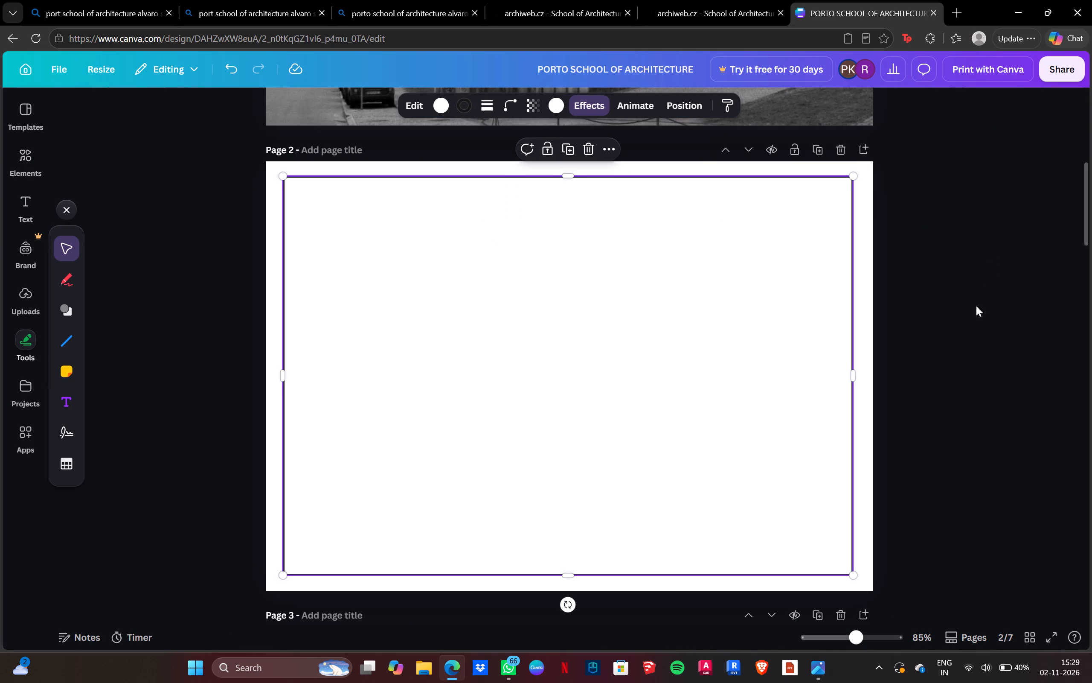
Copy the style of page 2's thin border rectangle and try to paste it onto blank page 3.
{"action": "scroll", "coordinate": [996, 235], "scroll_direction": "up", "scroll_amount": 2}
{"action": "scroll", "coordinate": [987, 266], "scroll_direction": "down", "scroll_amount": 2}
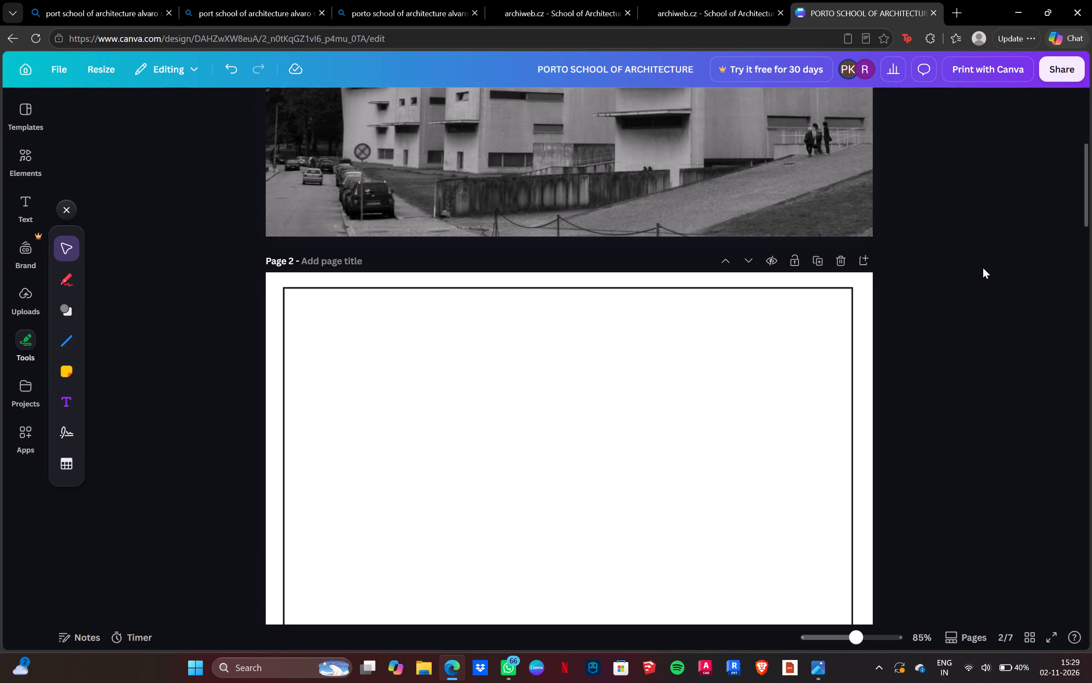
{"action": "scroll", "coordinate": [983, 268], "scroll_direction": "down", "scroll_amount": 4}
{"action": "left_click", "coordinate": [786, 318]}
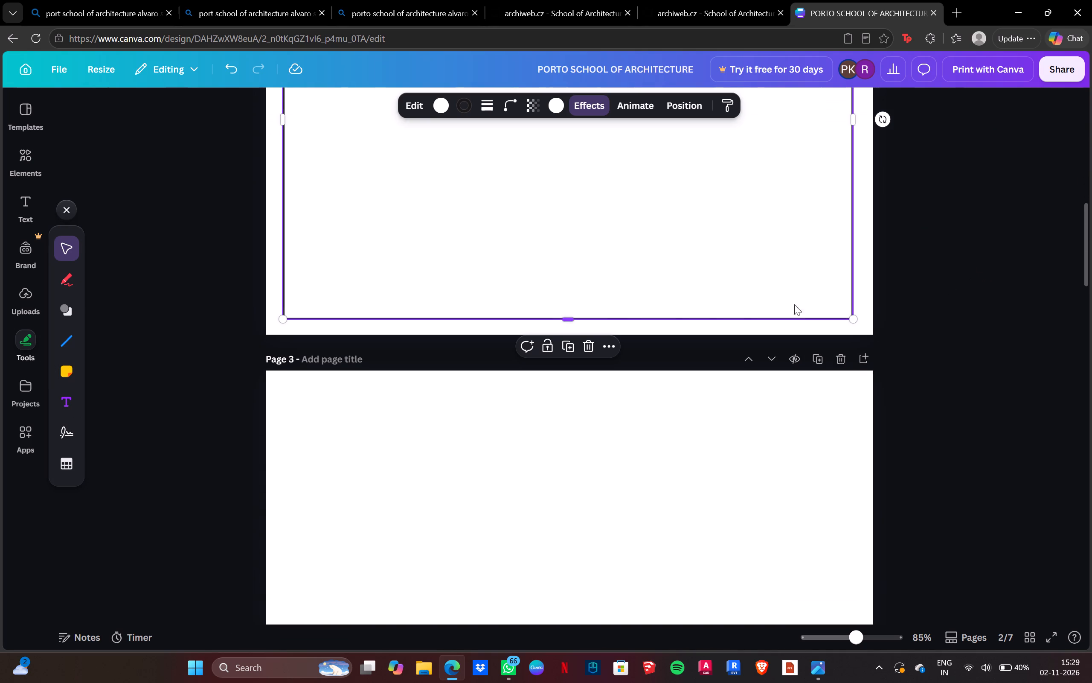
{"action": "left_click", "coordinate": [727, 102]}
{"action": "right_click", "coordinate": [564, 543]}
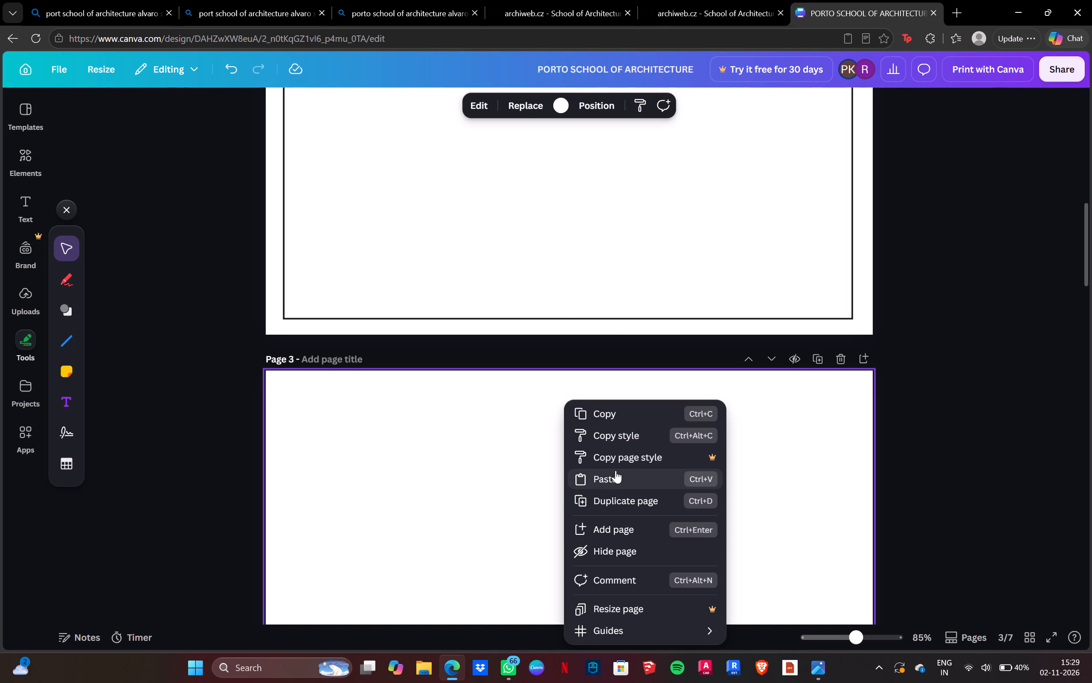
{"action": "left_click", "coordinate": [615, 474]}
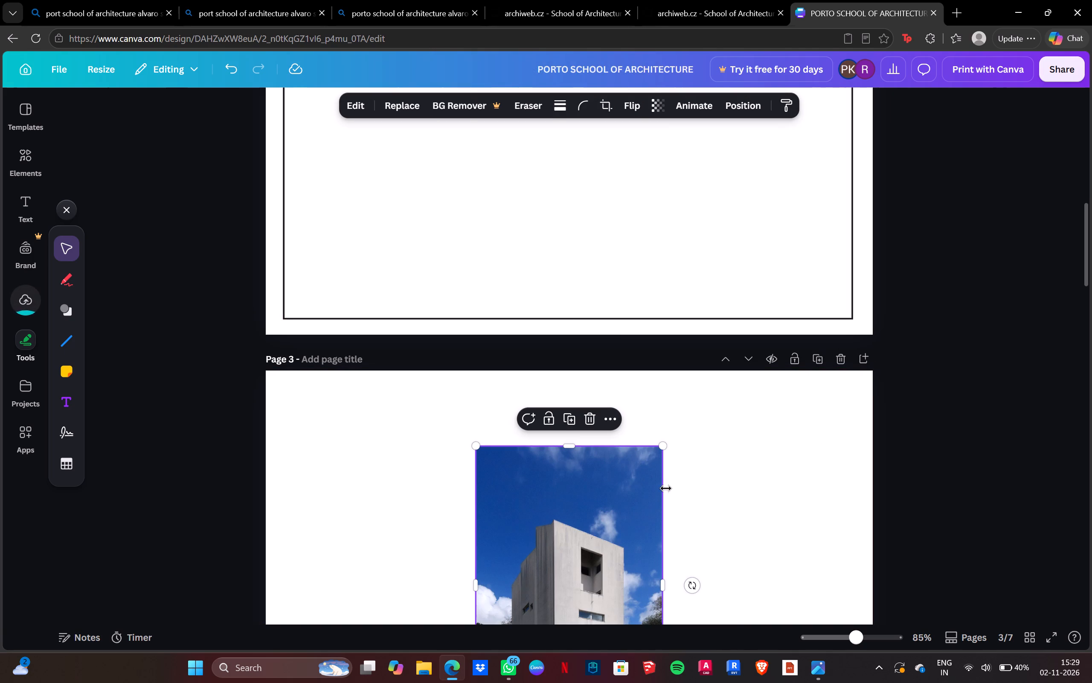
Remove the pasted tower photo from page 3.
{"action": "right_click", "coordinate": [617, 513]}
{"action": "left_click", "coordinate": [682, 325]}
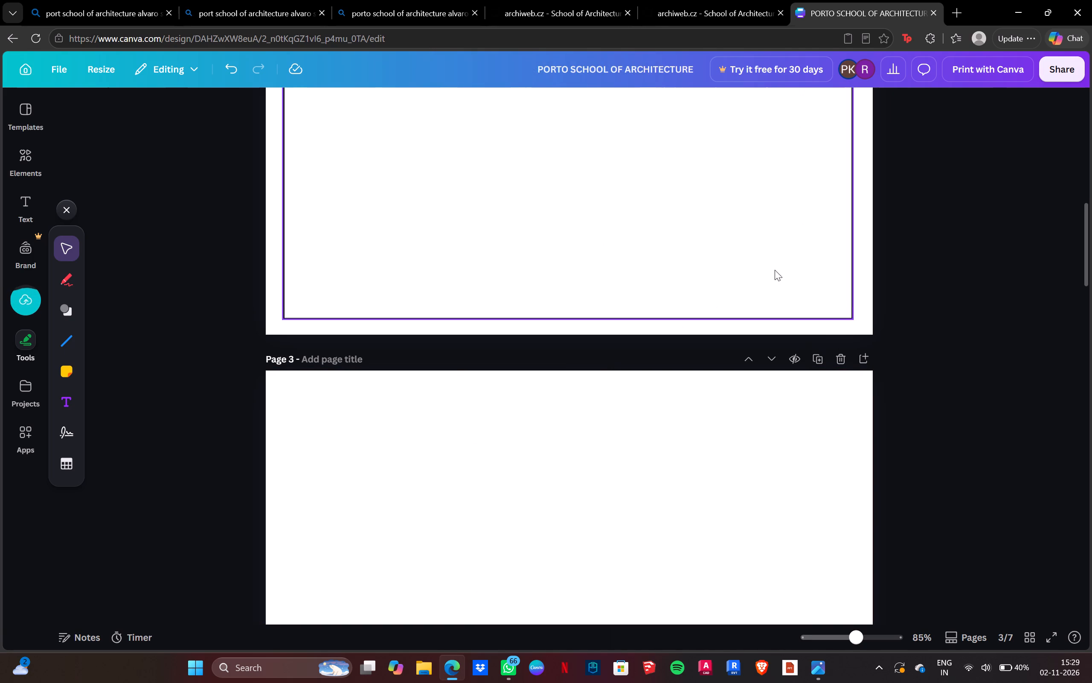
Duplicate page 2's thin border rectangle and move the copy onto blank page 3, centred across the page.
{"action": "scroll", "coordinate": [775, 270], "scroll_direction": "up", "scroll_amount": 4}
{"action": "left_click", "coordinate": [851, 304]}
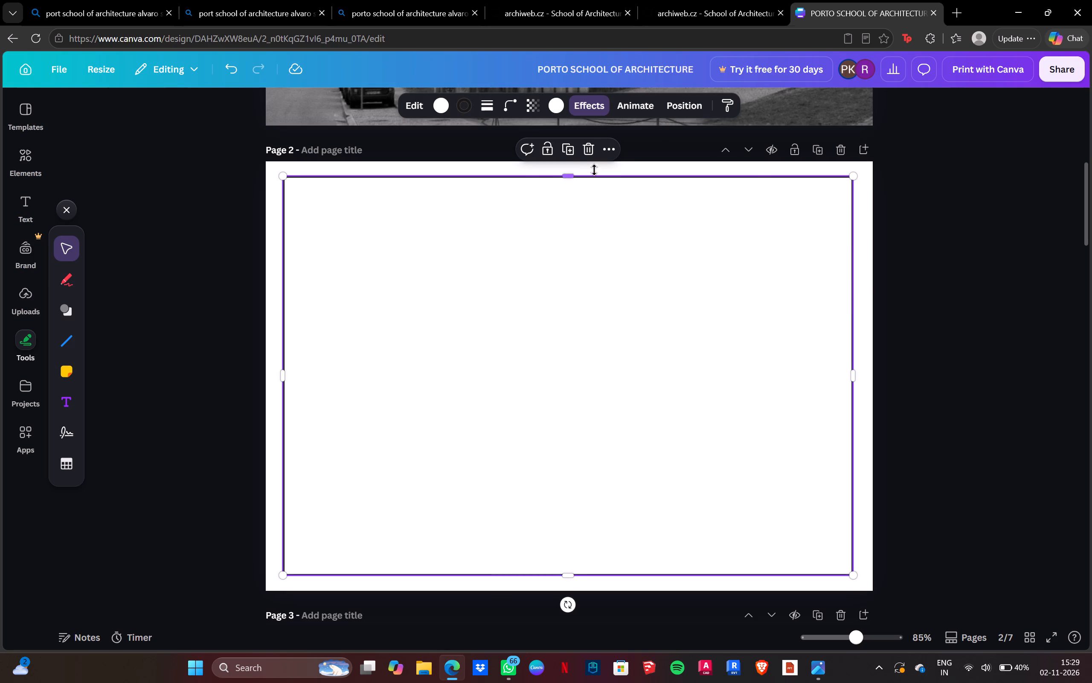
{"action": "left_click", "coordinate": [565, 148]}
{"action": "left_click_drag", "start_coordinate": [712, 187], "coordinate": [713, 194]}
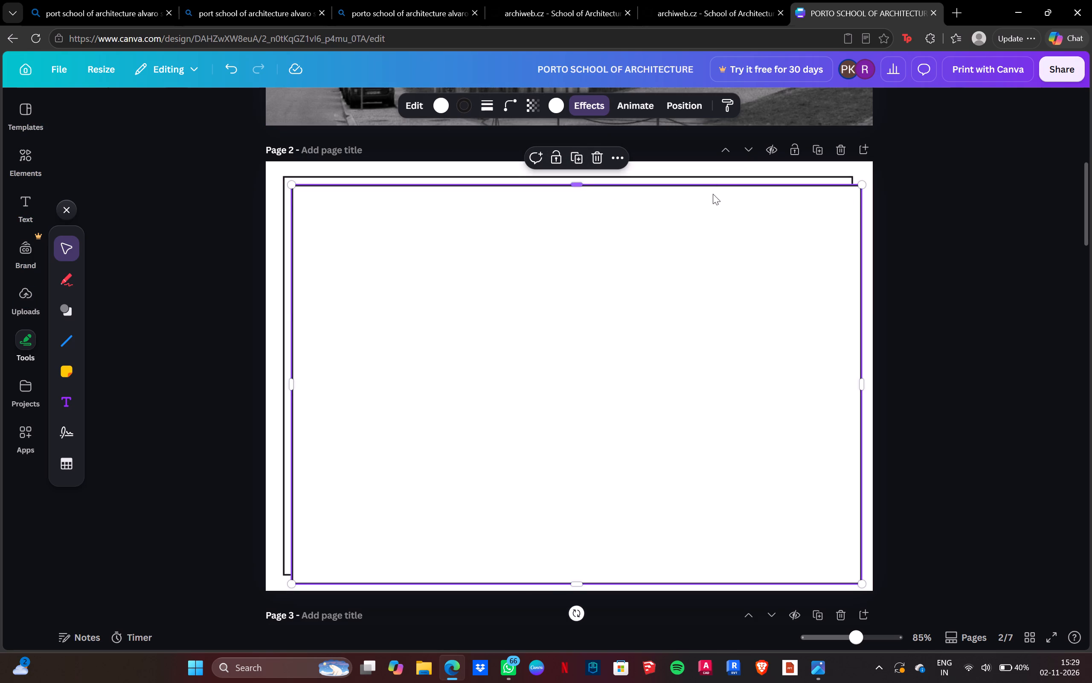
{"action": "left_click_drag", "start_coordinate": [713, 194], "coordinate": [972, 424]}
{"action": "middle_click_drag", "start_coordinate": [965, 427], "coordinate": [944, 139]}
{"action": "scroll", "coordinate": [938, 240], "scroll_direction": "down", "scroll_amount": 2}
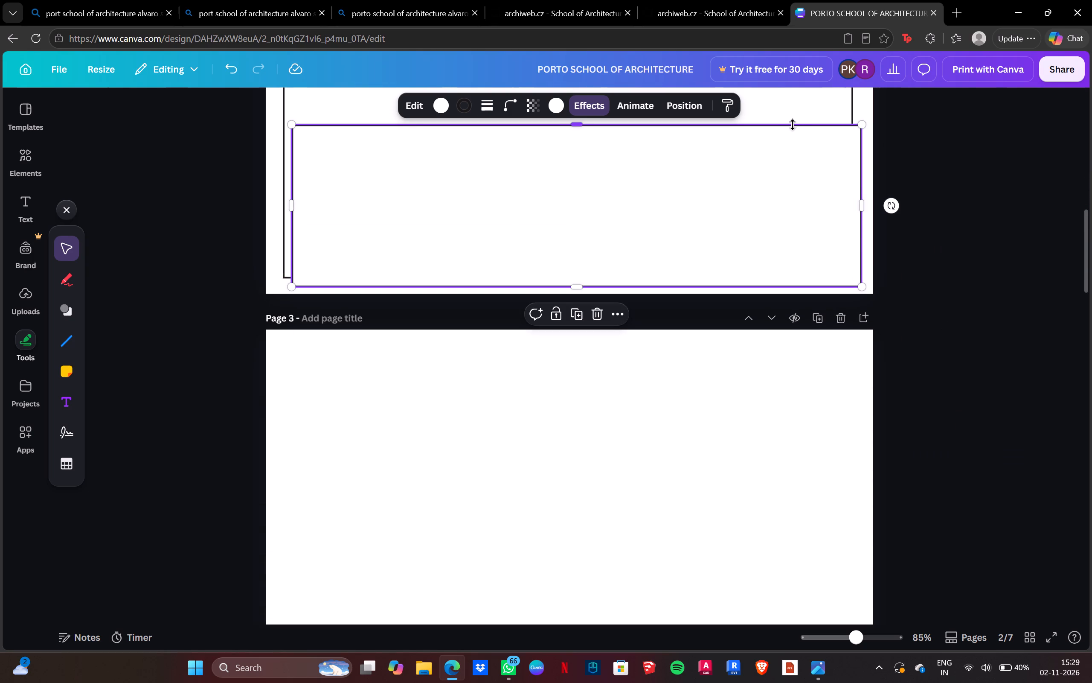
{"action": "left_click_drag", "start_coordinate": [778, 243], "coordinate": [741, 290]}
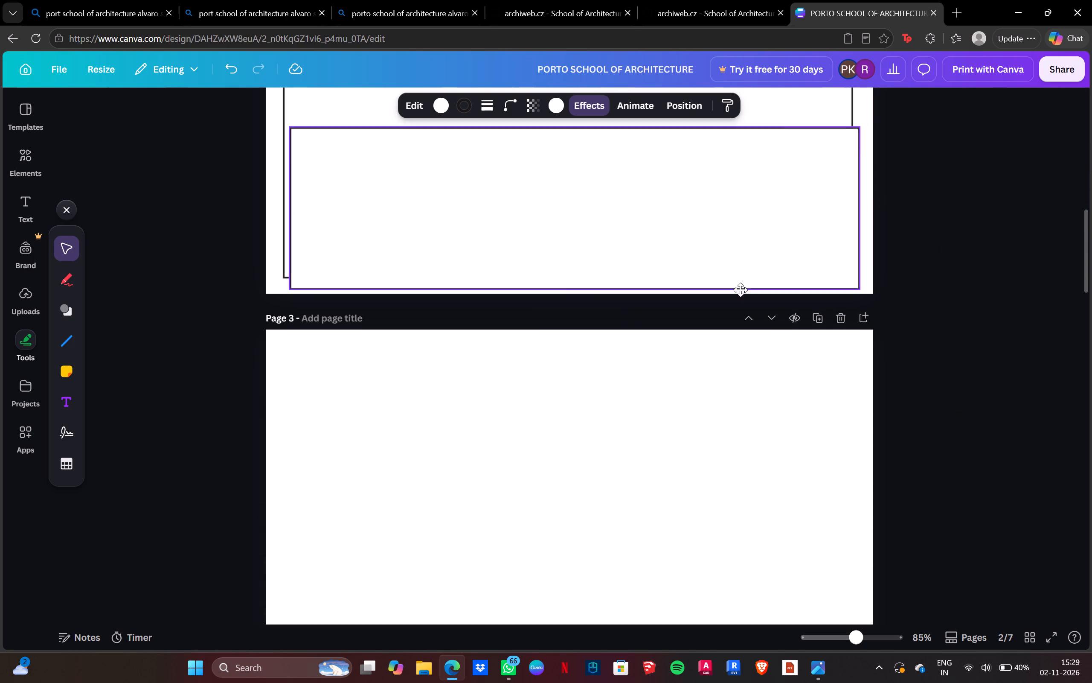
{"action": "left_click_drag", "start_coordinate": [741, 290], "coordinate": [766, 473]}
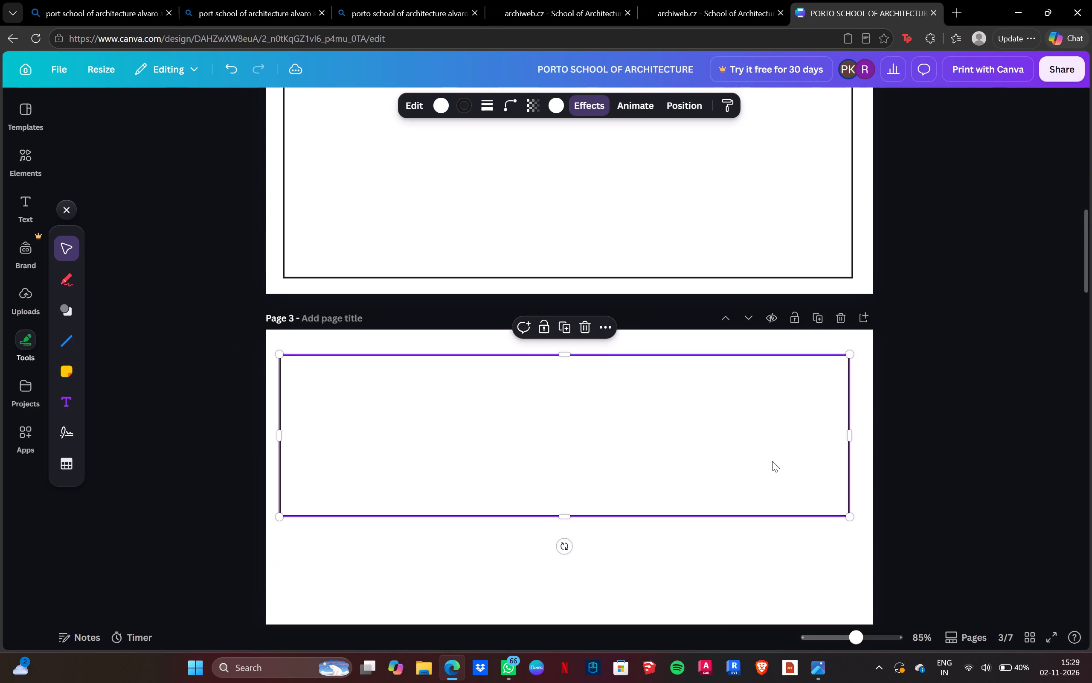
{"action": "left_click", "coordinate": [775, 486]}
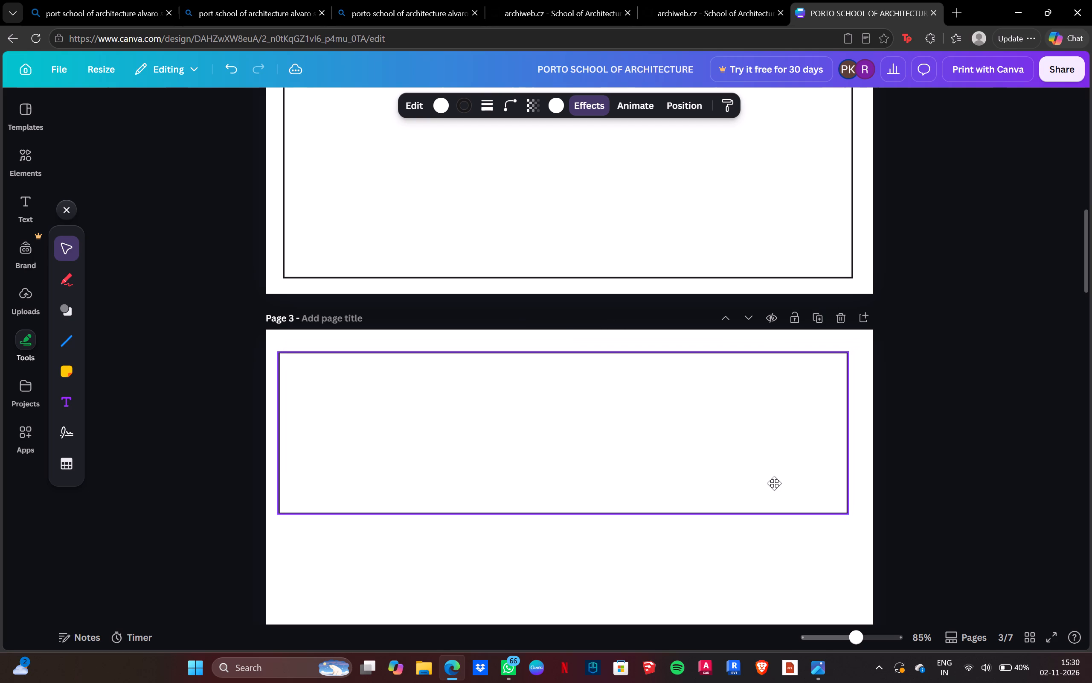
Stretch the copied rectangle on page 3 vertically so it frames the page with margins like page 2's border, and deselect it.
{"action": "scroll", "coordinate": [974, 440], "scroll_direction": "down", "scroll_amount": 2}
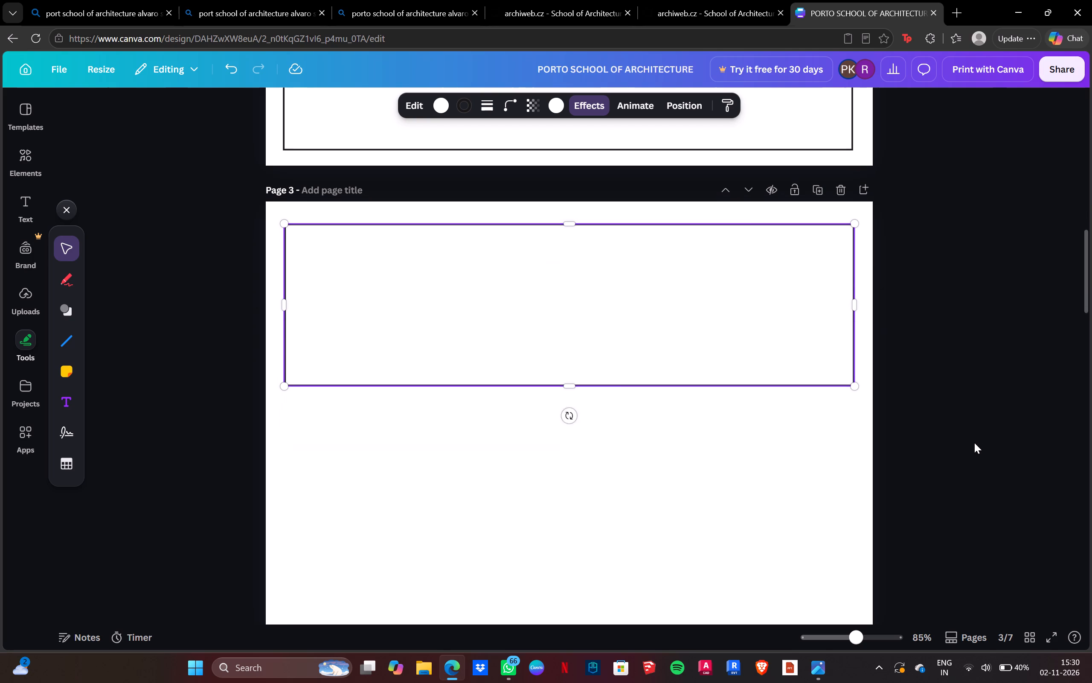
{"action": "scroll", "coordinate": [974, 443], "scroll_direction": "down", "scroll_amount": 3}
{"action": "scroll", "coordinate": [972, 443], "scroll_direction": "up", "scroll_amount": 2}
{"action": "left_click_drag", "start_coordinate": [575, 324], "coordinate": [569, 548]}
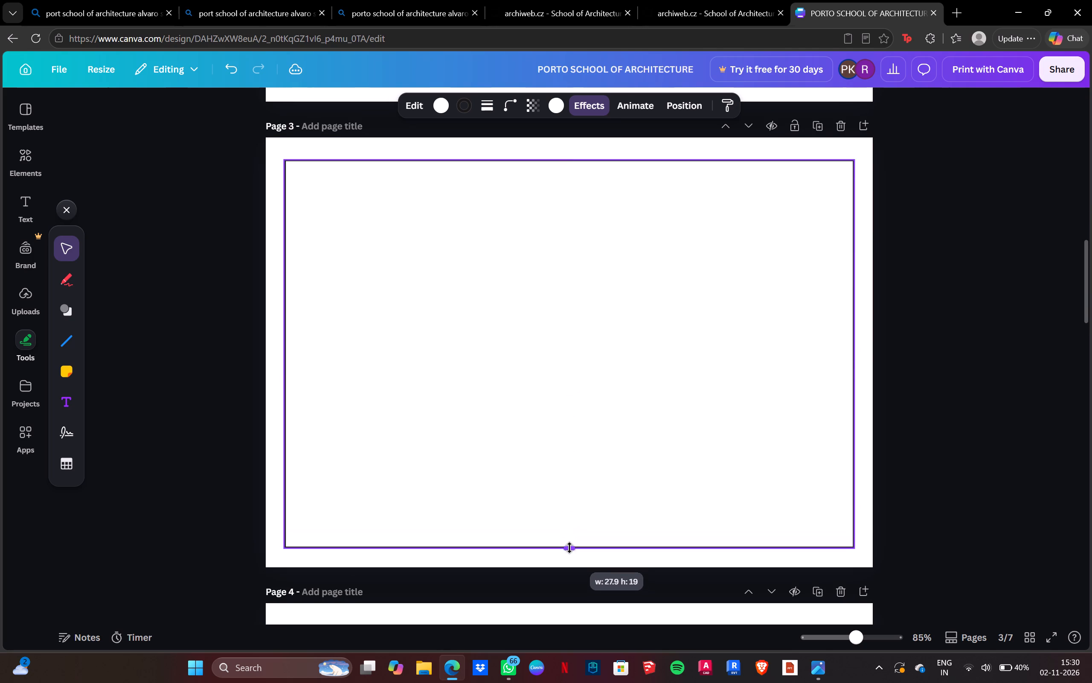
{"action": "left_click_drag", "start_coordinate": [569, 548], "coordinate": [569, 545]}
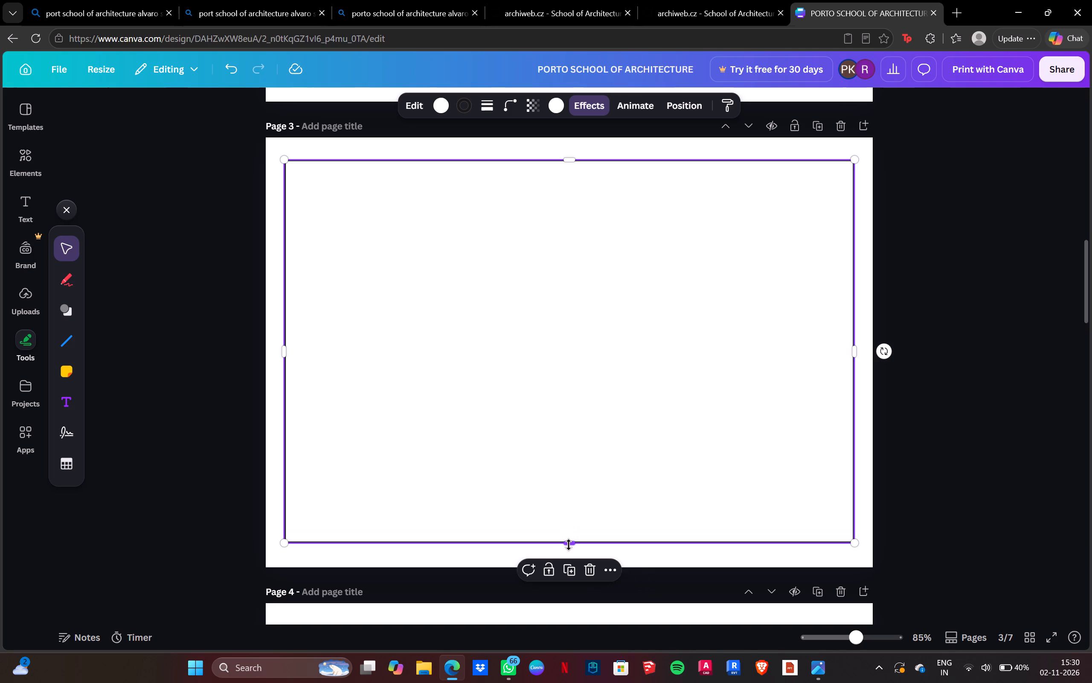
{"action": "scroll", "coordinate": [430, 312], "scroll_direction": "up", "scroll_amount": 7}
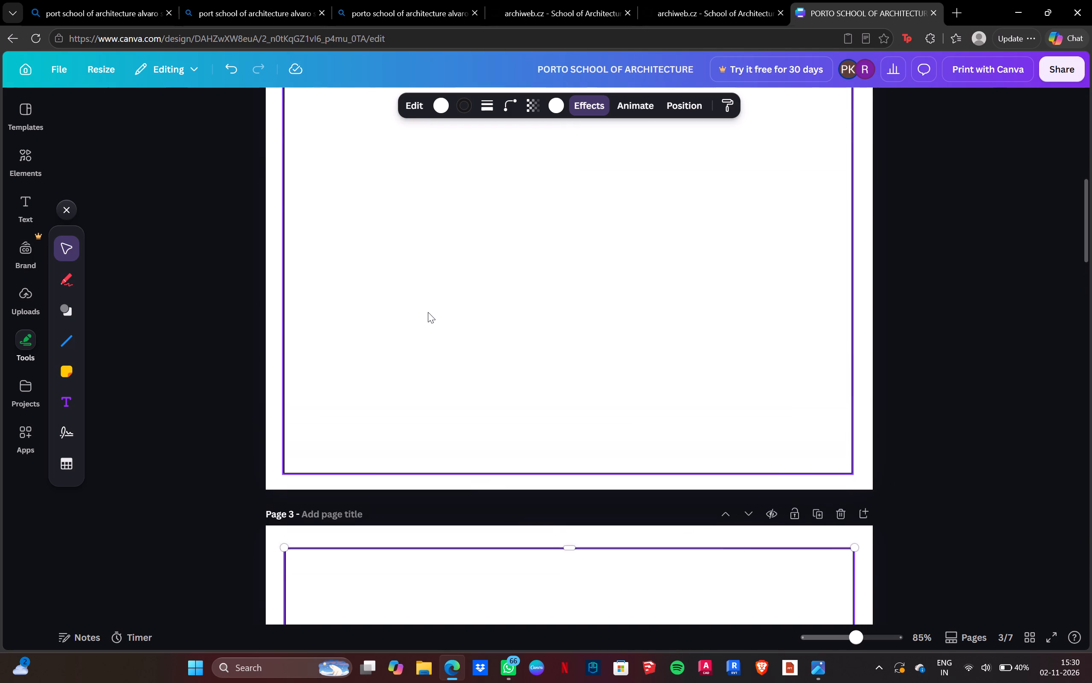
{"action": "scroll", "coordinate": [754, 308], "scroll_direction": "down", "scroll_amount": 4}
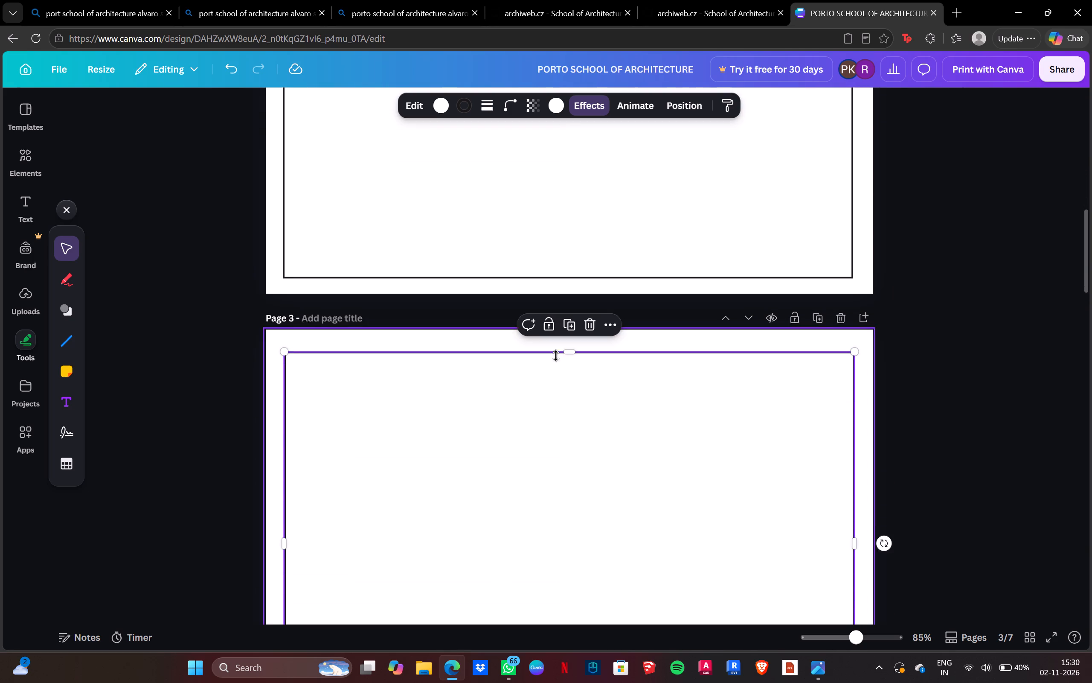
{"action": "left_click_drag", "start_coordinate": [569, 353], "coordinate": [569, 349]}
{"action": "scroll", "coordinate": [918, 349], "scroll_direction": "down", "scroll_amount": 5}
{"action": "left_click_drag", "start_coordinate": [572, 417], "coordinate": [572, 420]}
{"action": "scroll", "coordinate": [961, 376], "scroll_direction": "up", "scroll_amount": 5}
{"action": "scroll", "coordinate": [968, 378], "scroll_direction": "down", "scroll_amount": 3}
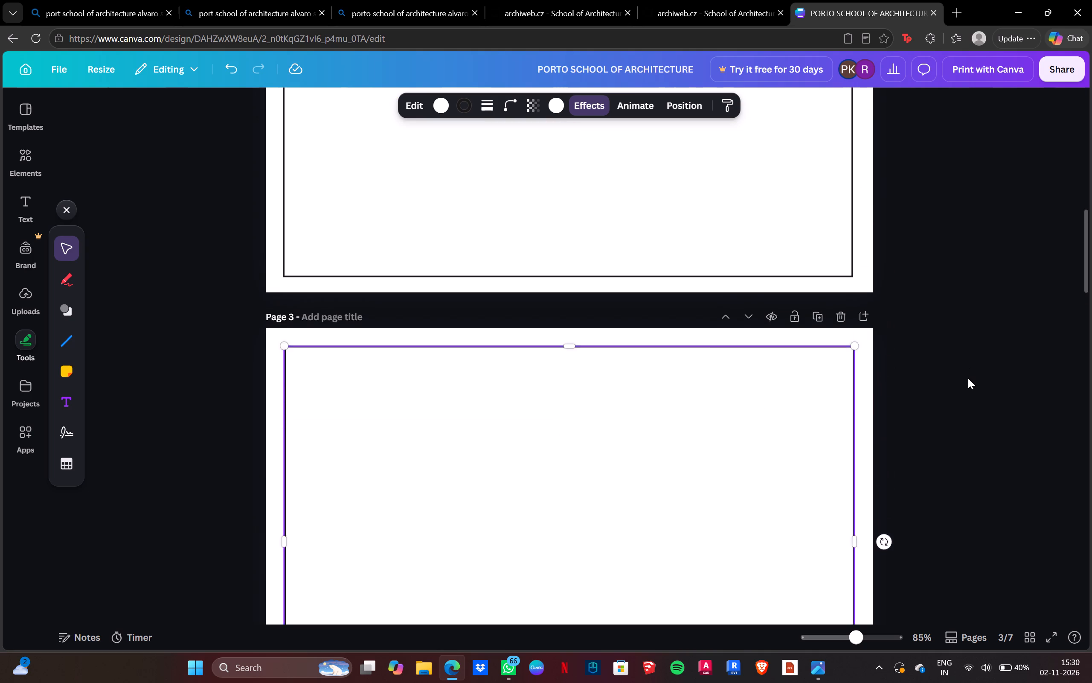
{"action": "scroll", "coordinate": [968, 378], "scroll_direction": "down", "scroll_amount": 5}
{"action": "scroll", "coordinate": [968, 378], "scroll_direction": "up", "scroll_amount": 7}
{"action": "left_click", "coordinate": [995, 370]}
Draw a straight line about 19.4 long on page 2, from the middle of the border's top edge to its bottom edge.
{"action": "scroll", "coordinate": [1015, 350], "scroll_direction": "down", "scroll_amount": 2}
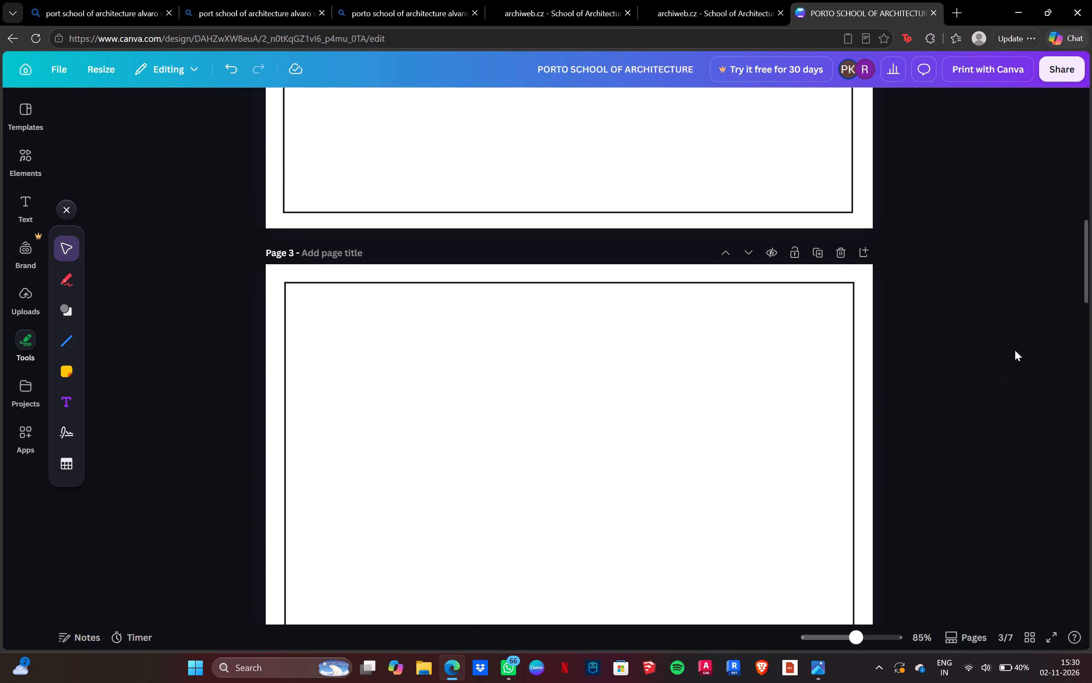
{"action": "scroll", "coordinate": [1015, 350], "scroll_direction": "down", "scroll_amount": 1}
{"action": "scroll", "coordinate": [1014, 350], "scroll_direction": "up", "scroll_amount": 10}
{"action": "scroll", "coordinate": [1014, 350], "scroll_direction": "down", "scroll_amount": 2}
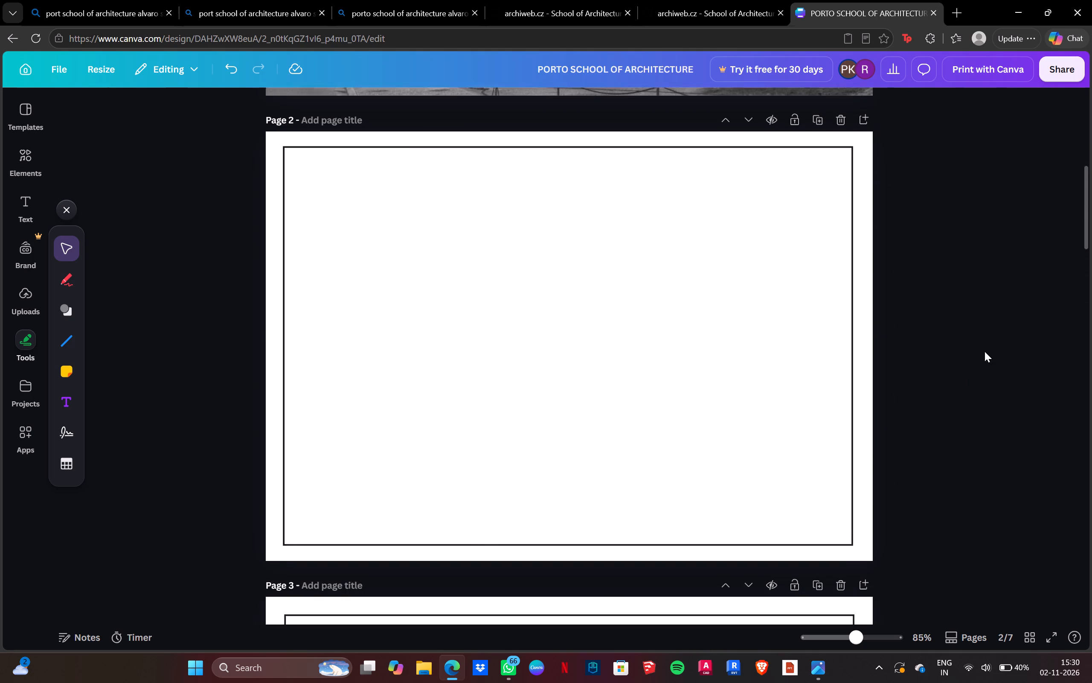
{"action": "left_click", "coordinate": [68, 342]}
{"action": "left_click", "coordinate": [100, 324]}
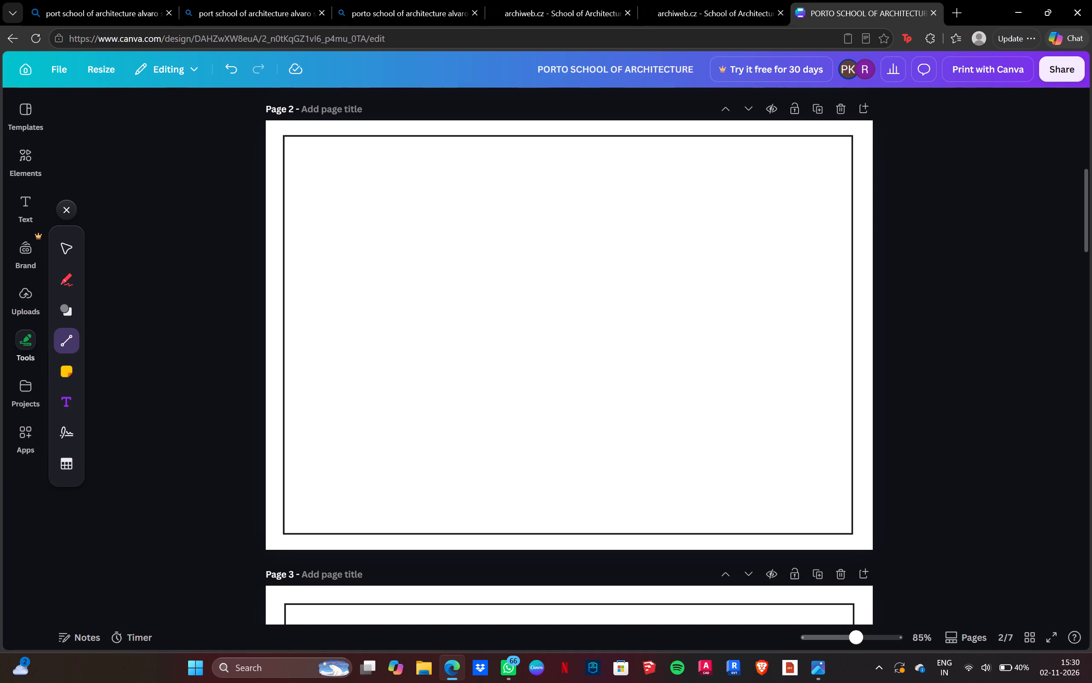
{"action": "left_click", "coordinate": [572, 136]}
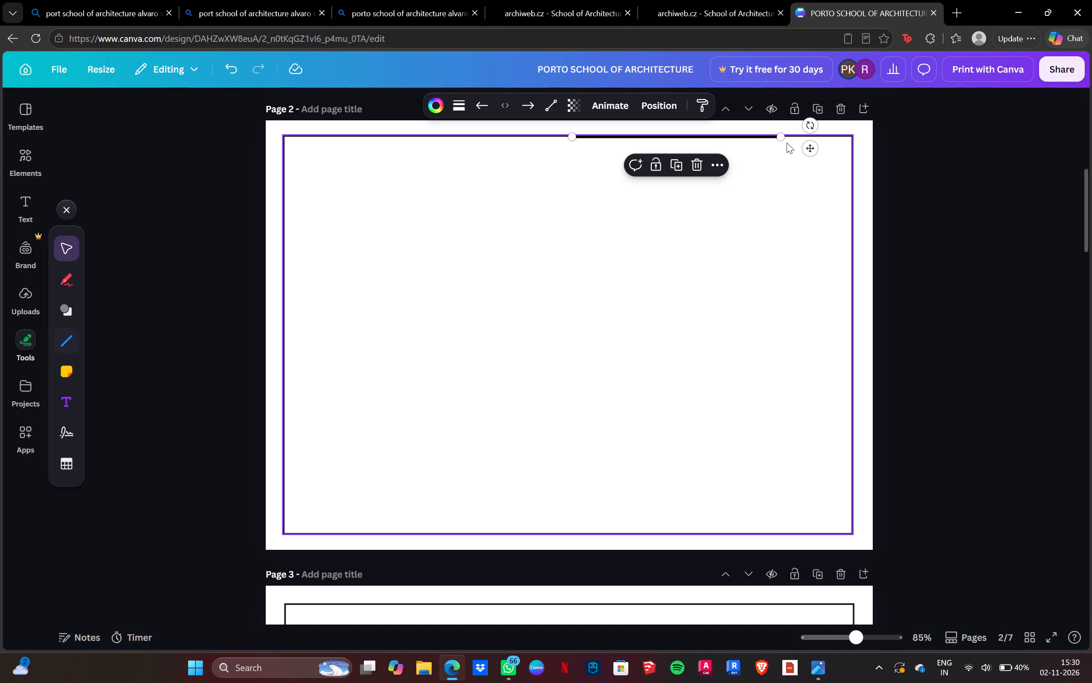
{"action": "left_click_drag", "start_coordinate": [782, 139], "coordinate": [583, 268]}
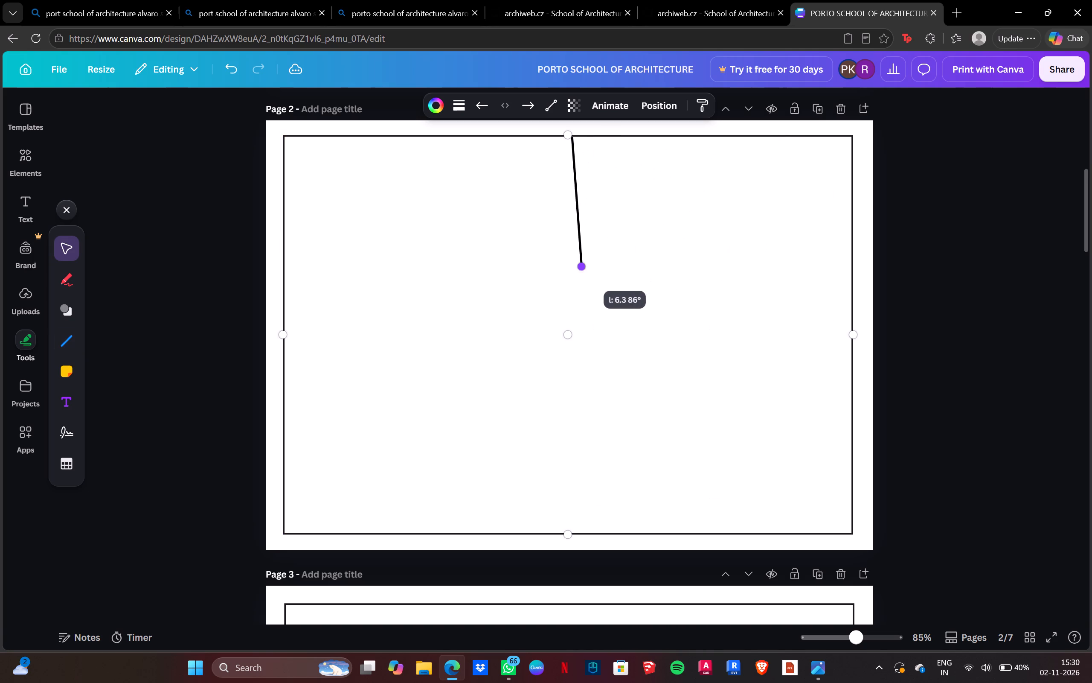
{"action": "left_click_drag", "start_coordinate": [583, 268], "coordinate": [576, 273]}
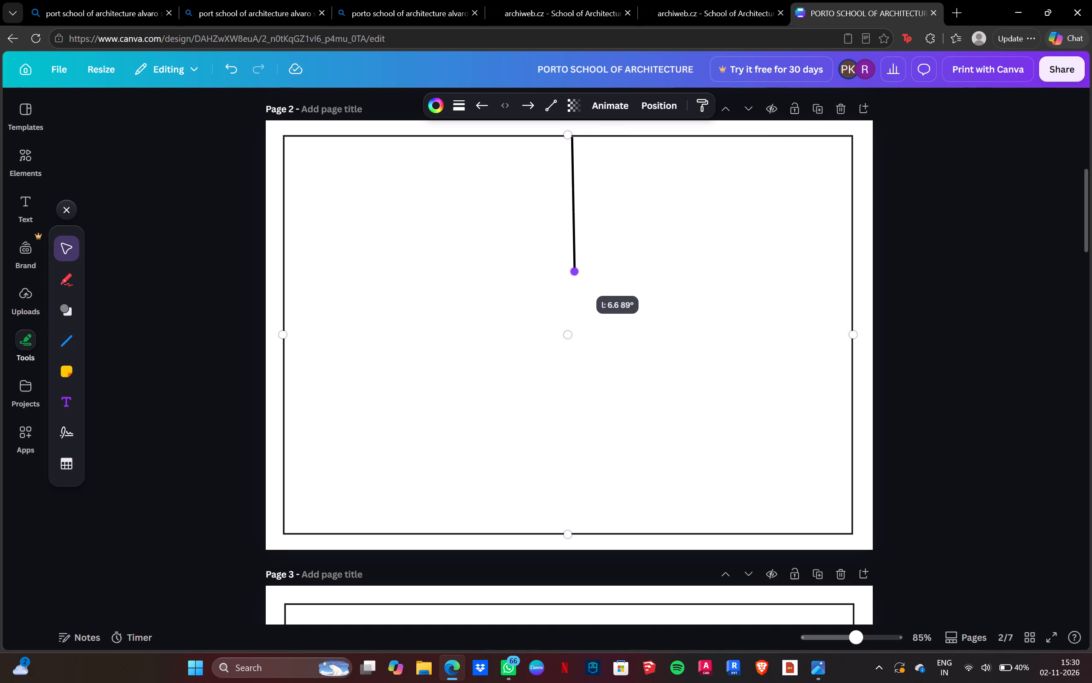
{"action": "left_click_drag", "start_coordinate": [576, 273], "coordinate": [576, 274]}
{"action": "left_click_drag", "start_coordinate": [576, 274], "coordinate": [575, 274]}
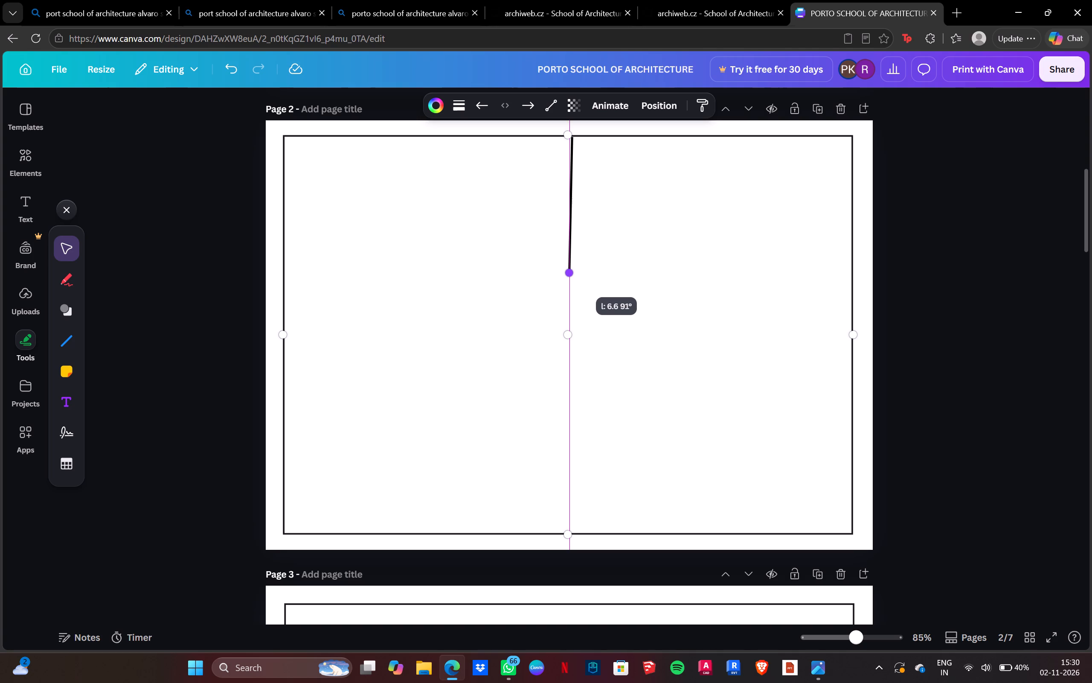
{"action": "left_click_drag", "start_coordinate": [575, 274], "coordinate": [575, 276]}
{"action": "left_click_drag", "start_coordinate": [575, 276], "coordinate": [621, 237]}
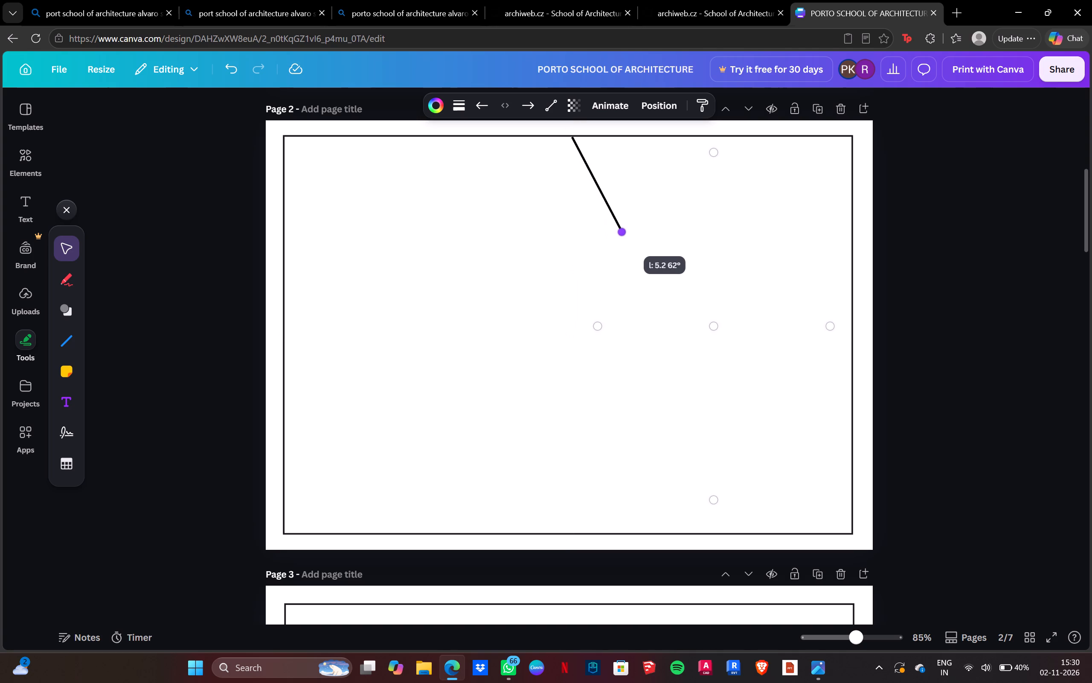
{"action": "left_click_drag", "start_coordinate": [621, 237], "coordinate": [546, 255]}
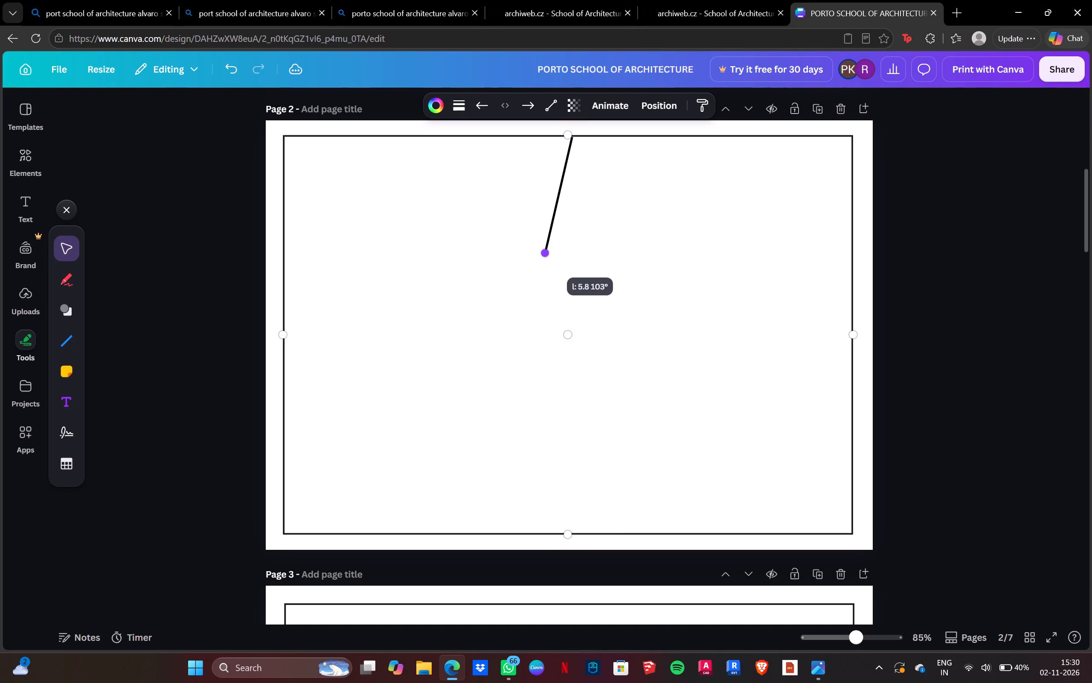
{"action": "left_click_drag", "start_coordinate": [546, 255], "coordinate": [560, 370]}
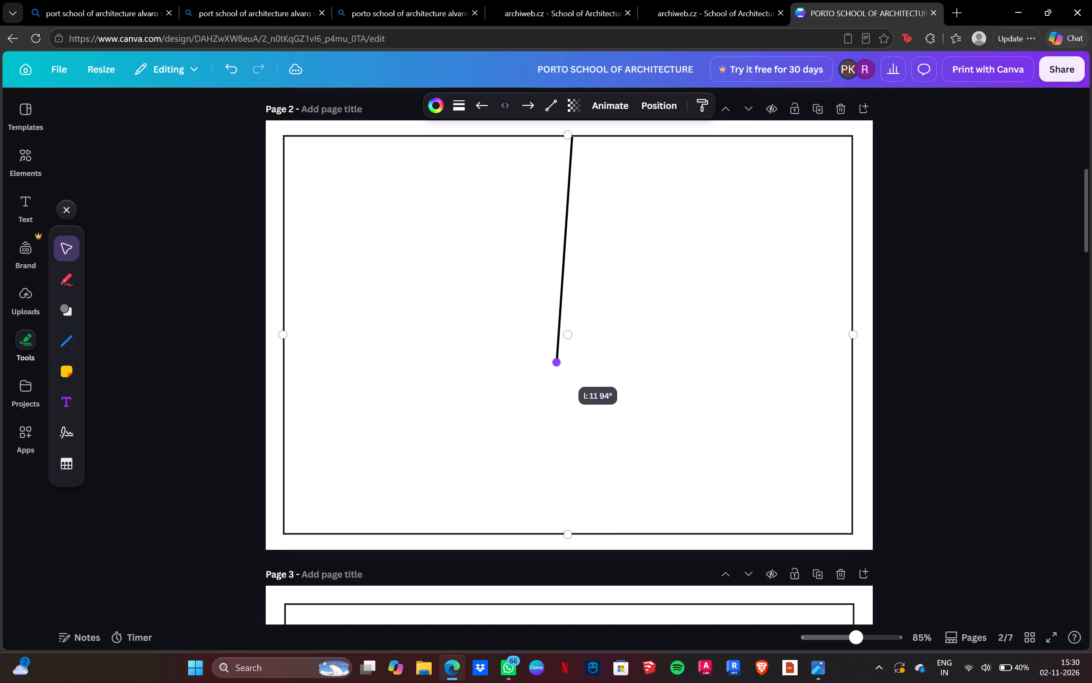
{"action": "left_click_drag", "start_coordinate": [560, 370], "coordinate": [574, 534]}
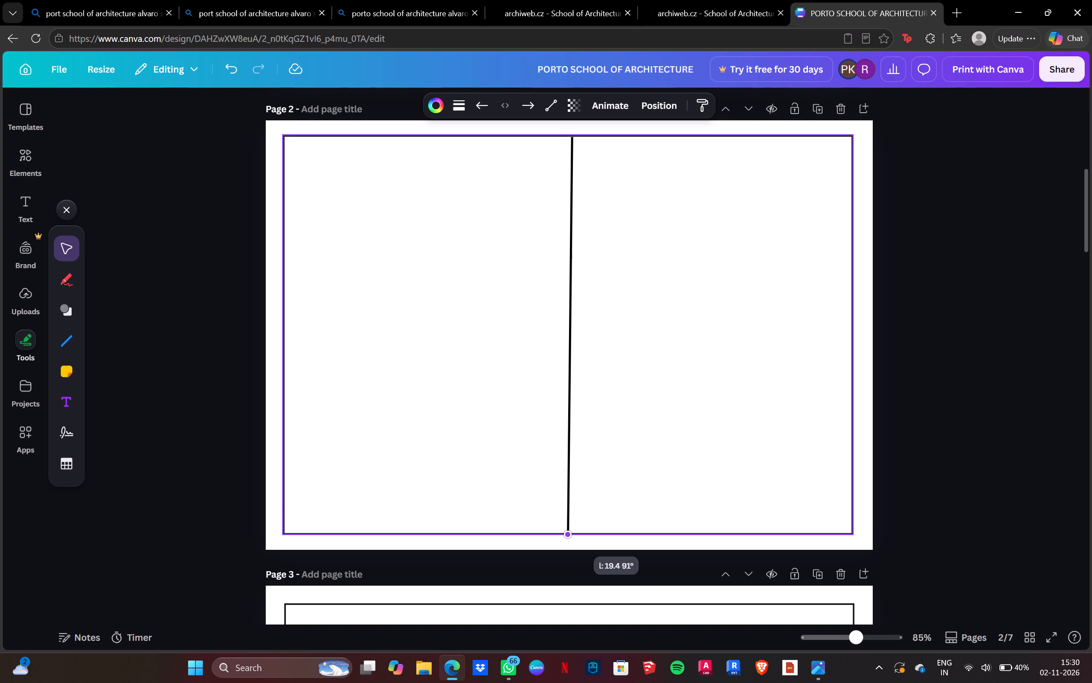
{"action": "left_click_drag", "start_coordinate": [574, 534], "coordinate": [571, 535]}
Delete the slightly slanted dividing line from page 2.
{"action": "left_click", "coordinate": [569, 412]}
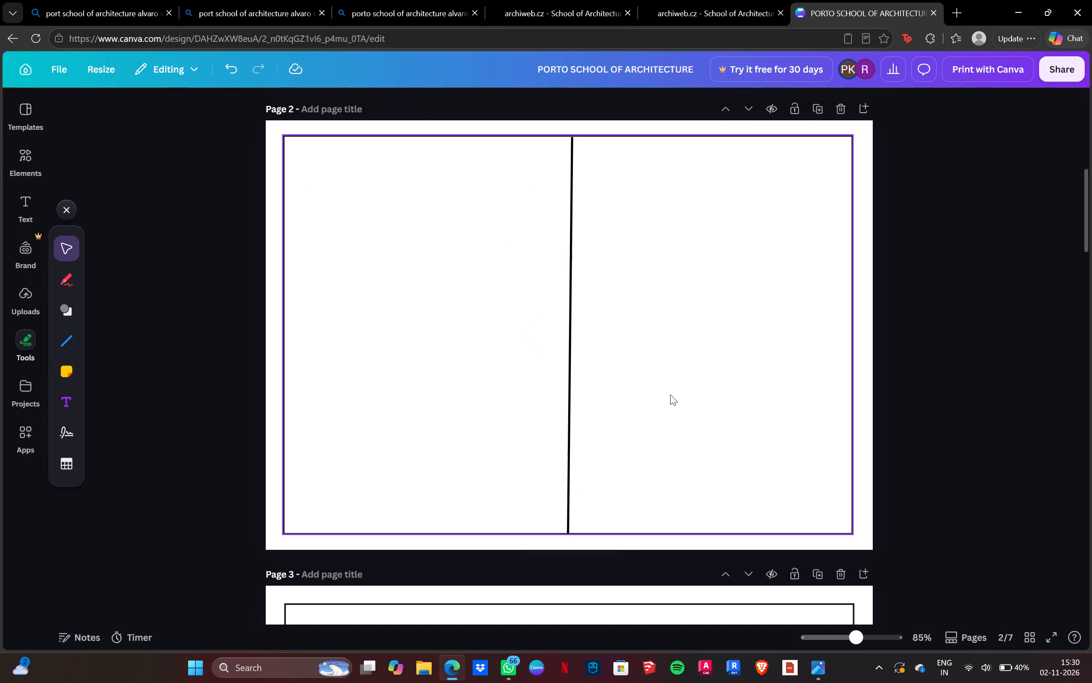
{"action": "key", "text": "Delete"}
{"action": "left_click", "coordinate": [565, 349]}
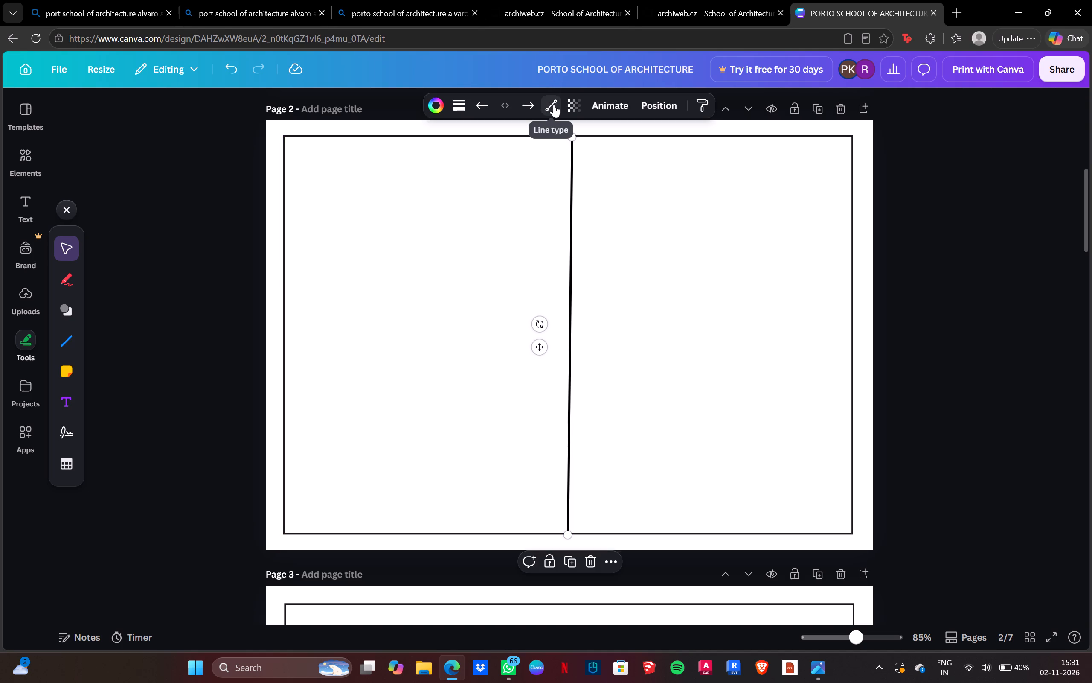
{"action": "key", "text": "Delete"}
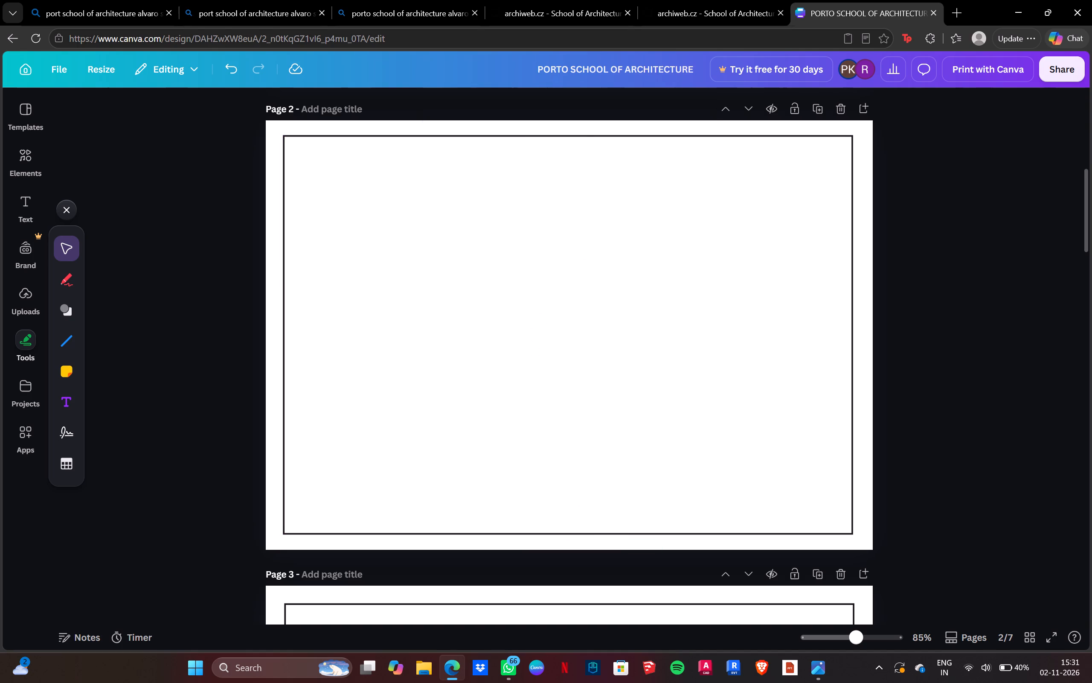
Add a straight line on page 2, rotated to vertical and centred horizontally with its upper end on the border's top edge.
{"action": "left_click", "coordinate": [68, 340]}
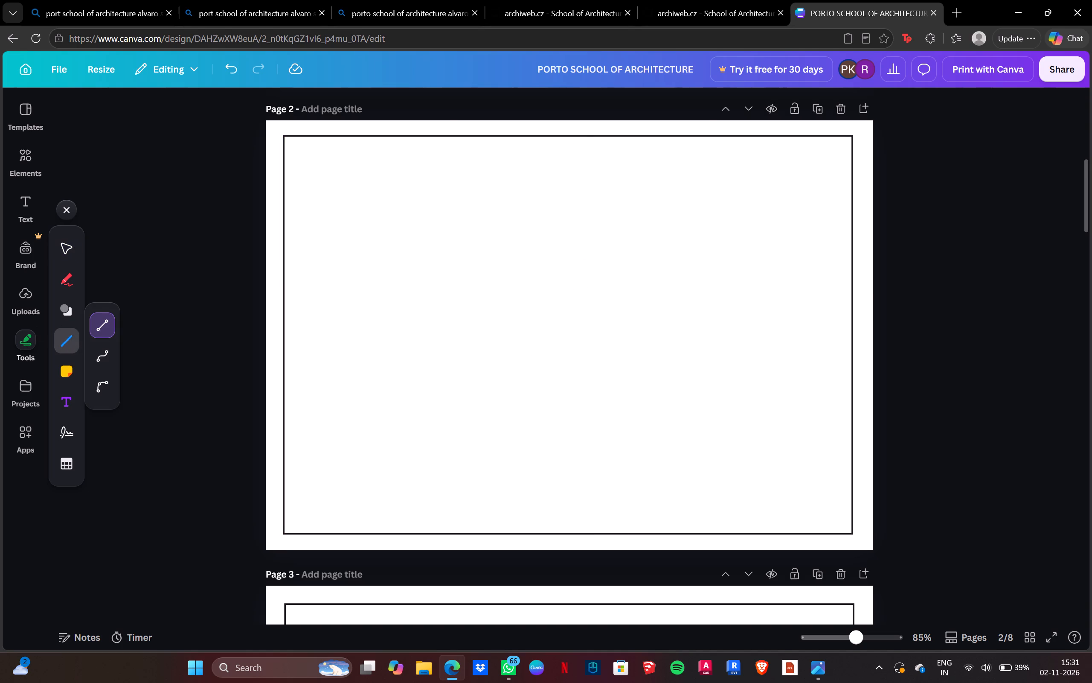
{"action": "left_click", "coordinate": [498, 342]}
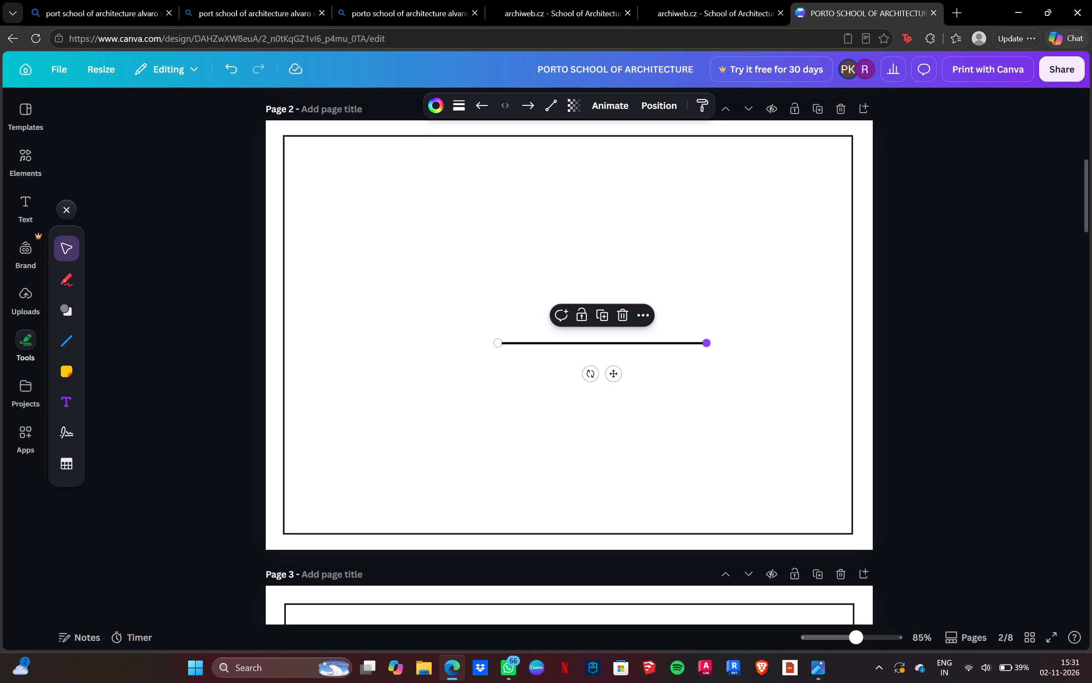
{"action": "left_click_drag", "start_coordinate": [590, 374], "coordinate": [572, 394]}
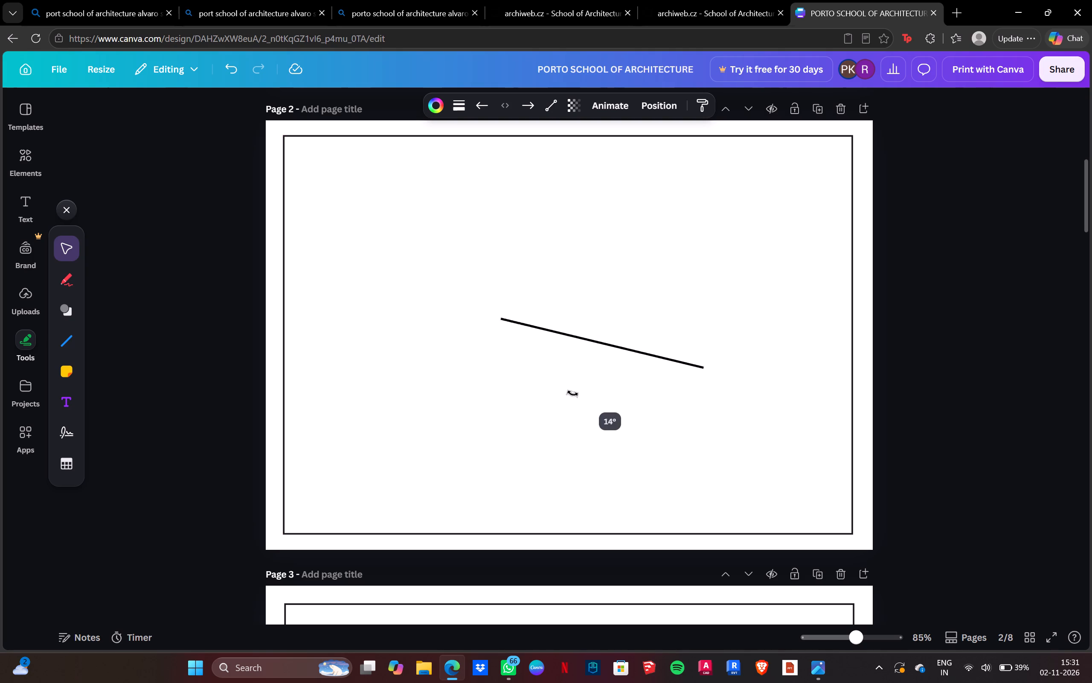
{"action": "left_click_drag", "start_coordinate": [572, 394], "coordinate": [405, 347]}
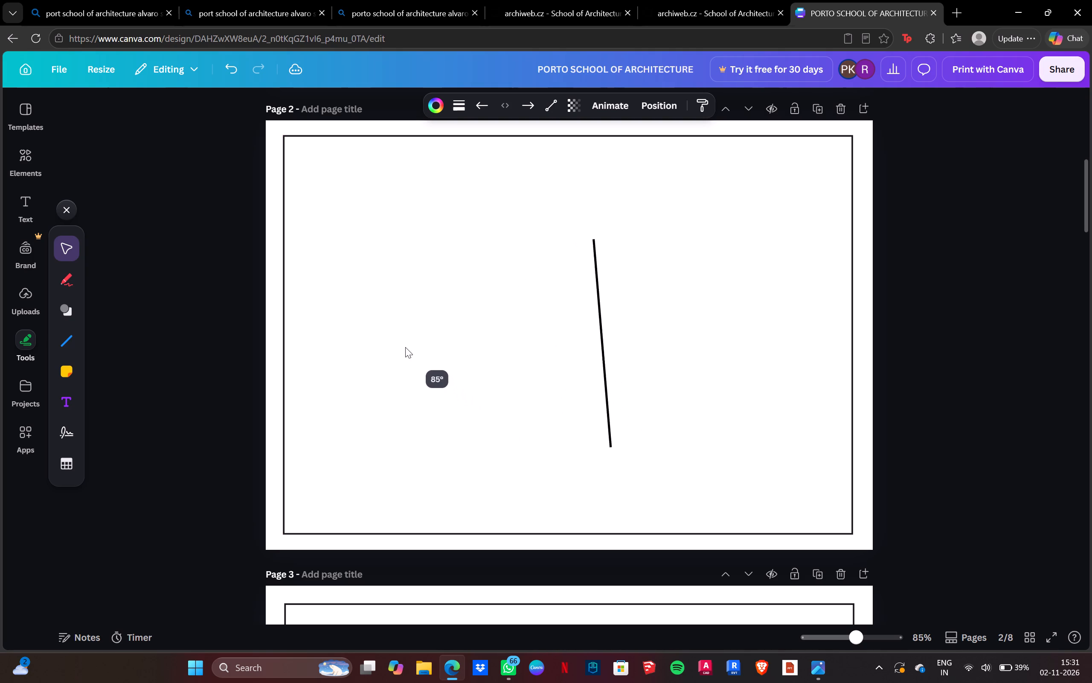
{"action": "left_click_drag", "start_coordinate": [405, 347], "coordinate": [398, 335]}
{"action": "left_click_drag", "start_coordinate": [603, 289], "coordinate": [578, 269]}
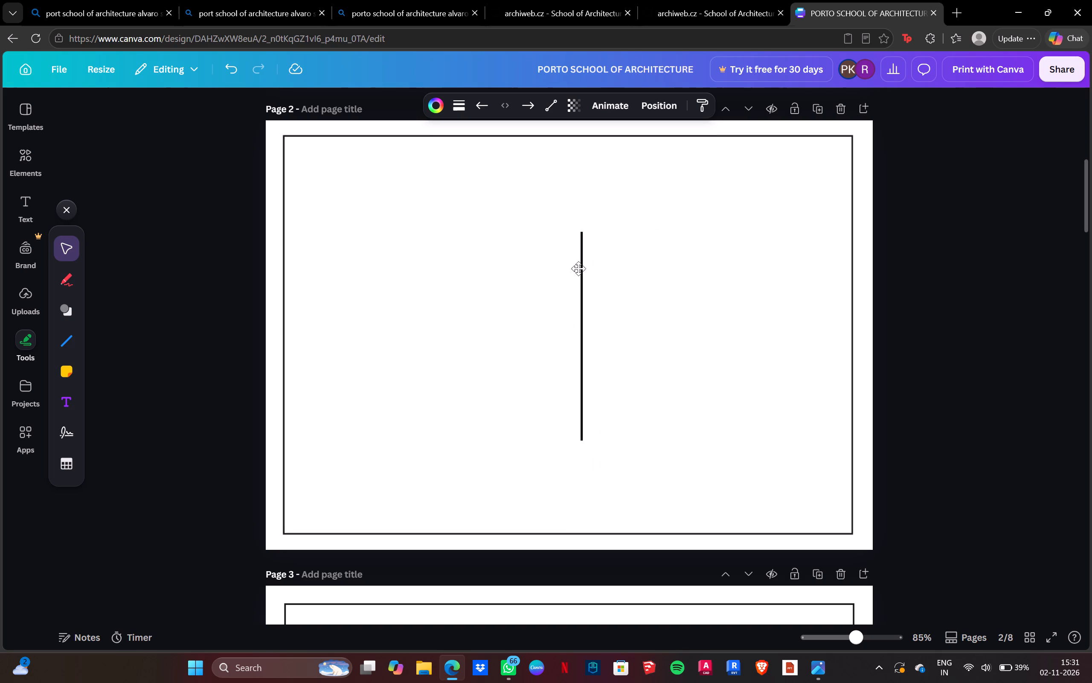
{"action": "left_click_drag", "start_coordinate": [578, 269], "coordinate": [571, 189]}
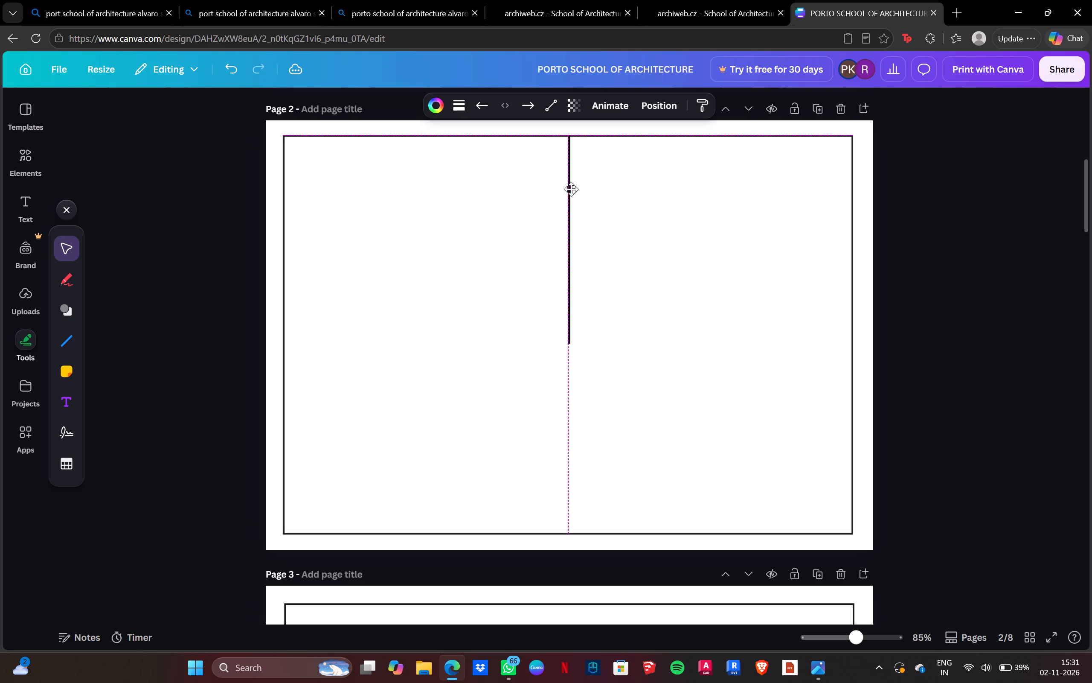
{"action": "left_click_drag", "start_coordinate": [571, 189], "coordinate": [573, 190]}
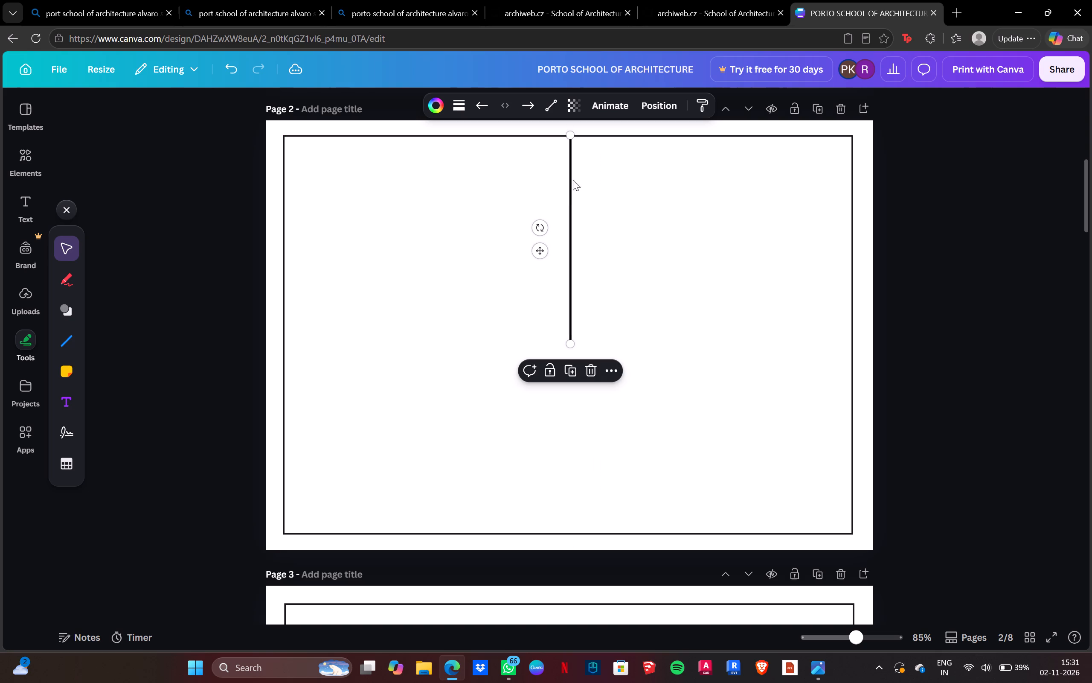
Stretch the vertical dividing line on page 2 down to the border's bottom edge, about 19.5 long, and deselect it.
{"action": "left_click", "coordinate": [569, 345]}
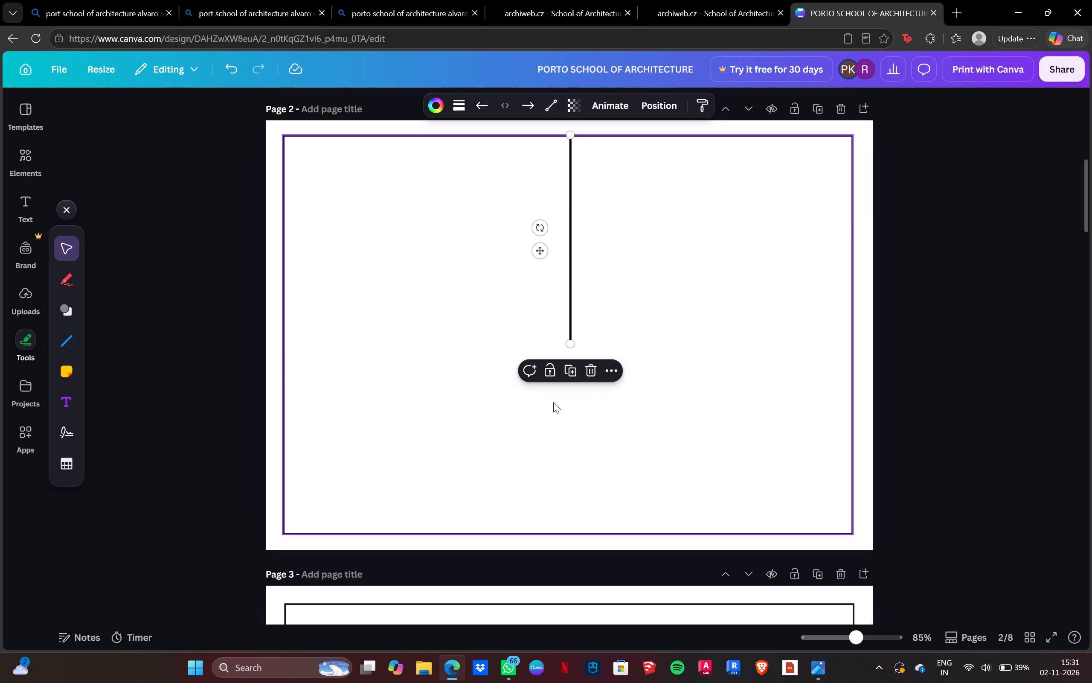
{"action": "left_click_drag", "start_coordinate": [572, 343], "coordinate": [569, 528]}
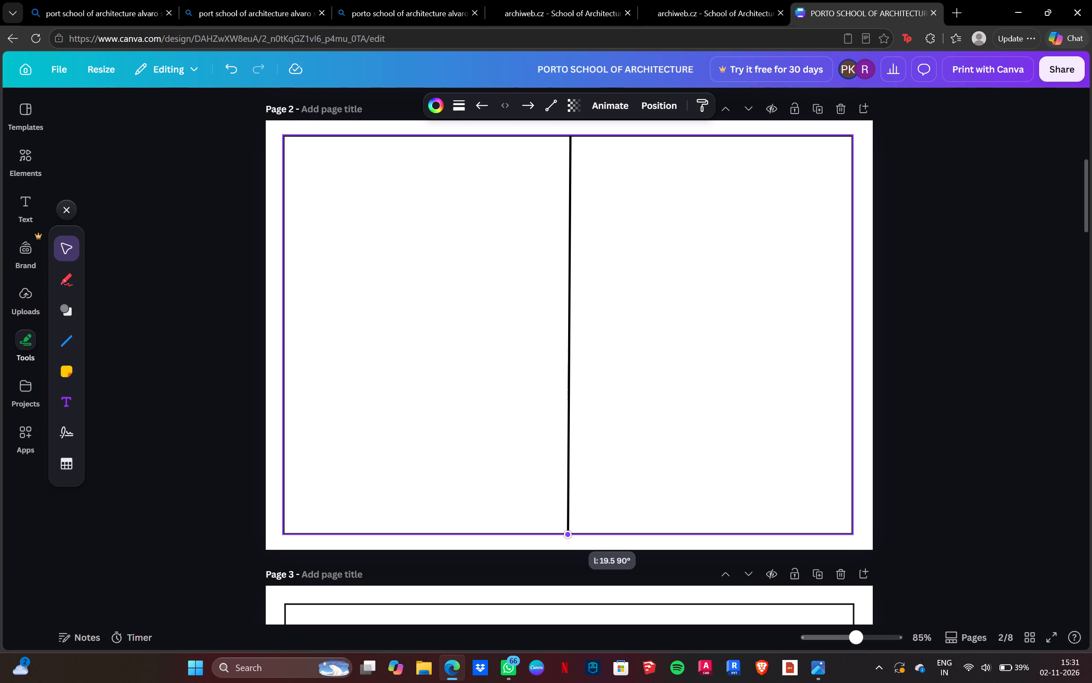
{"action": "left_click_drag", "start_coordinate": [569, 528], "coordinate": [572, 529]}
{"action": "left_click", "coordinate": [953, 361]}
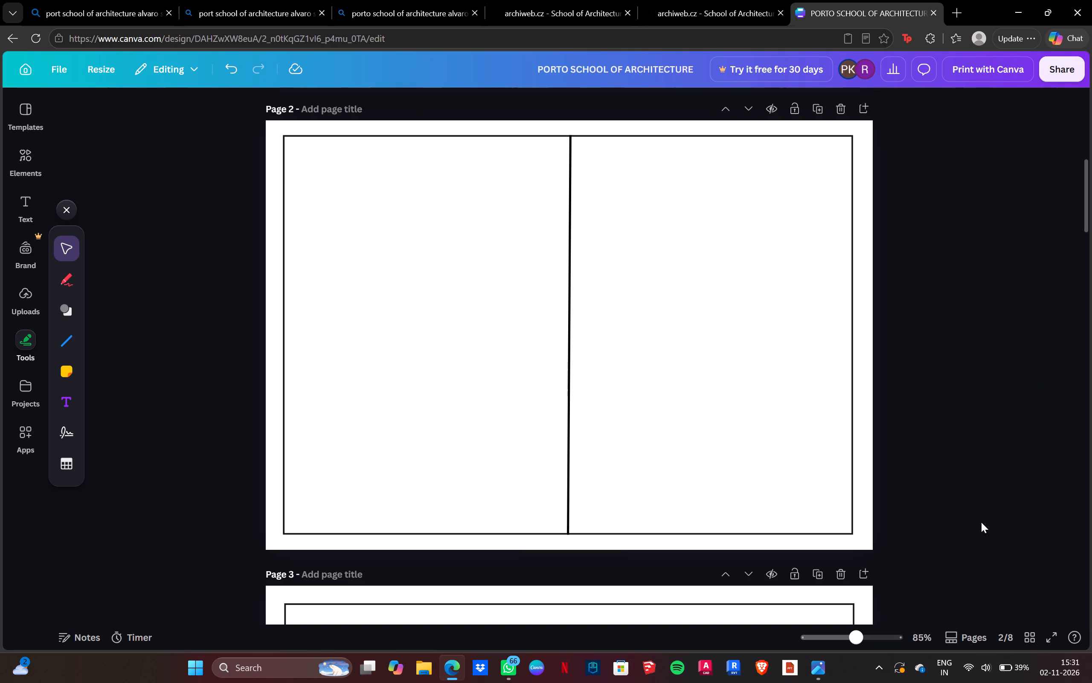
Shift the upper end of page 2's dividing line along the border's top edge so the line stands exactly vertical.
{"action": "left_click", "coordinate": [569, 317]}
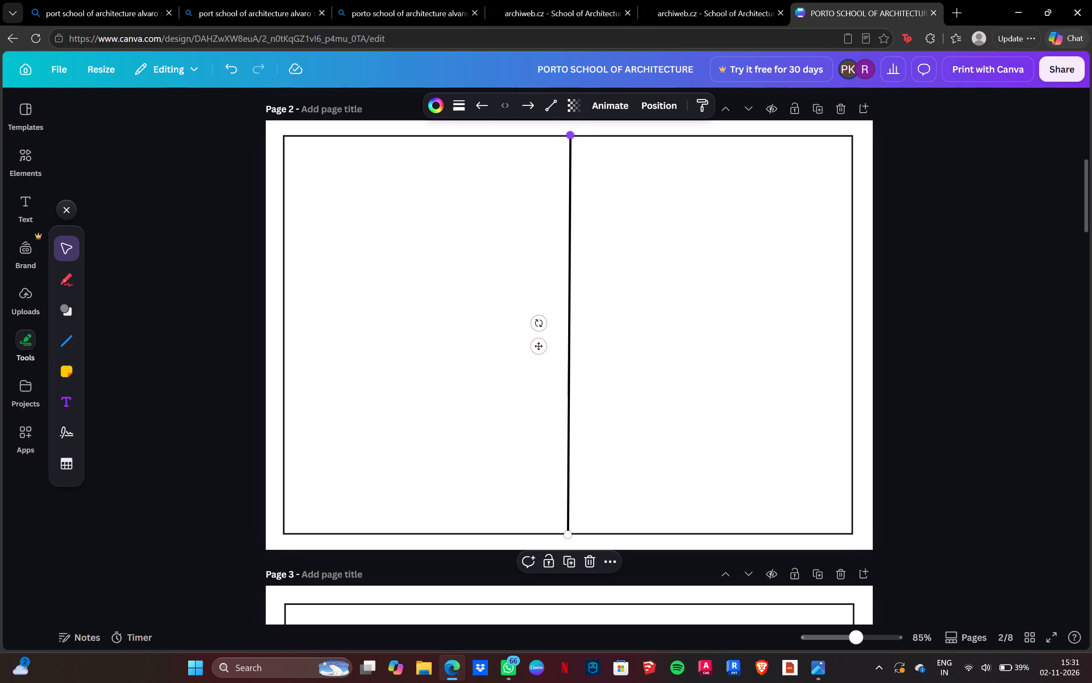
{"action": "left_click_drag", "start_coordinate": [570, 133], "coordinate": [566, 135]}
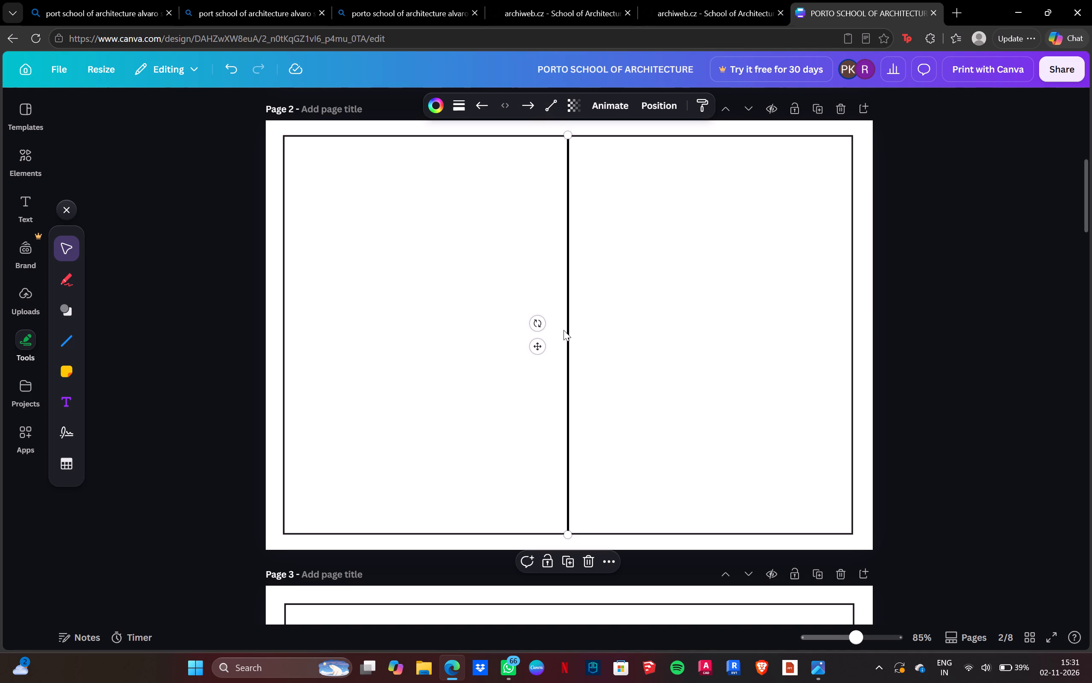
Move page 2's dividing line together with its border until it is centred horizontally on the page, and deselect it.
{"action": "left_click_drag", "start_coordinate": [566, 328], "coordinate": [572, 327]}
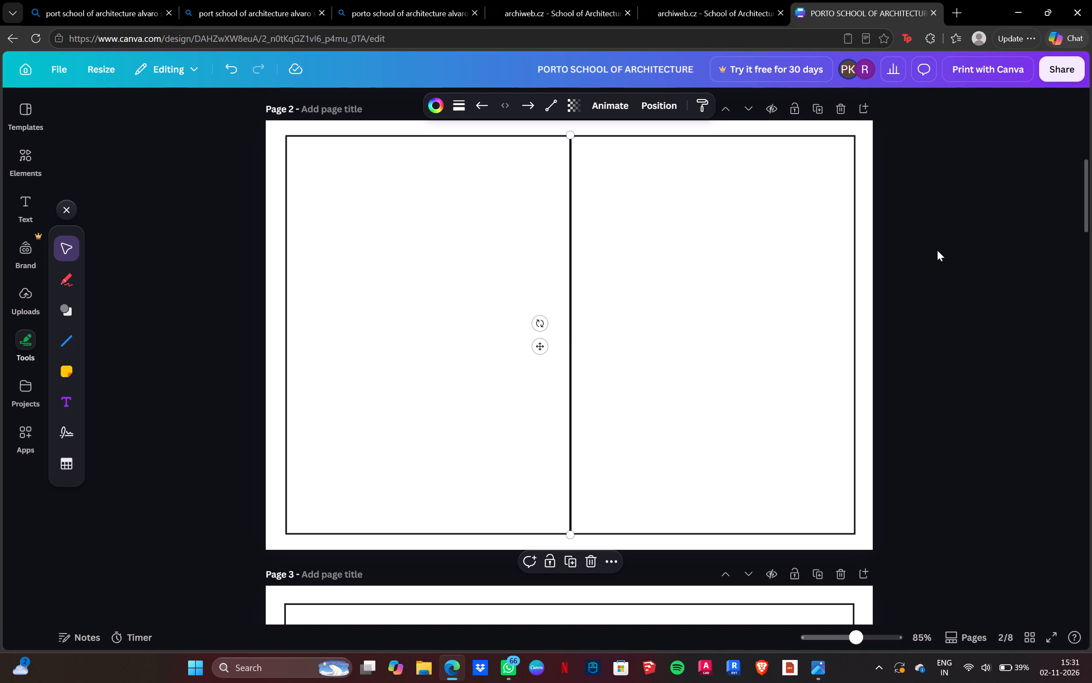
{"action": "left_click", "coordinate": [932, 250]}
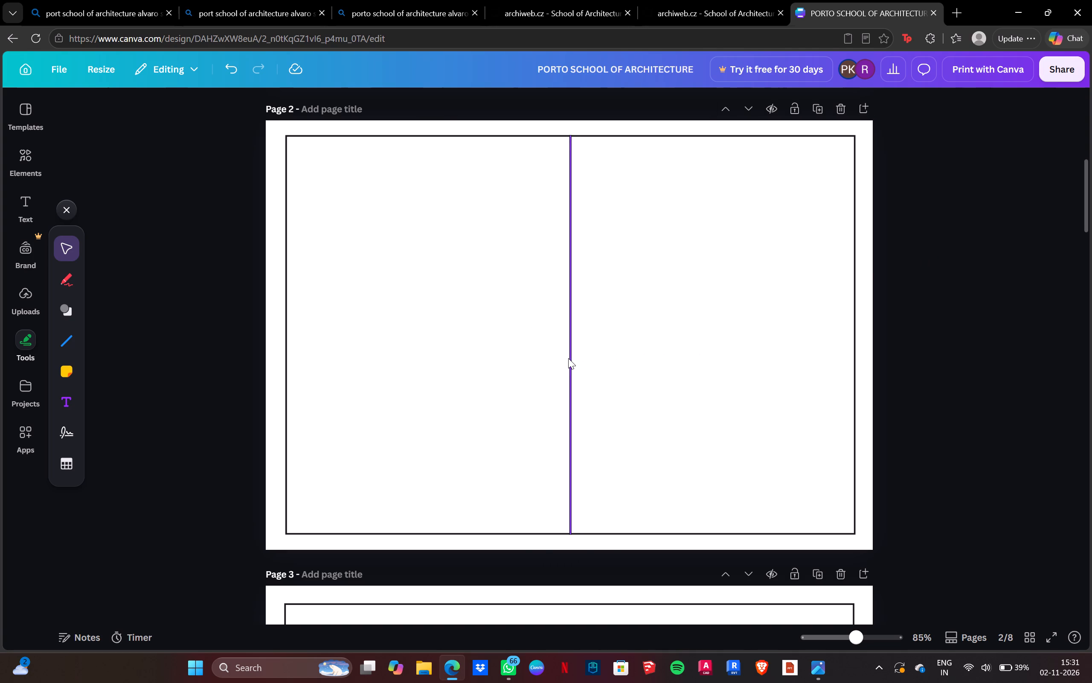
{"action": "left_click", "coordinate": [568, 358]}
{"action": "left_click_drag", "start_coordinate": [569, 358], "coordinate": [576, 356]}
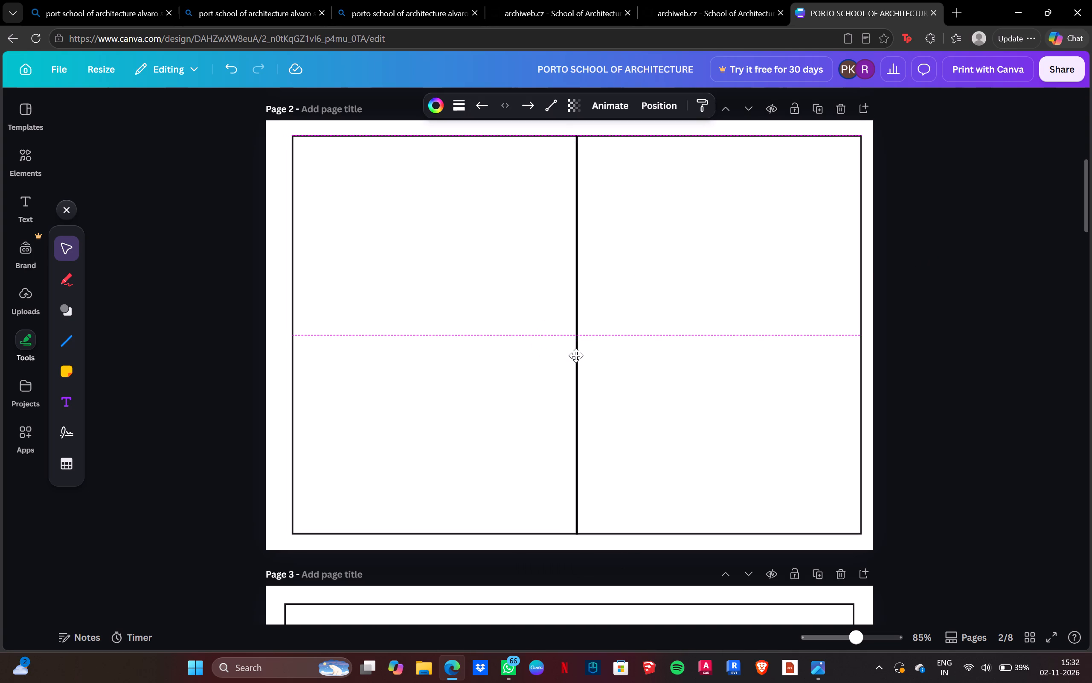
{"action": "left_click_drag", "start_coordinate": [576, 356], "coordinate": [569, 354]}
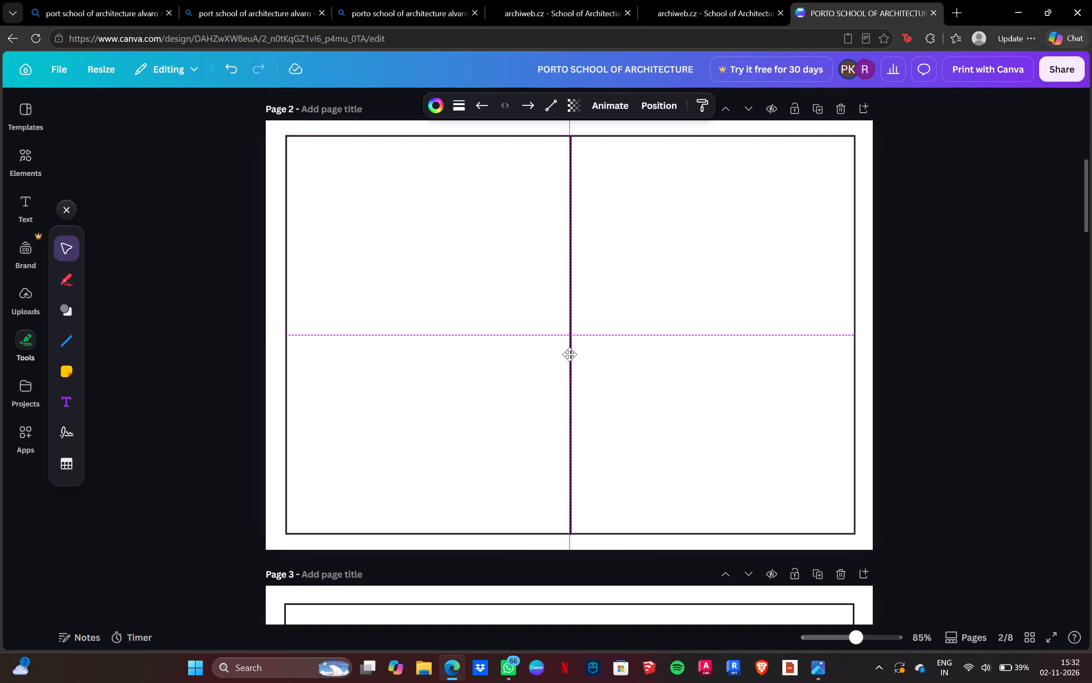
{"action": "left_click_drag", "start_coordinate": [569, 354], "coordinate": [569, 354]}
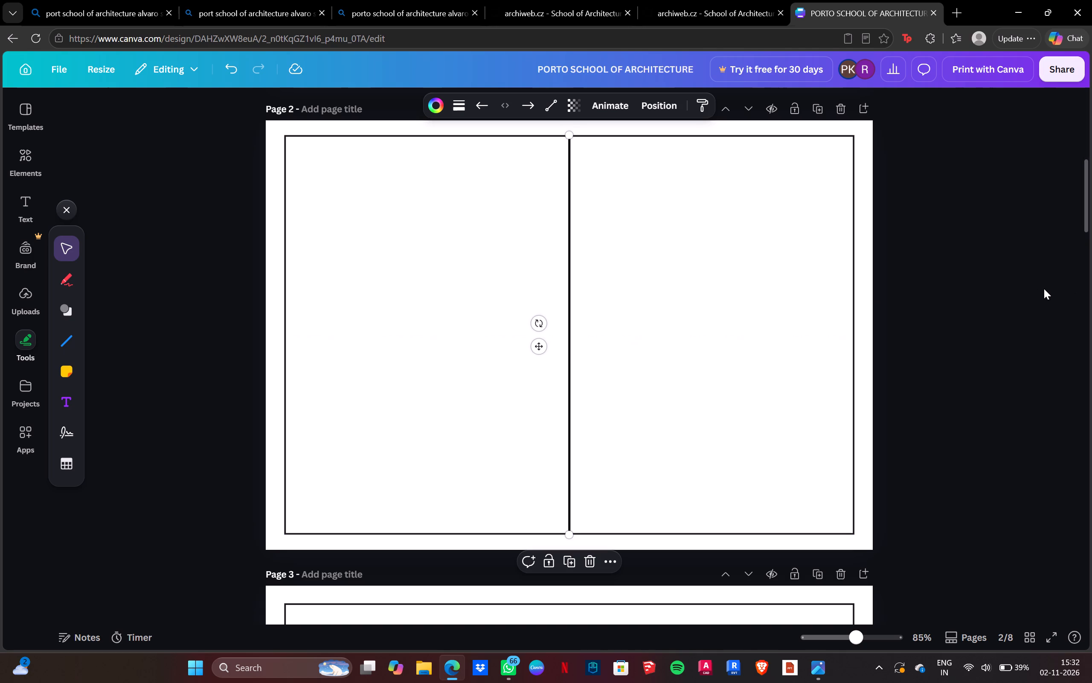
{"action": "left_click", "coordinate": [1044, 289]}
{"action": "left_click", "coordinate": [1032, 176]}
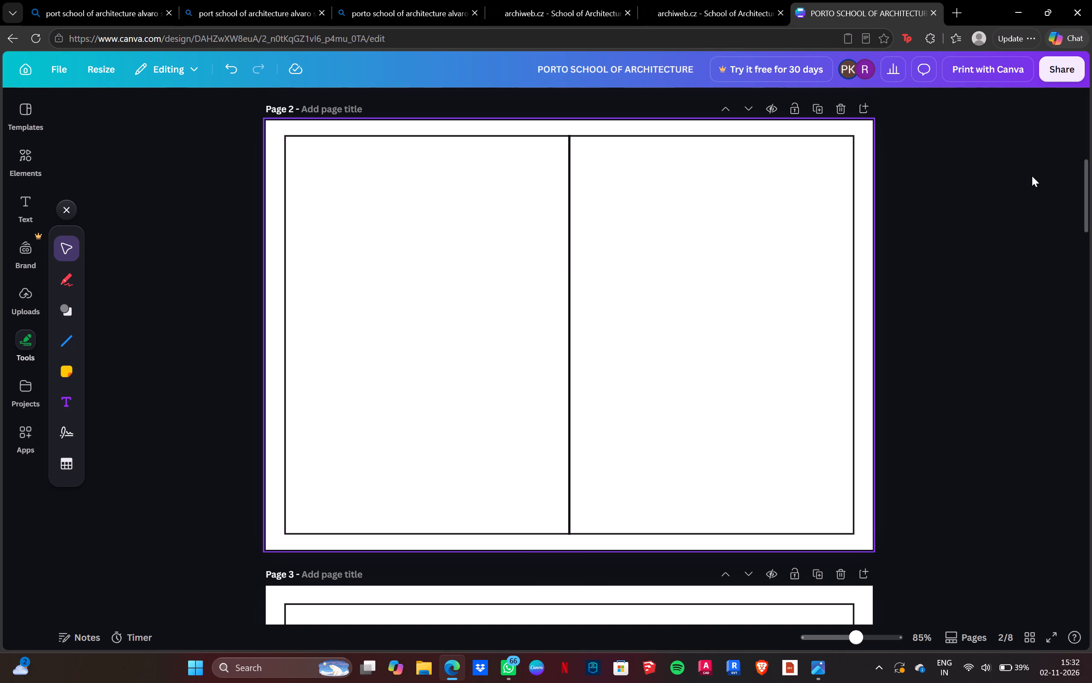
Duplicate the vertical dividing line on page 2.
{"action": "scroll", "coordinate": [760, 267], "scroll_direction": "down", "scroll_amount": 6}
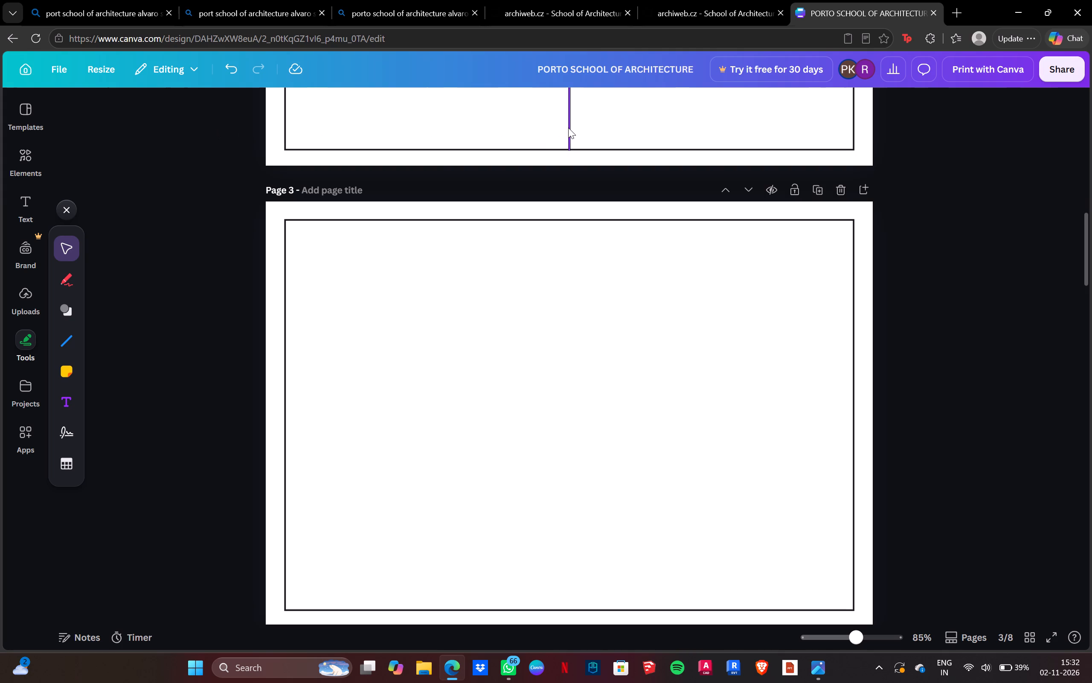
{"action": "left_click", "coordinate": [568, 128]}
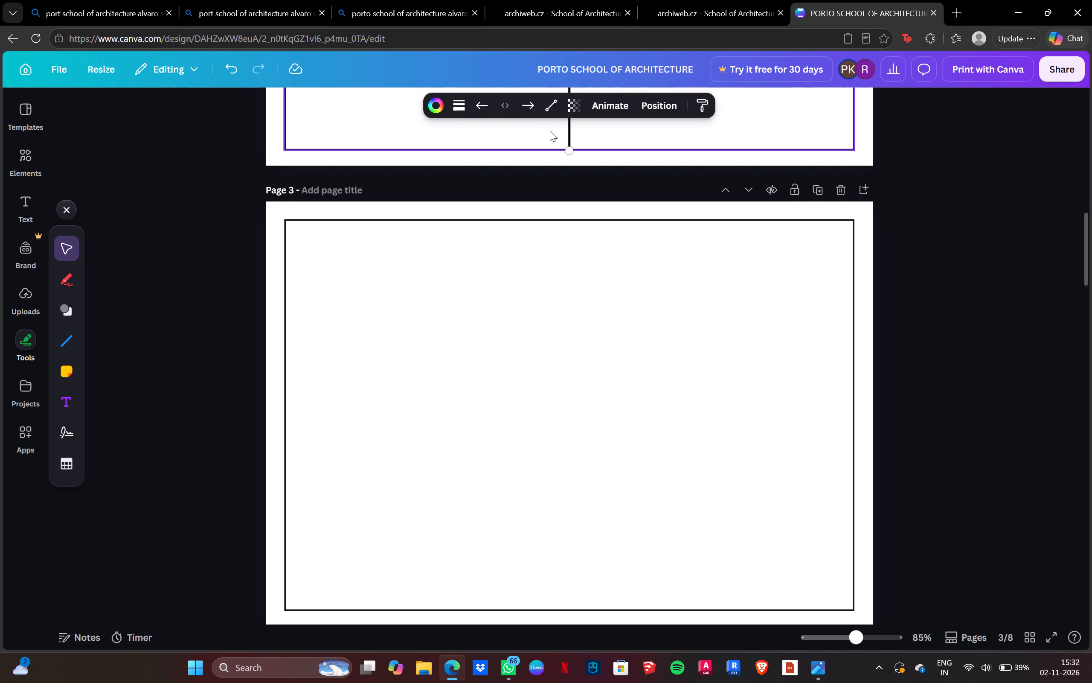
{"action": "left_click", "coordinate": [570, 127]}
{"action": "scroll", "coordinate": [642, 142], "scroll_direction": "up", "scroll_amount": 5}
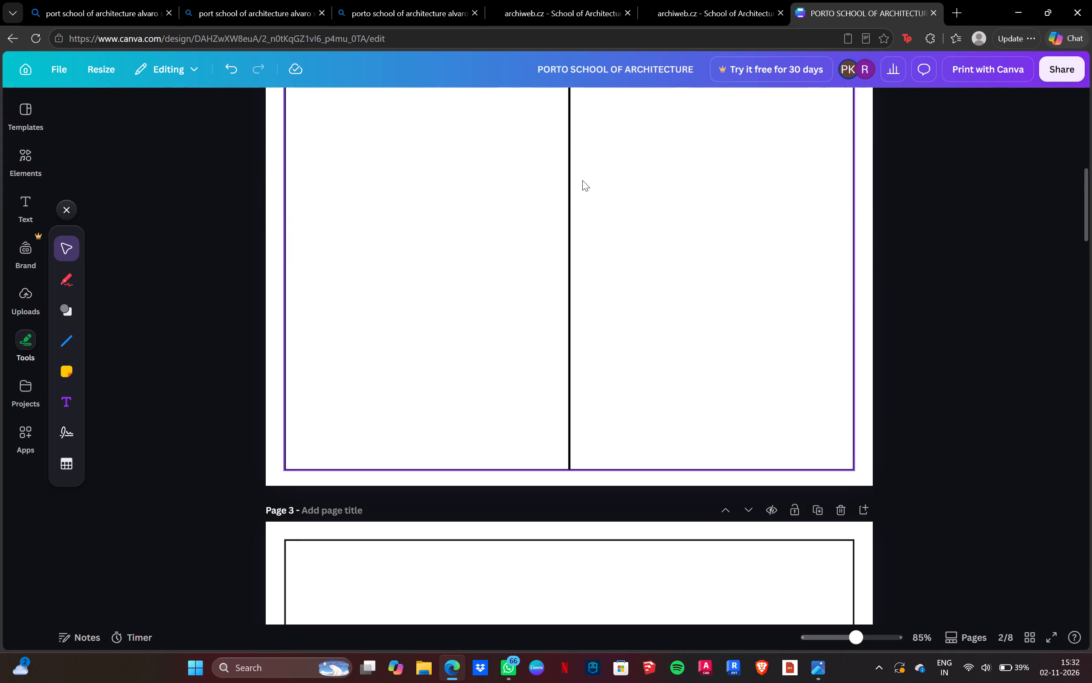
{"action": "left_click", "coordinate": [566, 192]}
{"action": "left_click", "coordinate": [573, 197]}
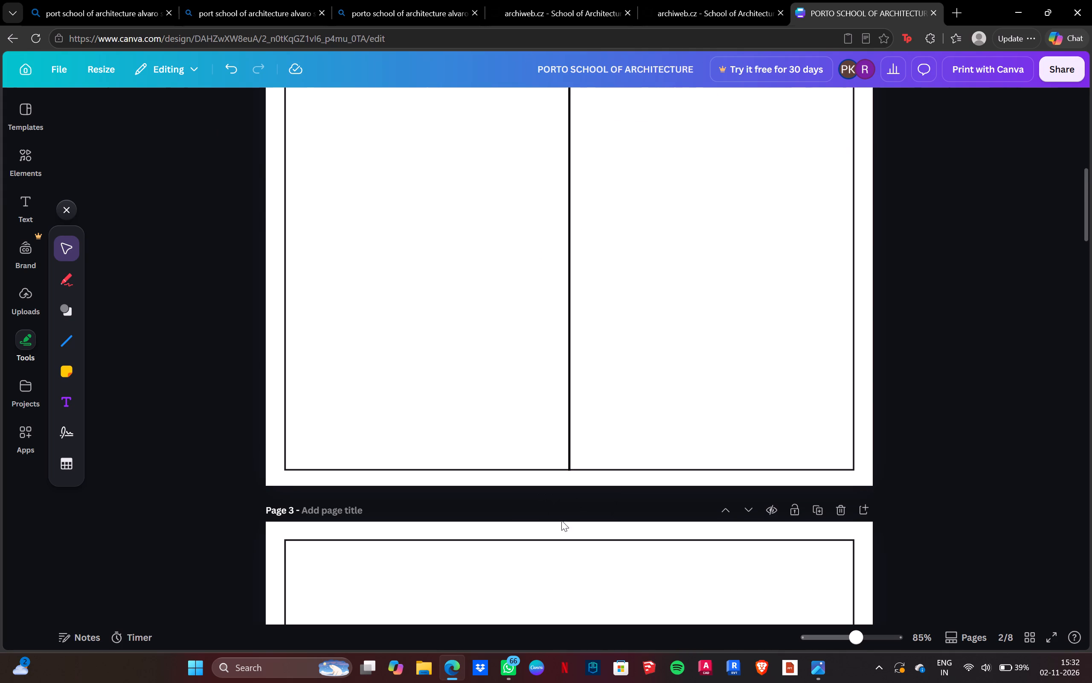
{"action": "left_click", "coordinate": [568, 408]}
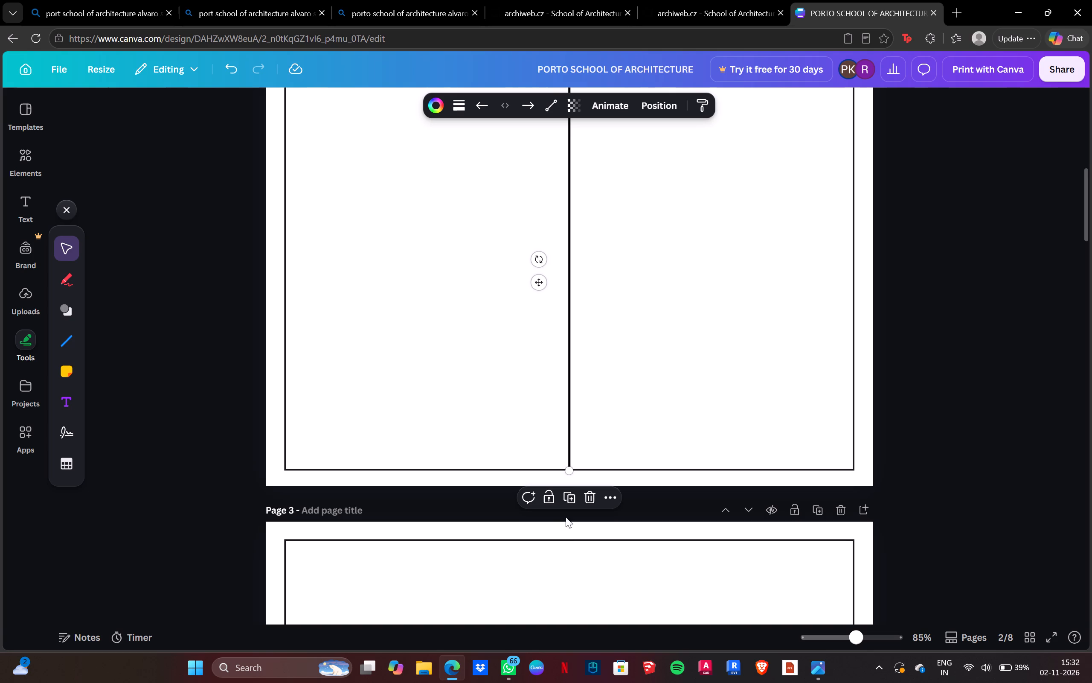
{"action": "left_click", "coordinate": [570, 503]}
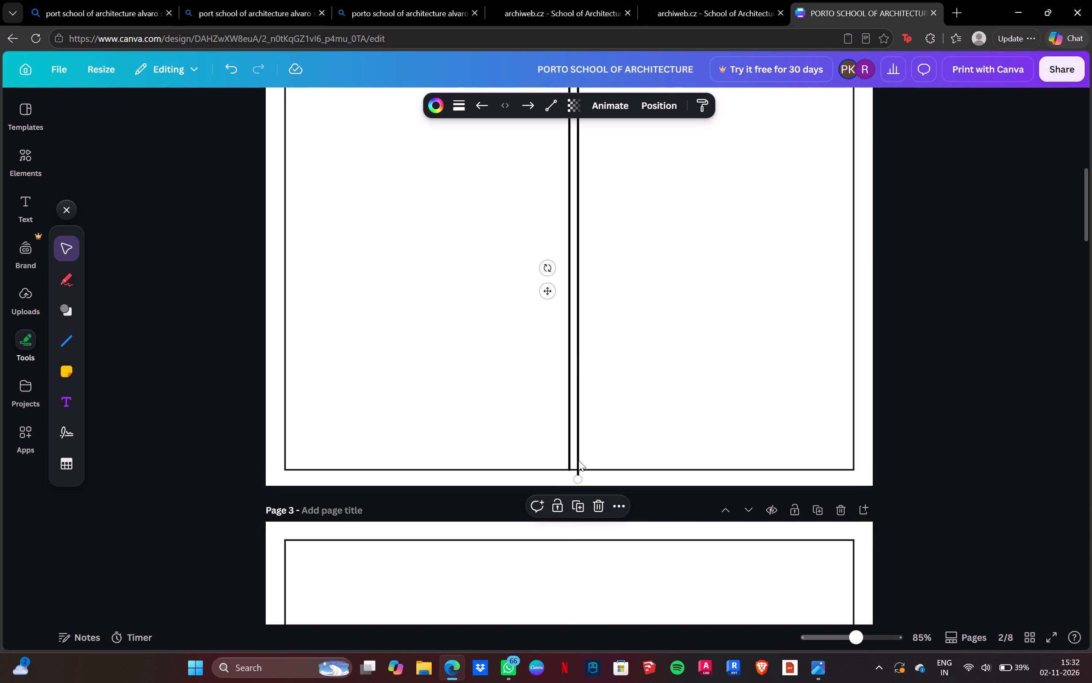
Try to move the duplicated line from page 2 down onto page 3, and drop it just beside the original line.
{"action": "left_click_drag", "start_coordinate": [578, 460], "coordinate": [568, 666]}
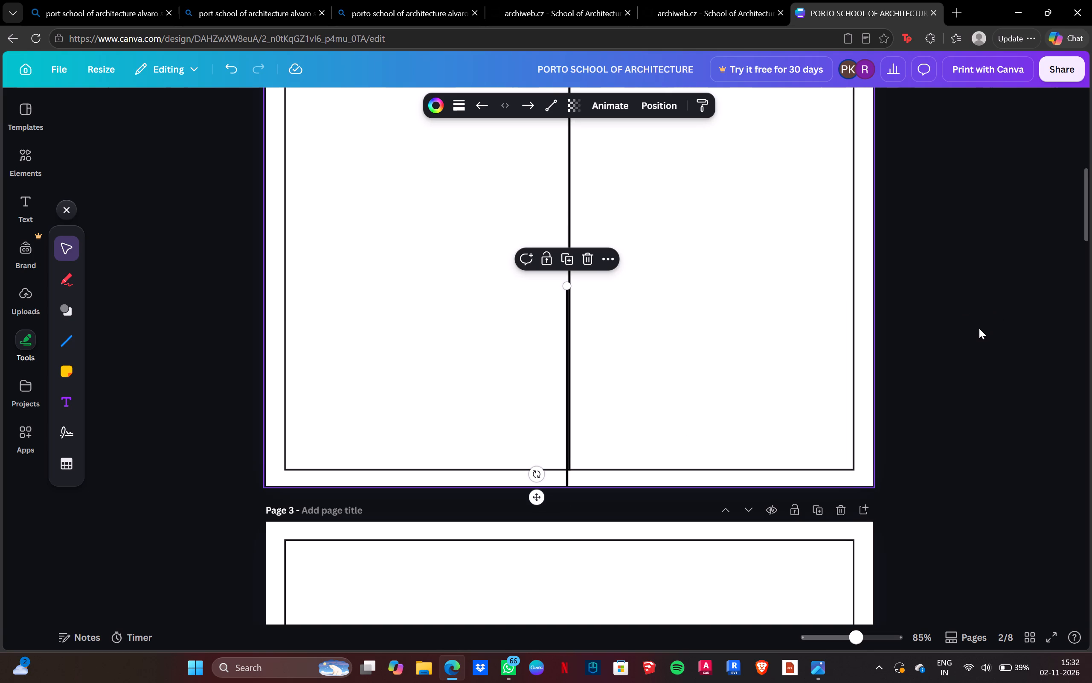
{"action": "scroll", "coordinate": [963, 330], "scroll_direction": "down", "scroll_amount": 2}
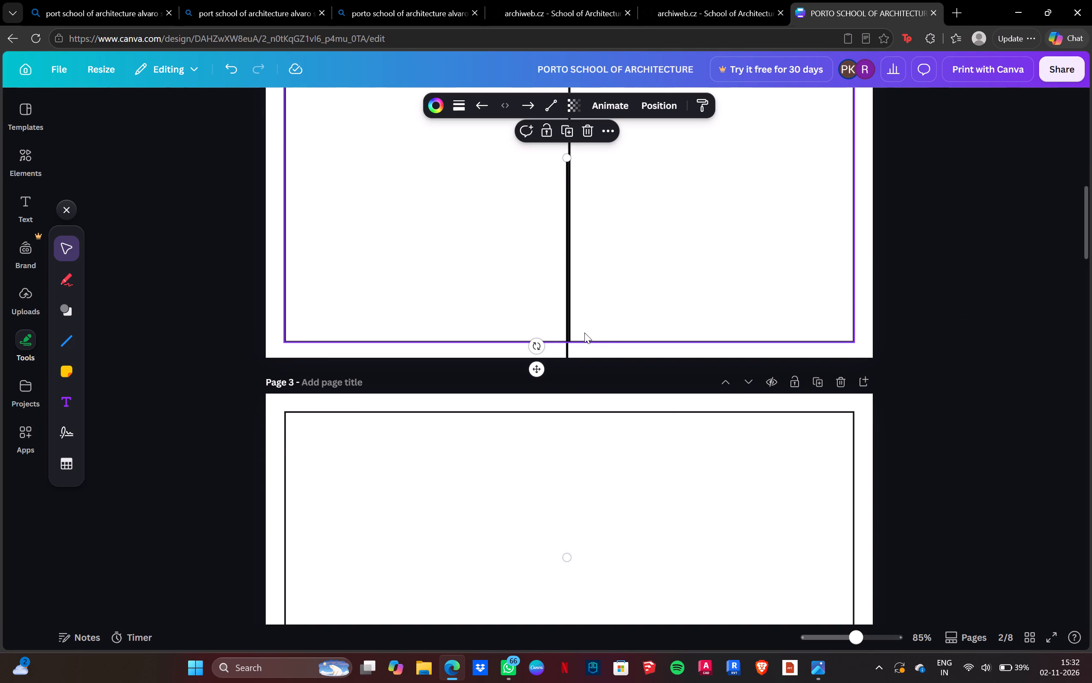
{"action": "left_click_drag", "start_coordinate": [567, 351], "coordinate": [579, 595]}
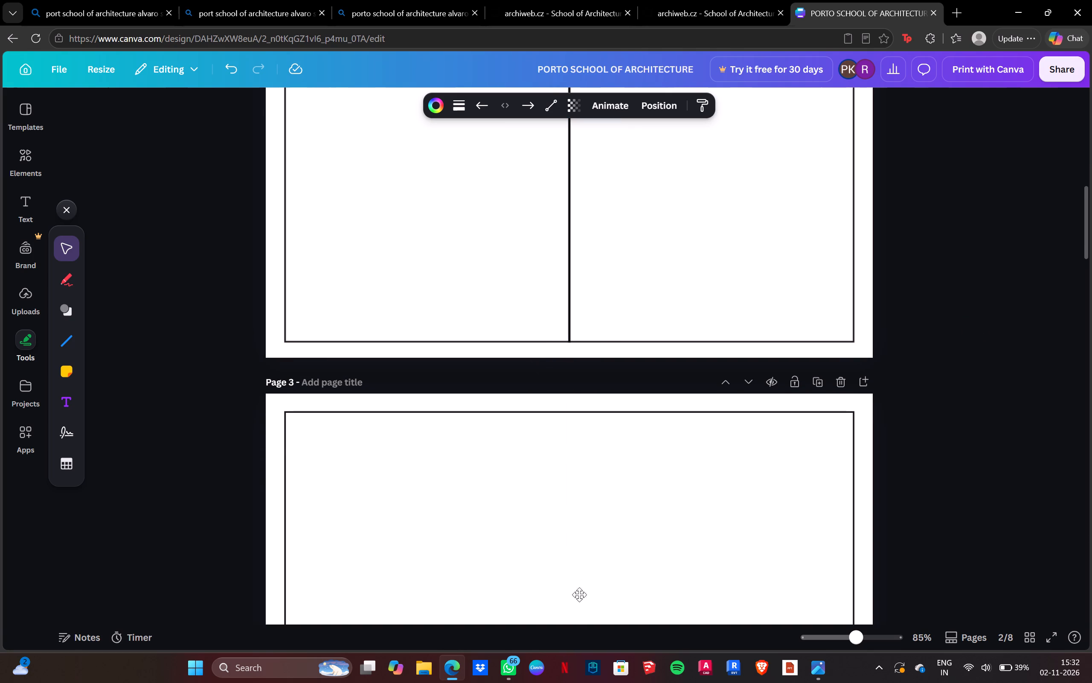
{"action": "left_click_drag", "start_coordinate": [579, 595], "coordinate": [661, 175]}
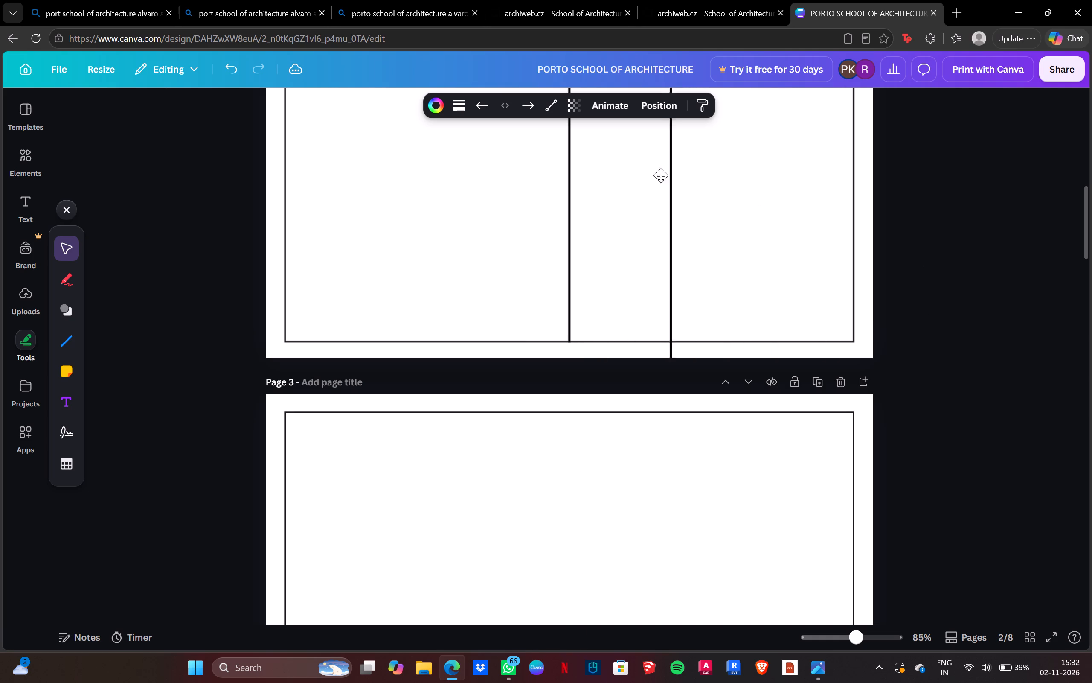
{"action": "left_click_drag", "start_coordinate": [661, 175], "coordinate": [595, 144]}
Copy the duplicated line from page 2 onto page 3 and centre it horizontally with its upper end on the border's top edge.
{"action": "scroll", "coordinate": [600, 169], "scroll_direction": "up", "scroll_amount": 3}
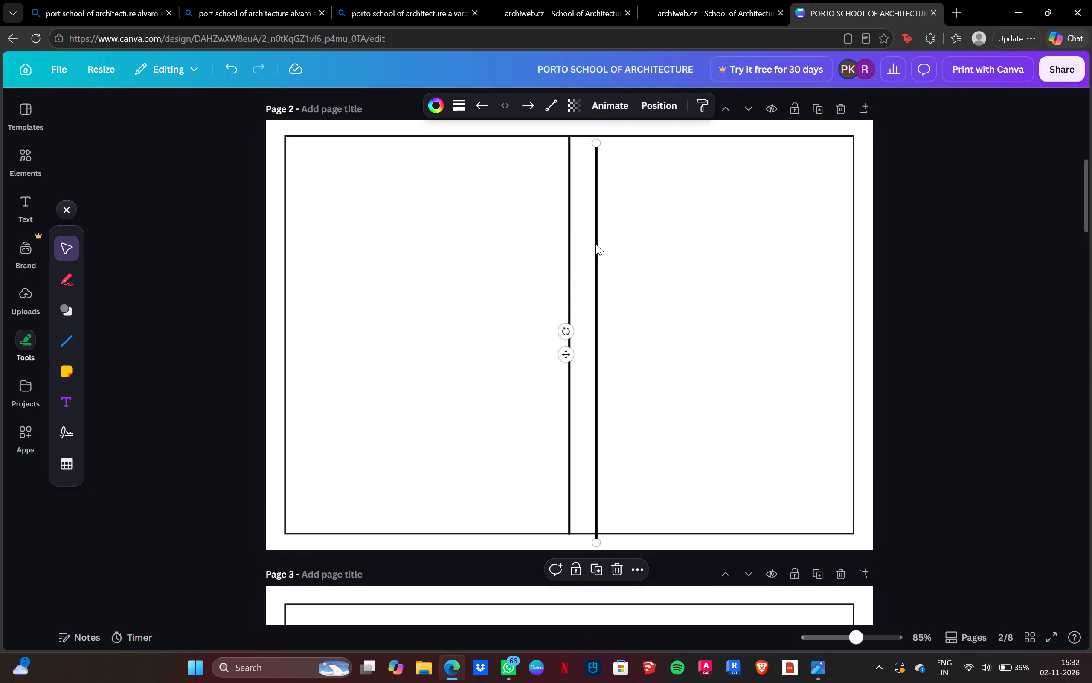
{"action": "key", "text": "ctrl+c"}
{"action": "scroll", "coordinate": [591, 258], "scroll_direction": "down", "scroll_amount": 6}
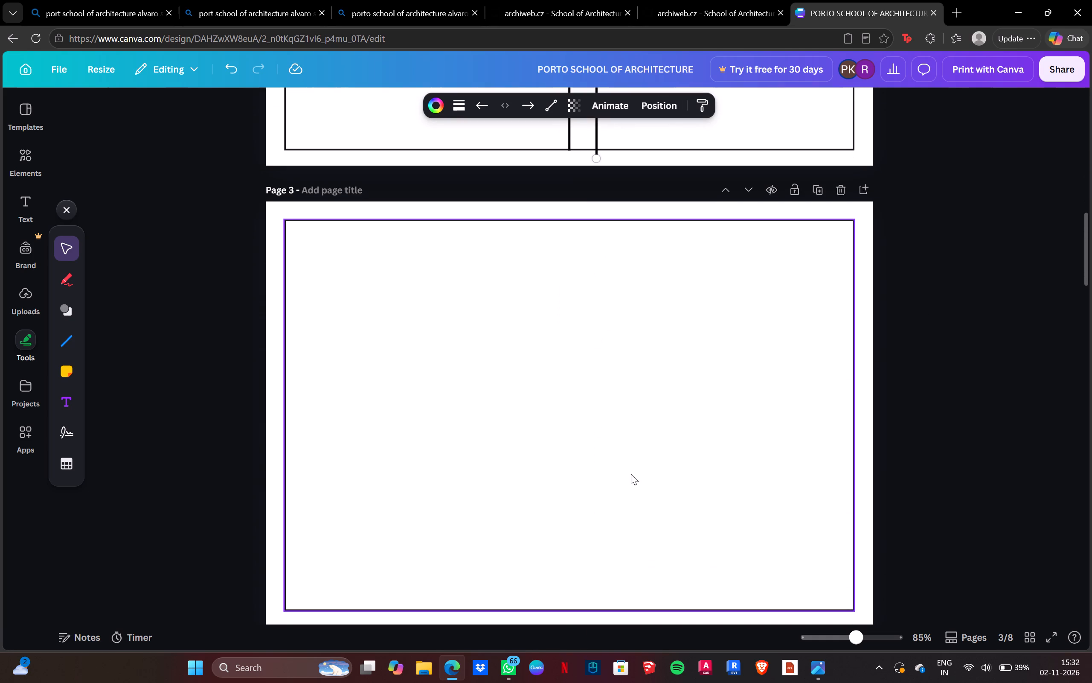
{"action": "key", "text": "ctrl+v"}
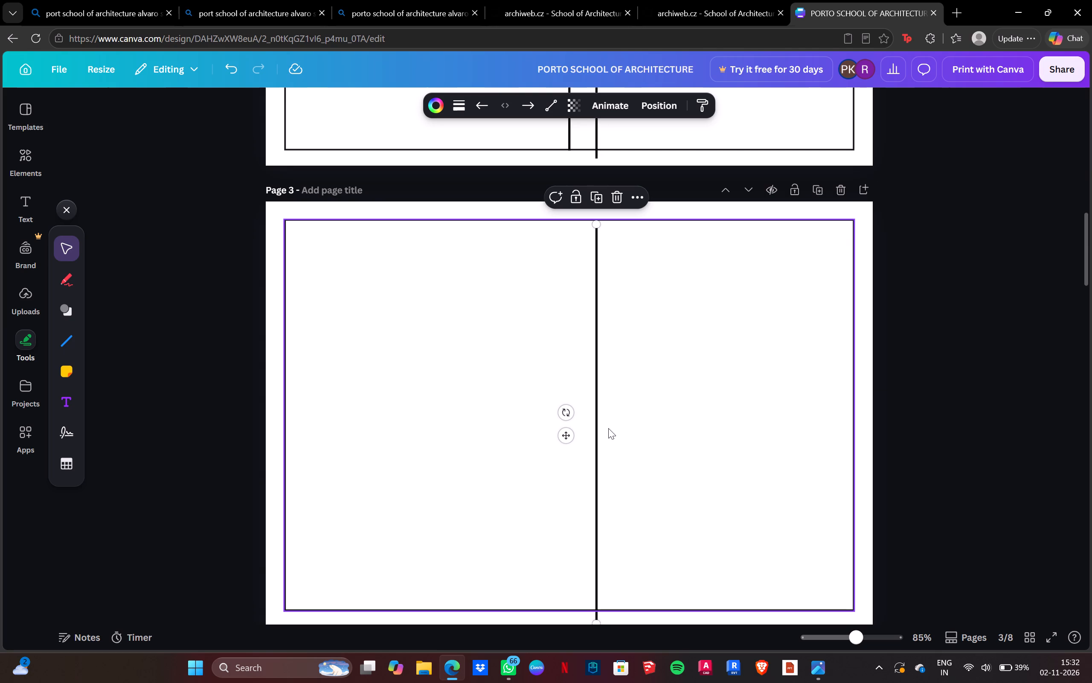
{"action": "left_click_drag", "start_coordinate": [595, 401], "coordinate": [573, 398]}
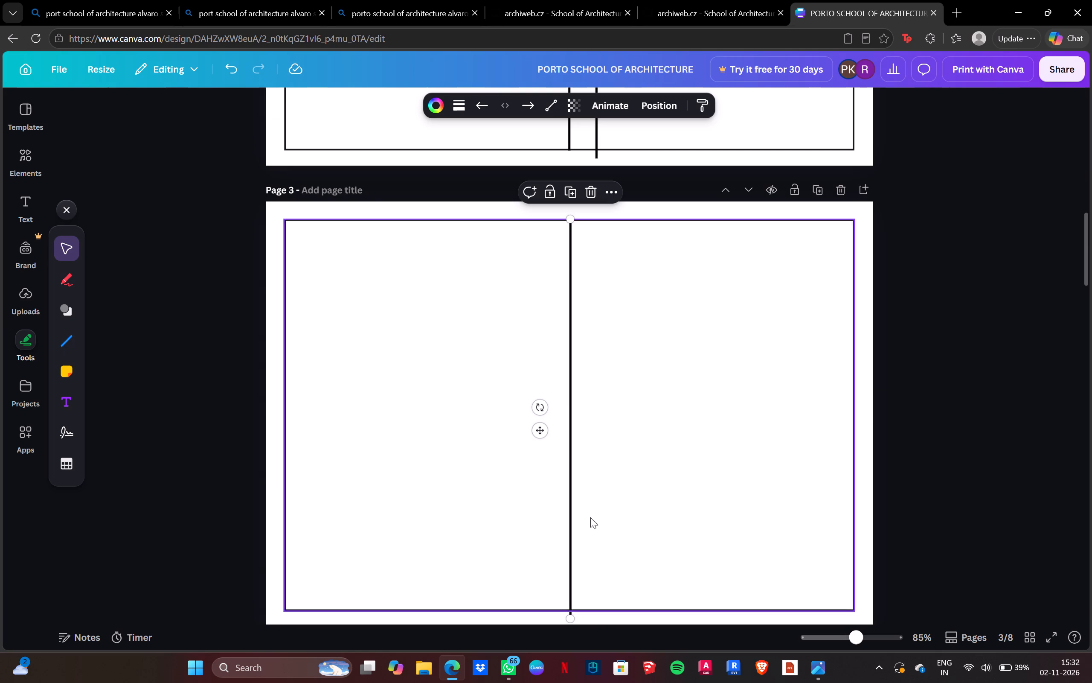
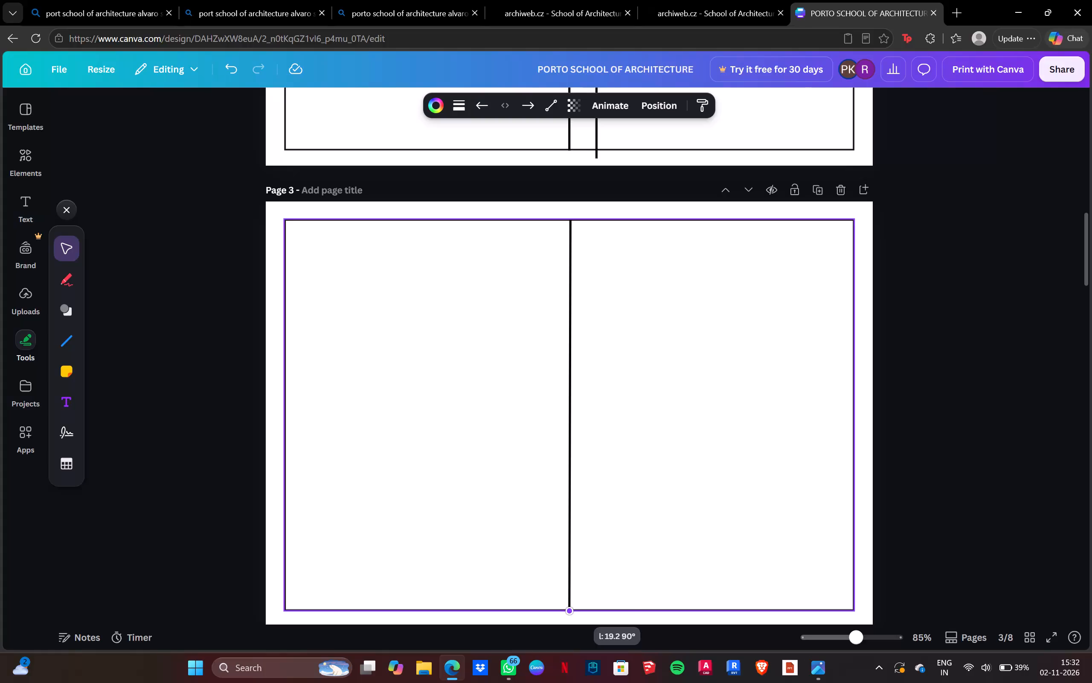
Delete the leftover duplicate vertical line beside the centre dividing line on page 2.
{"action": "left_click", "coordinate": [1062, 367]}
{"action": "scroll", "coordinate": [1030, 461], "scroll_direction": "down", "scroll_amount": 1}
{"action": "scroll", "coordinate": [1032, 458], "scroll_direction": "up", "scroll_amount": 5}
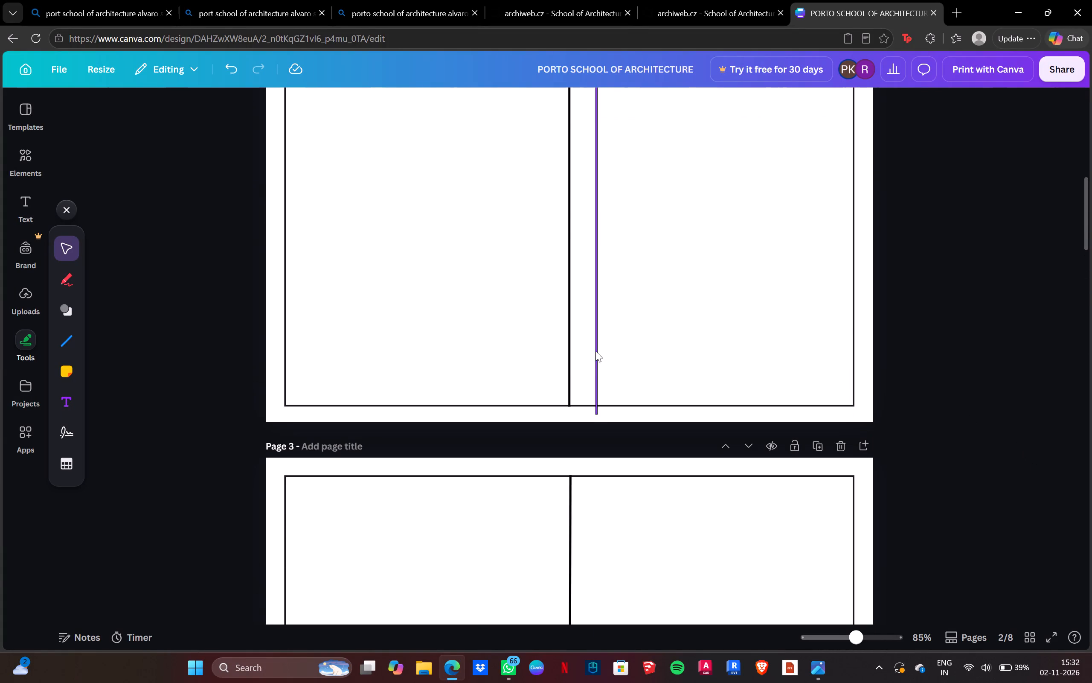
{"action": "left_click", "coordinate": [595, 351]}
{"action": "key", "text": "Delete"}
Zoom out to 25% and review the layouts of pages 1 to 3 together.
{"action": "scroll", "coordinate": [601, 356], "scroll_direction": "down", "scroll_amount": 8}
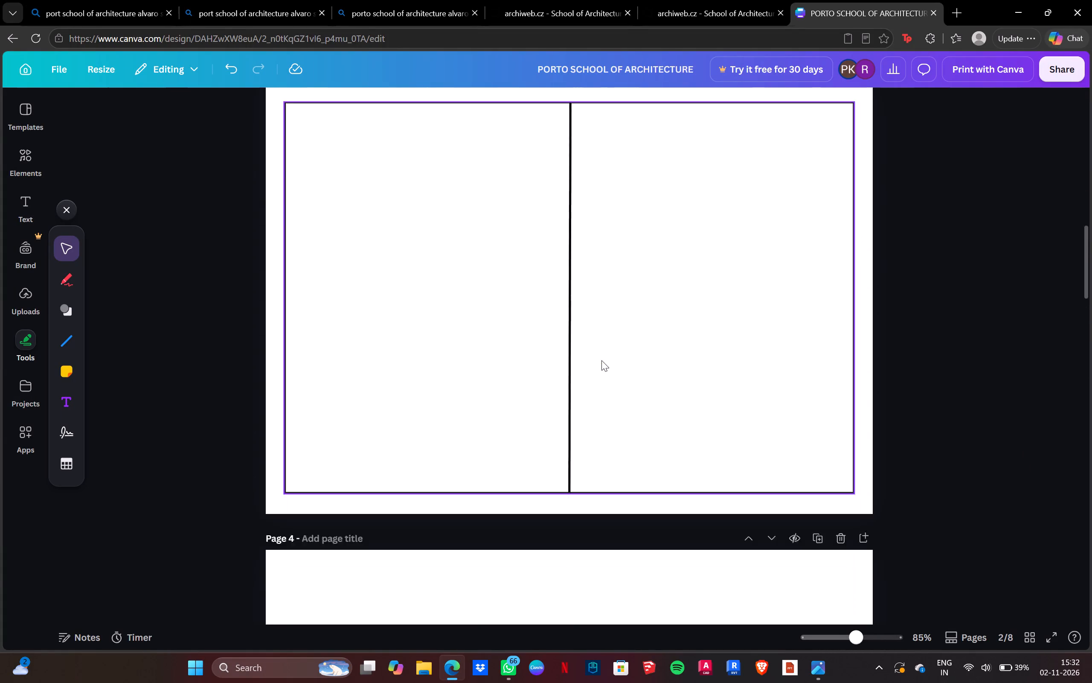
{"action": "scroll", "coordinate": [601, 360], "scroll_direction": "down", "scroll_amount": 2}
{"action": "scroll", "coordinate": [601, 360], "scroll_direction": "up", "scroll_amount": 13}
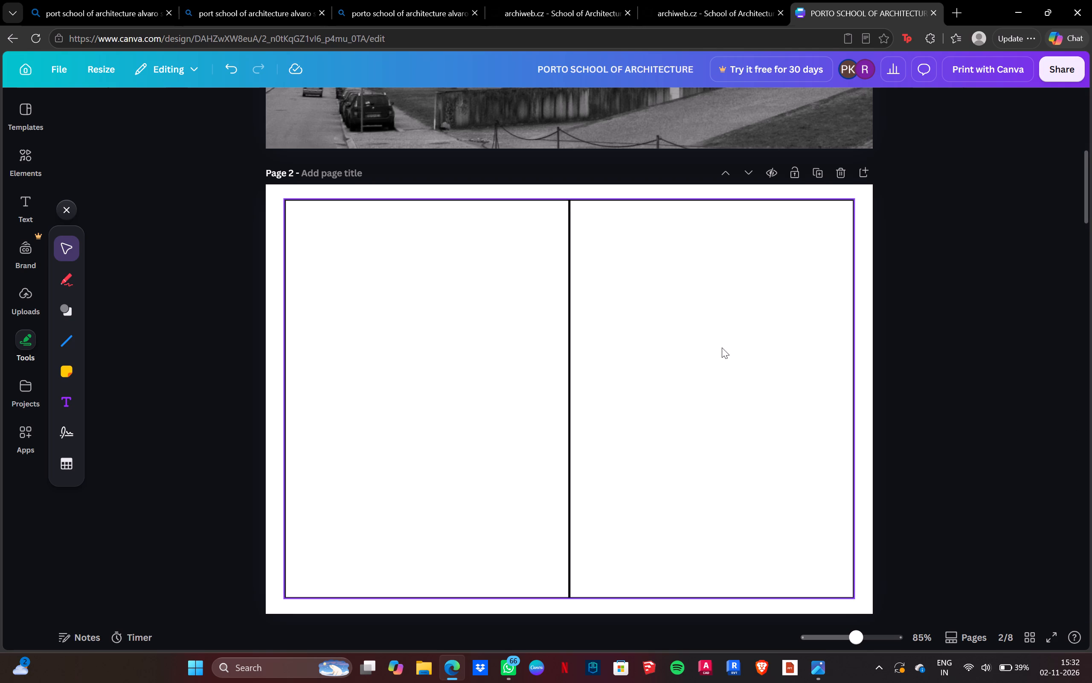
{"action": "left_click_drag", "start_coordinate": [858, 638], "coordinate": [842, 639]}
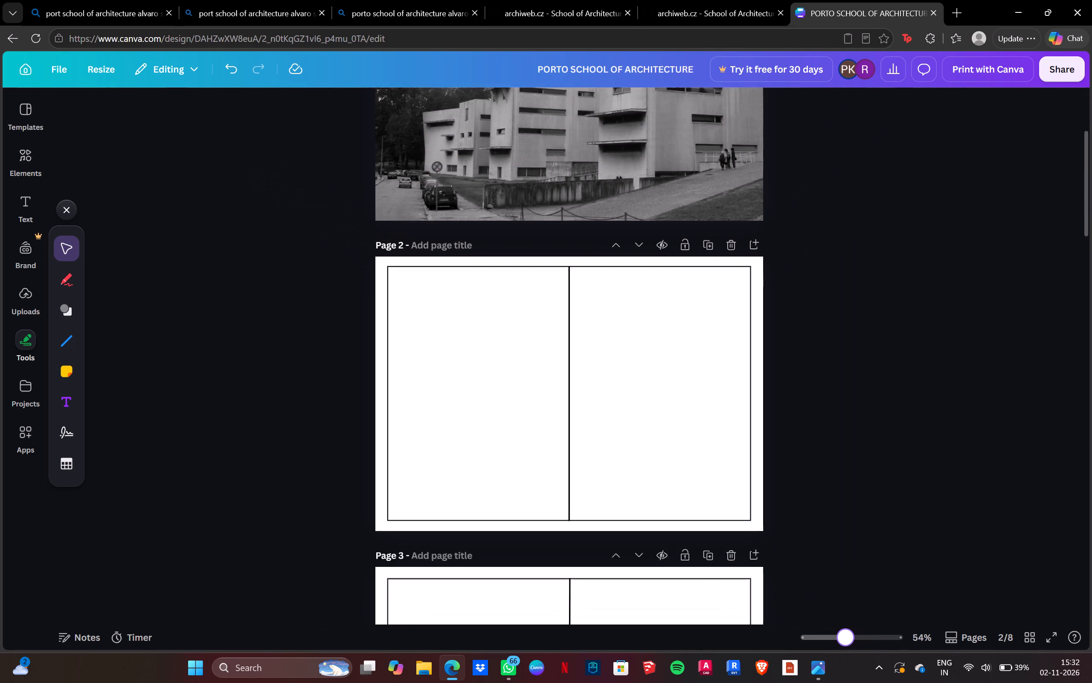
{"action": "left_click_drag", "start_coordinate": [842, 639], "coordinate": [827, 630]}
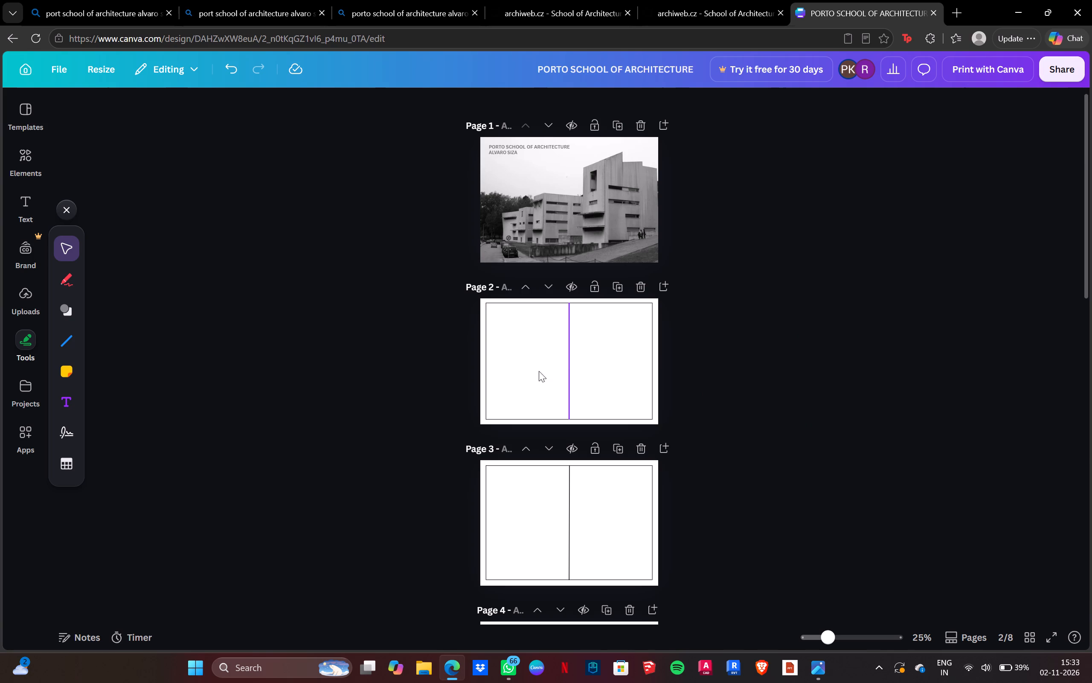
{"action": "scroll", "coordinate": [900, 378], "scroll_direction": "up", "scroll_amount": 1}
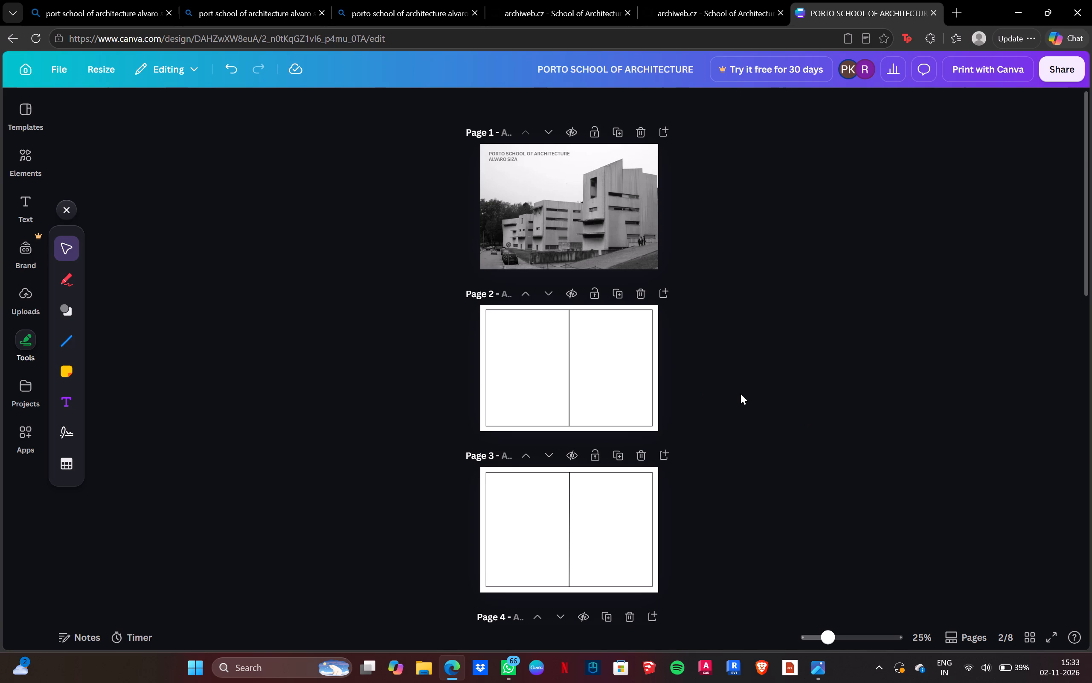
{"action": "left_click", "coordinate": [174, 421]}
{"action": "left_click", "coordinate": [801, 393]}
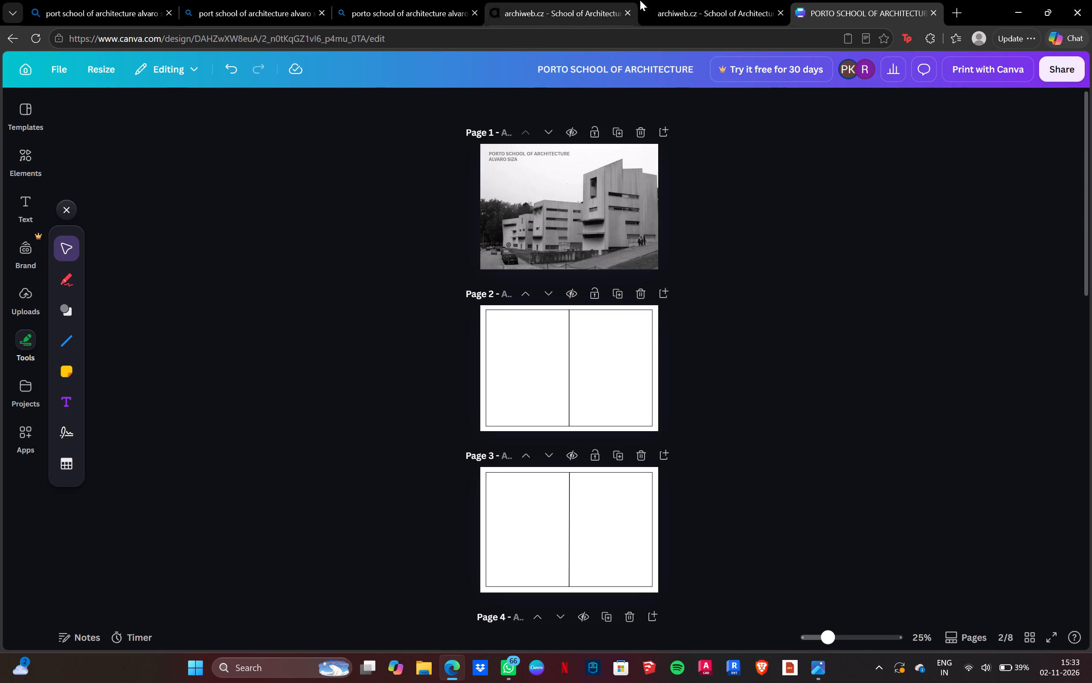
Copy the open concrete tower photo from the archiweb.cz School of Architecture gallery and paste it onto page 2 of the Canva design.
{"action": "left_click", "coordinate": [723, 0]}
{"action": "right_click", "coordinate": [602, 455]}
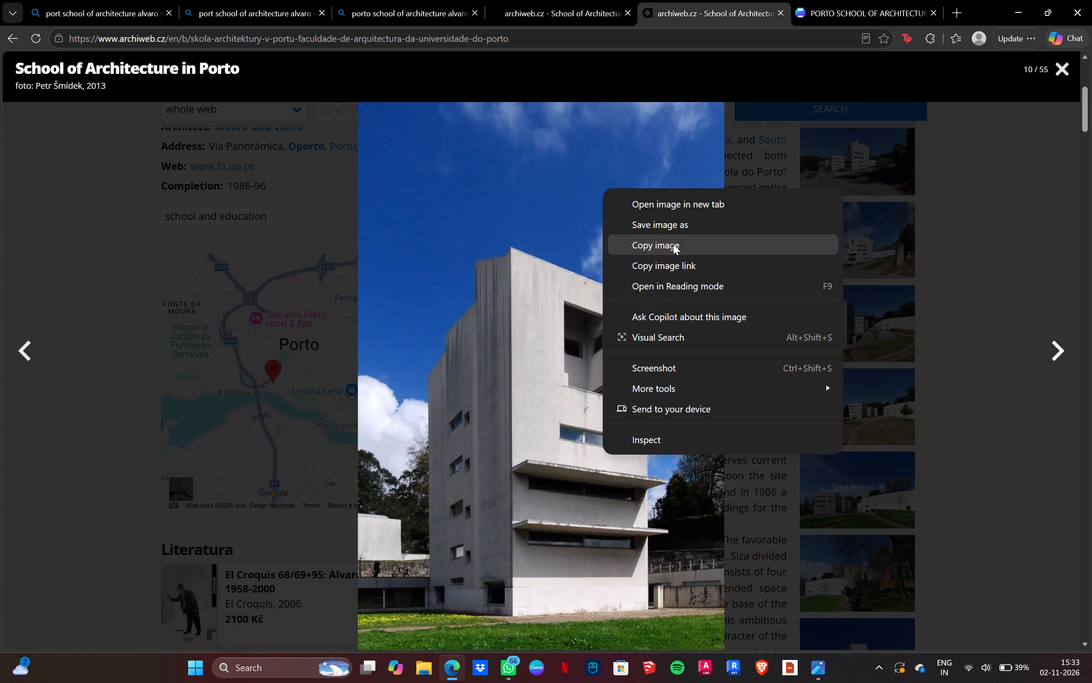
{"action": "left_click", "coordinate": [673, 244]}
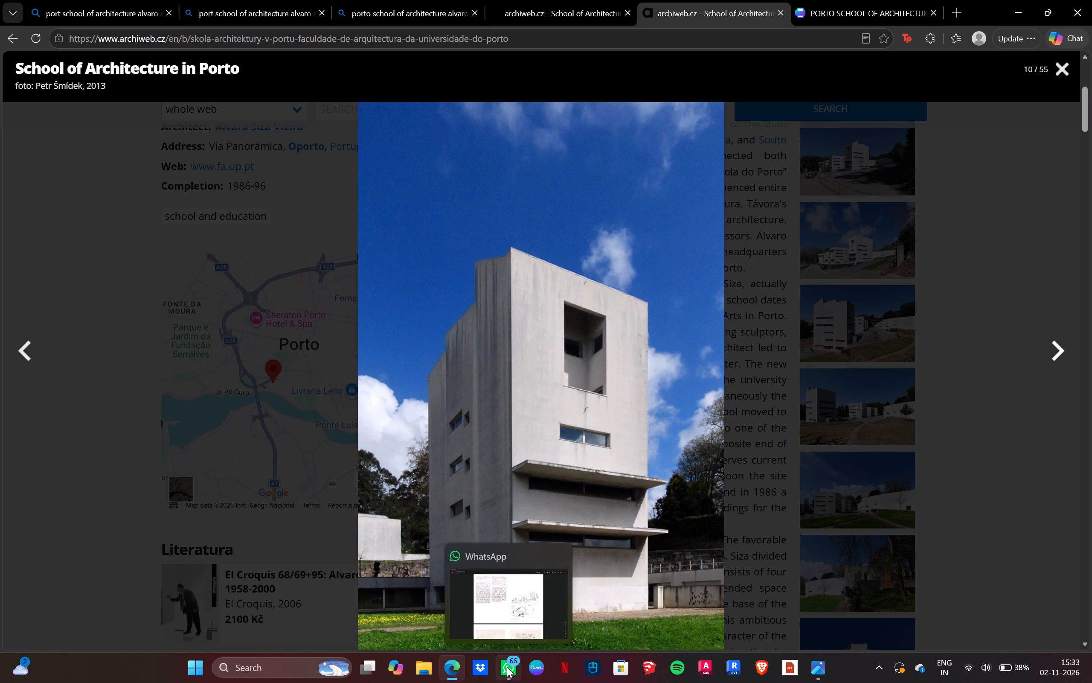
{"action": "left_click", "coordinate": [912, 0]}
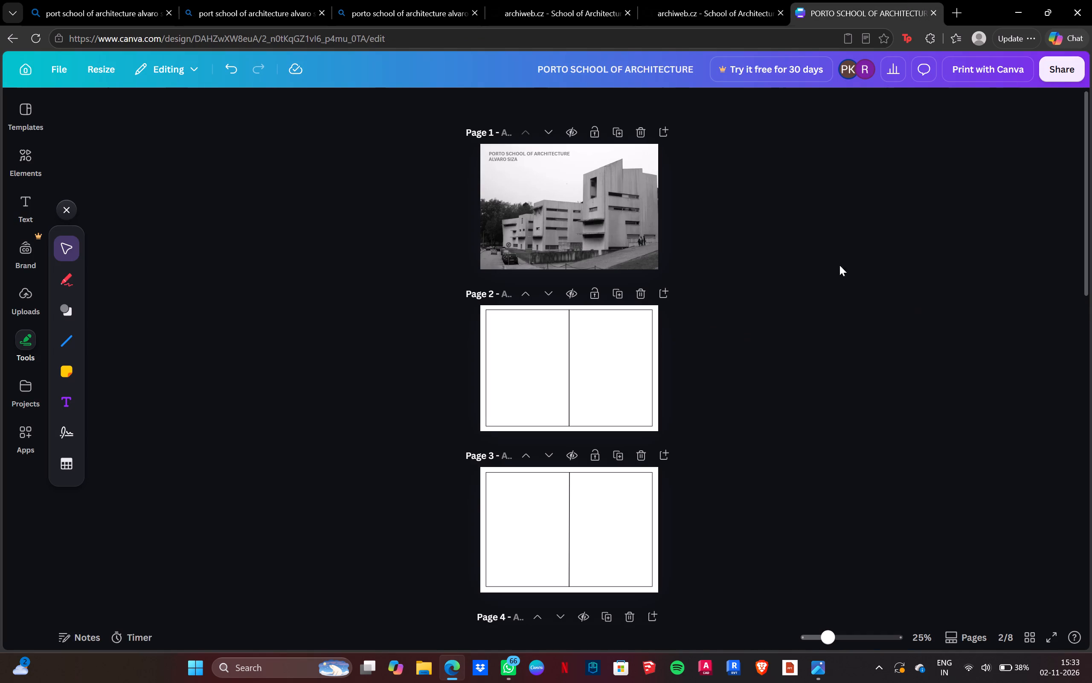
{"action": "right_click", "coordinate": [541, 367]}
{"action": "left_click", "coordinate": [609, 353]}
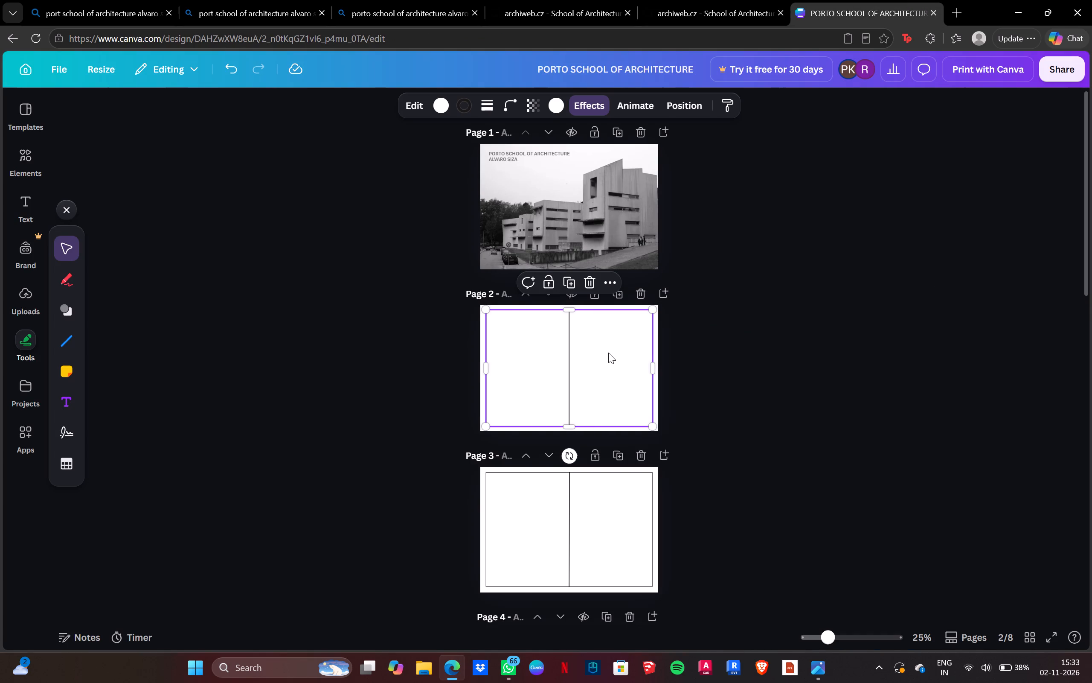
Place the tower photo near the middle of page 2's left half and enlarge it slightly, leaving white margins inside the border.
{"action": "left_click_drag", "start_coordinate": [570, 377], "coordinate": [520, 369]}
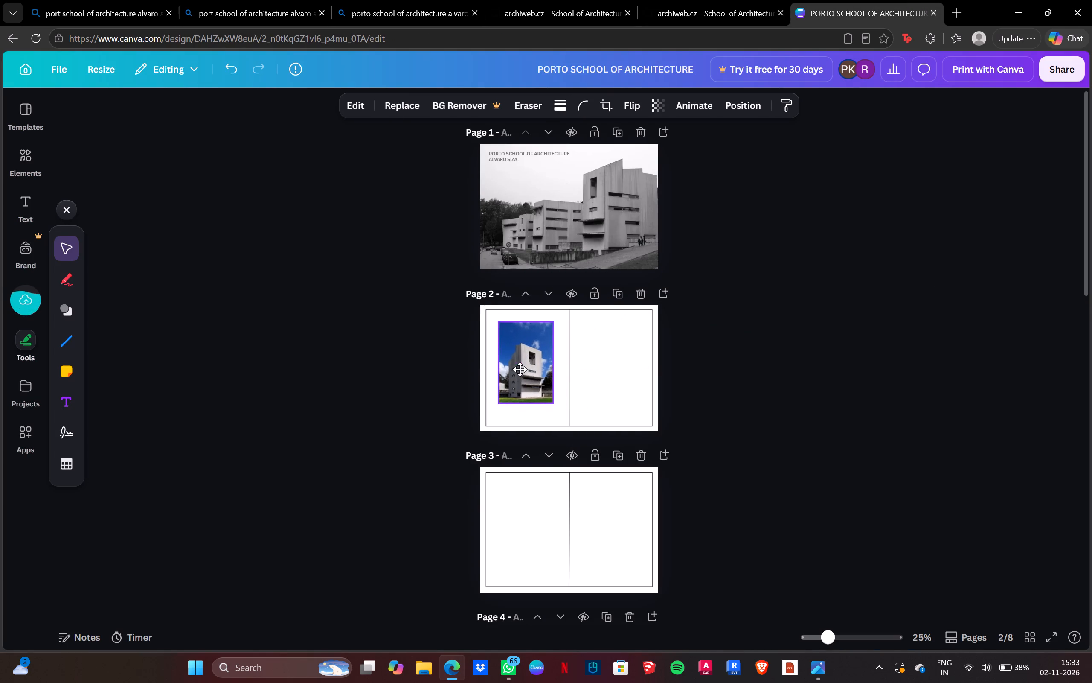
{"action": "left_click_drag", "start_coordinate": [520, 369], "coordinate": [528, 375]}
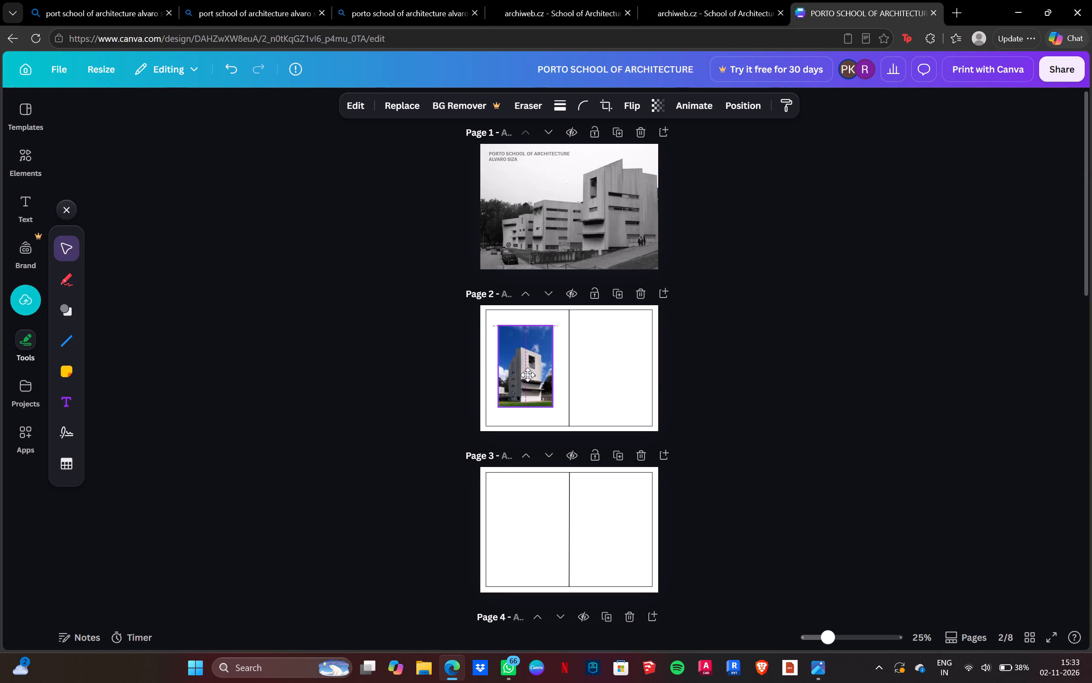
{"action": "left_click_drag", "start_coordinate": [528, 375], "coordinate": [524, 372]}
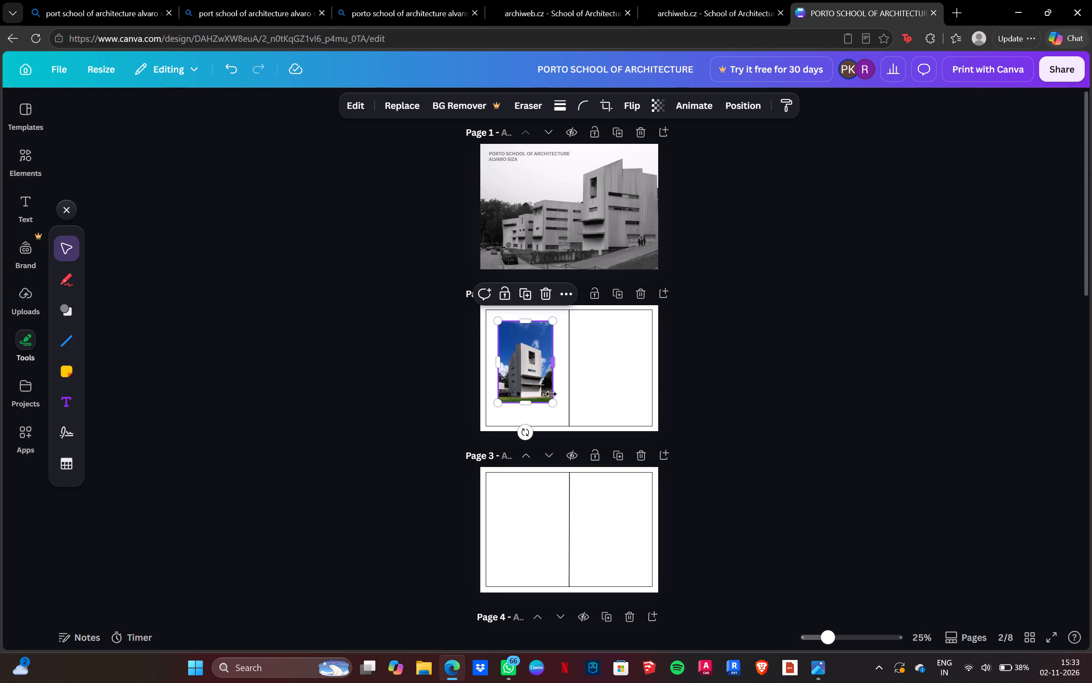
{"action": "left_click_drag", "start_coordinate": [553, 403], "coordinate": [555, 409]}
{"action": "left_click", "coordinate": [743, 368]}
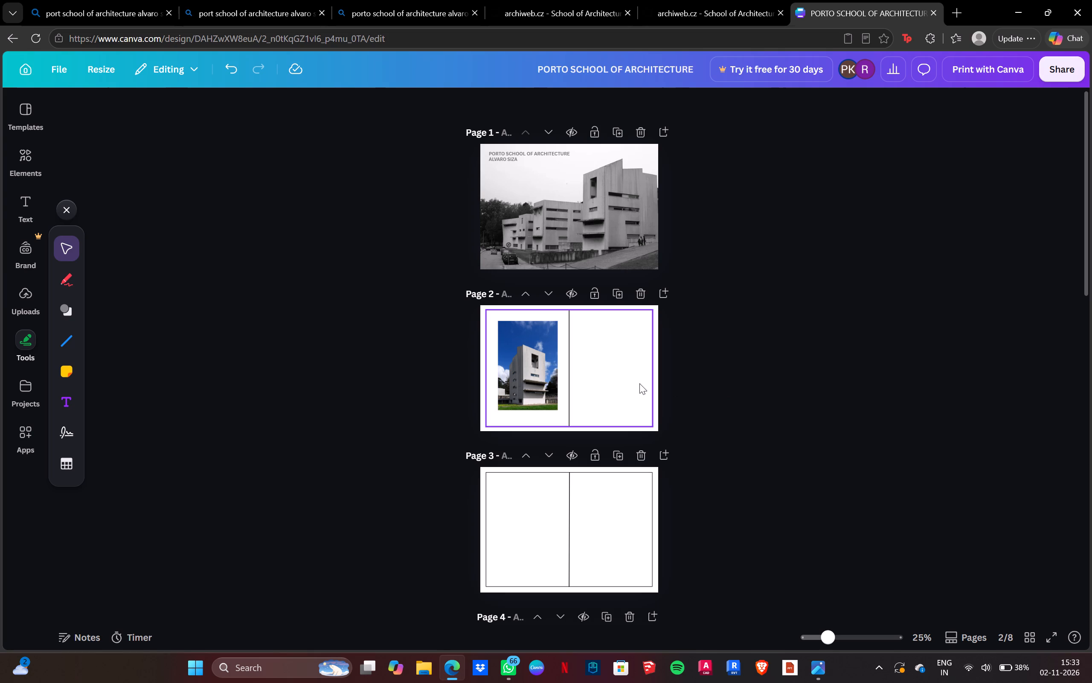
{"action": "left_click_drag", "start_coordinate": [544, 394], "coordinate": [529, 392]}
{"action": "left_click", "coordinate": [545, 392]}
{"action": "left_click_drag", "start_coordinate": [516, 377], "coordinate": [519, 376]}
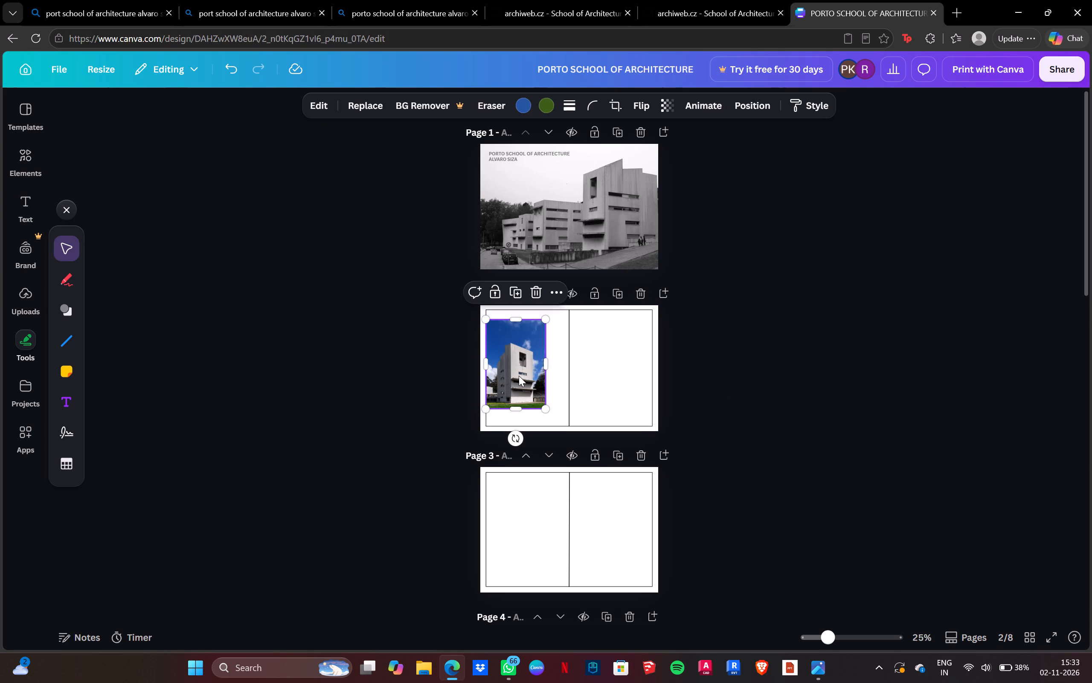
{"action": "left_click_drag", "start_coordinate": [519, 376], "coordinate": [528, 378]}
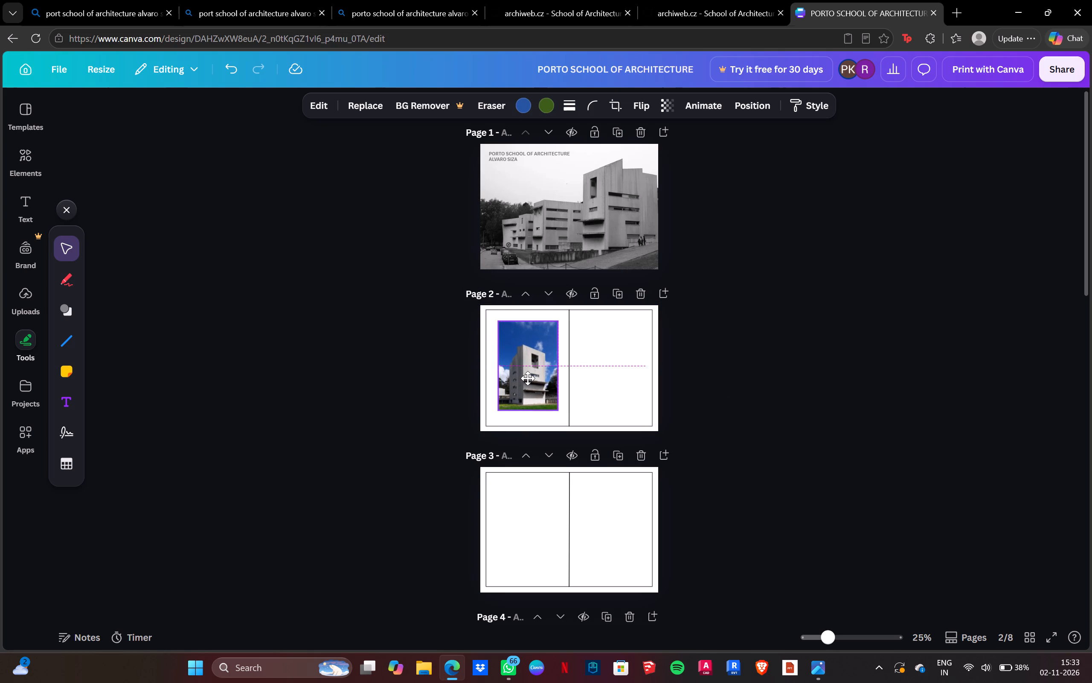
{"action": "left_click_drag", "start_coordinate": [528, 378], "coordinate": [528, 378]}
{"action": "scroll", "coordinate": [531, 380], "scroll_direction": "up", "scroll_amount": 2}
{"action": "left_click_drag", "start_coordinate": [830, 633], "coordinate": [856, 635]}
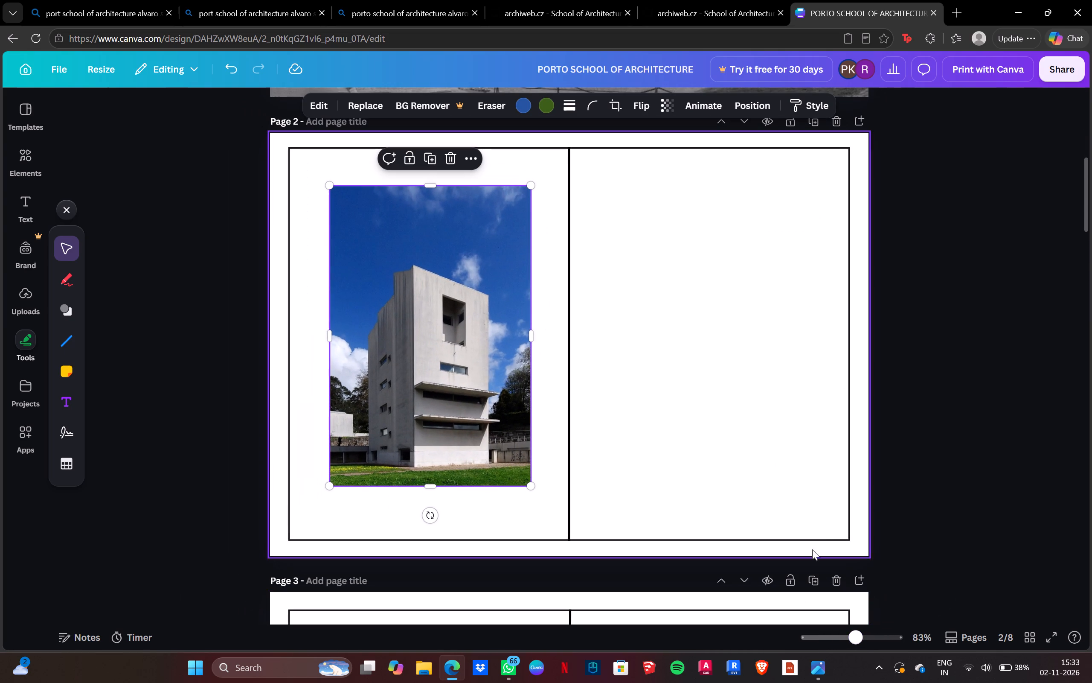
{"action": "left_click", "coordinate": [993, 322]}
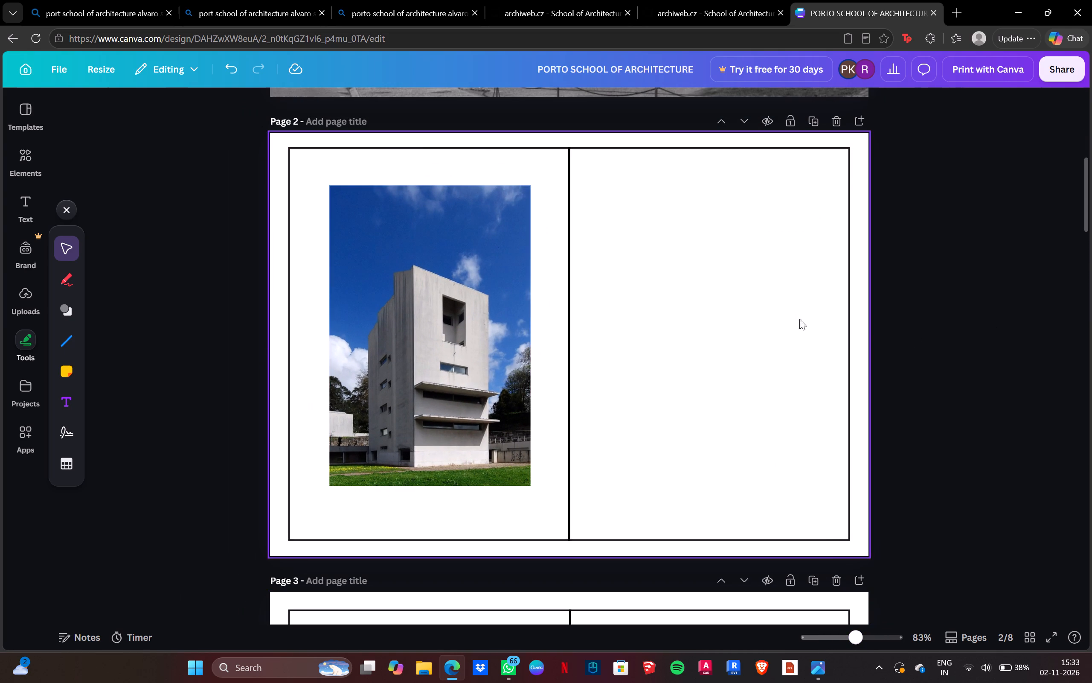
{"action": "left_click", "coordinate": [487, 394]}
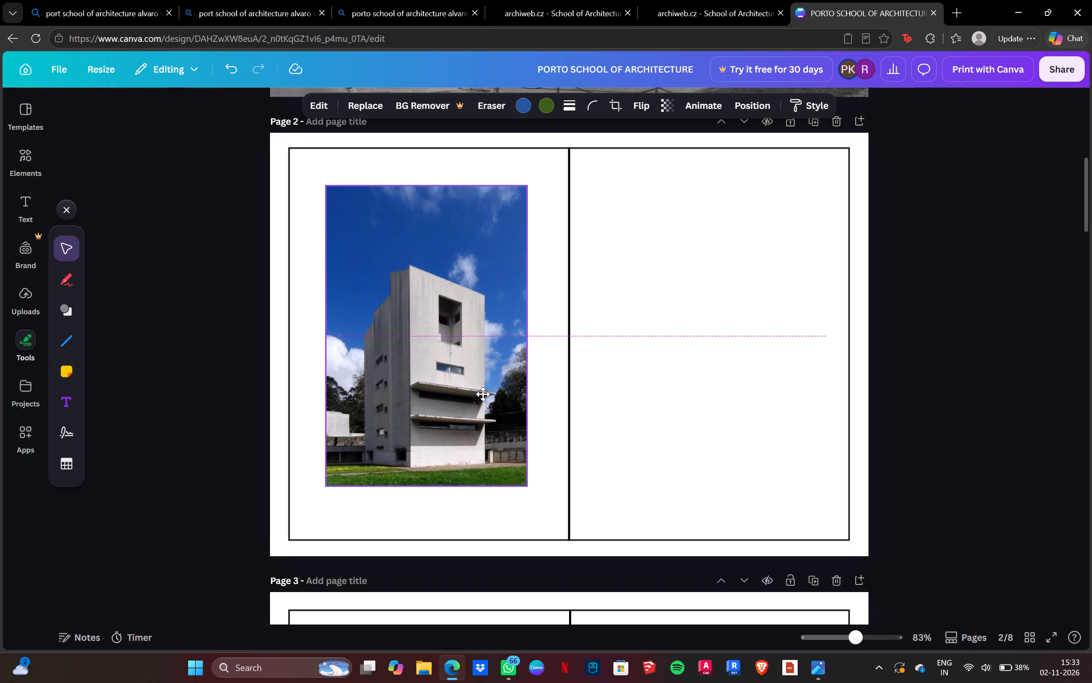
{"action": "left_click", "coordinate": [1008, 386]}
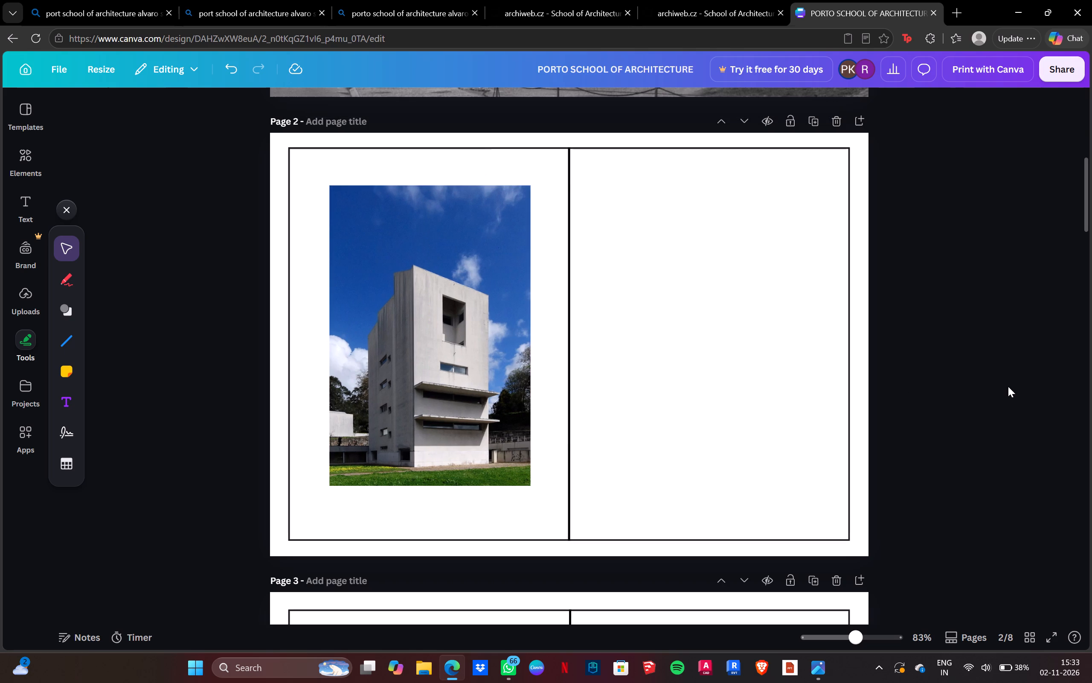
Switch back to the archiweb.cz gallery and browse the photos from number 10 to 24 for further images of the school.
{"action": "scroll", "coordinate": [689, 328], "scroll_direction": "up", "scroll_amount": 7}
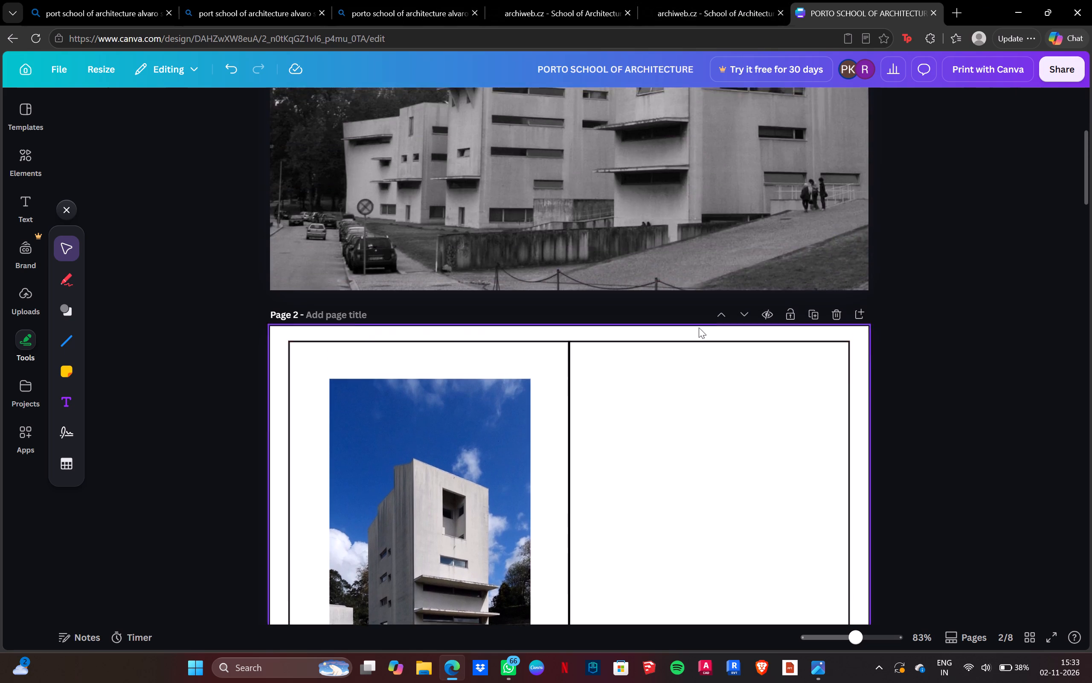
{"action": "scroll", "coordinate": [721, 320], "scroll_direction": "down", "scroll_amount": 3}
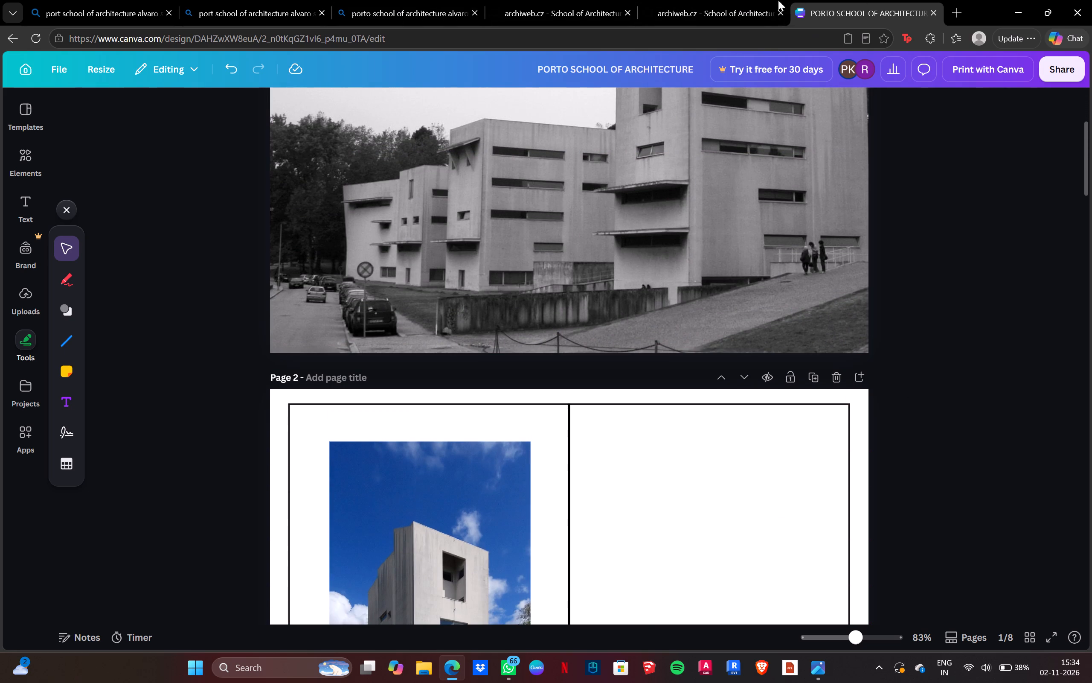
{"action": "left_click", "coordinate": [729, 0]}
{"action": "scroll", "coordinate": [681, 382], "scroll_direction": "down", "scroll_amount": 4}
{"action": "scroll", "coordinate": [880, 317], "scroll_direction": "up", "scroll_amount": 4}
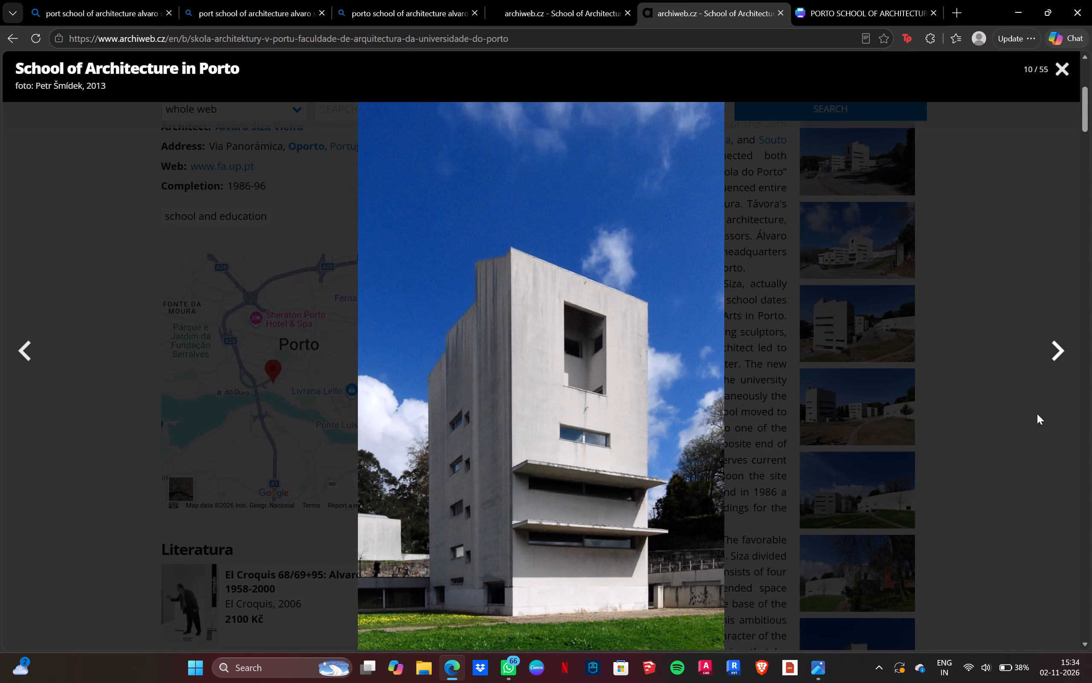
{"action": "left_click", "coordinate": [1056, 357]}
{"action": "left_click", "coordinate": [1053, 350]}
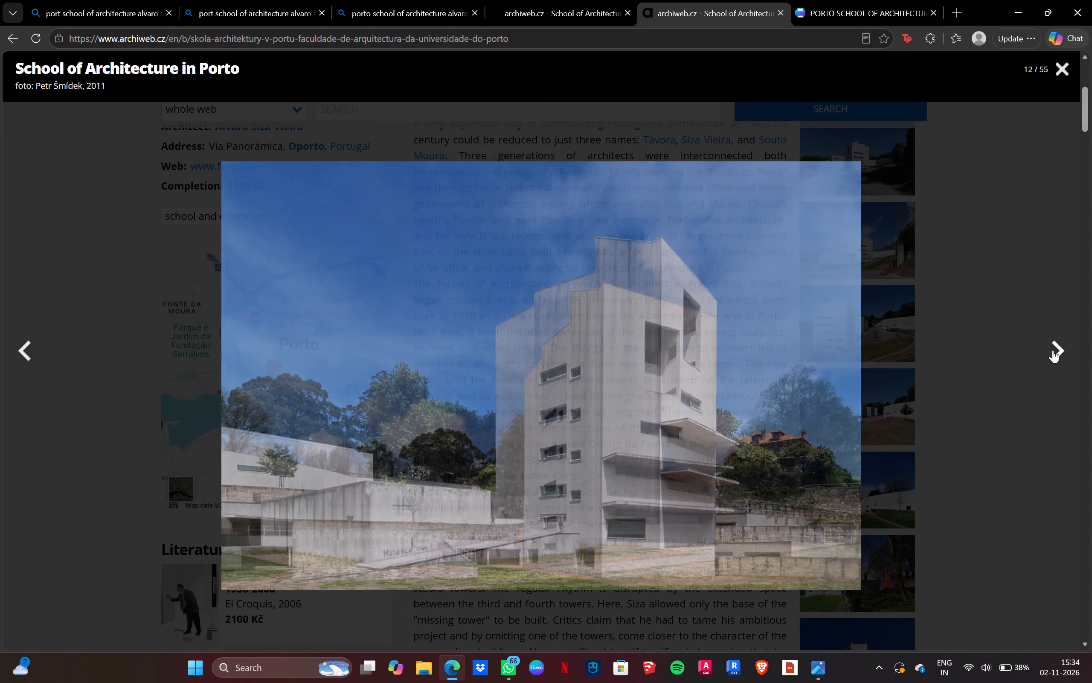
{"action": "left_click", "coordinate": [1053, 350]}
{"action": "left_click", "coordinate": [1053, 350]}
{"action": "left_click", "coordinate": [1053, 350]}
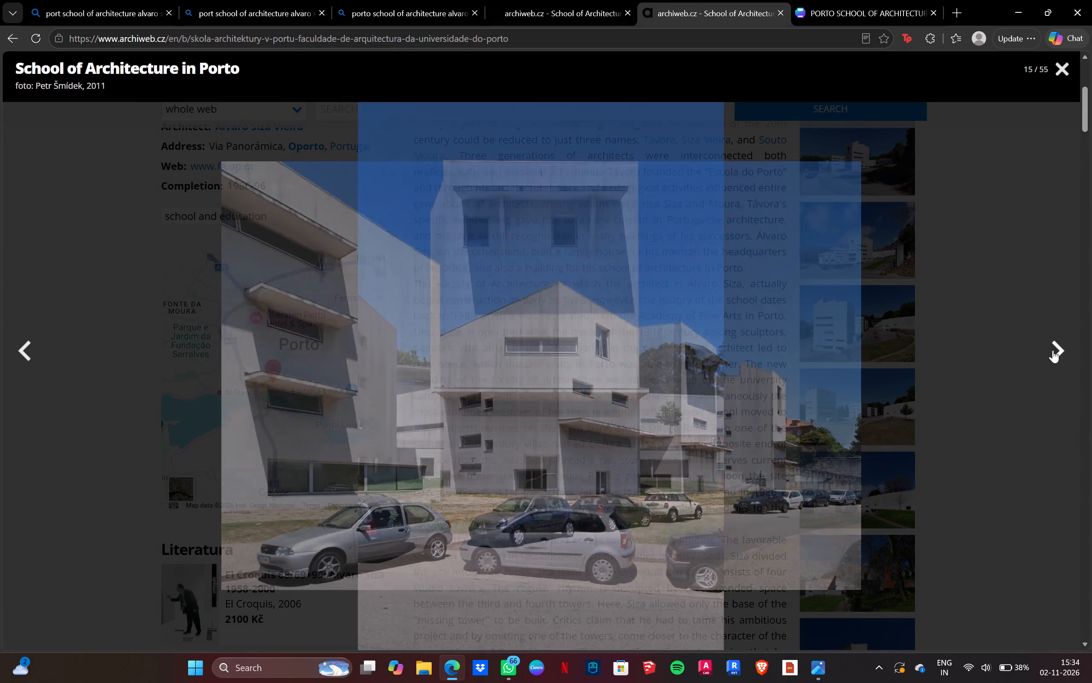
{"action": "left_click", "coordinate": [1053, 350]}
{"action": "left_click", "coordinate": [1053, 350]}
{"action": "double_click", "coordinate": [1053, 350]}
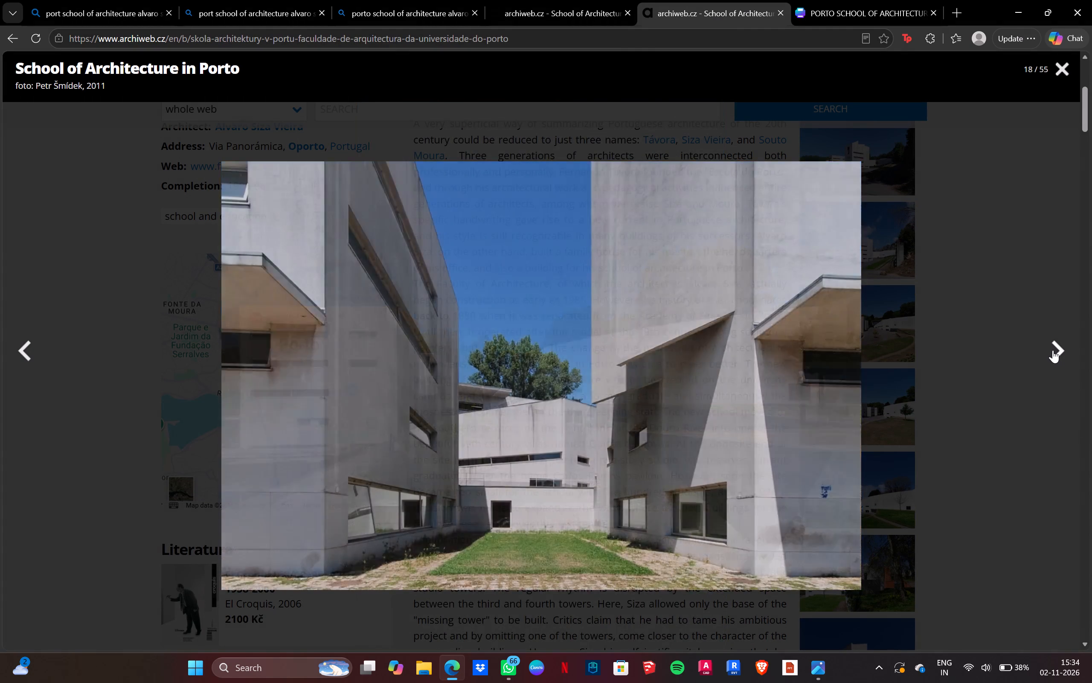
{"action": "triple_click", "coordinate": [1053, 350]}
{"action": "left_click", "coordinate": [1053, 350]}
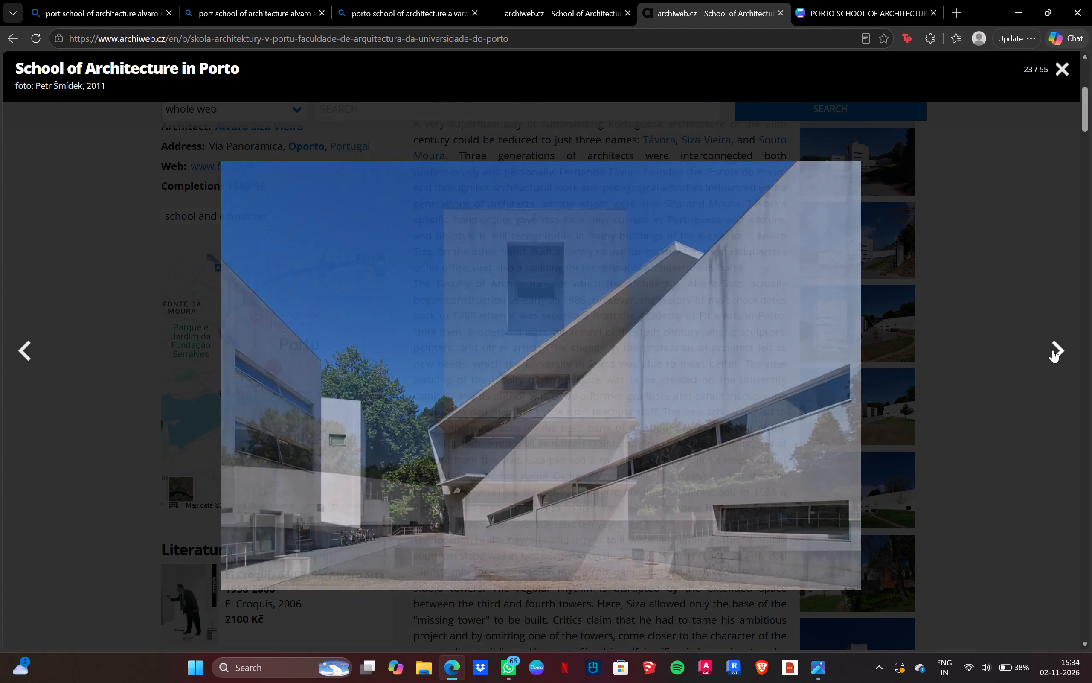
{"action": "left_click", "coordinate": [1053, 350]}
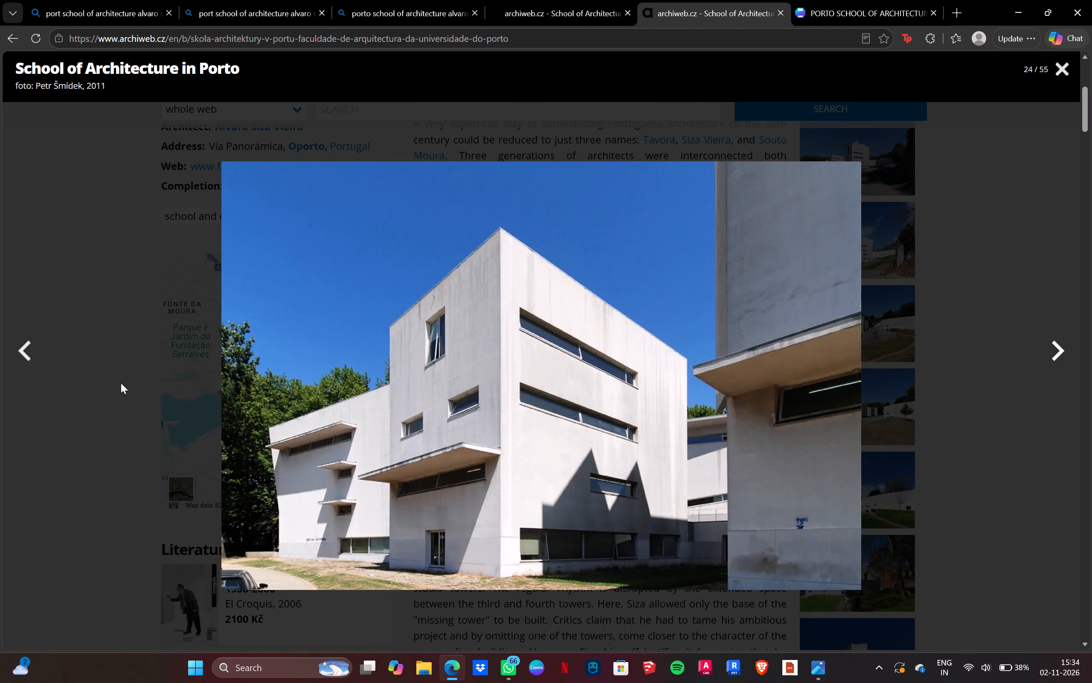
{"action": "left_click", "coordinate": [27, 350]}
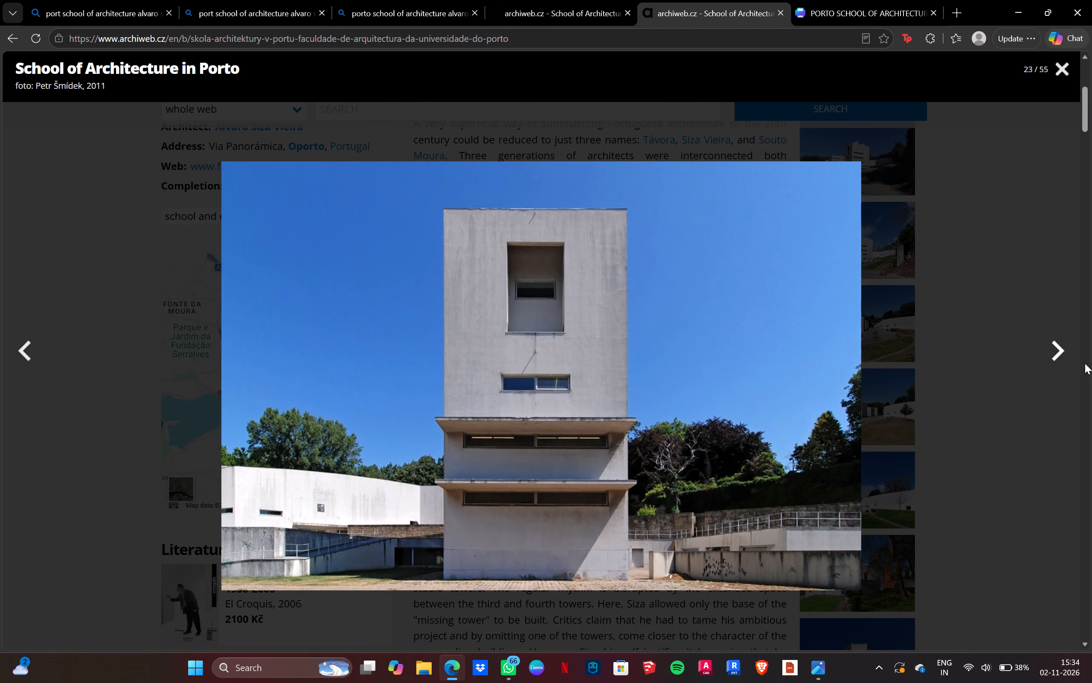
{"action": "left_click", "coordinate": [1066, 348]}
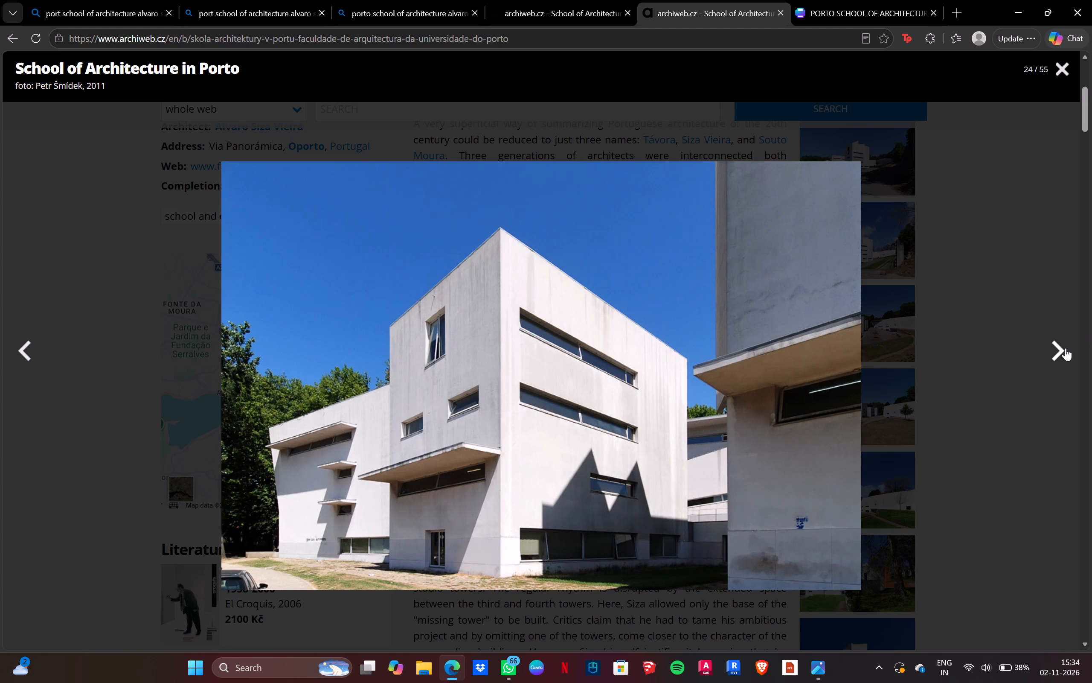
Return to the Canva design and look through its pages, from the cover to the blank pages and back.
{"action": "left_click", "coordinate": [864, 0]}
{"action": "scroll", "coordinate": [627, 263], "scroll_direction": "up", "scroll_amount": 1}
{"action": "scroll", "coordinate": [627, 273], "scroll_direction": "down", "scroll_amount": 3}
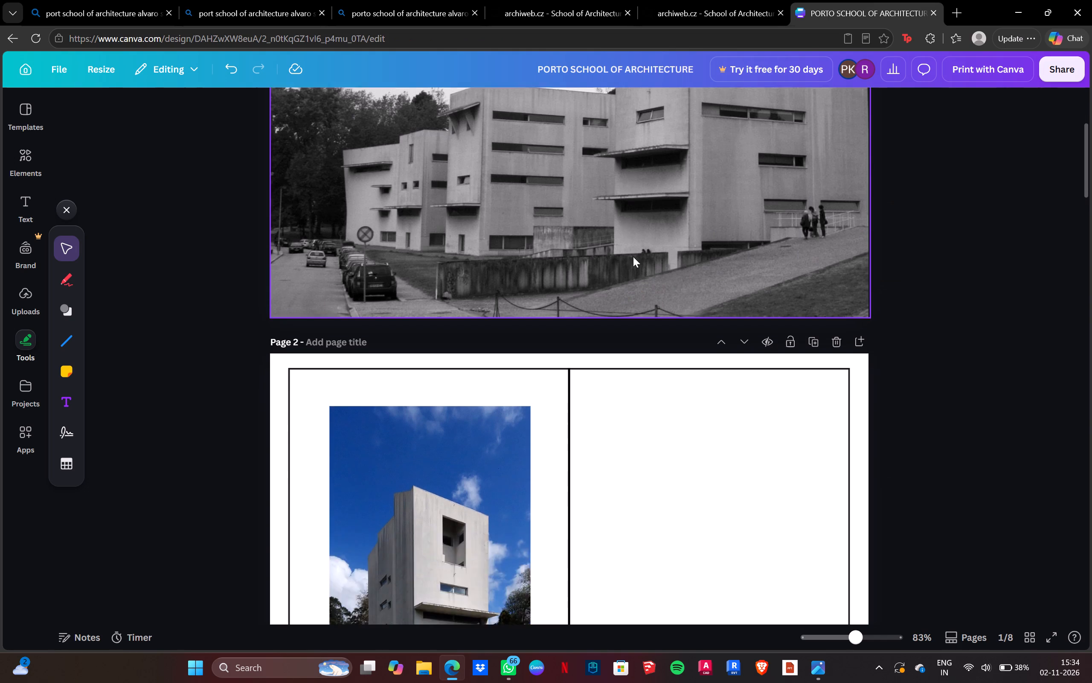
{"action": "scroll", "coordinate": [633, 257], "scroll_direction": "down", "scroll_amount": 18}
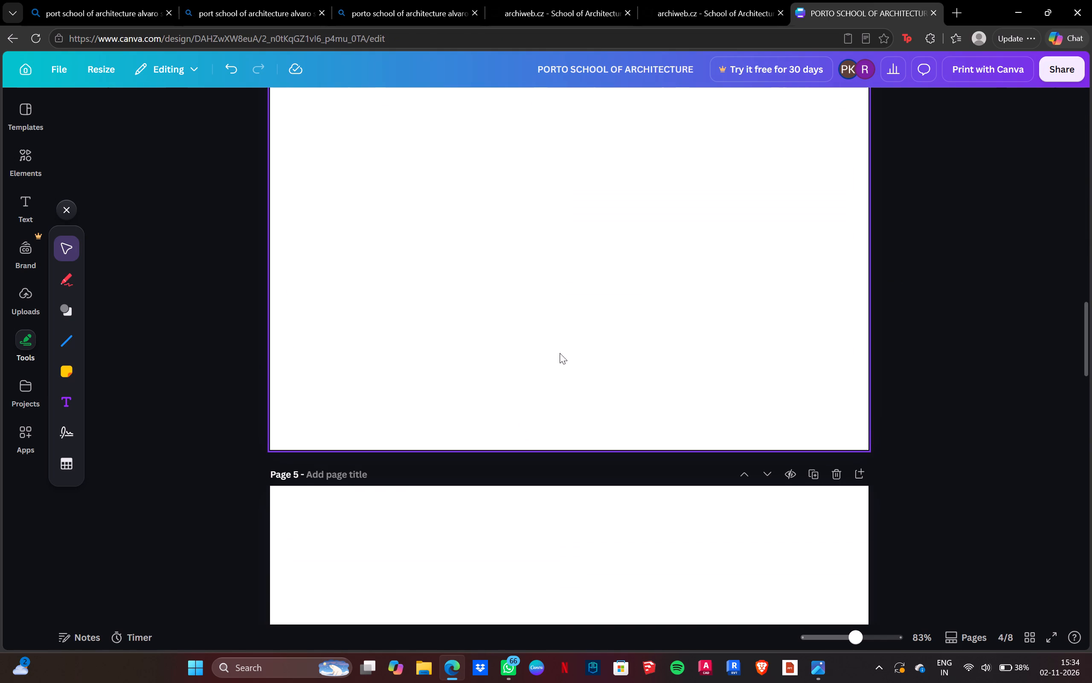
{"action": "scroll", "coordinate": [508, 509], "scroll_direction": "down", "scroll_amount": 4}
{"action": "scroll", "coordinate": [508, 507], "scroll_direction": "up", "scroll_amount": 14}
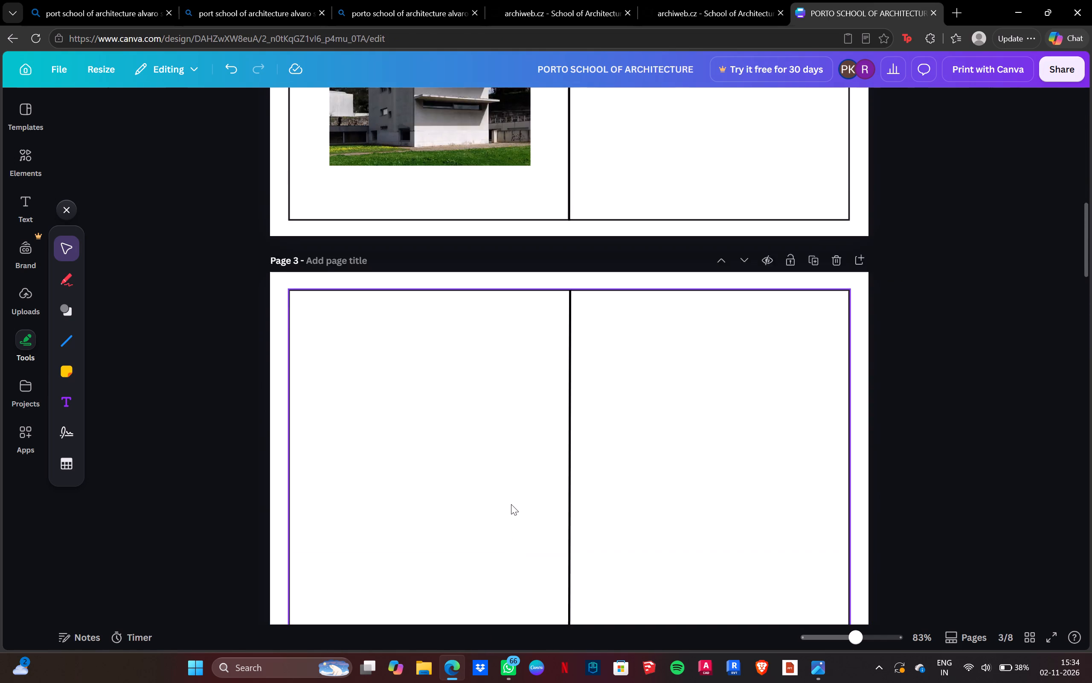
{"action": "scroll", "coordinate": [511, 504], "scroll_direction": "up", "scroll_amount": 9}
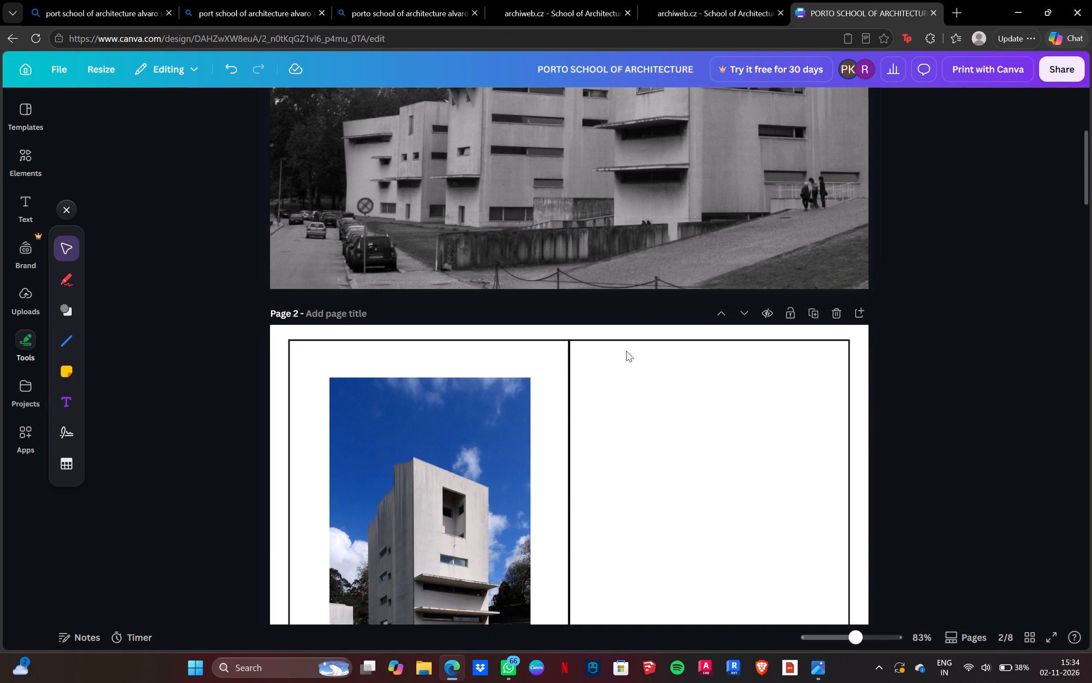
{"action": "scroll", "coordinate": [646, 219], "scroll_direction": "up", "scroll_amount": 5}
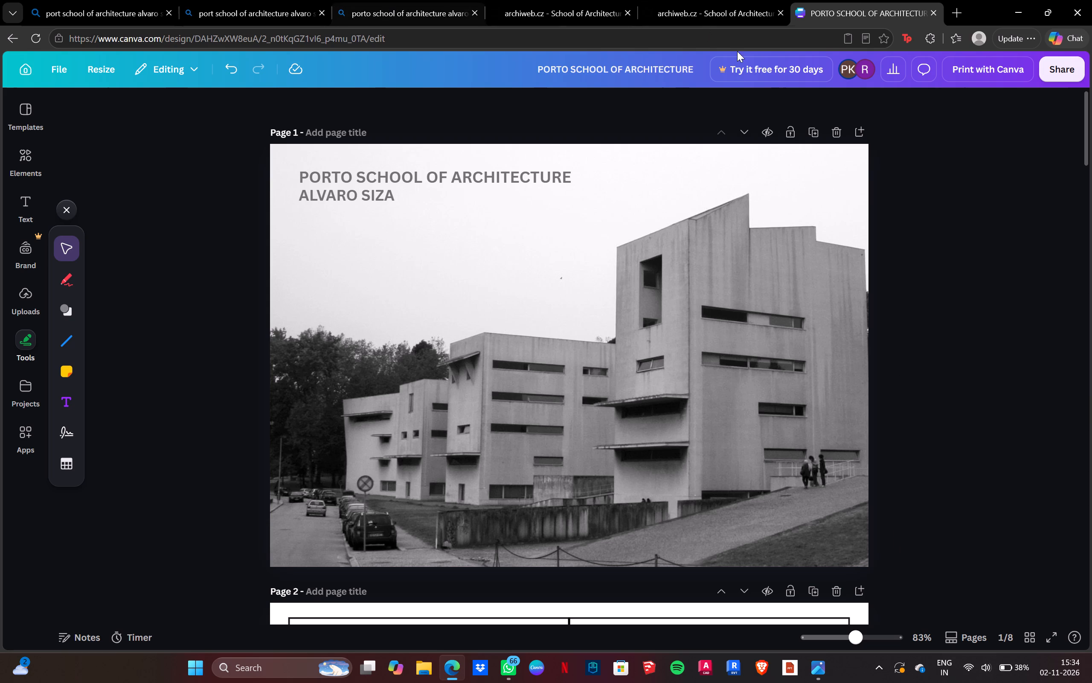
Switch to the archiweb.cz gallery and browse the school photos forward to number 32, then back to number 13, for further images.
{"action": "left_click", "coordinate": [731, 0]}
{"action": "left_click", "coordinate": [1049, 348]}
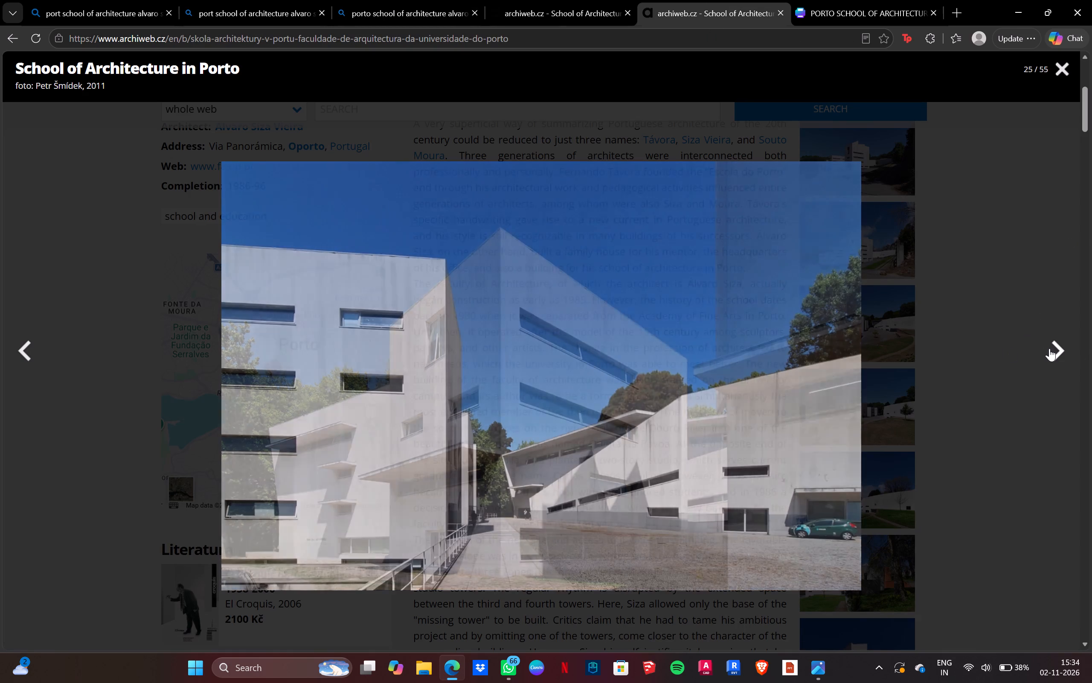
{"action": "left_click", "coordinate": [1049, 348]}
{"action": "left_click", "coordinate": [1050, 348]}
{"action": "triple_click", "coordinate": [1050, 348]}
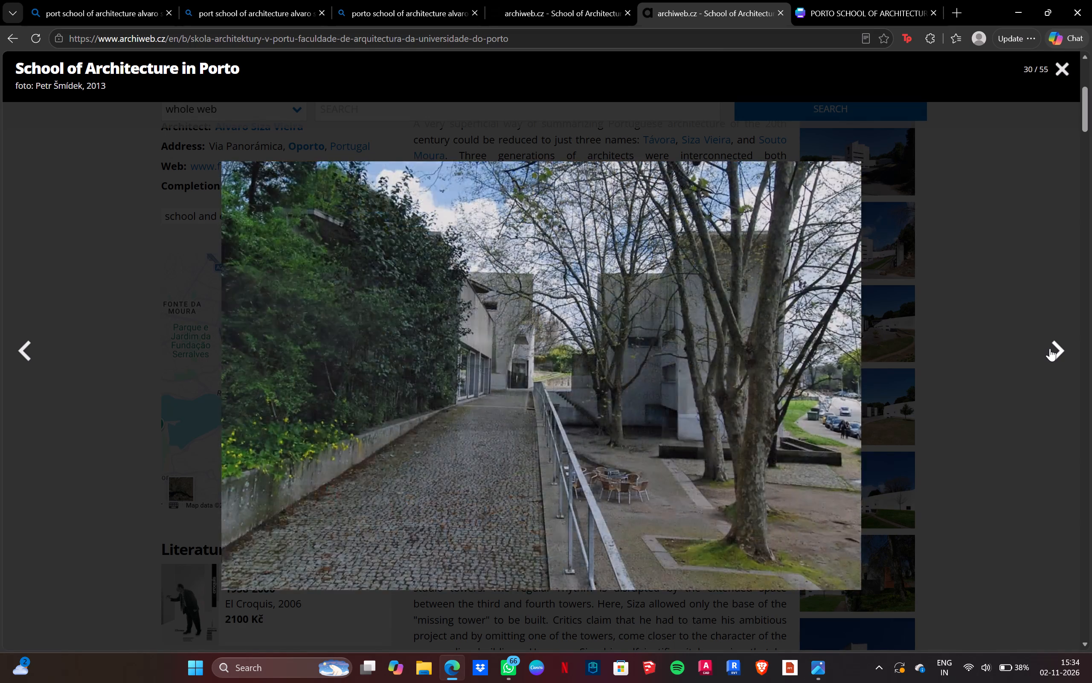
{"action": "double_click", "coordinate": [1050, 348]}
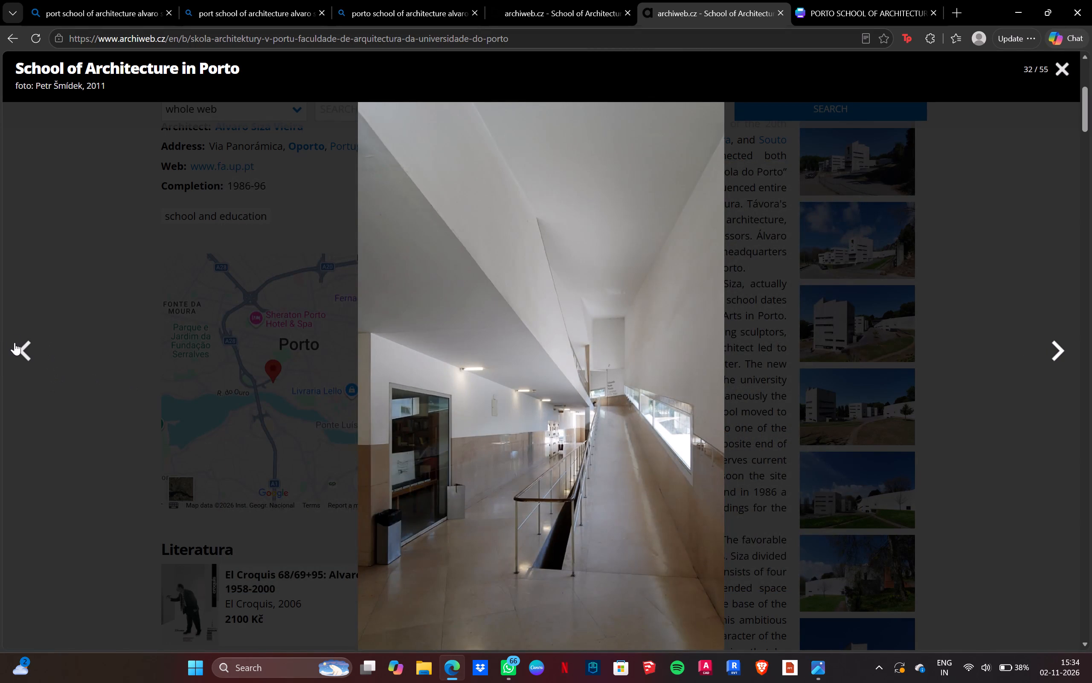
{"action": "triple_click", "coordinate": [15, 342]}
{"action": "triple_click", "coordinate": [11, 343]}
{"action": "left_click", "coordinate": [11, 343]}
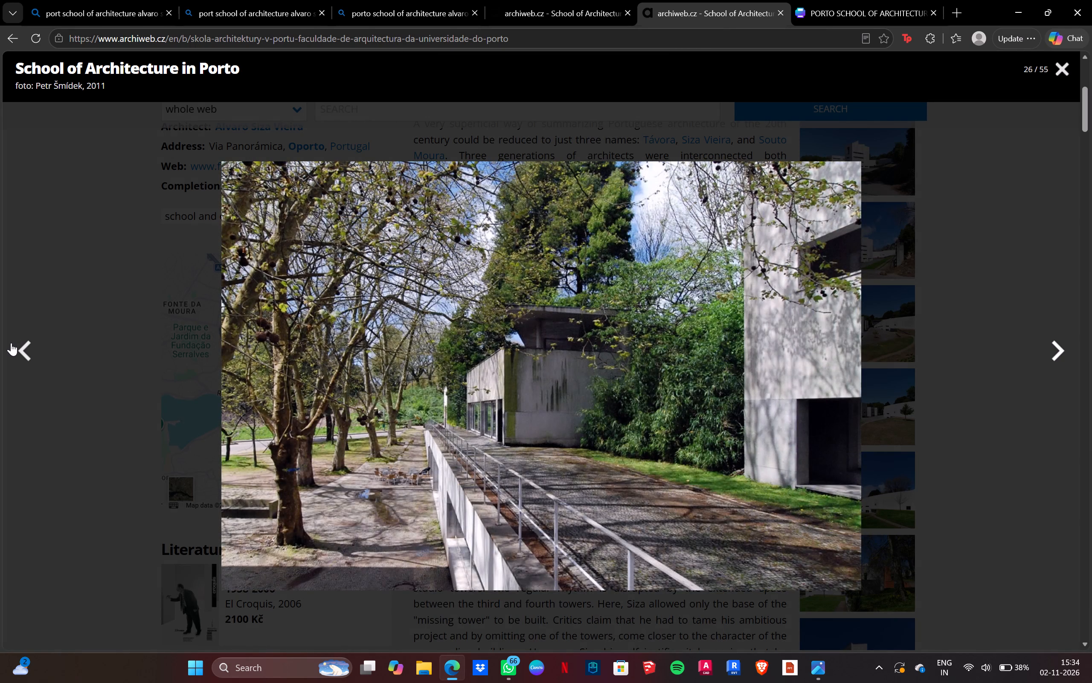
{"action": "double_click", "coordinate": [11, 343]}
{"action": "left_click", "coordinate": [11, 343]}
{"action": "triple_click", "coordinate": [11, 343]}
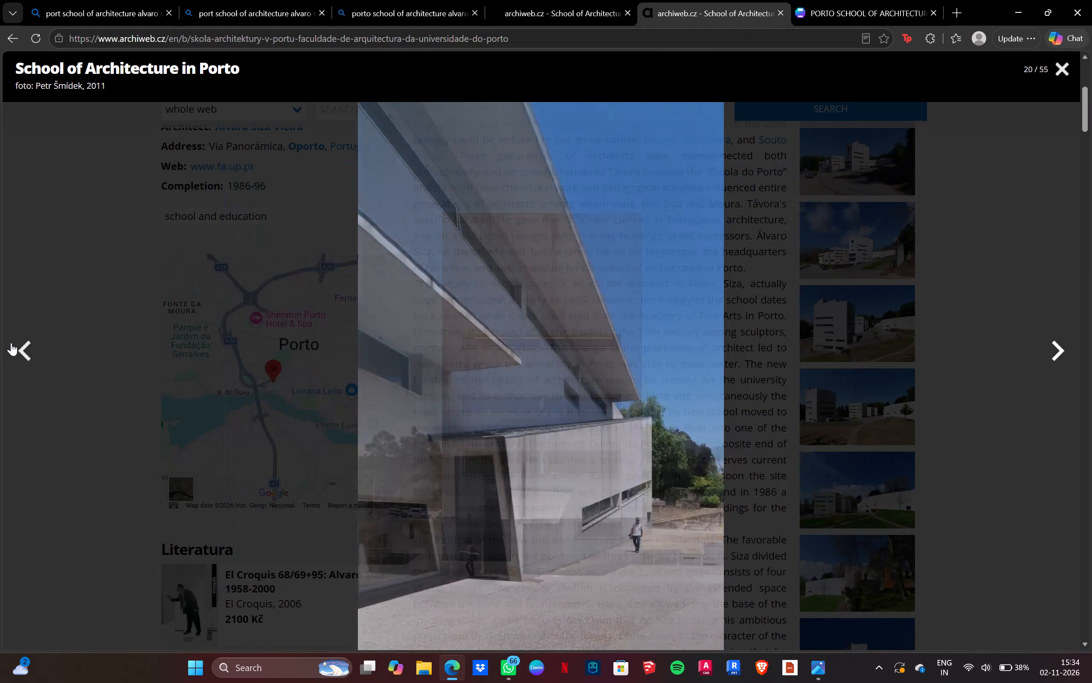
{"action": "triple_click", "coordinate": [11, 343]}
{"action": "triple_click", "coordinate": [11, 343]}
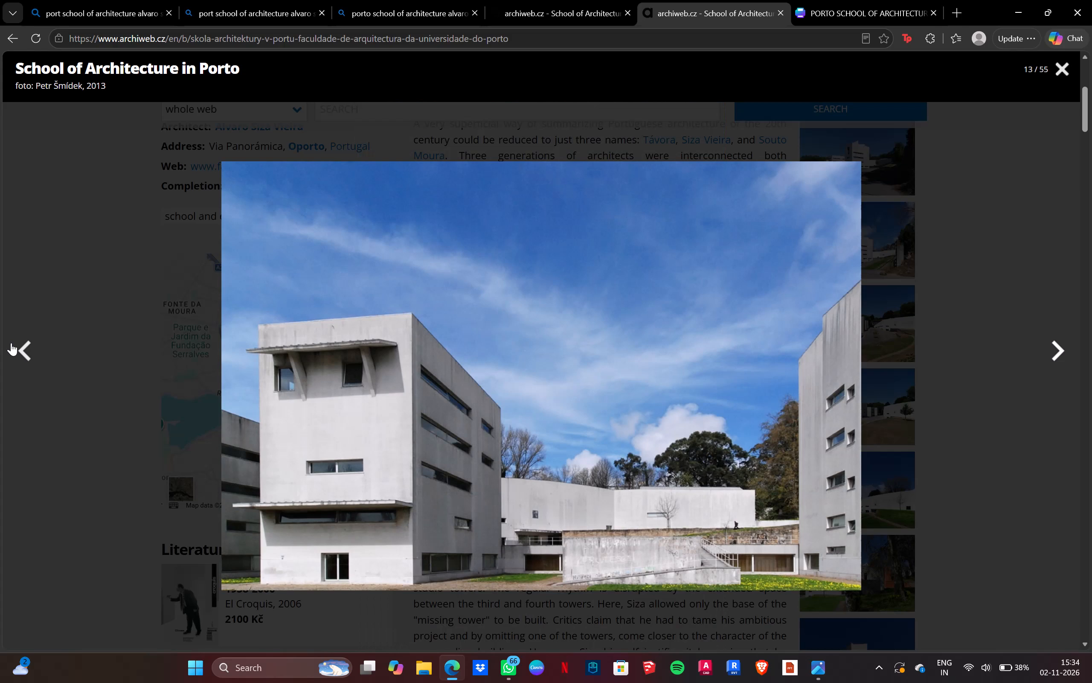
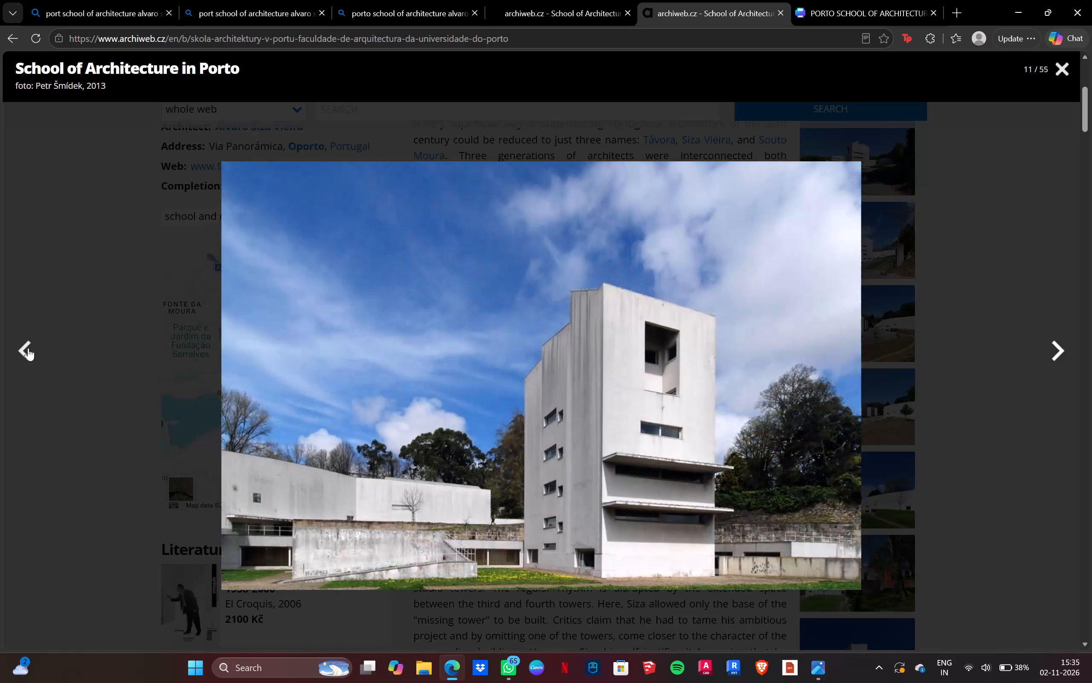
Find photo 7 of 55, the white tower behind a concrete wall, in the archiweb.cz gallery, and copy it for the Canva design.
{"action": "left_click", "coordinate": [28, 348]}
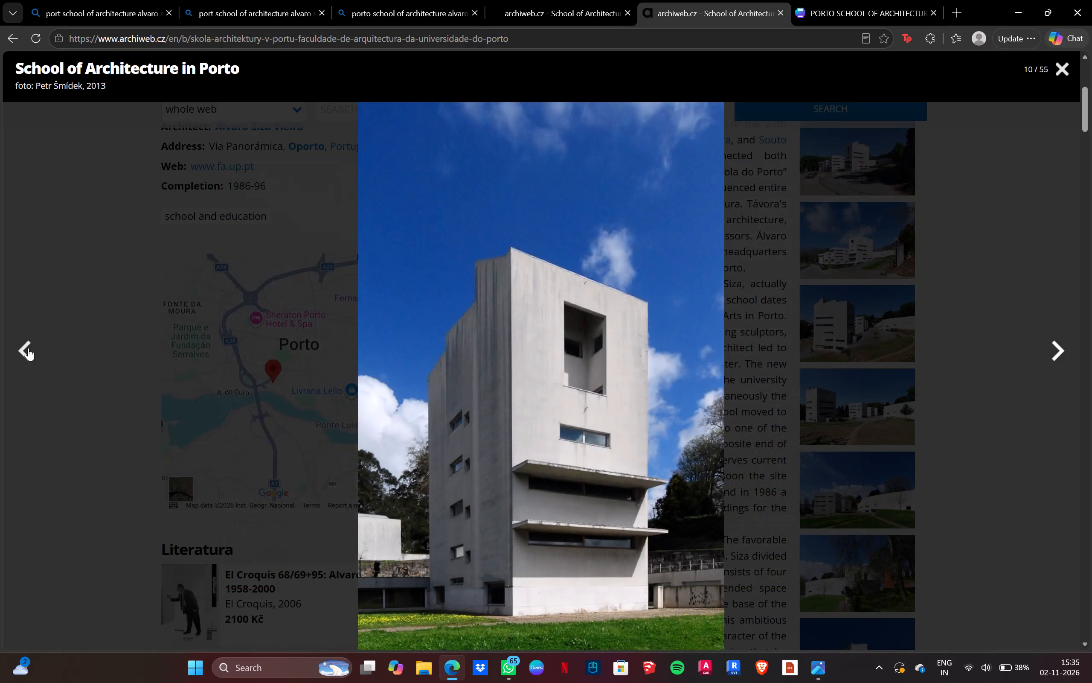
{"action": "left_click", "coordinate": [28, 348]}
{"action": "left_click", "coordinate": [28, 348]}
{"action": "left_click", "coordinate": [28, 348]}
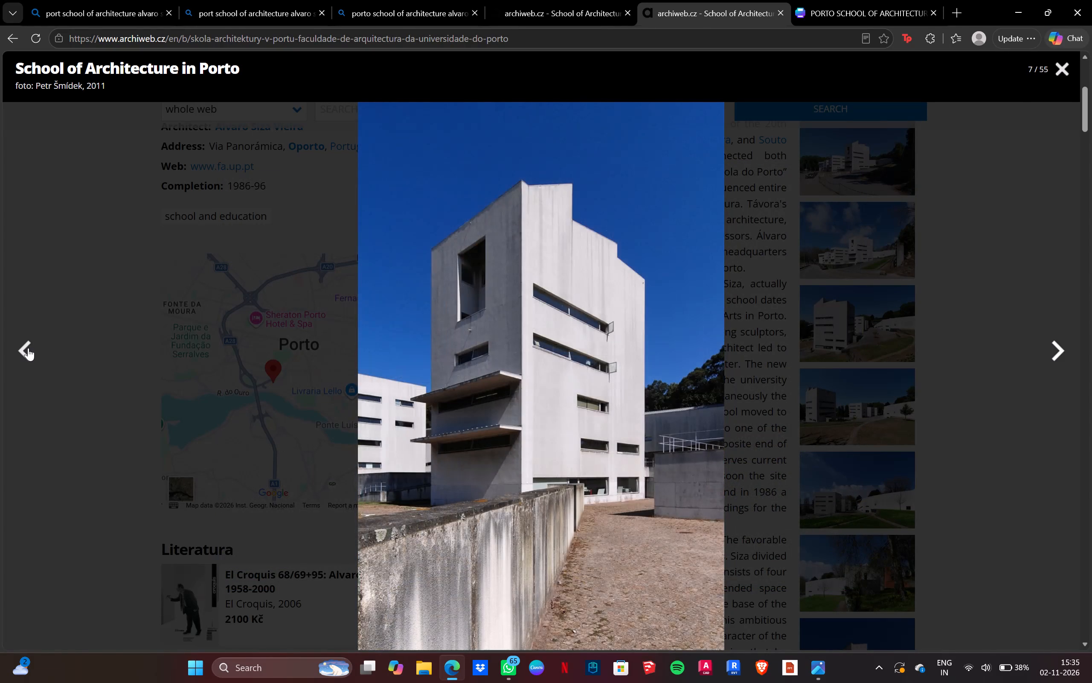
{"action": "left_click", "coordinate": [28, 348]}
{"action": "left_click", "coordinate": [26, 348]}
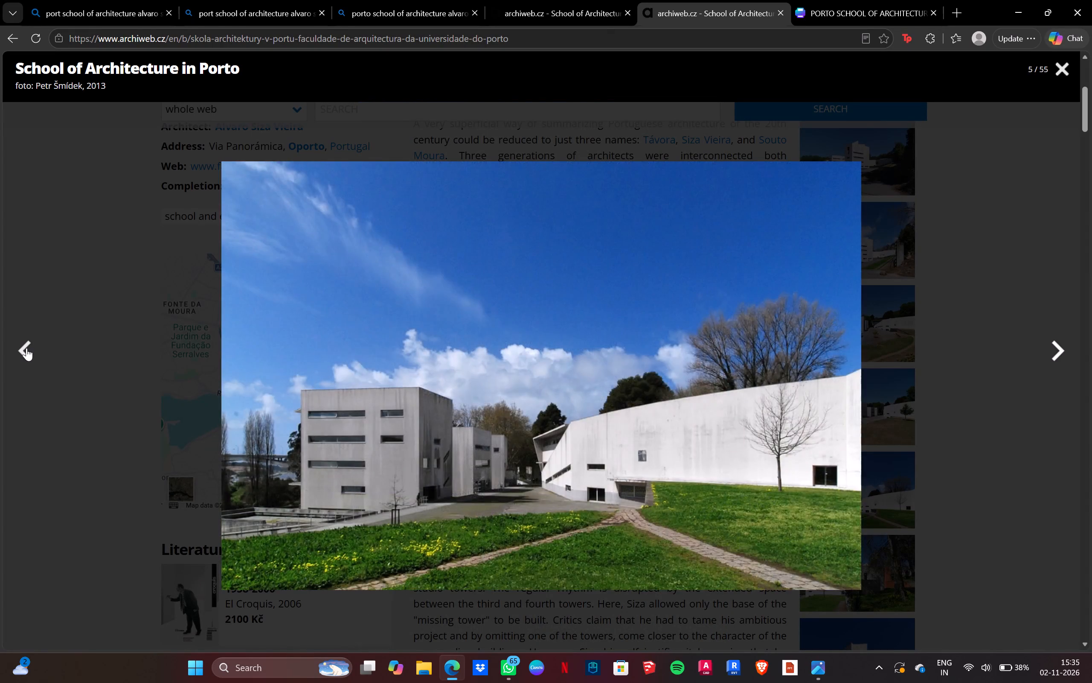
{"action": "left_click", "coordinate": [26, 348]}
{"action": "double_click", "coordinate": [1055, 361]}
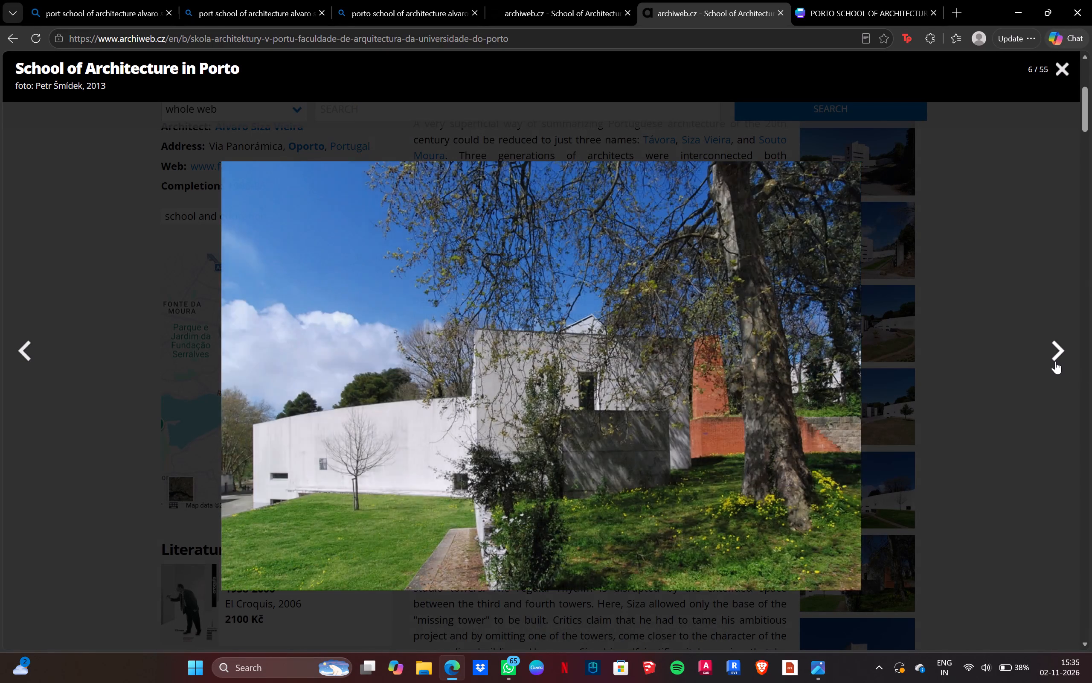
{"action": "left_click", "coordinate": [1055, 361]}
{"action": "right_click", "coordinate": [604, 409]}
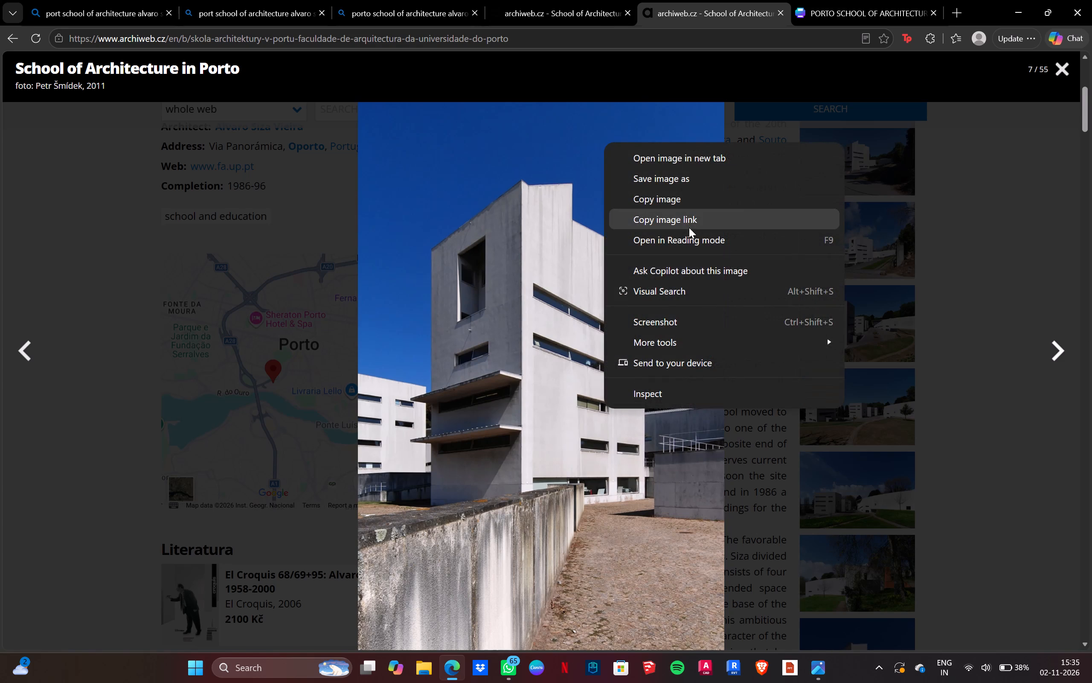
{"action": "left_click", "coordinate": [689, 204]}
{"action": "left_click", "coordinate": [878, 0]}
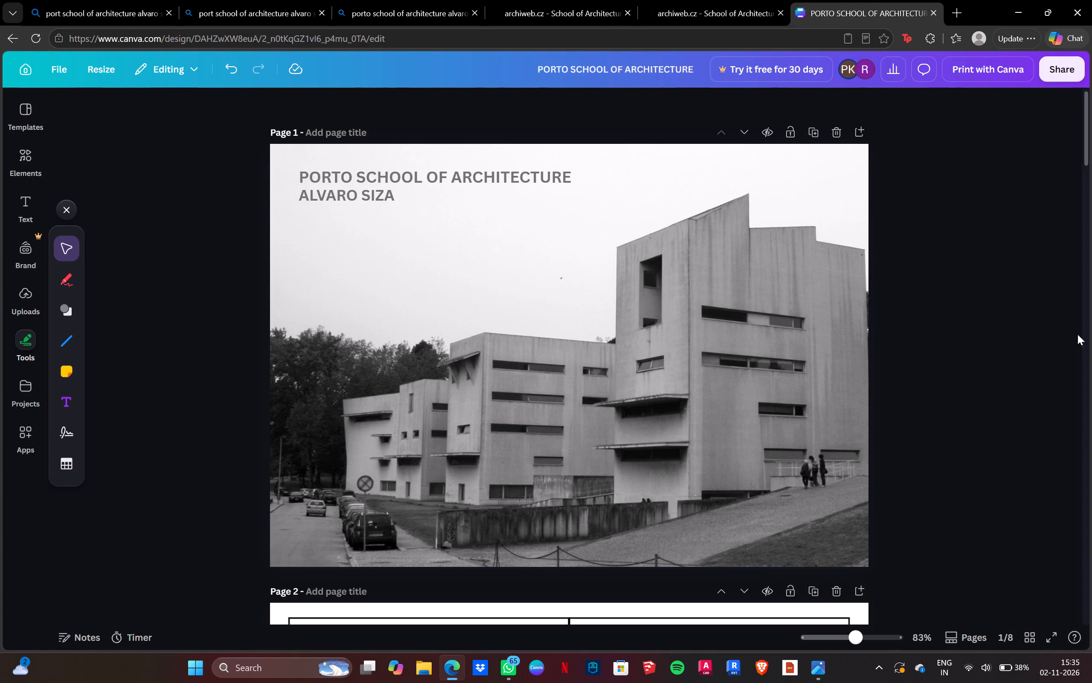
Paste the copied photo of the concrete tower with the sloping foreground wall onto page 2.
{"action": "scroll", "coordinate": [960, 347], "scroll_direction": "down", "scroll_amount": 5}
{"action": "right_click", "coordinate": [638, 445]}
{"action": "left_click", "coordinate": [709, 350]}
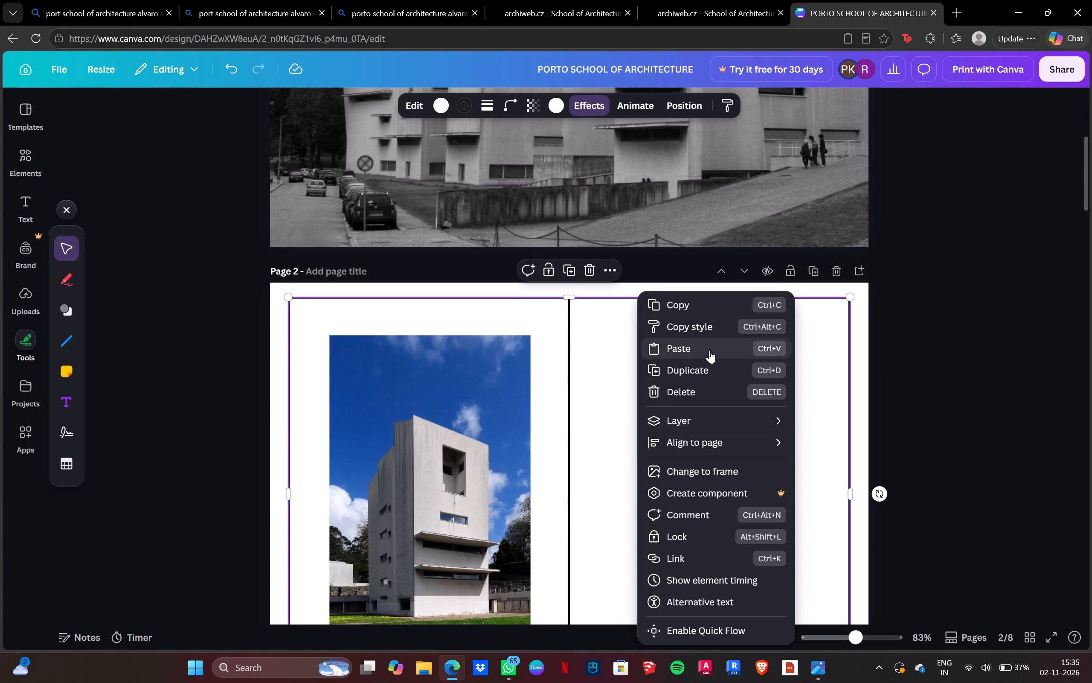
Align the pasted photo over the existing tower photo in page 2's left half and enlarge it to the same size.
{"action": "scroll", "coordinate": [712, 426], "scroll_direction": "down", "scroll_amount": 4}
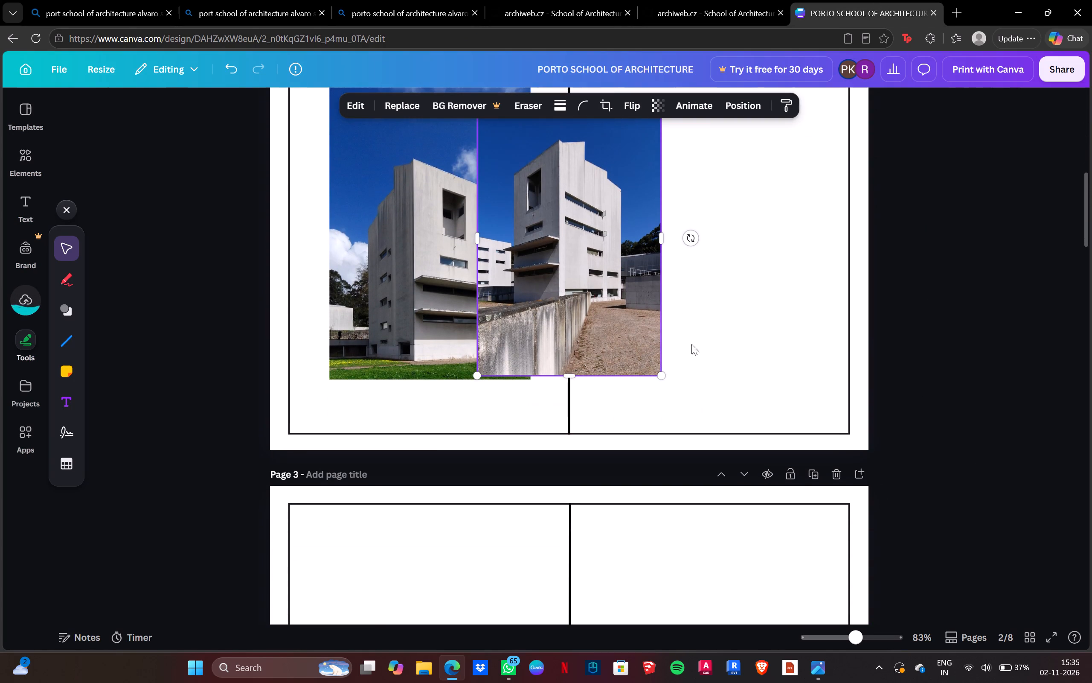
{"action": "scroll", "coordinate": [724, 343], "scroll_direction": "up", "scroll_amount": 4}
{"action": "scroll", "coordinate": [727, 365], "scroll_direction": "down", "scroll_amount": 2}
{"action": "left_click_drag", "start_coordinate": [576, 365], "coordinate": [451, 343]}
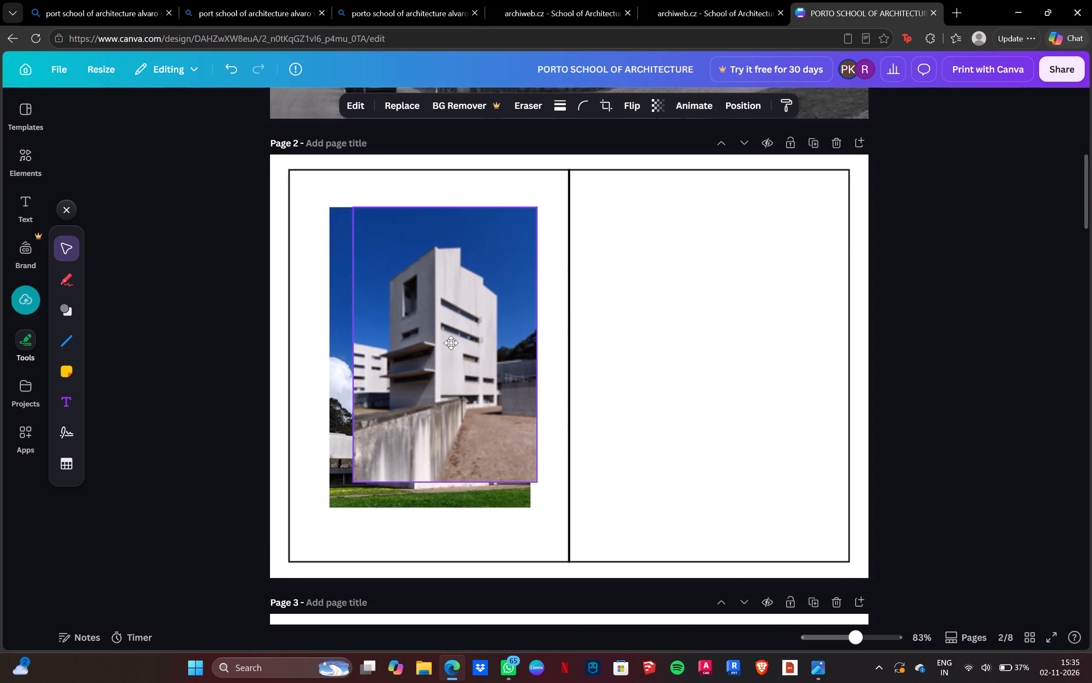
{"action": "left_click_drag", "start_coordinate": [451, 343], "coordinate": [431, 340]}
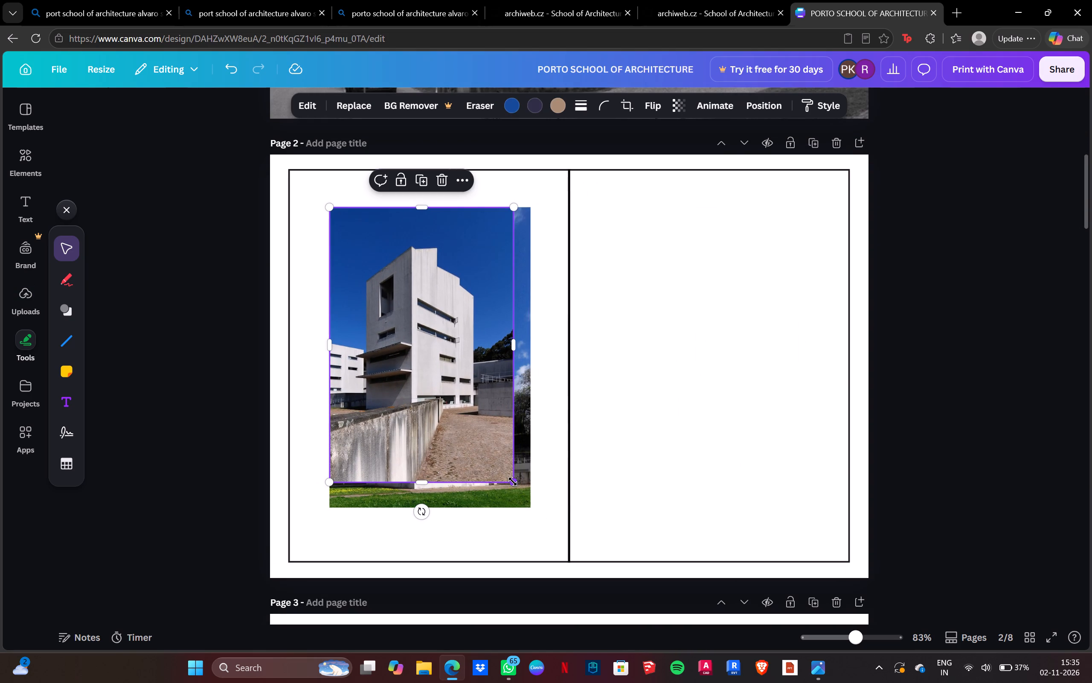
{"action": "left_click_drag", "start_coordinate": [513, 482], "coordinate": [526, 506]}
Move the resized photo into page 2's right half, level with the tower photo and with similar white margins.
{"action": "left_click_drag", "start_coordinate": [462, 381], "coordinate": [552, 379]}
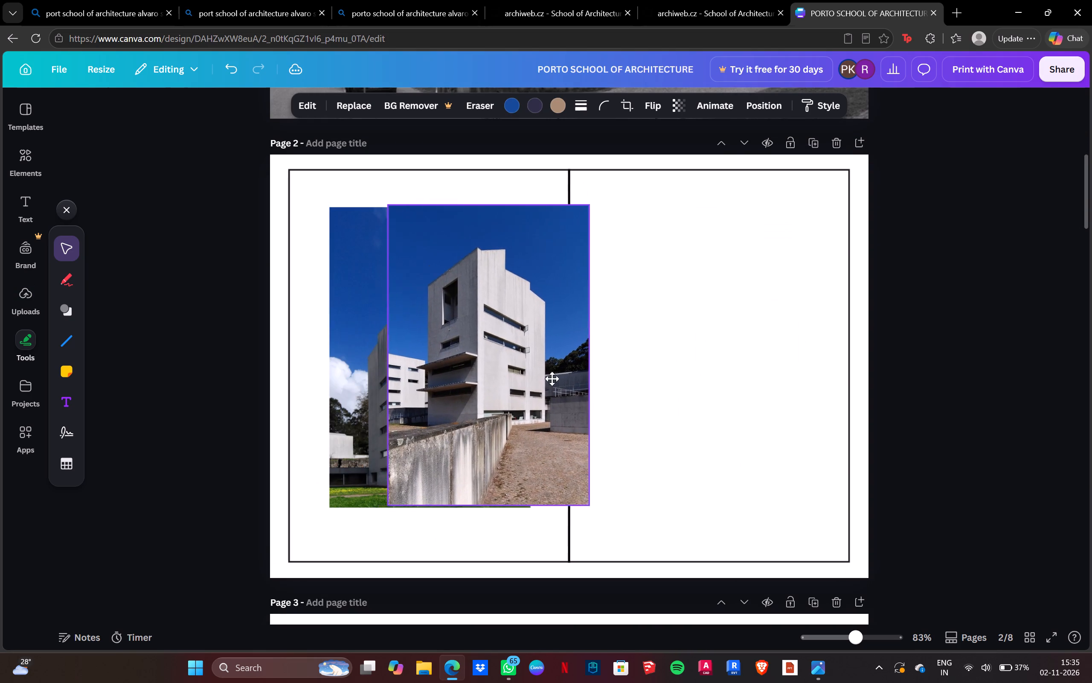
{"action": "left_click_drag", "start_coordinate": [552, 379], "coordinate": [738, 381]}
{"action": "left_click", "coordinate": [979, 402]}
Review the layout from the cover through the two photos on page 2 to the blank page 3.
{"action": "scroll", "coordinate": [1045, 263], "scroll_direction": "down", "scroll_amount": 1}
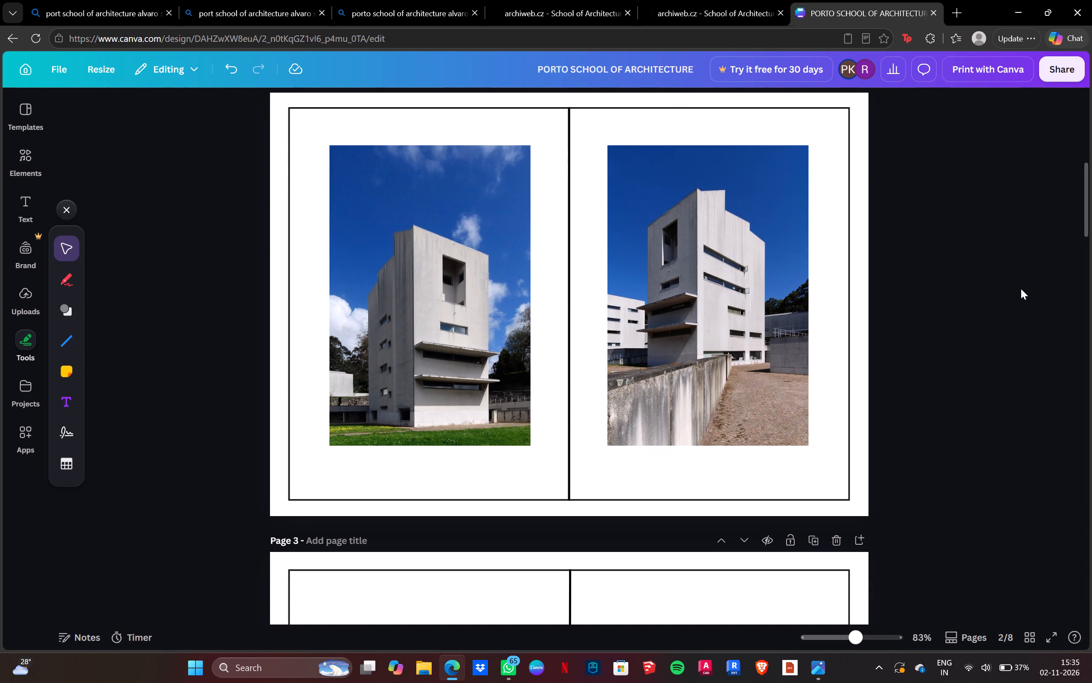
{"action": "scroll", "coordinate": [1021, 289], "scroll_direction": "up", "scroll_amount": 9}
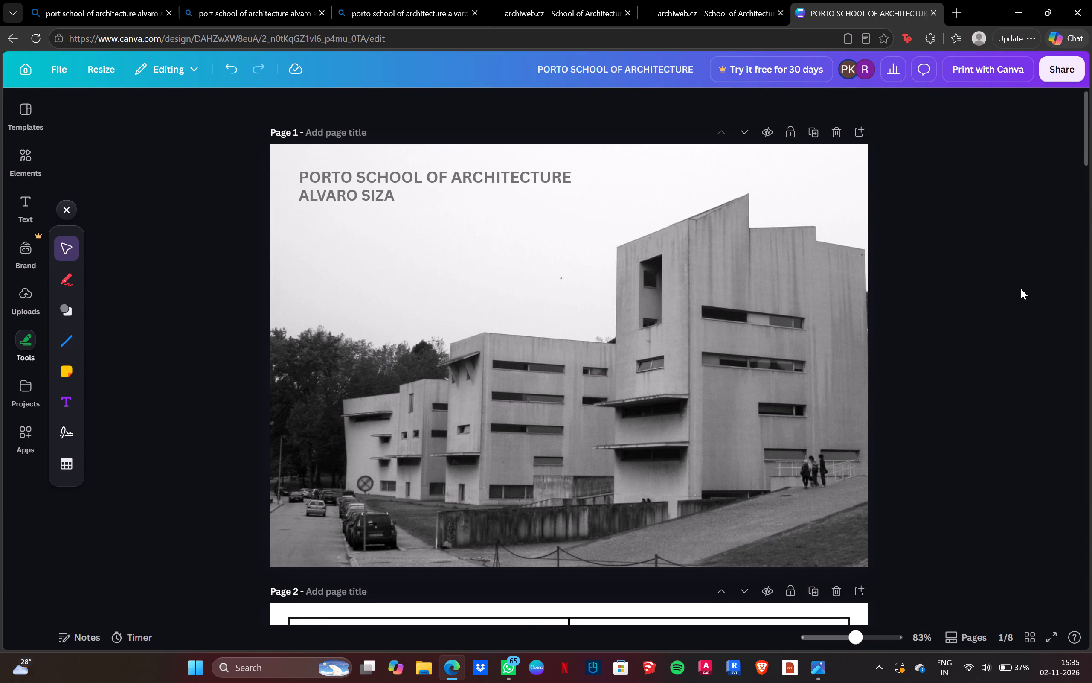
{"action": "scroll", "coordinate": [1053, 308], "scroll_direction": "down", "scroll_amount": 1}
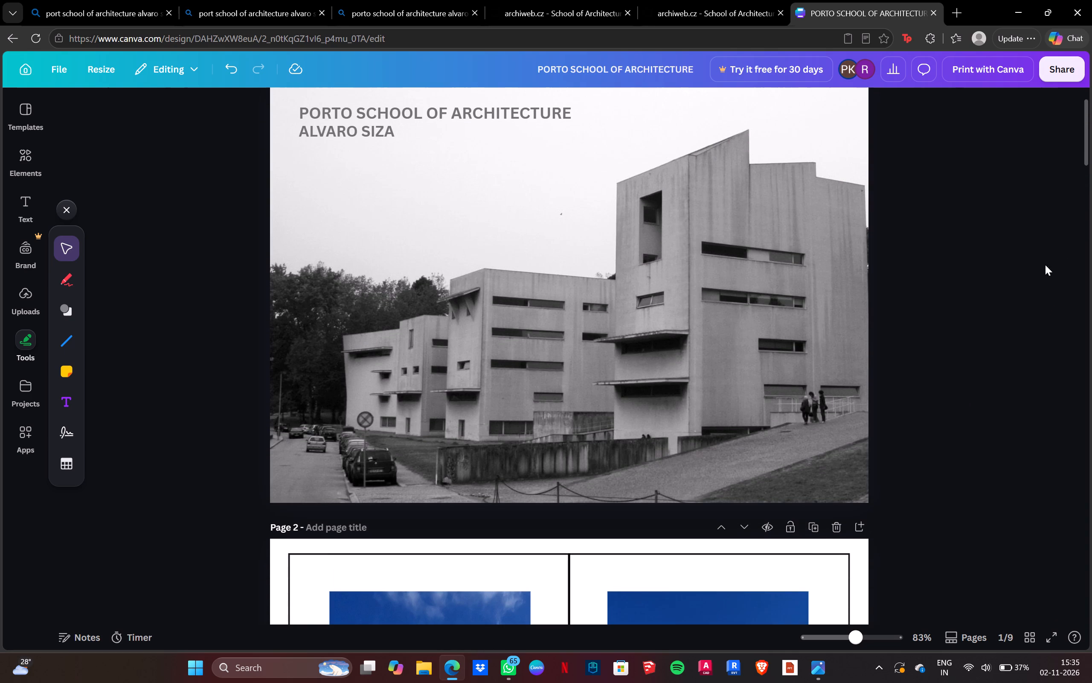
{"action": "scroll", "coordinate": [976, 267], "scroll_direction": "down", "scroll_amount": 4}
{"action": "scroll", "coordinate": [946, 286], "scroll_direction": "down", "scroll_amount": 9}
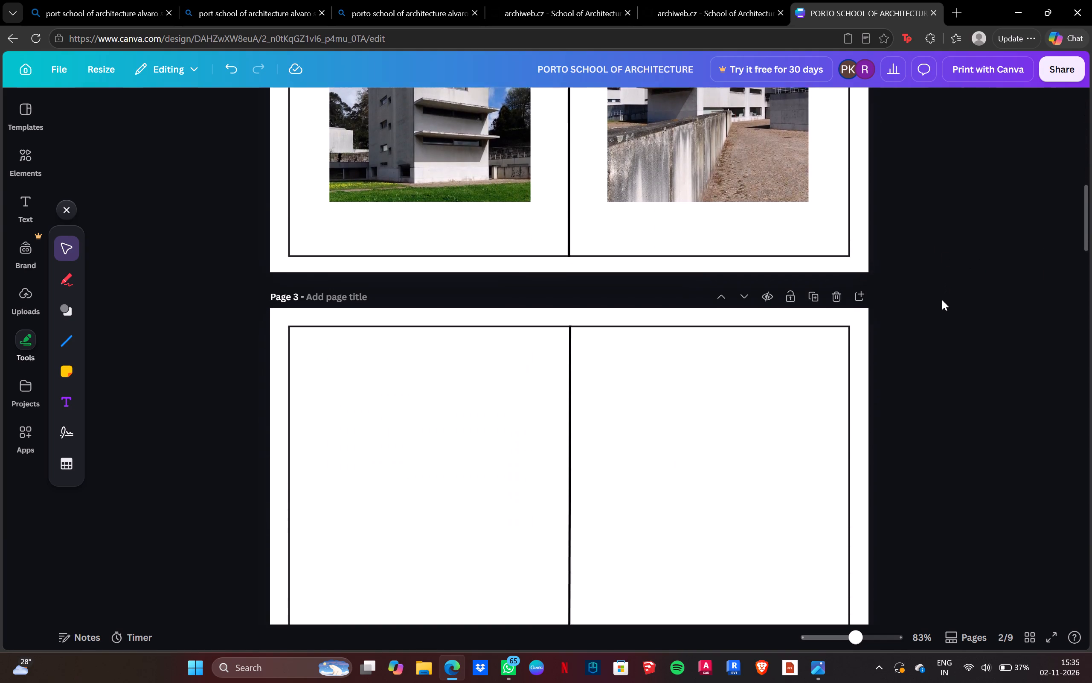
{"action": "scroll", "coordinate": [858, 293], "scroll_direction": "up", "scroll_amount": 5}
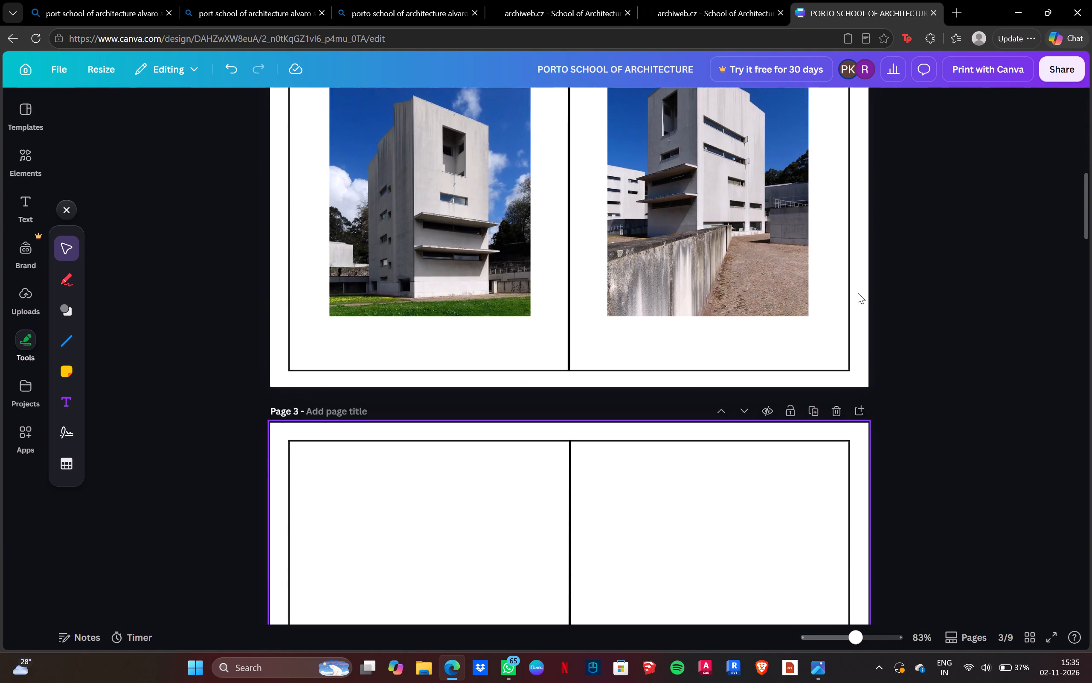
{"action": "scroll", "coordinate": [857, 293], "scroll_direction": "up", "scroll_amount": 1}
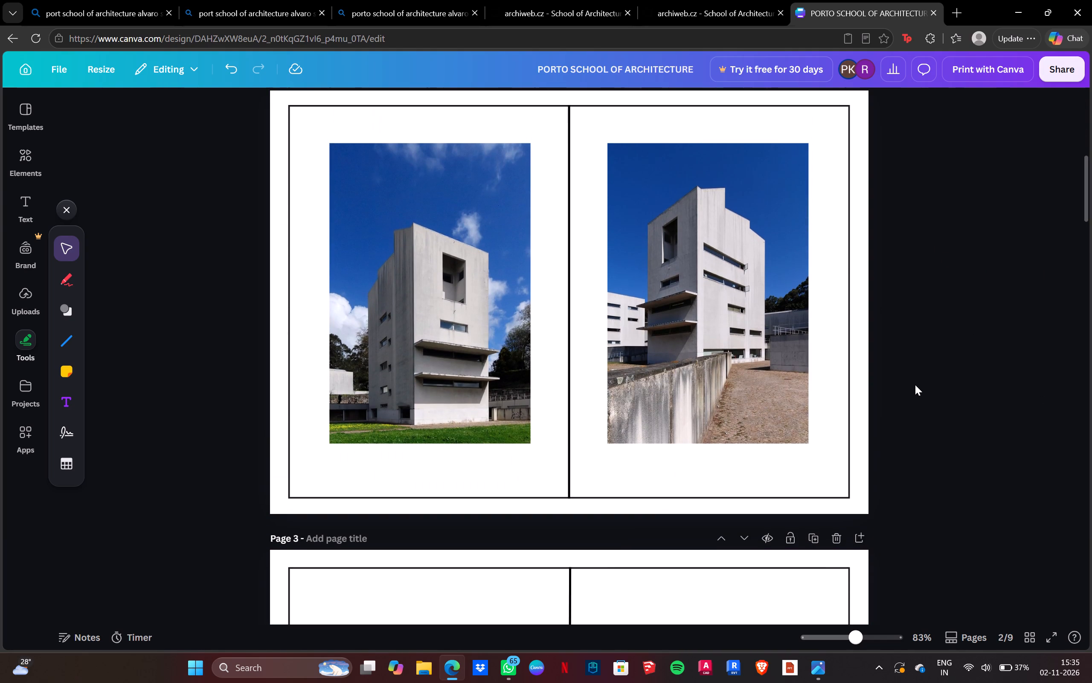
{"action": "scroll", "coordinate": [911, 390], "scroll_direction": "down", "scroll_amount": 1}
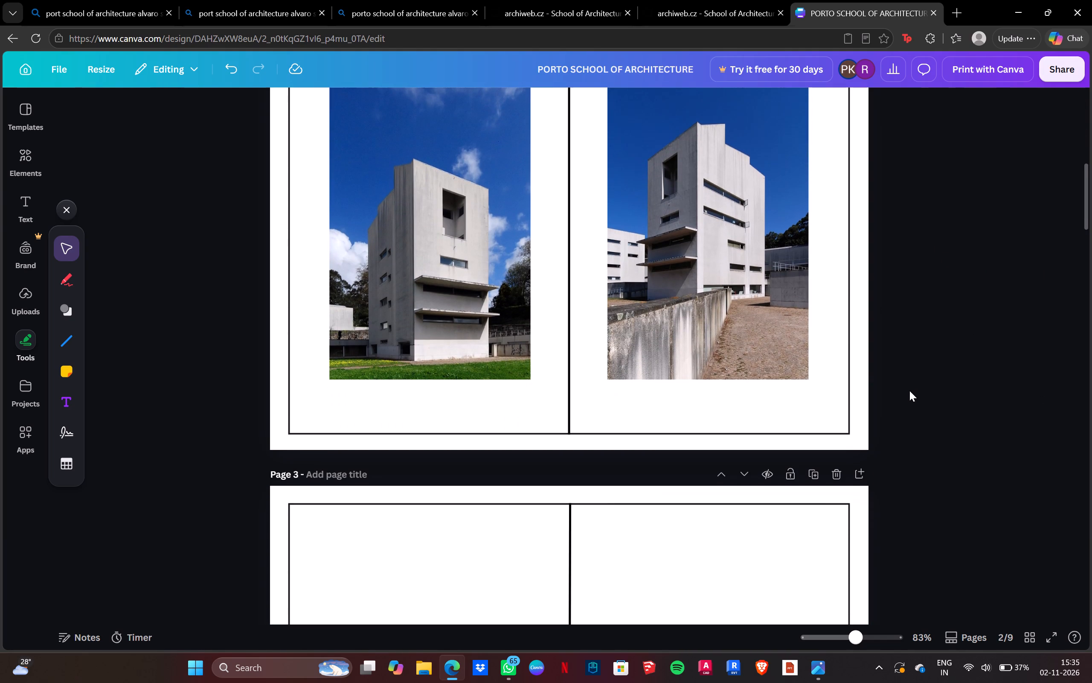
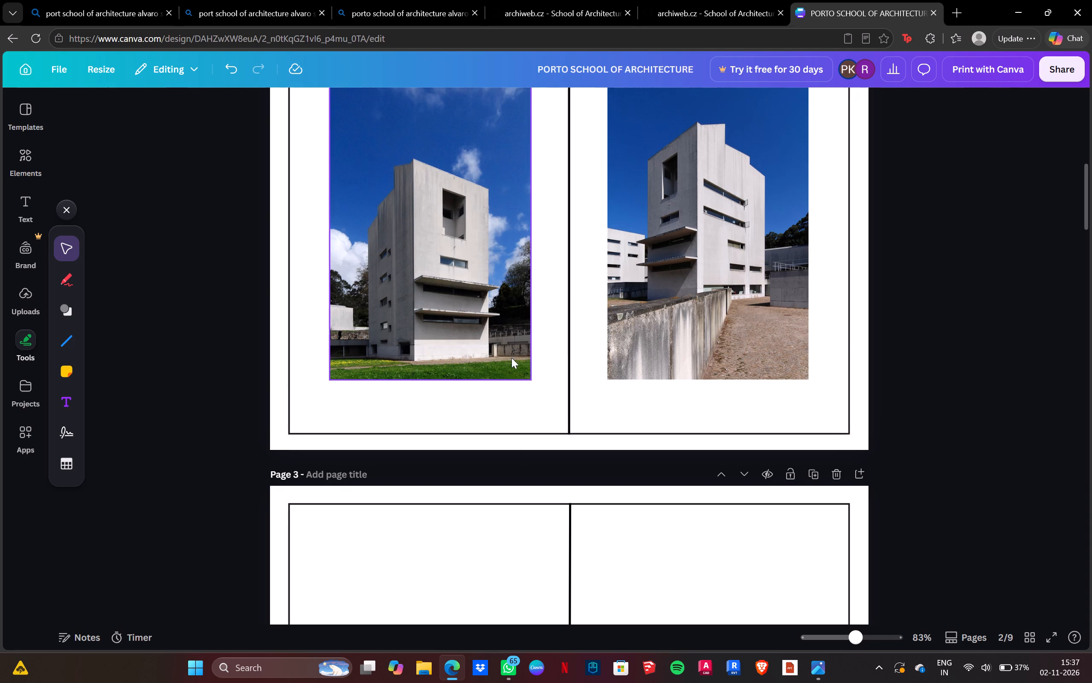
Review page 2's two tower photos and check them against the source photo in the archiweb.cz gallery.
{"action": "scroll", "coordinate": [843, 333], "scroll_direction": "up", "scroll_amount": 4}
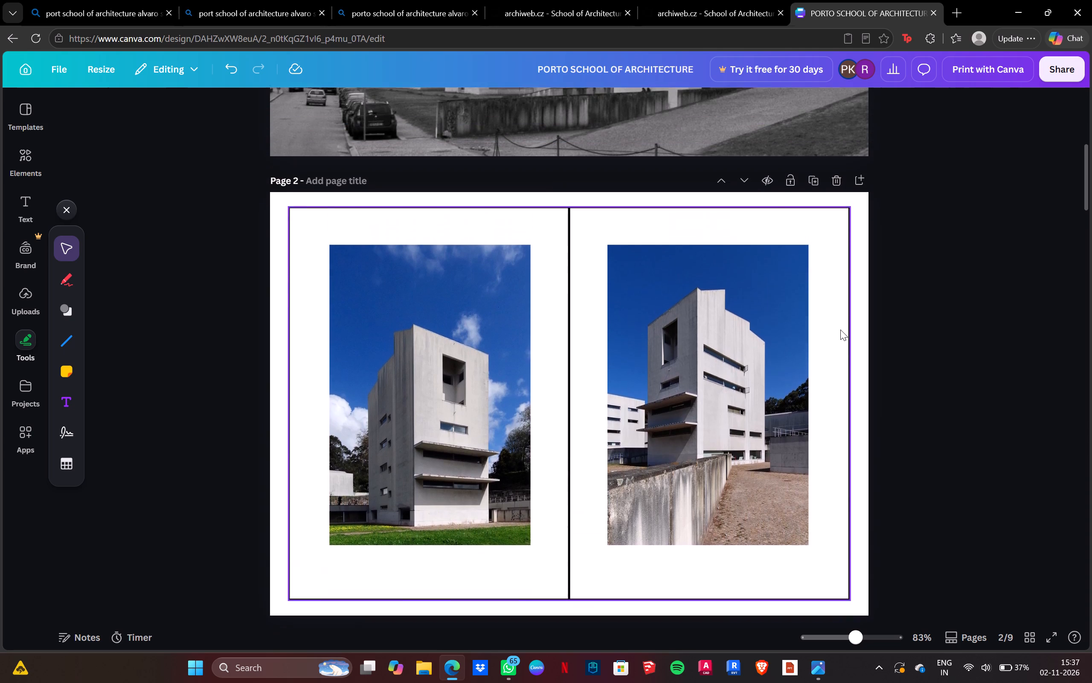
{"action": "scroll", "coordinate": [848, 261], "scroll_direction": "down", "scroll_amount": 3}
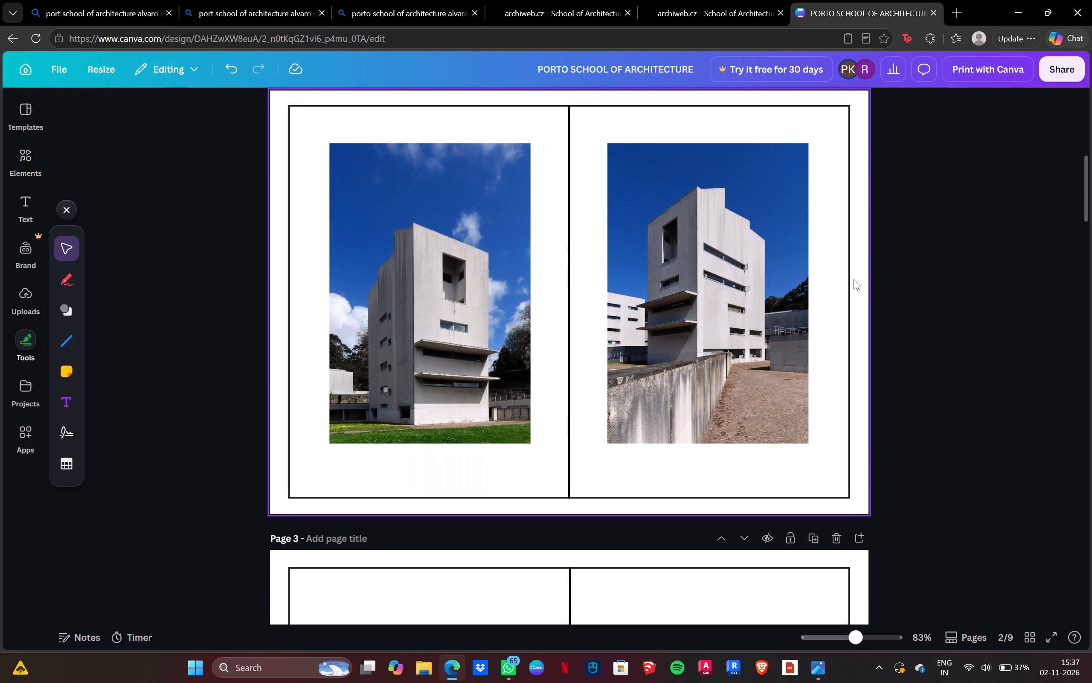
{"action": "scroll", "coordinate": [939, 407], "scroll_direction": "down", "scroll_amount": 3}
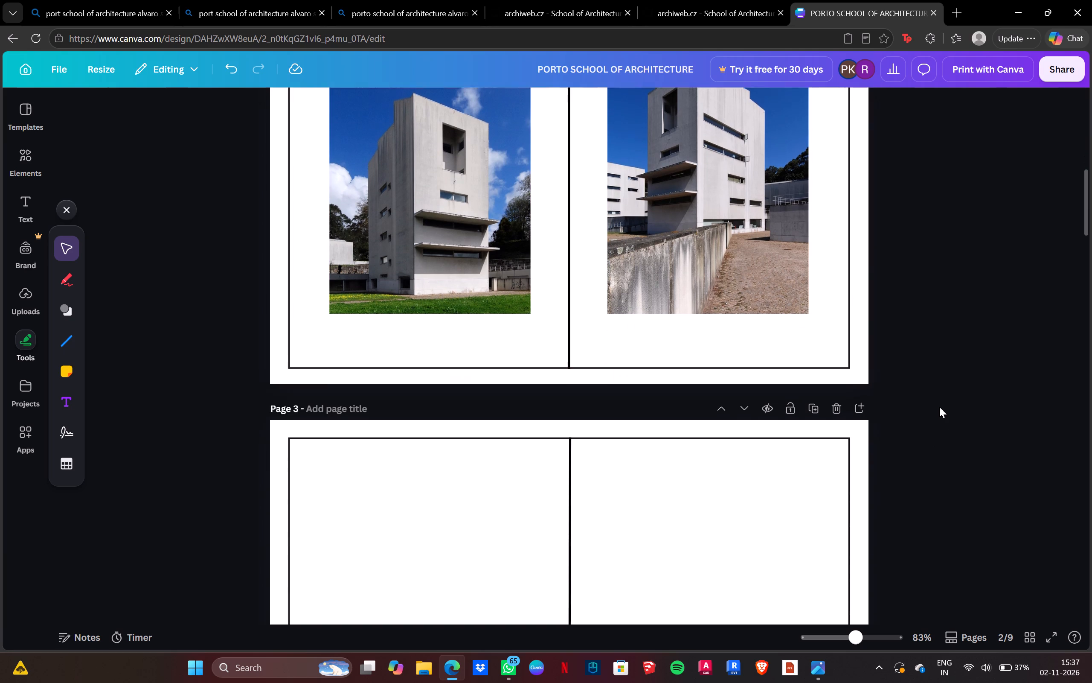
{"action": "scroll", "coordinate": [939, 407], "scroll_direction": "down", "scroll_amount": 1}
{"action": "scroll", "coordinate": [939, 407], "scroll_direction": "up", "scroll_amount": 5}
{"action": "scroll", "coordinate": [939, 407], "scroll_direction": "down", "scroll_amount": 2}
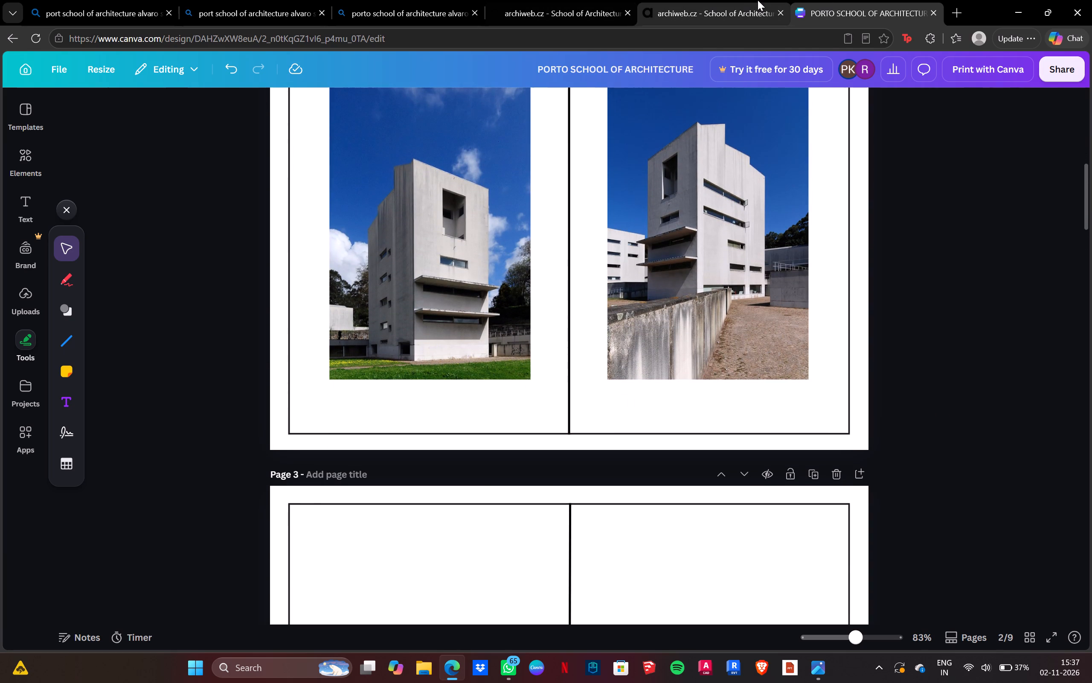
{"action": "left_click", "coordinate": [751, 0]}
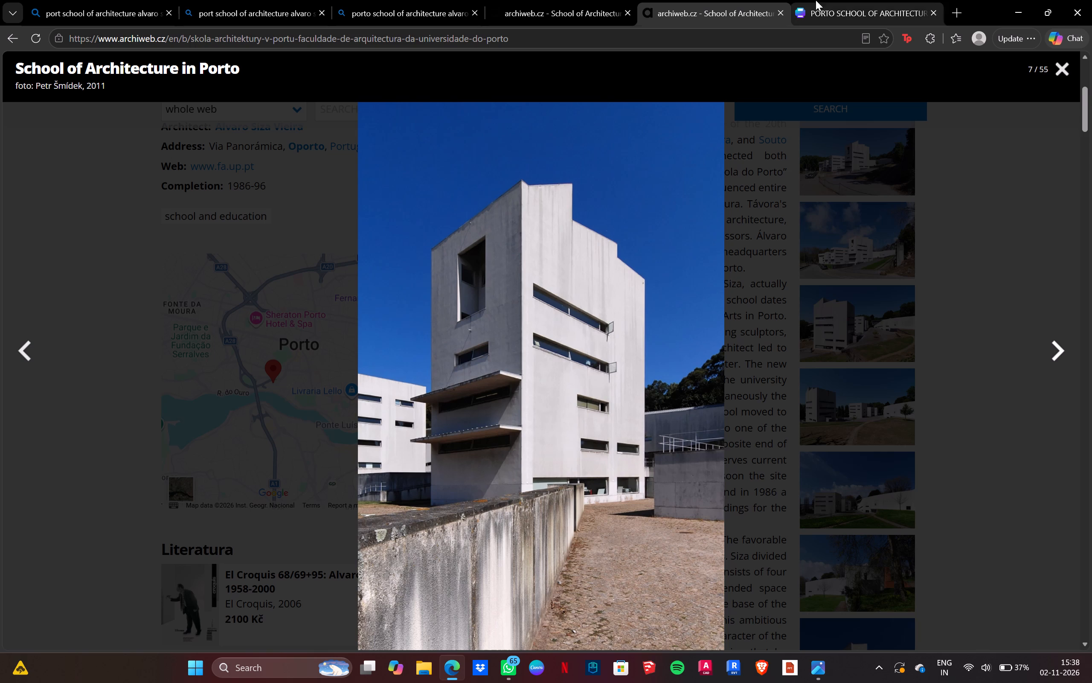
{"action": "left_click", "coordinate": [888, 0]}
{"action": "scroll", "coordinate": [691, 359], "scroll_direction": "up", "scroll_amount": 5}
{"action": "scroll", "coordinate": [691, 359], "scroll_direction": "down", "scroll_amount": 2}
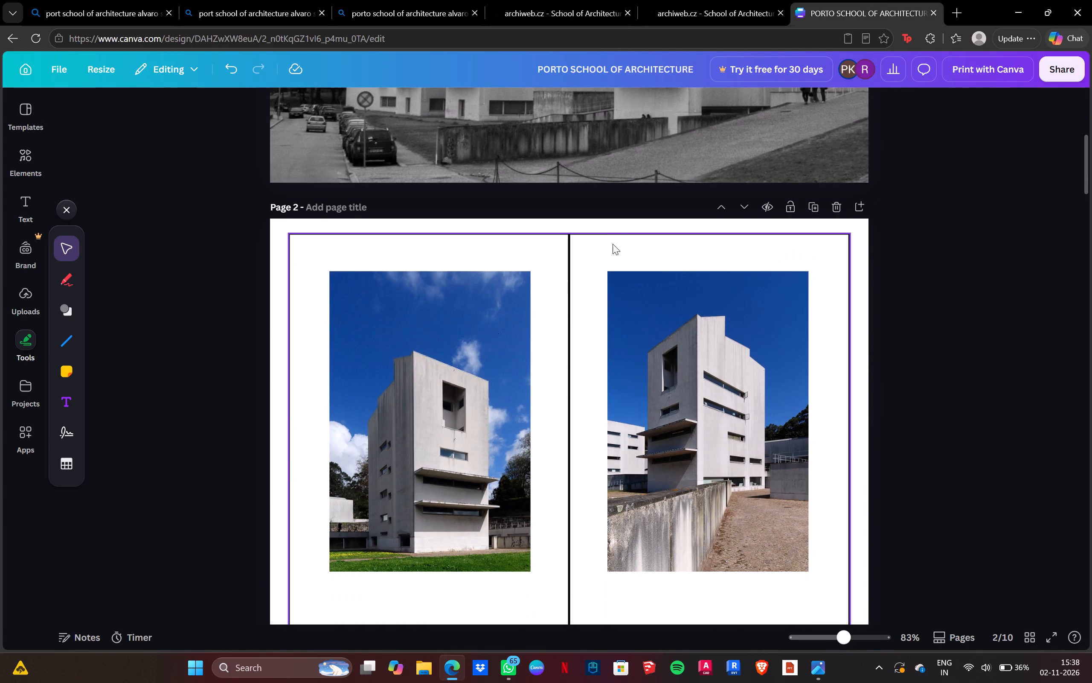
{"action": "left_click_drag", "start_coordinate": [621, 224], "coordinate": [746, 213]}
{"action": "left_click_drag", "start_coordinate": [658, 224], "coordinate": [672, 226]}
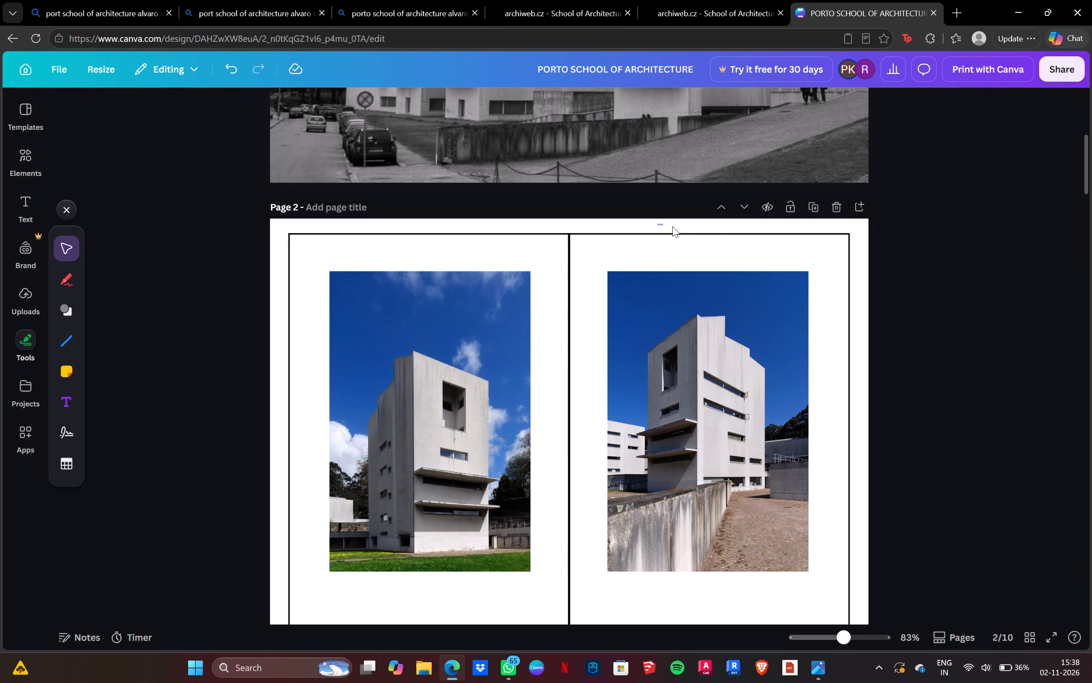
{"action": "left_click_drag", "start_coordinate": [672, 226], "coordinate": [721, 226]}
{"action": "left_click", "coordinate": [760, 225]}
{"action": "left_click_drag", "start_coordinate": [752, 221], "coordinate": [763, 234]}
Delete the two empty, unbordered pages that follow the bordered page 4.
{"action": "scroll", "coordinate": [464, 181], "scroll_direction": "down", "scroll_amount": 9}
{"action": "scroll", "coordinate": [473, 211], "scroll_direction": "down", "scroll_amount": 20}
{"action": "scroll", "coordinate": [473, 211], "scroll_direction": "down", "scroll_amount": 2}
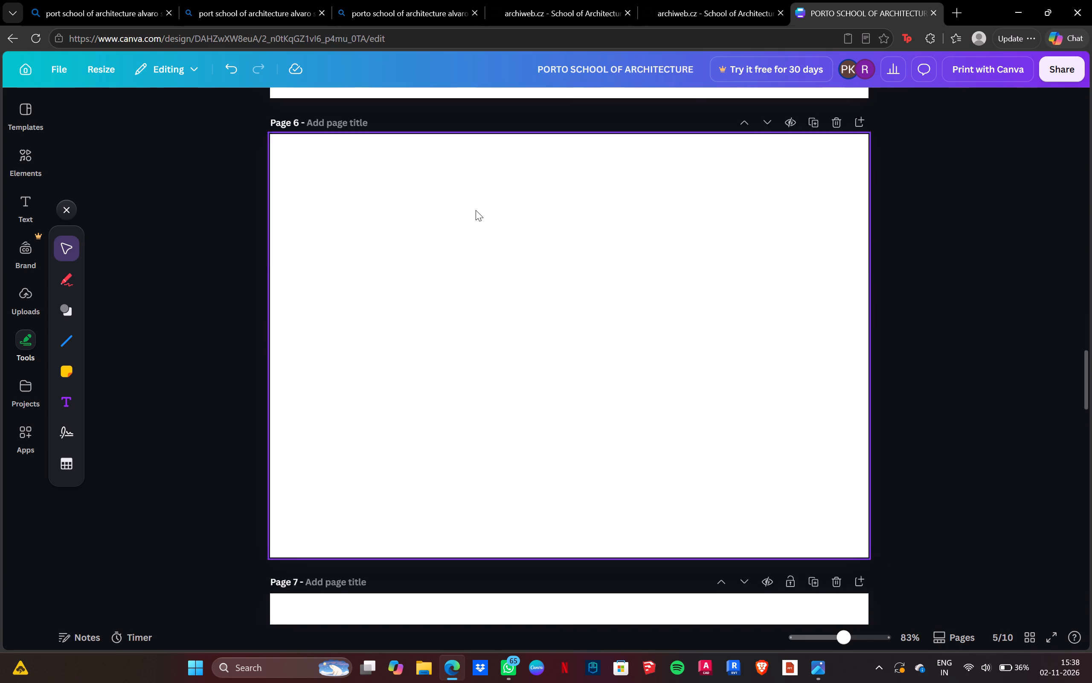
{"action": "scroll", "coordinate": [476, 210], "scroll_direction": "down", "scroll_amount": 10}
{"action": "scroll", "coordinate": [477, 210], "scroll_direction": "up", "scroll_amount": 20}
{"action": "scroll", "coordinate": [477, 210], "scroll_direction": "up", "scroll_amount": 7}
{"action": "scroll", "coordinate": [487, 219], "scroll_direction": "down", "scroll_amount": 3}
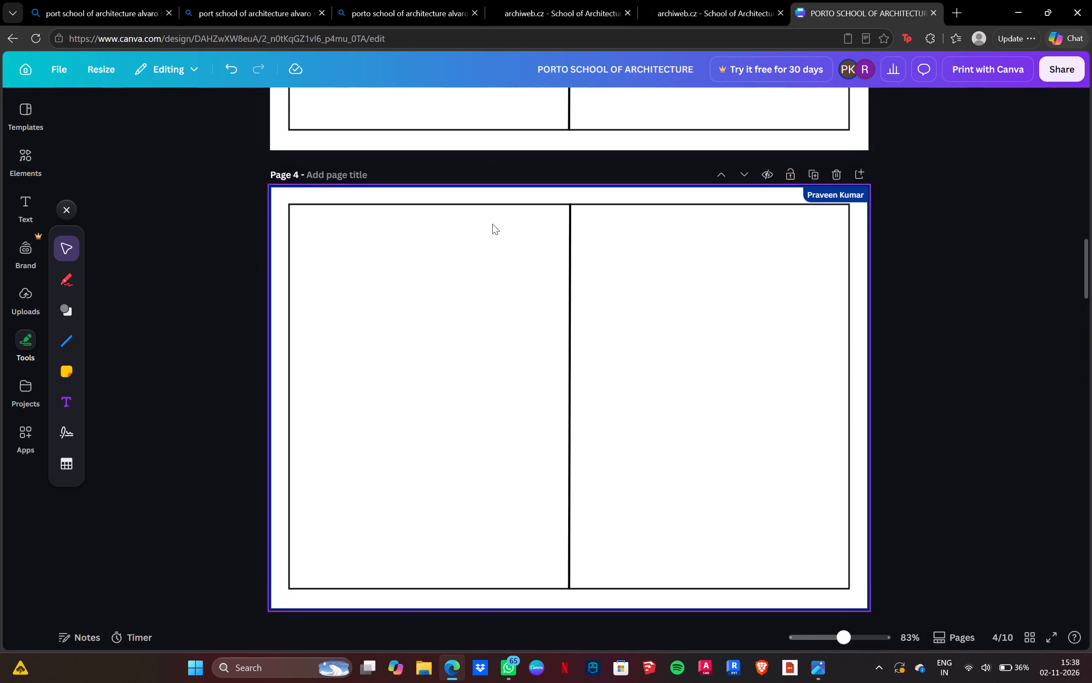
{"action": "scroll", "coordinate": [492, 224], "scroll_direction": "down", "scroll_amount": 6}
{"action": "left_click", "coordinate": [841, 111]}
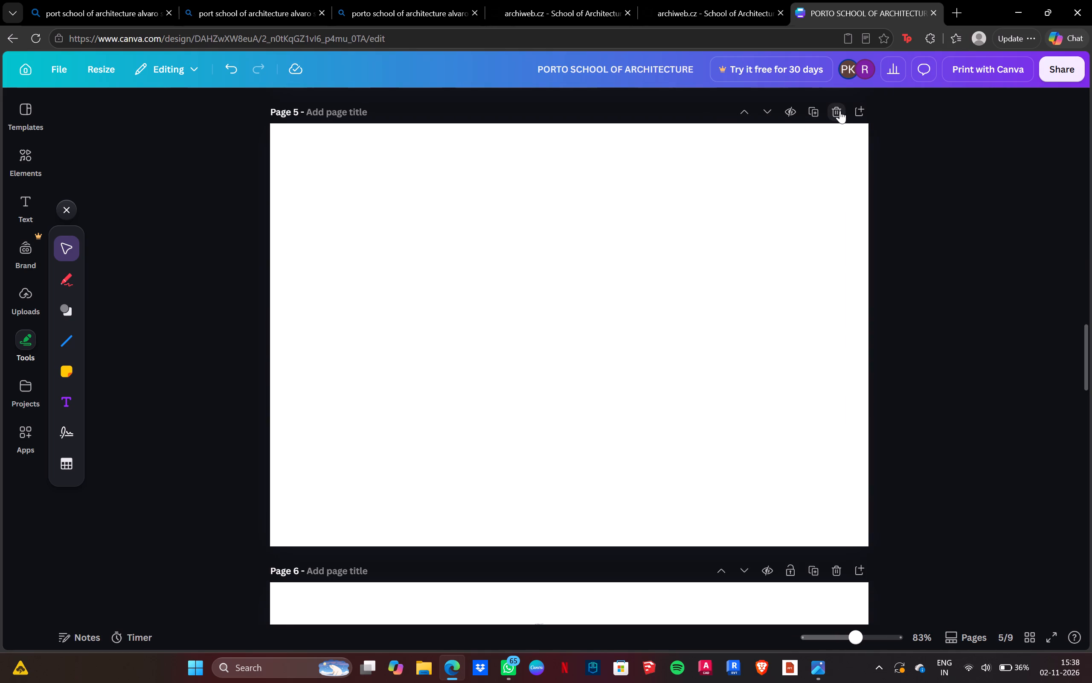
{"action": "left_click", "coordinate": [840, 111]}
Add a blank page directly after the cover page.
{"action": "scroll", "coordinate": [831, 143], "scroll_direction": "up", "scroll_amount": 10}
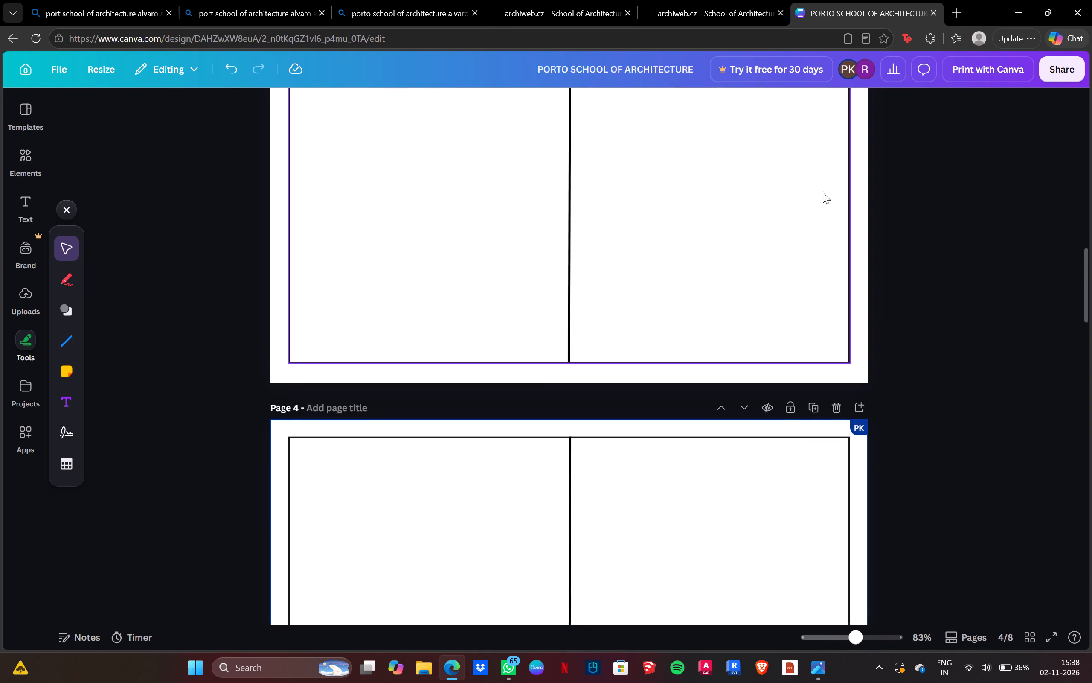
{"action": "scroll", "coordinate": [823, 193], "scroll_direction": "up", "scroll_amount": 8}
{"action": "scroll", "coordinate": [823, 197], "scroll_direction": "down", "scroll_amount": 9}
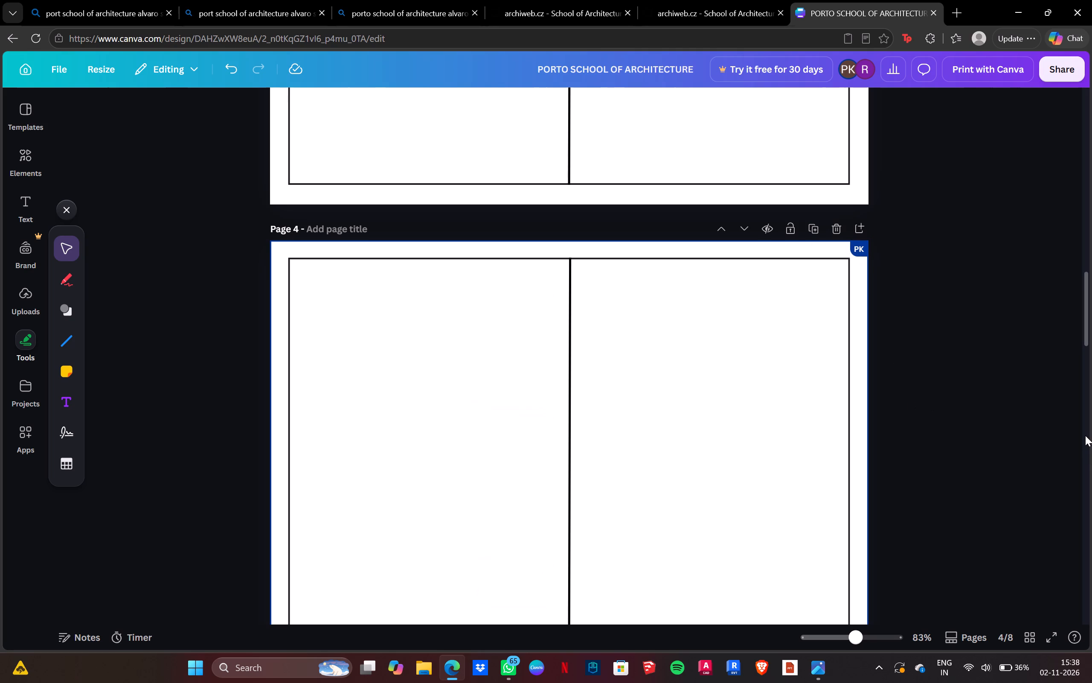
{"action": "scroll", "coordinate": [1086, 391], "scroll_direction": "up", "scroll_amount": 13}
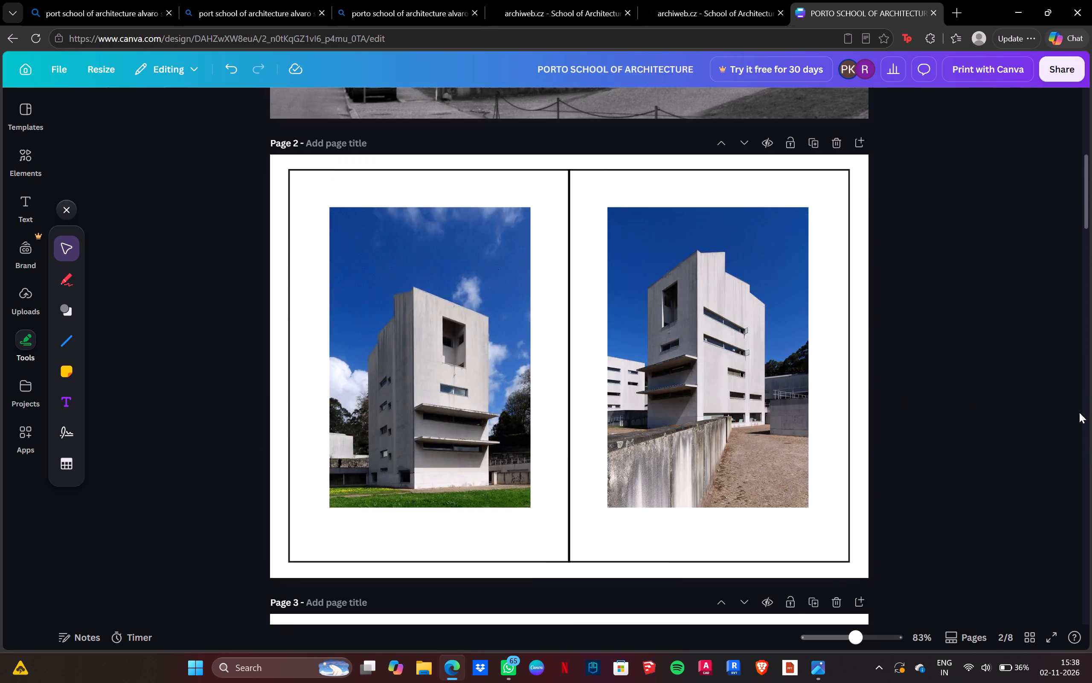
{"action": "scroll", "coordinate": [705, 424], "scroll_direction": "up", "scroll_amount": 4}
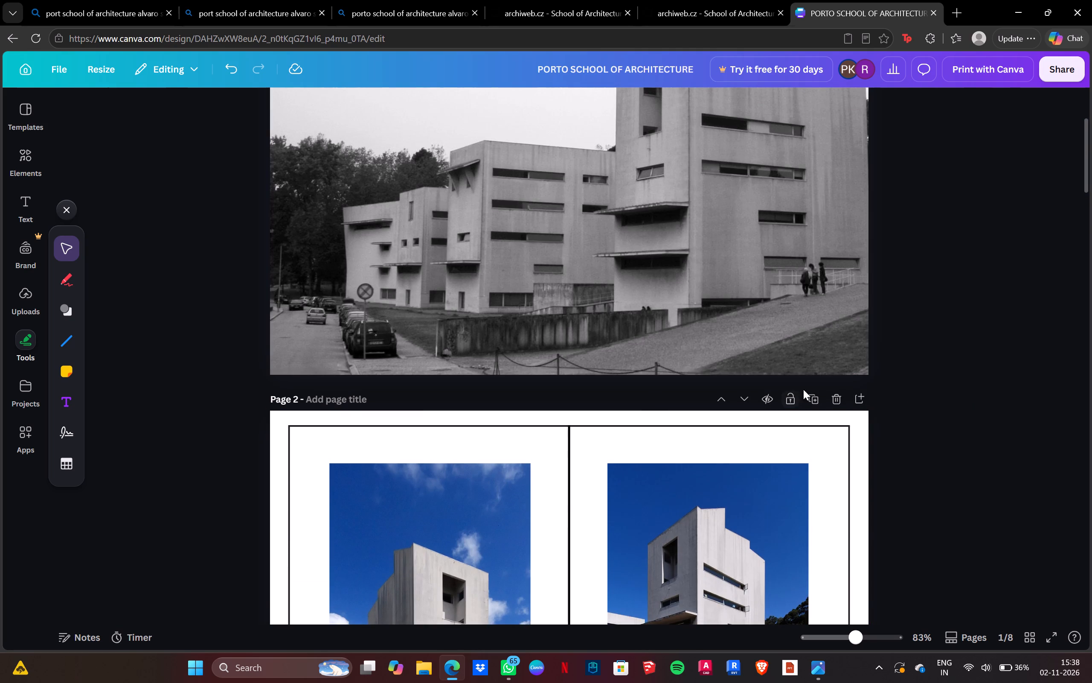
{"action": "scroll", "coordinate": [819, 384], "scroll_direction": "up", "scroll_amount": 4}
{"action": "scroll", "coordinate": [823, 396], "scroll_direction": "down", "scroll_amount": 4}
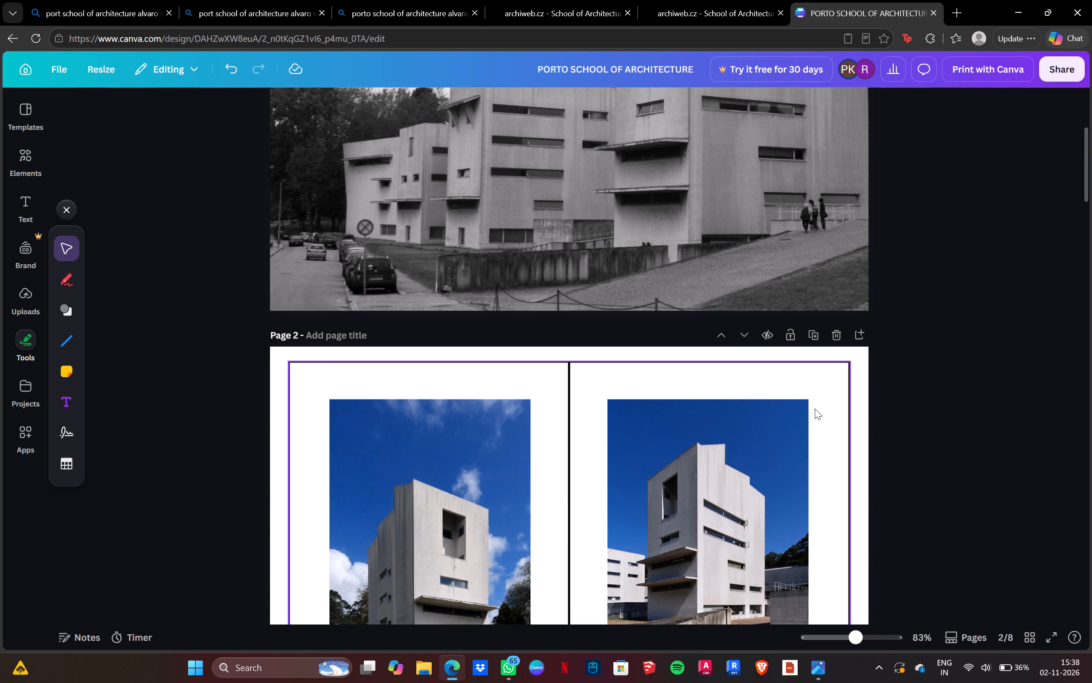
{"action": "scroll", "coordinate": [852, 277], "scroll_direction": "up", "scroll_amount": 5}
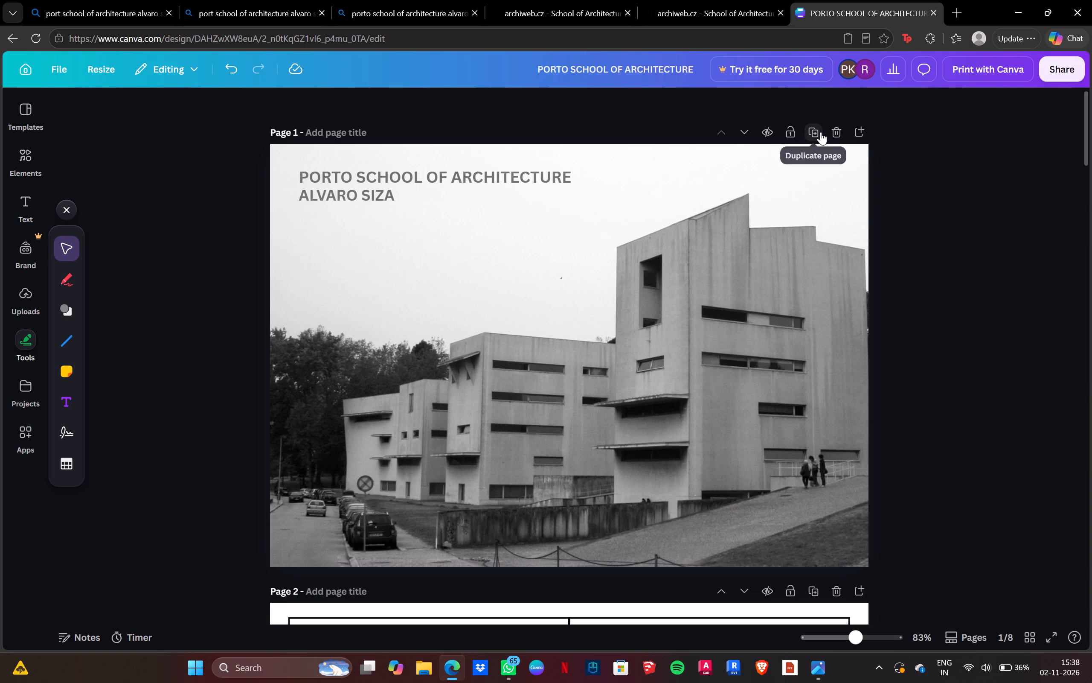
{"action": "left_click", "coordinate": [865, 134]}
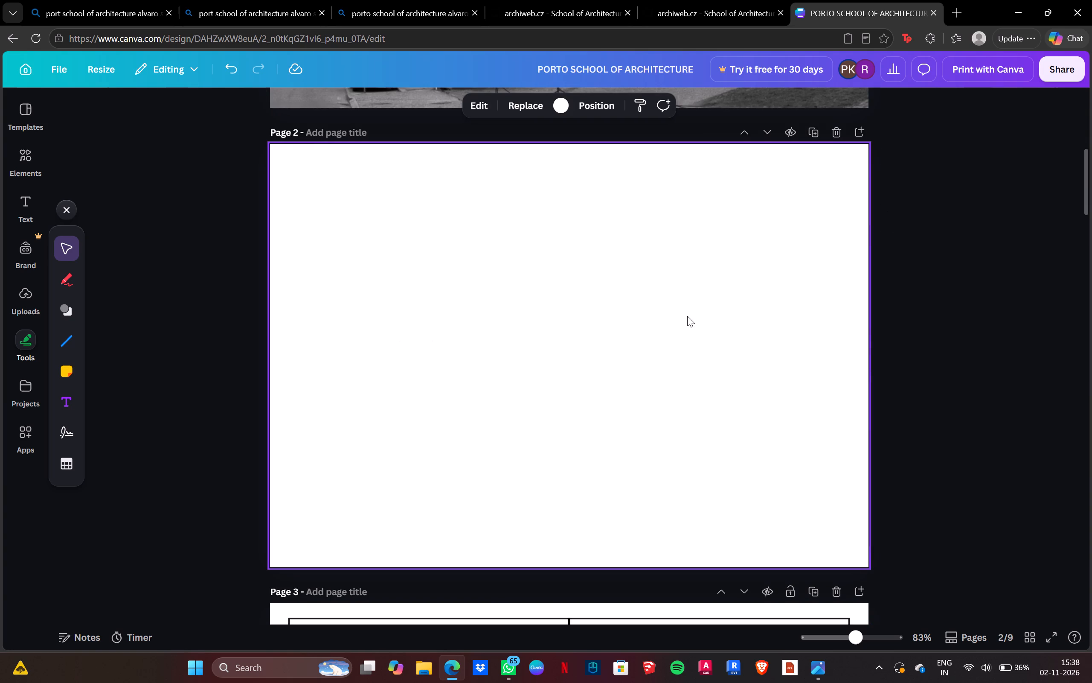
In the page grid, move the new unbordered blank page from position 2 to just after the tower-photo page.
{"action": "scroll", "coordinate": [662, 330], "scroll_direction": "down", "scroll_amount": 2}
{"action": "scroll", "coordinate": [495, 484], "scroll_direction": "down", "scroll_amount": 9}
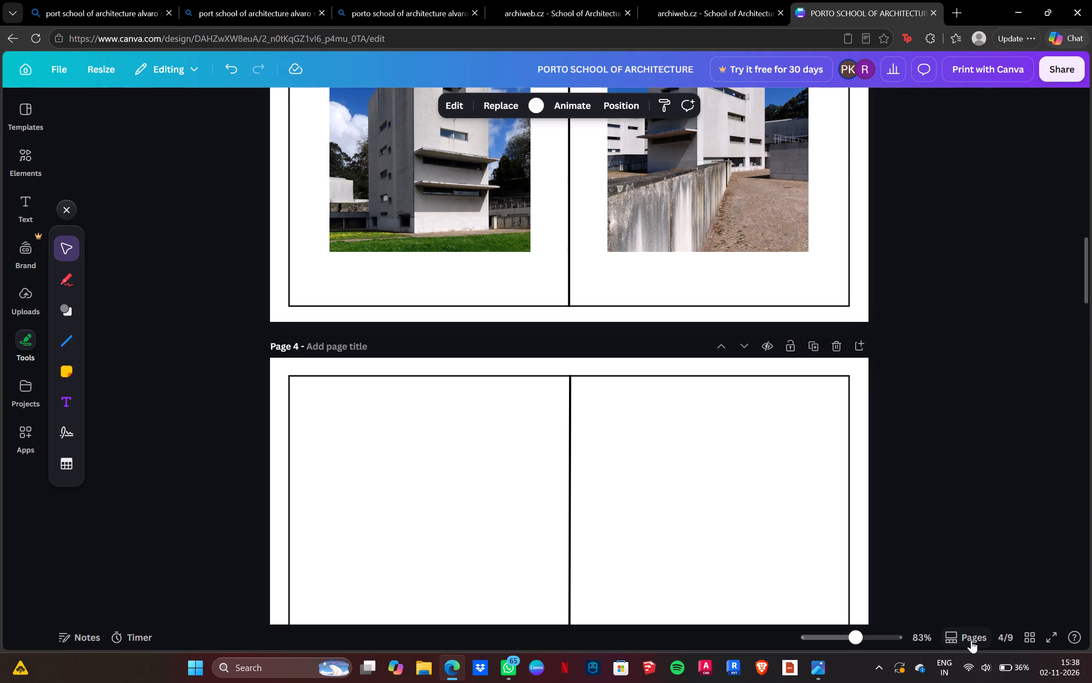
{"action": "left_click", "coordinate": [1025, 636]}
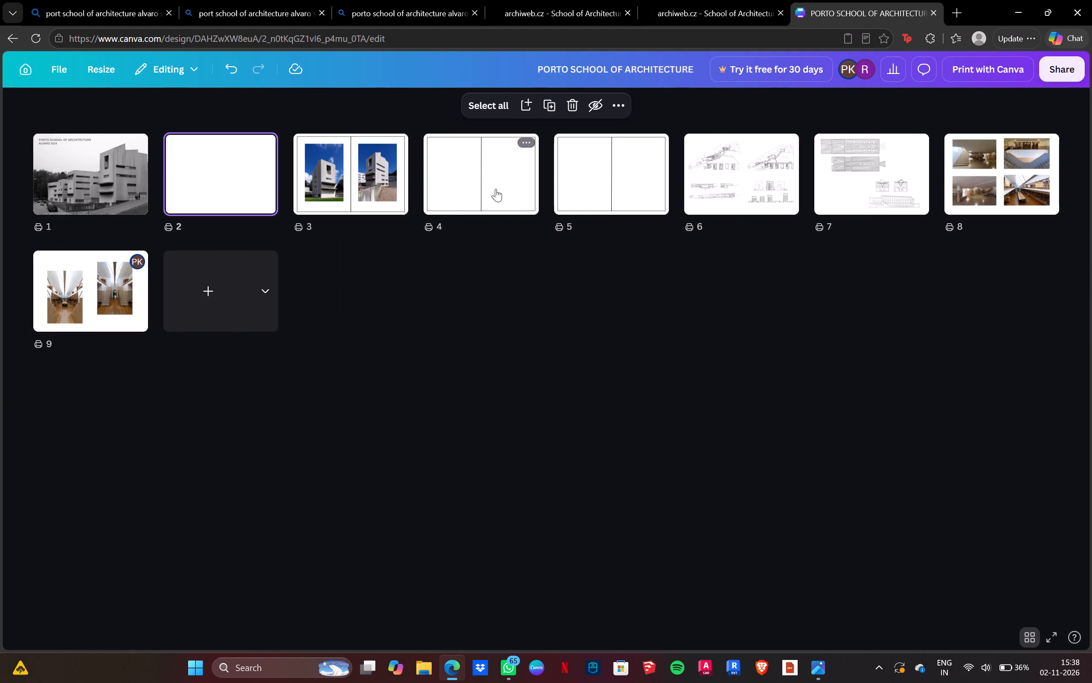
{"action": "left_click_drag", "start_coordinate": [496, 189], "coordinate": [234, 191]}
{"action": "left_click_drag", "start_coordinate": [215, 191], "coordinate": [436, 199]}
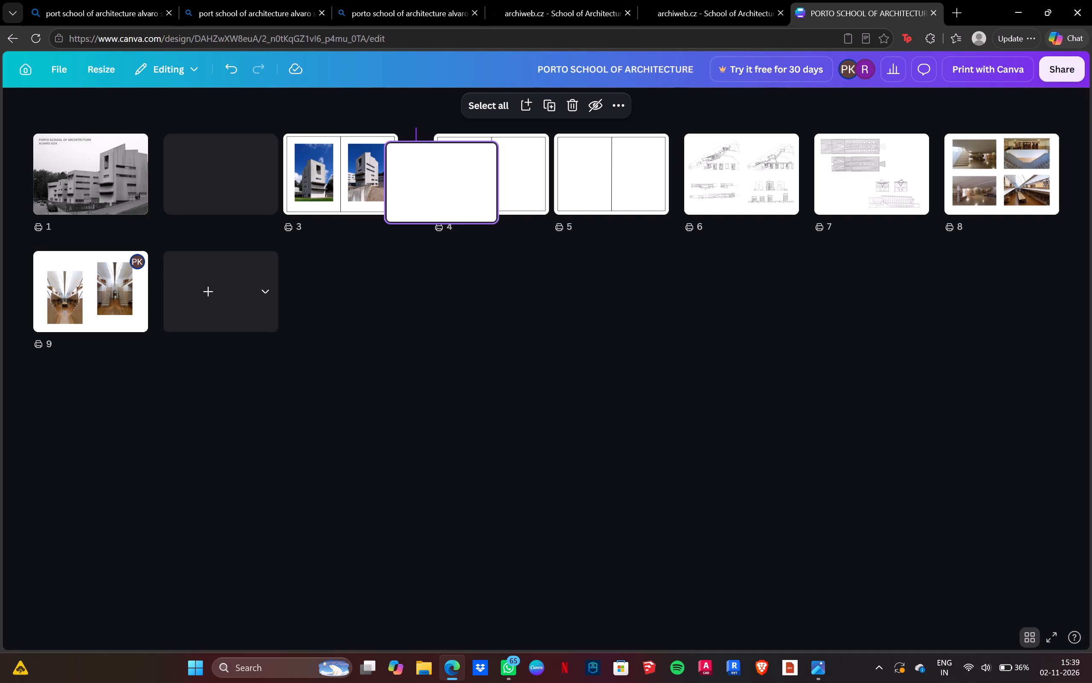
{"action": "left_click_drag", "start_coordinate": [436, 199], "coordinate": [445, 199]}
Move the empty bordered, centre-divided page 4 to position 2, directly after the cover.
{"action": "left_click_drag", "start_coordinate": [475, 191], "coordinate": [337, 221]}
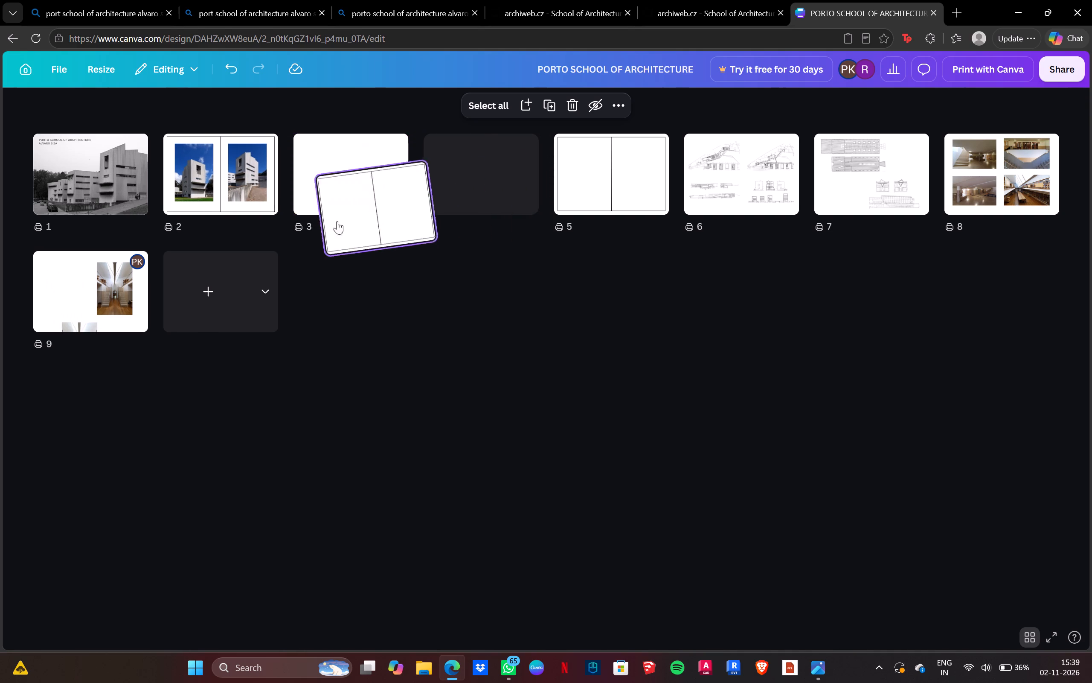
{"action": "left_click_drag", "start_coordinate": [337, 221], "coordinate": [117, 190]}
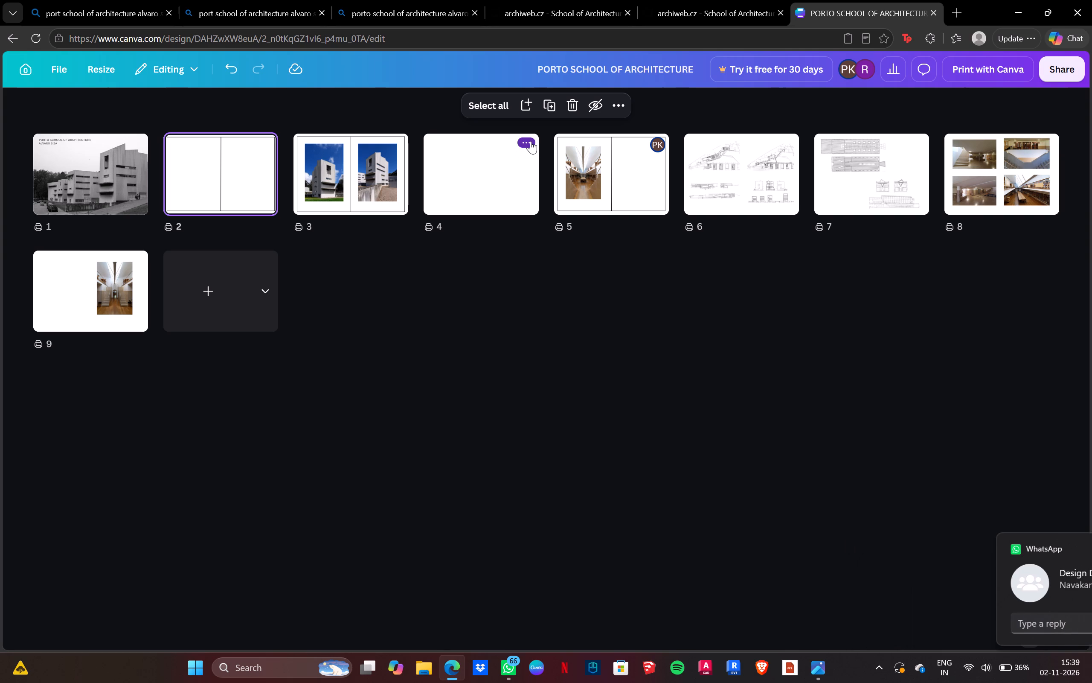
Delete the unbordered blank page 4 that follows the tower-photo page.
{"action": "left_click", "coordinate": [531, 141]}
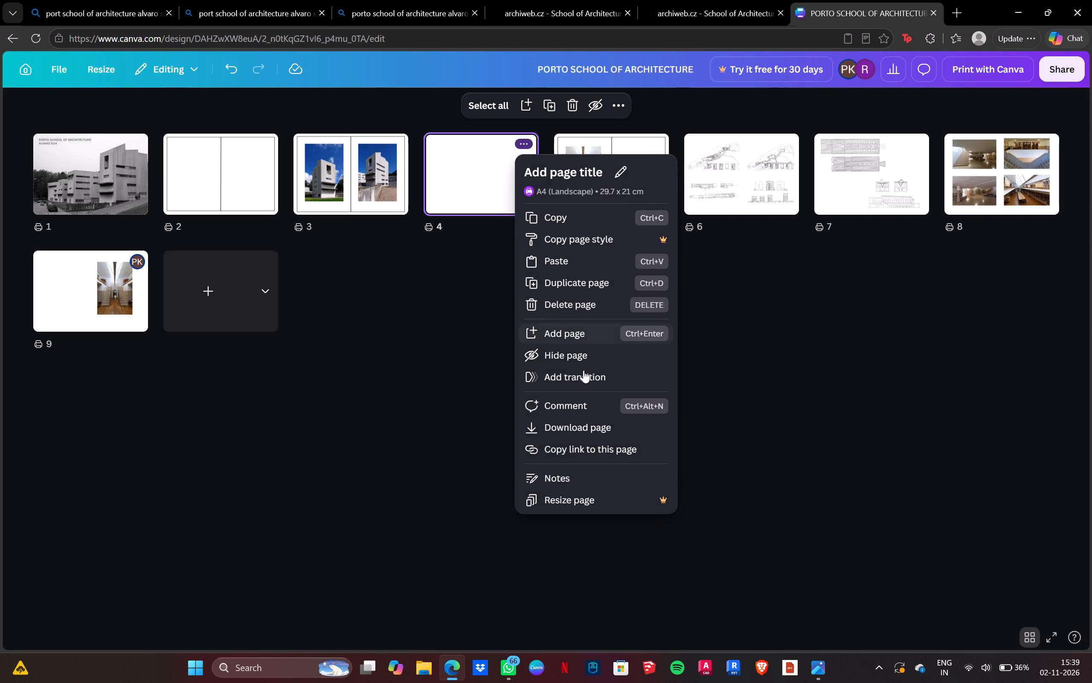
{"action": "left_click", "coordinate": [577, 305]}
Duplicate page 3, the bordered page with the two tower photos.
{"action": "left_click", "coordinate": [382, 149]}
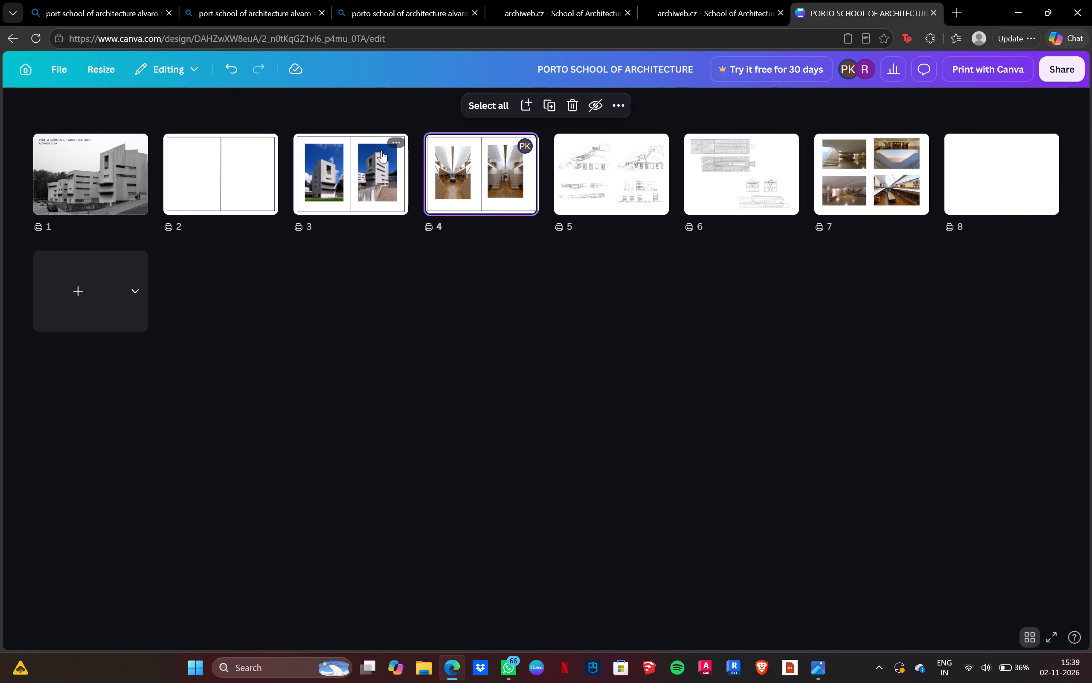
{"action": "left_click", "coordinate": [556, 104]}
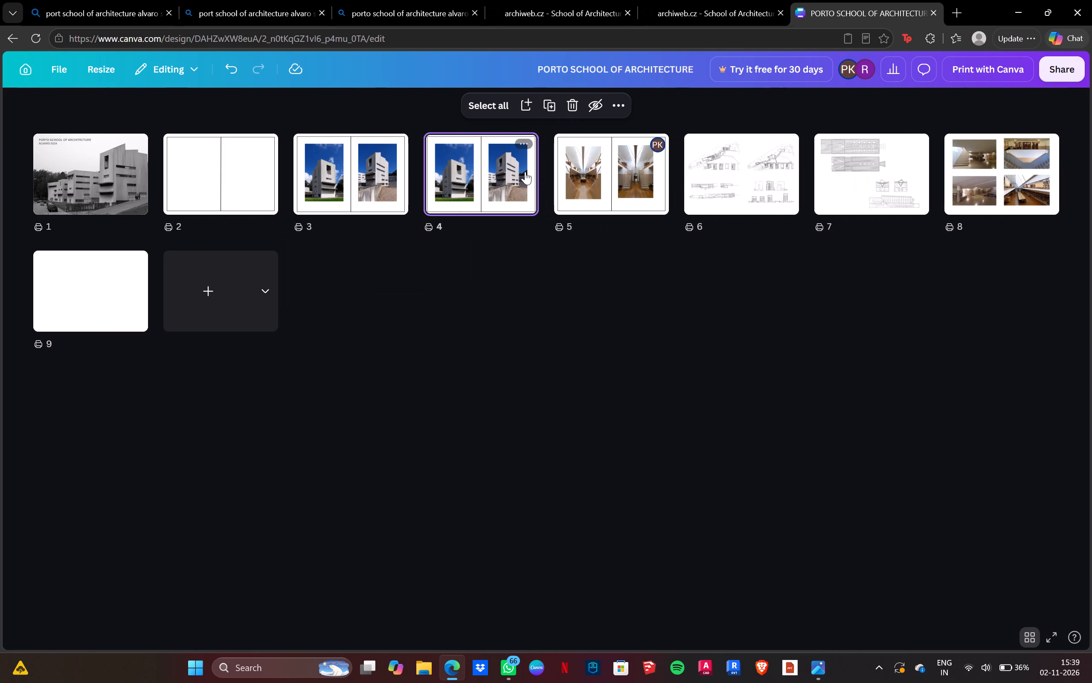
Open page 2 for editing and delete its vertical centre line, keeping only the outer border.
{"action": "left_click", "coordinate": [213, 166]}
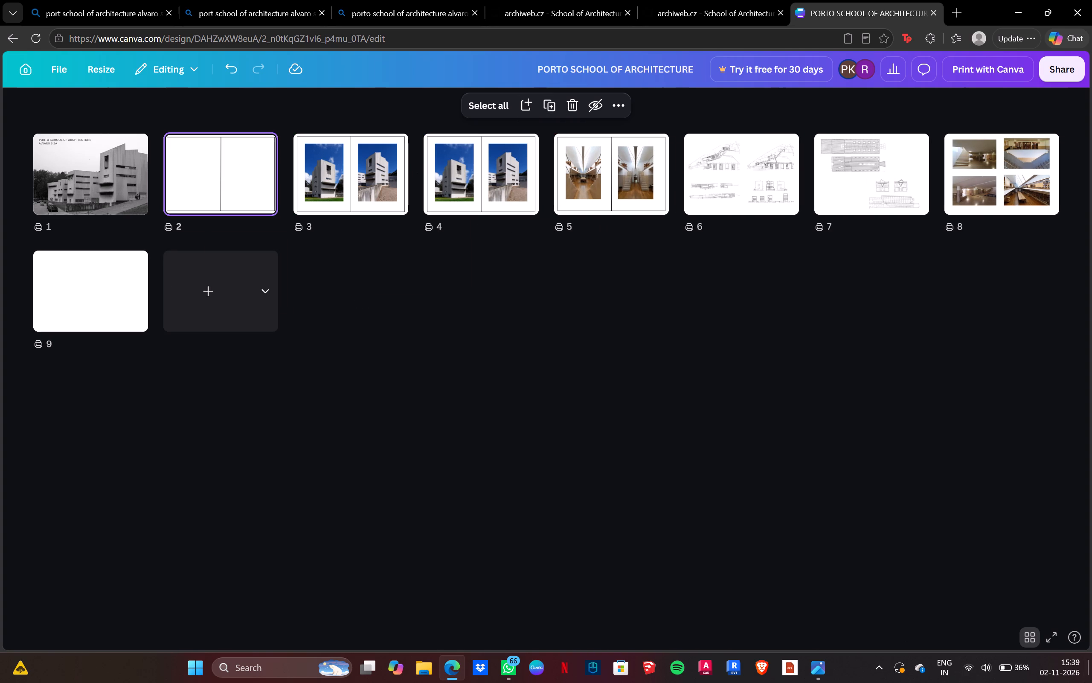
{"action": "double_click", "coordinate": [240, 195]}
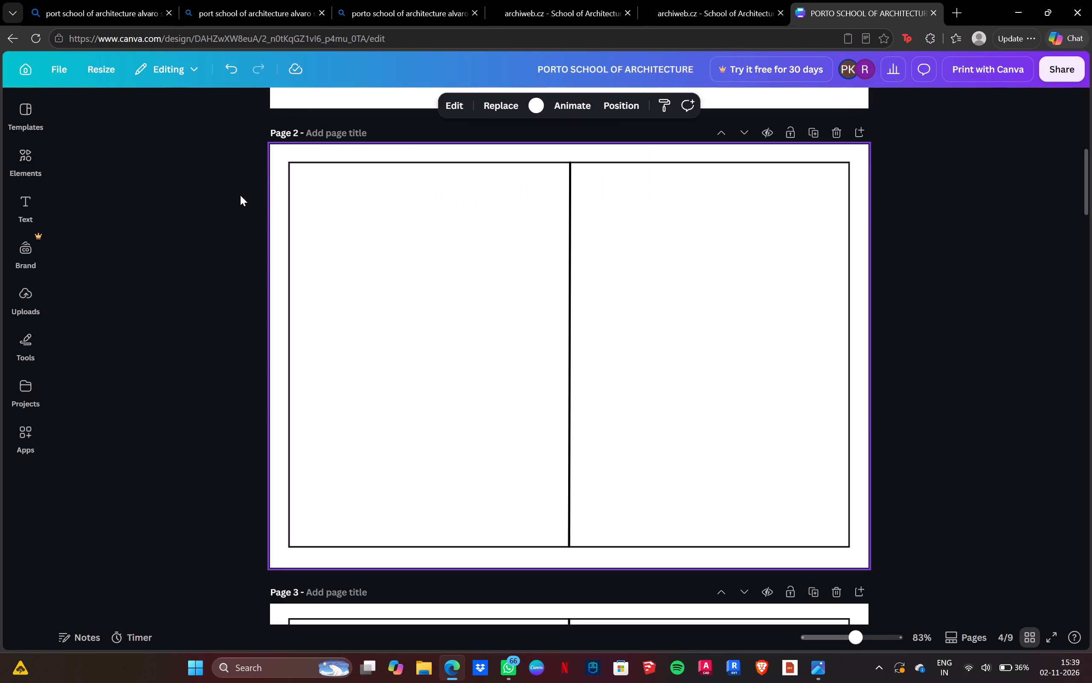
{"action": "left_click", "coordinate": [572, 274]}
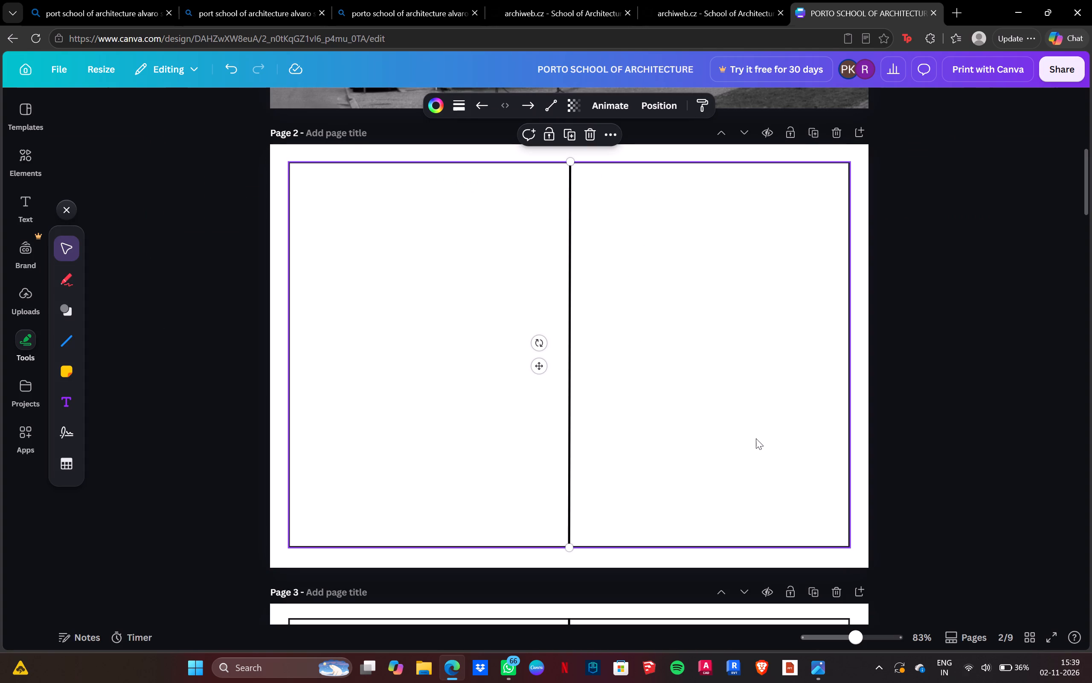
{"action": "key", "text": "Delete"}
{"action": "scroll", "coordinate": [808, 294], "scroll_direction": "down", "scroll_amount": 1}
{"action": "left_click", "coordinate": [1026, 301]}
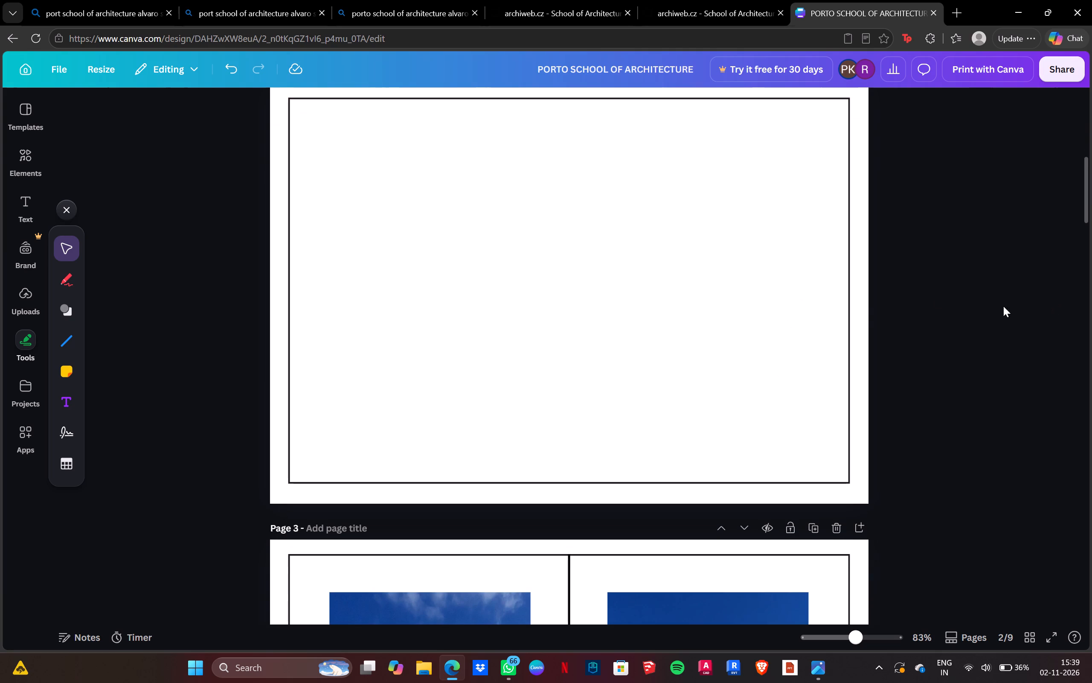
Delete both tower photos from the duplicated page 4, keeping its border and centre line.
{"action": "scroll", "coordinate": [982, 310], "scroll_direction": "down", "scroll_amount": 9}
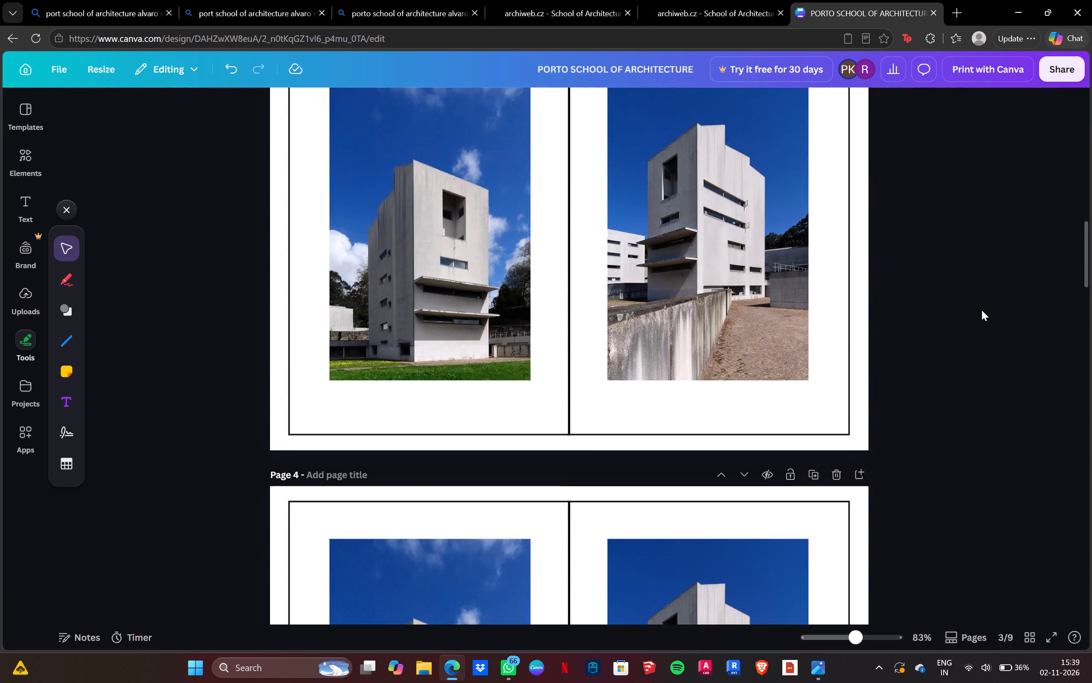
{"action": "scroll", "coordinate": [982, 310], "scroll_direction": "down", "scroll_amount": 7}
{"action": "left_click", "coordinate": [707, 228]}
{"action": "key", "text": "Delete"}
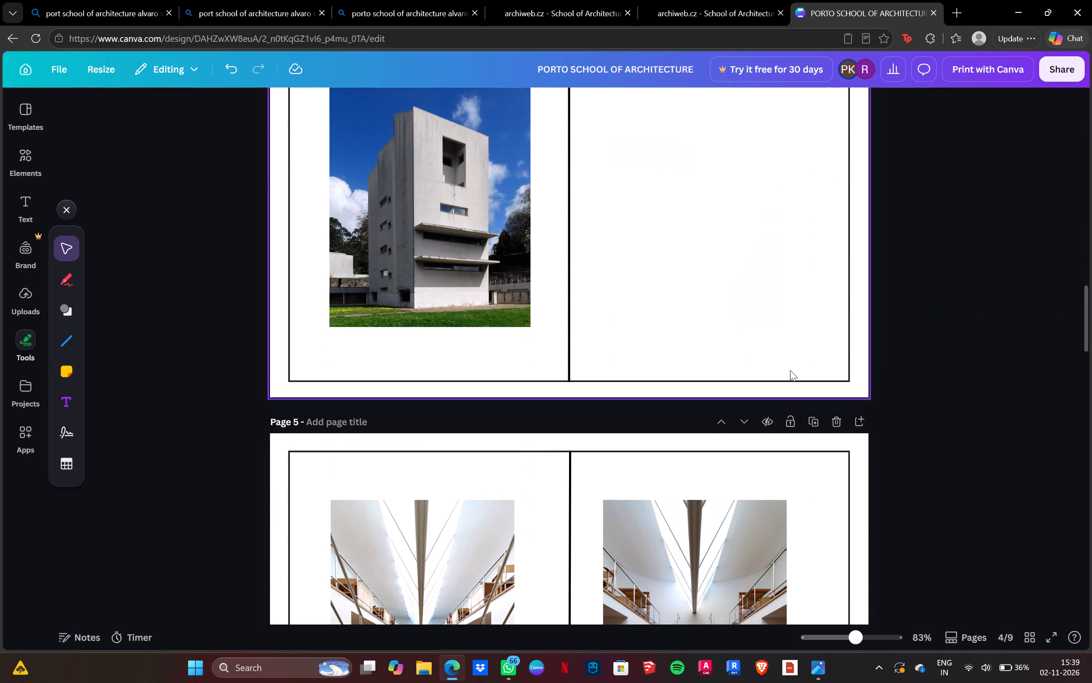
{"action": "left_click", "coordinate": [414, 257]}
{"action": "key", "text": "Delete"}
{"action": "scroll", "coordinate": [771, 273], "scroll_direction": "up", "scroll_amount": 8}
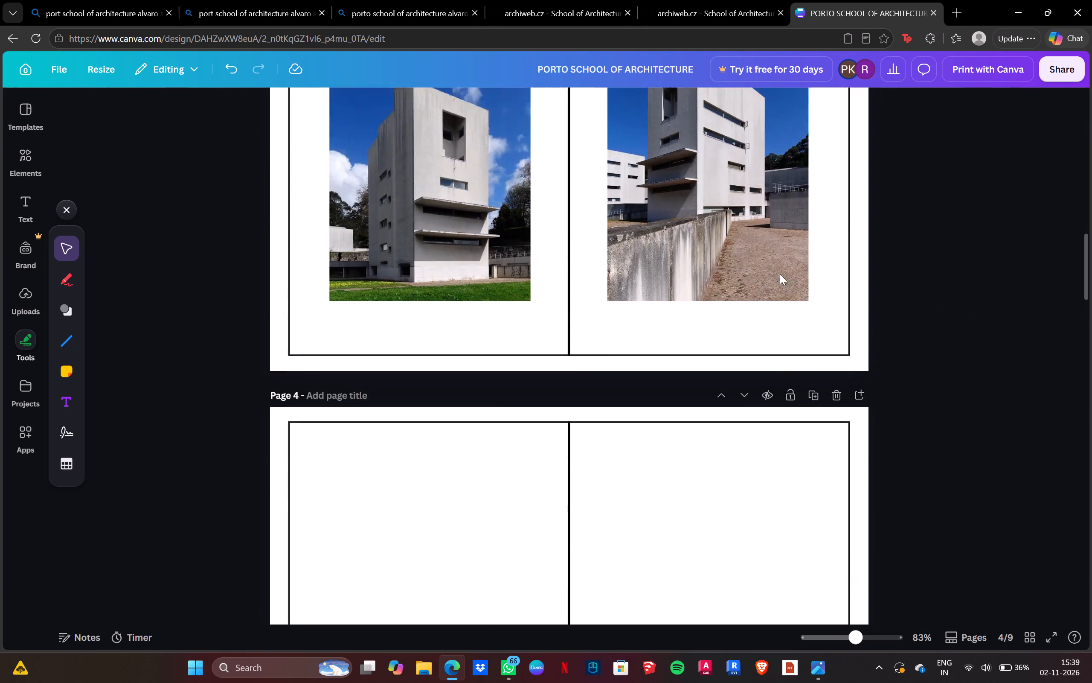
{"action": "scroll", "coordinate": [786, 275], "scroll_direction": "down", "scroll_amount": 1}
{"action": "scroll", "coordinate": [786, 275], "scroll_direction": "up", "scroll_amount": 5}
Switch to the overview showing all pages of the design.
{"action": "left_click", "coordinate": [1029, 637]}
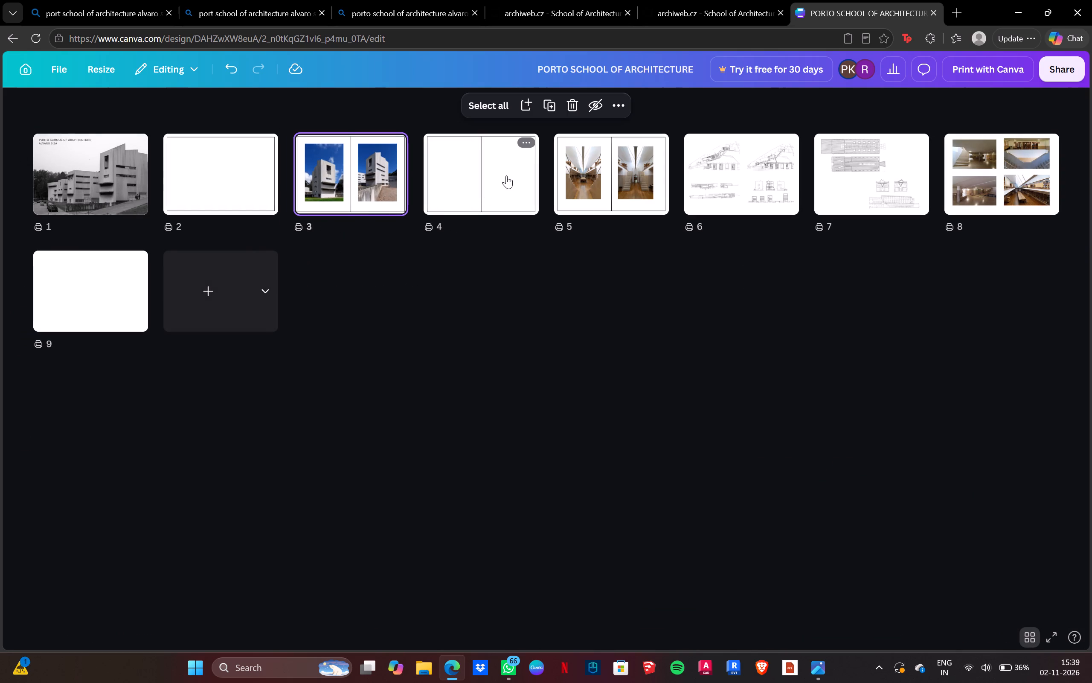
{"action": "left_click", "coordinate": [729, 193]}
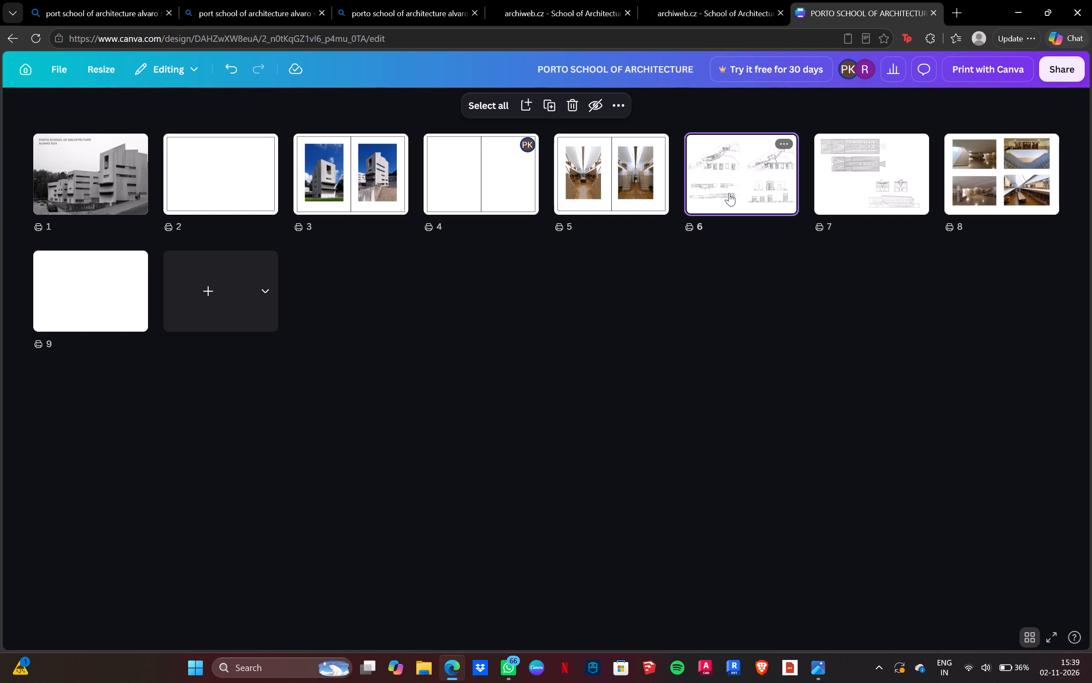
{"action": "left_click", "coordinate": [478, 193]}
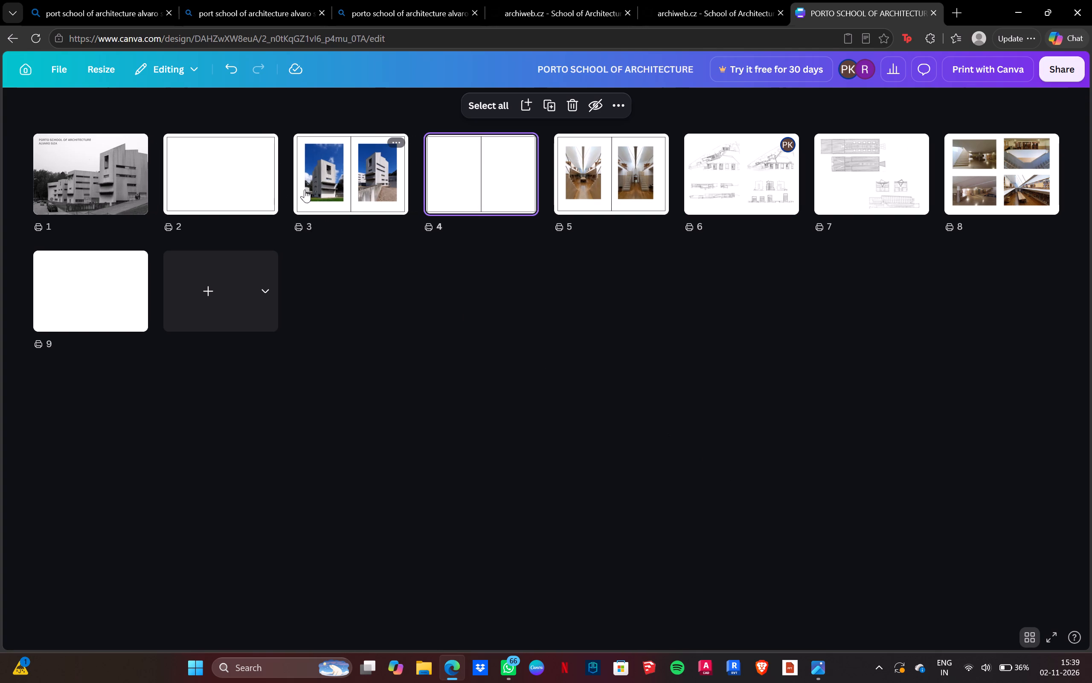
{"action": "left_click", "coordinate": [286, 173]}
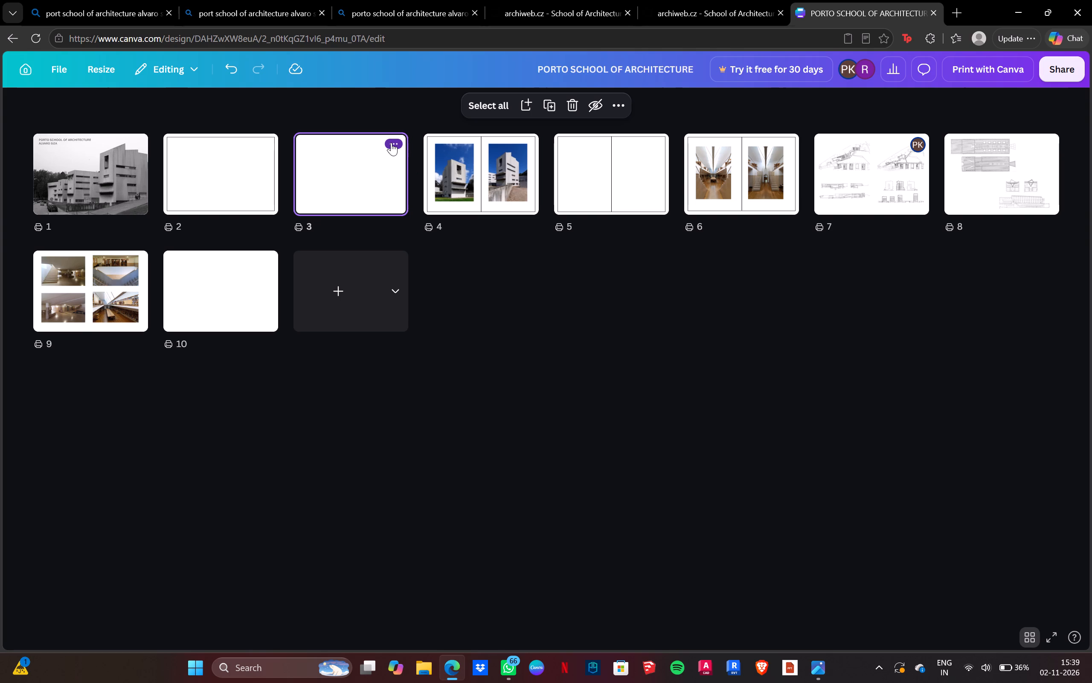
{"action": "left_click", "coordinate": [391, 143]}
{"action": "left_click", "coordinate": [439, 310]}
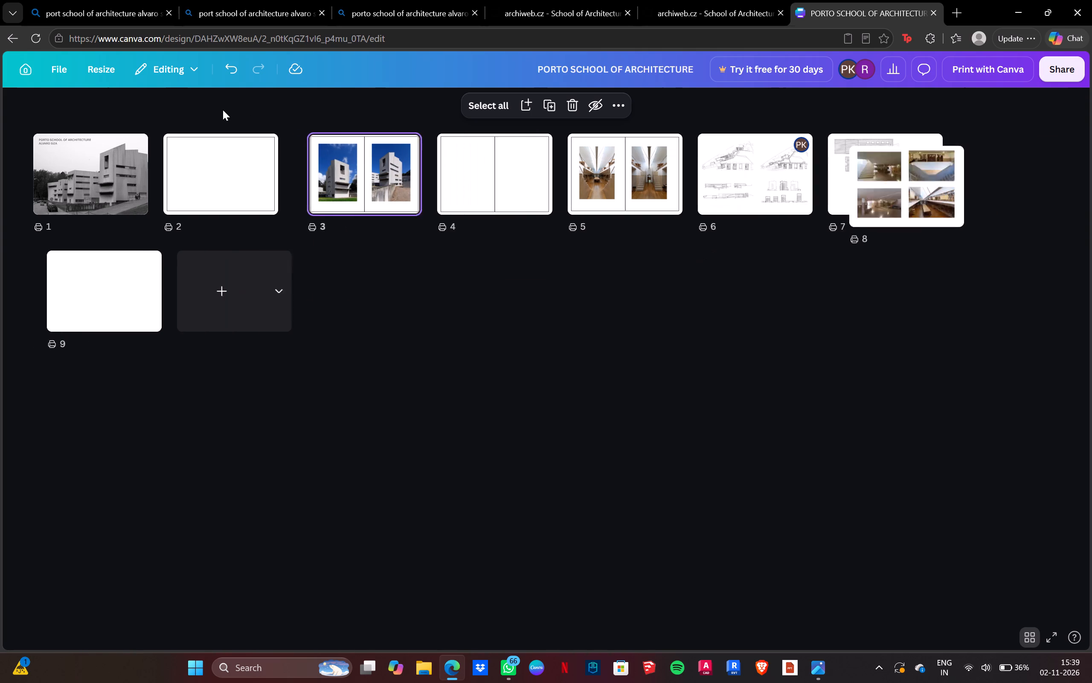
Duplicate page 2, the empty bordered page without a centre line.
{"action": "left_click", "coordinate": [226, 151]}
{"action": "left_click", "coordinate": [552, 106]}
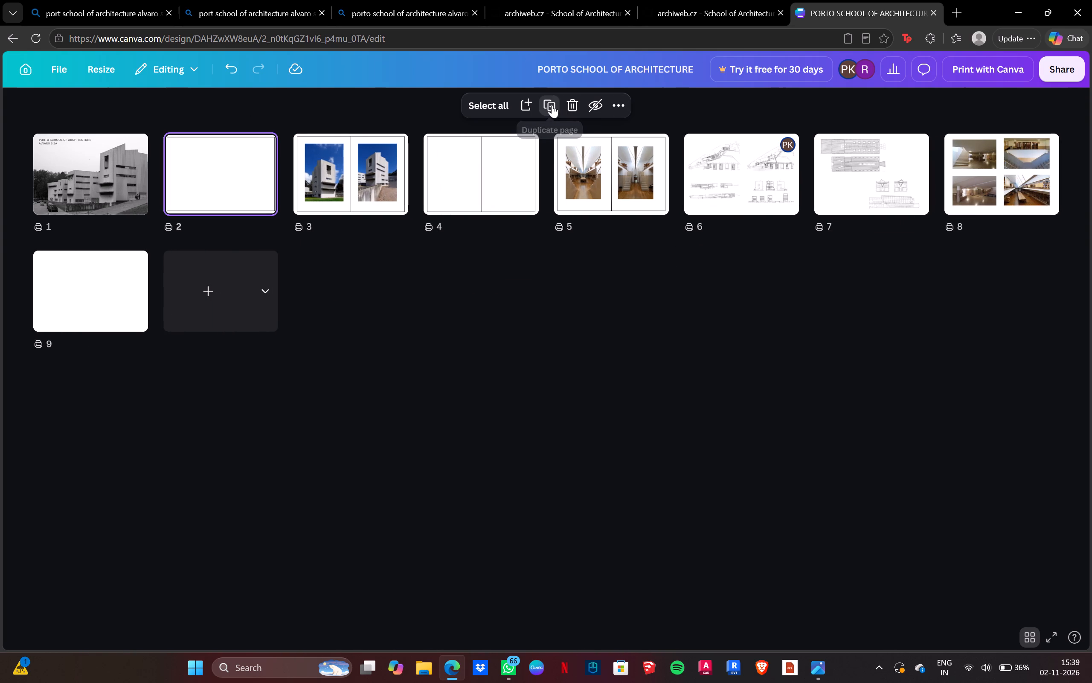
{"action": "left_click", "coordinate": [607, 375]}
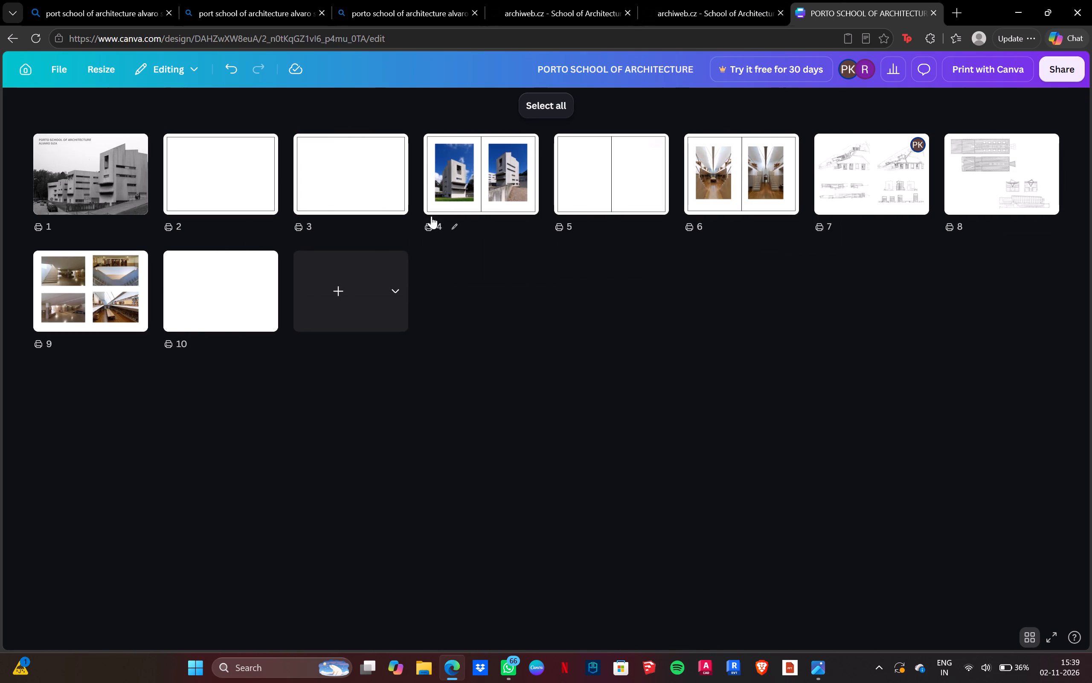
Open page 5, the empty bordered page with the centre line, for editing.
{"action": "left_click", "coordinate": [616, 204]}
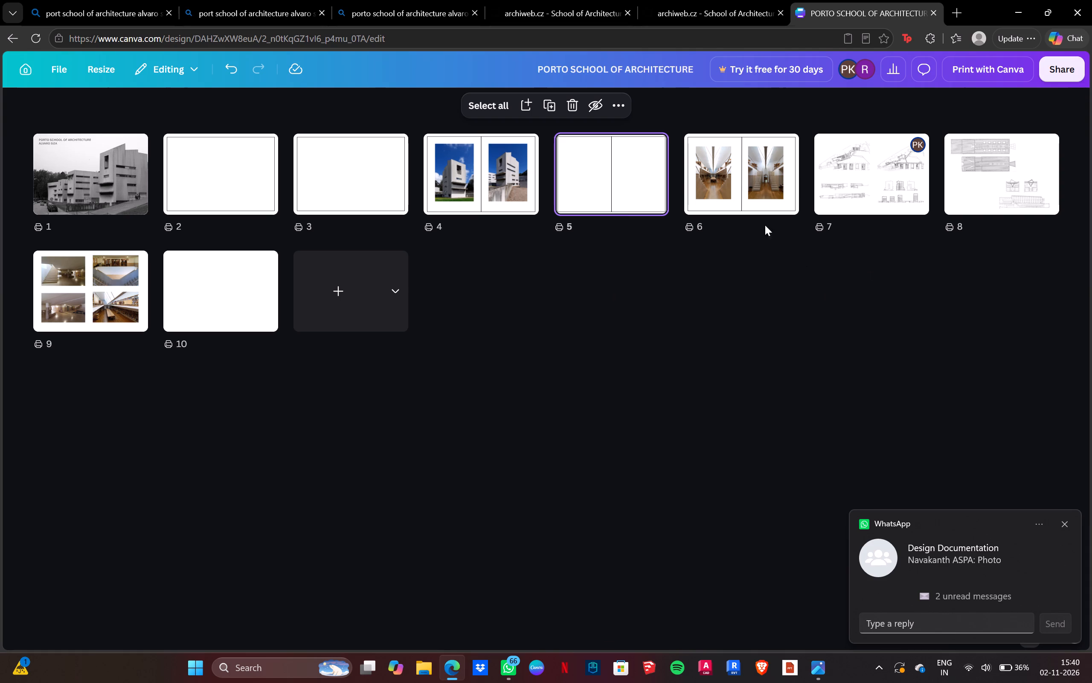
{"action": "double_click", "coordinate": [599, 182]}
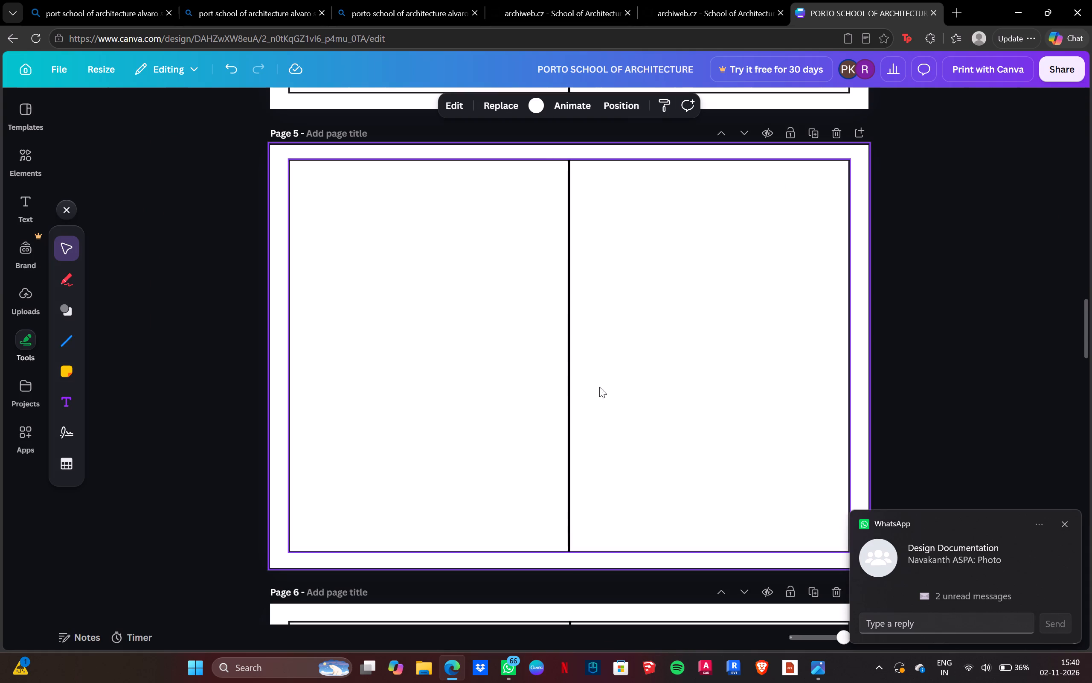
Switch to the archiweb gallery of the school and copy photo 13 of 55, the white blocks beneath a wide blue sky.
{"action": "left_click", "coordinate": [694, 0]}
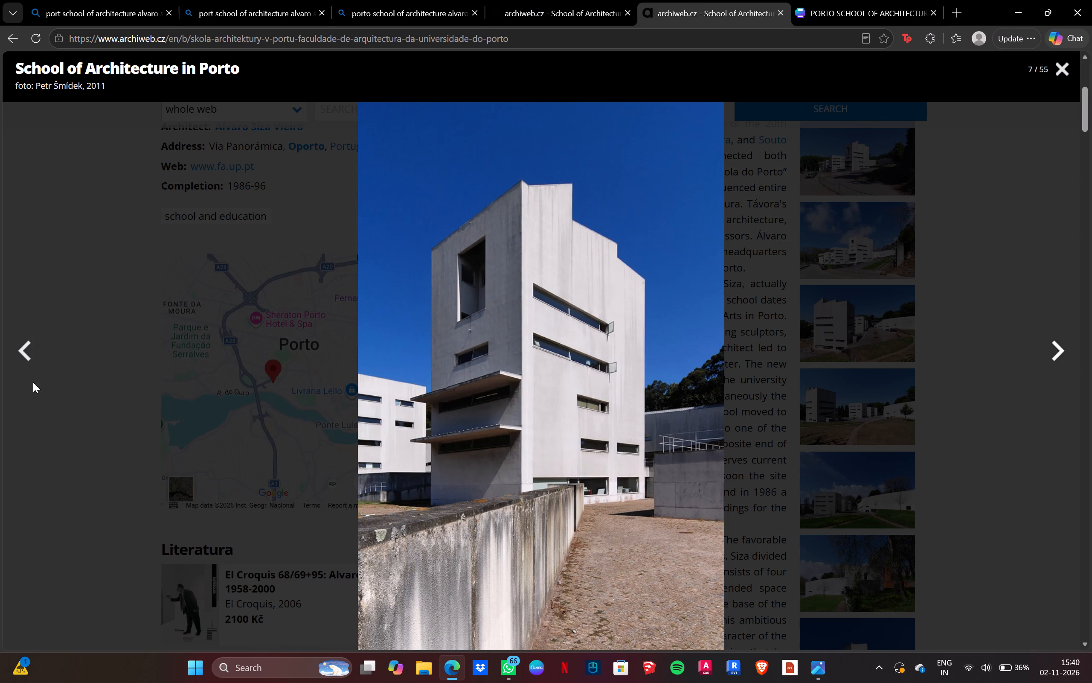
{"action": "left_click", "coordinate": [30, 353]}
{"action": "left_click", "coordinate": [30, 352]}
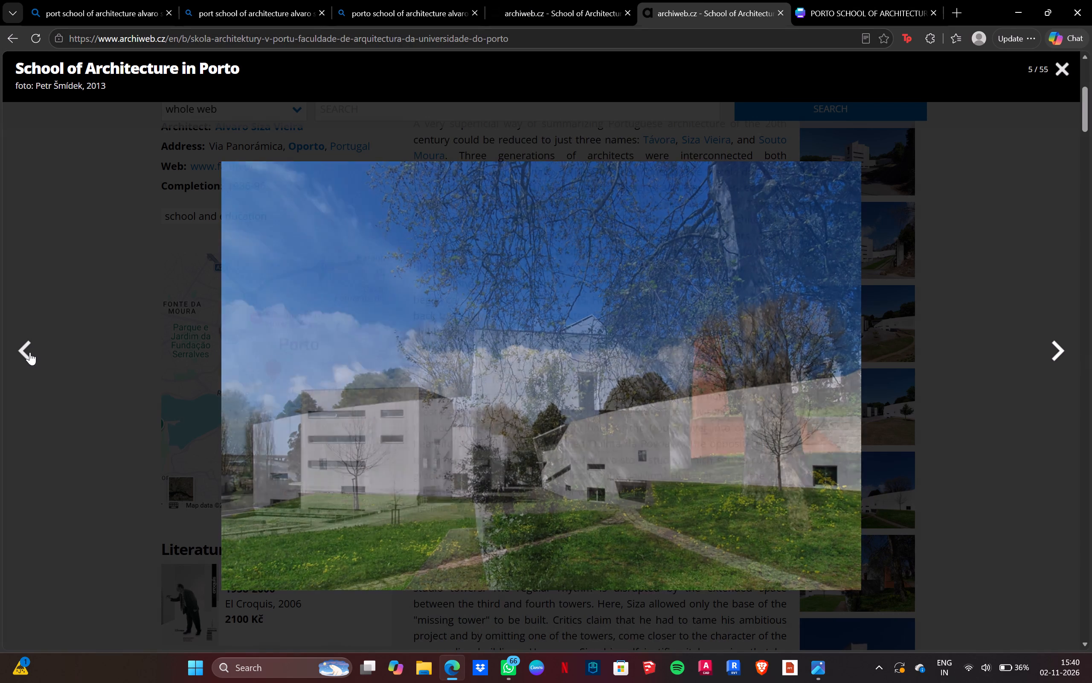
{"action": "left_click", "coordinate": [30, 352]}
{"action": "left_click", "coordinate": [30, 352]}
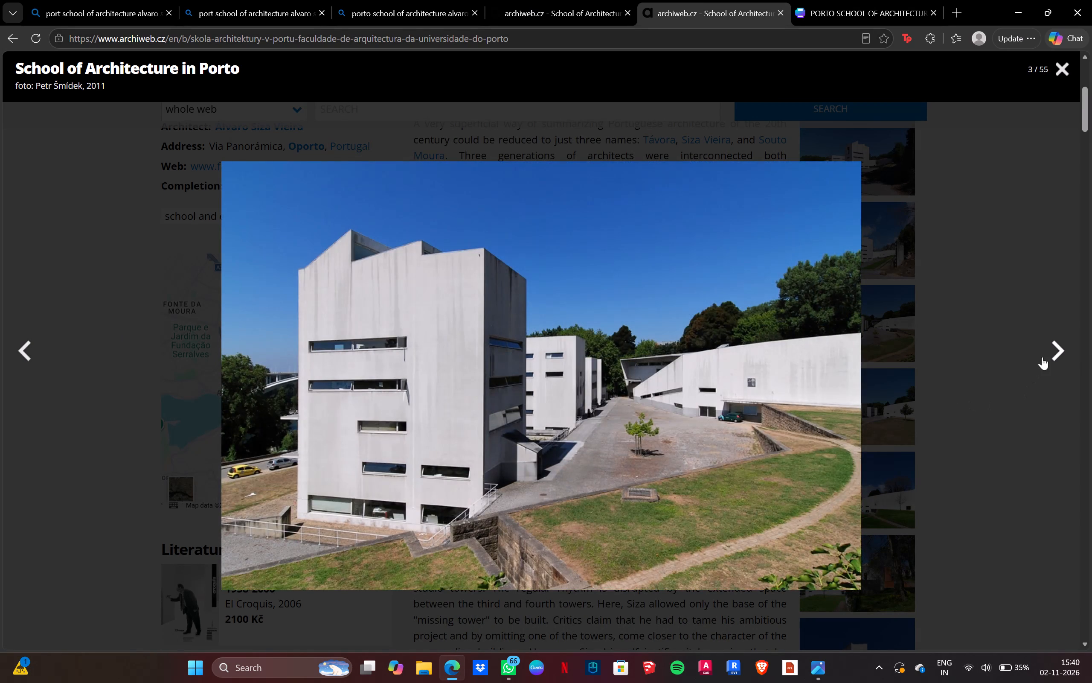
{"action": "triple_click", "coordinate": [1048, 352]}
{"action": "triple_click", "coordinate": [1049, 353]}
{"action": "double_click", "coordinate": [1049, 353]}
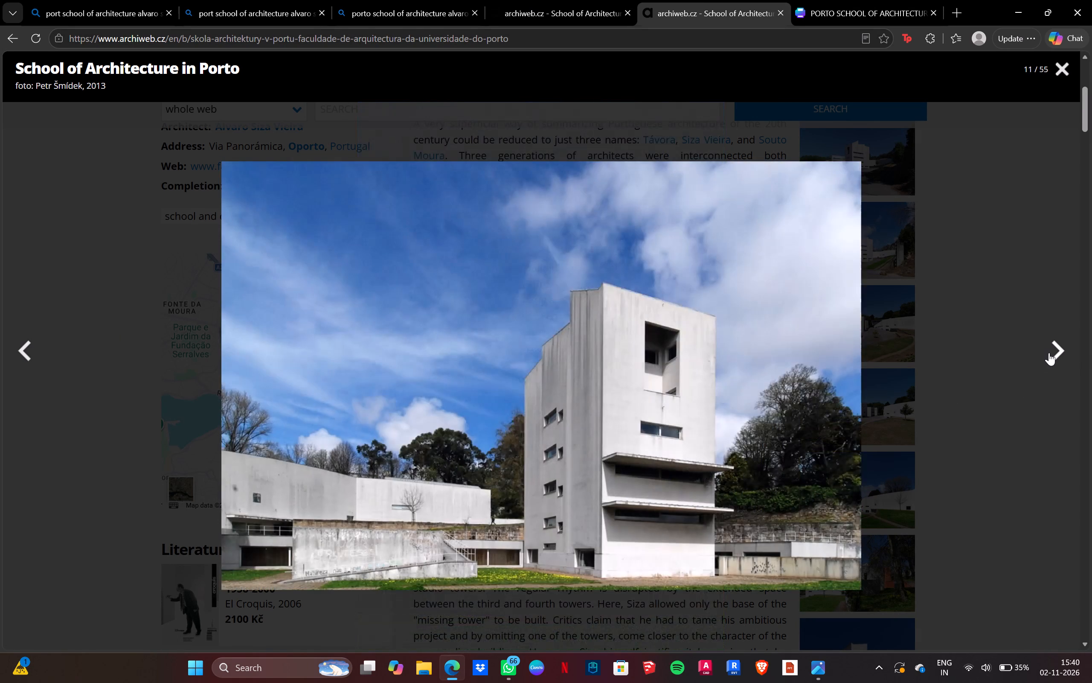
{"action": "left_click", "coordinate": [1049, 353]}
{"action": "left_click", "coordinate": [1049, 353]}
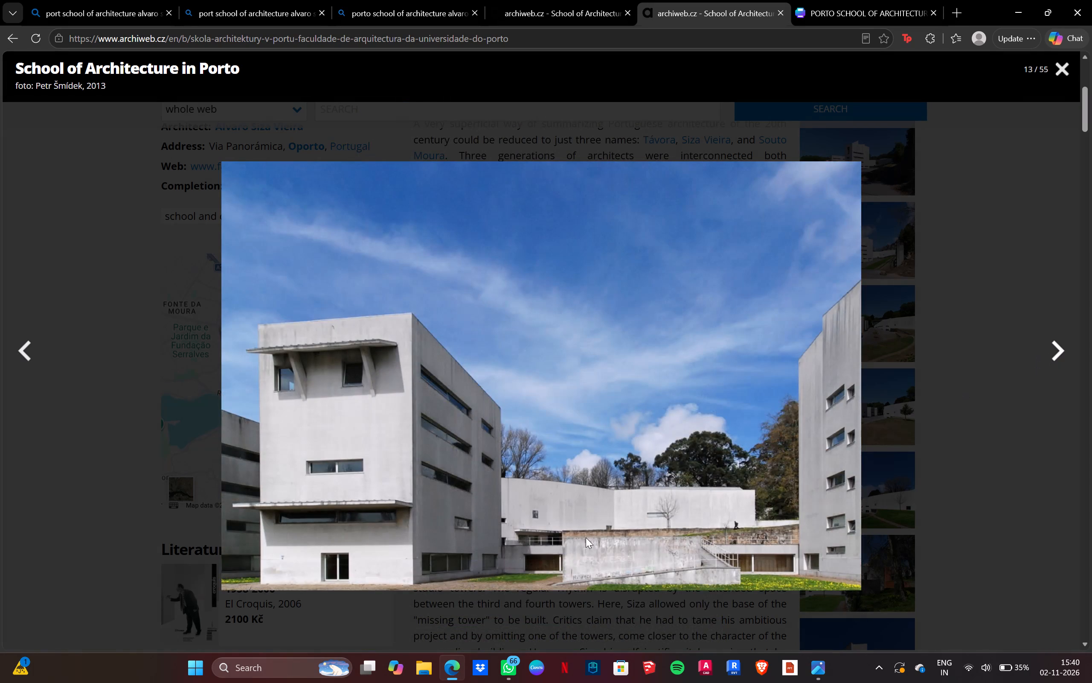
{"action": "right_click", "coordinate": [586, 537]}
{"action": "left_click", "coordinate": [681, 334]}
Return to the Canva design and paste the copied photo on page 5, near the border's upper-left corner.
{"action": "left_click", "coordinate": [906, 0]}
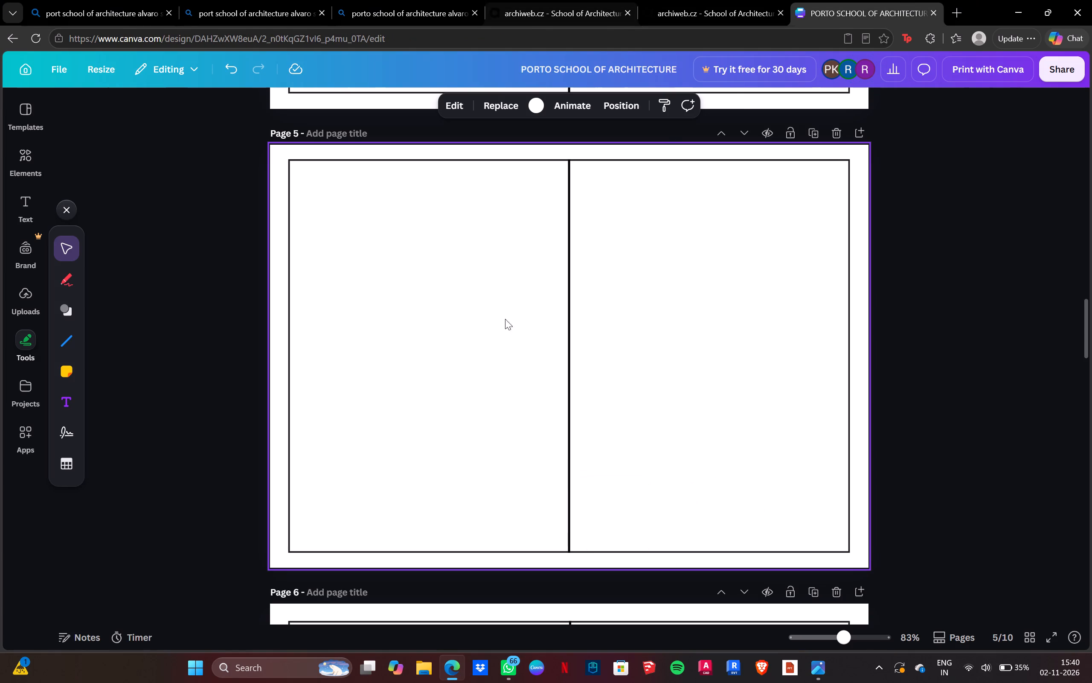
{"action": "right_click", "coordinate": [402, 359]}
{"action": "left_click", "coordinate": [485, 342]}
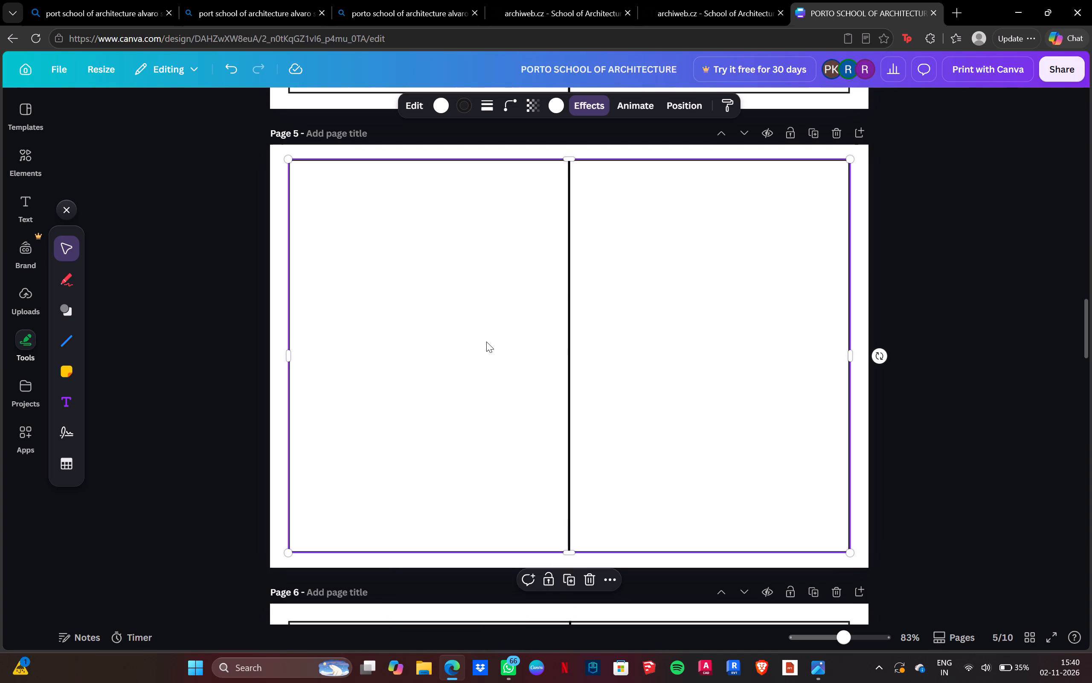
{"action": "left_click_drag", "start_coordinate": [665, 370], "coordinate": [591, 336]}
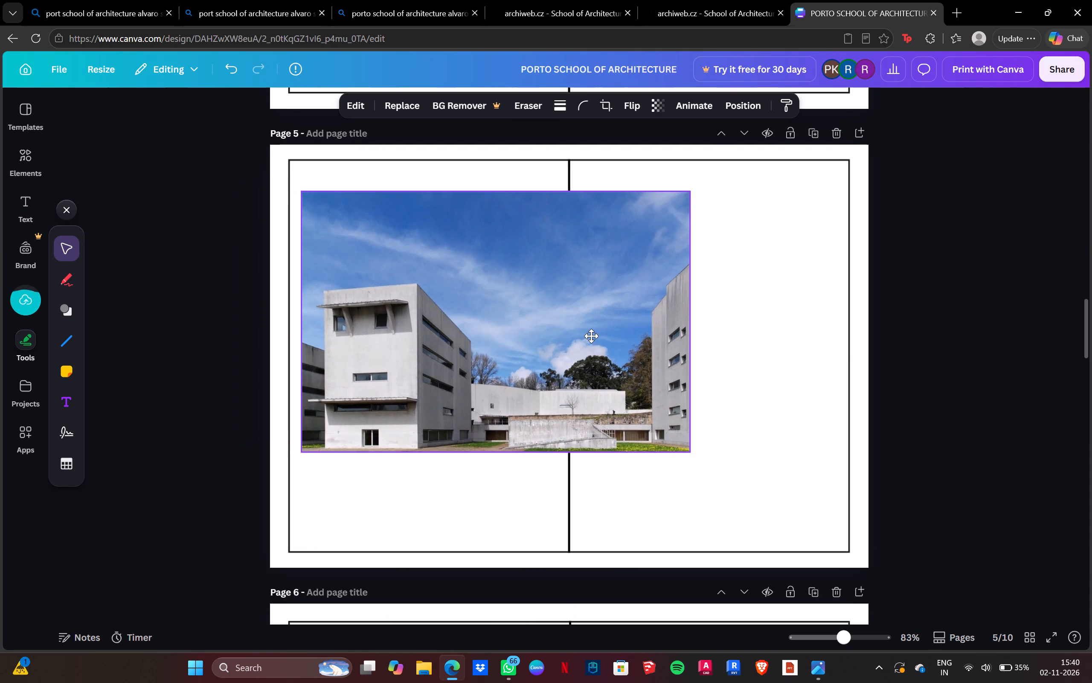
{"action": "left_click_drag", "start_coordinate": [591, 336], "coordinate": [595, 310]}
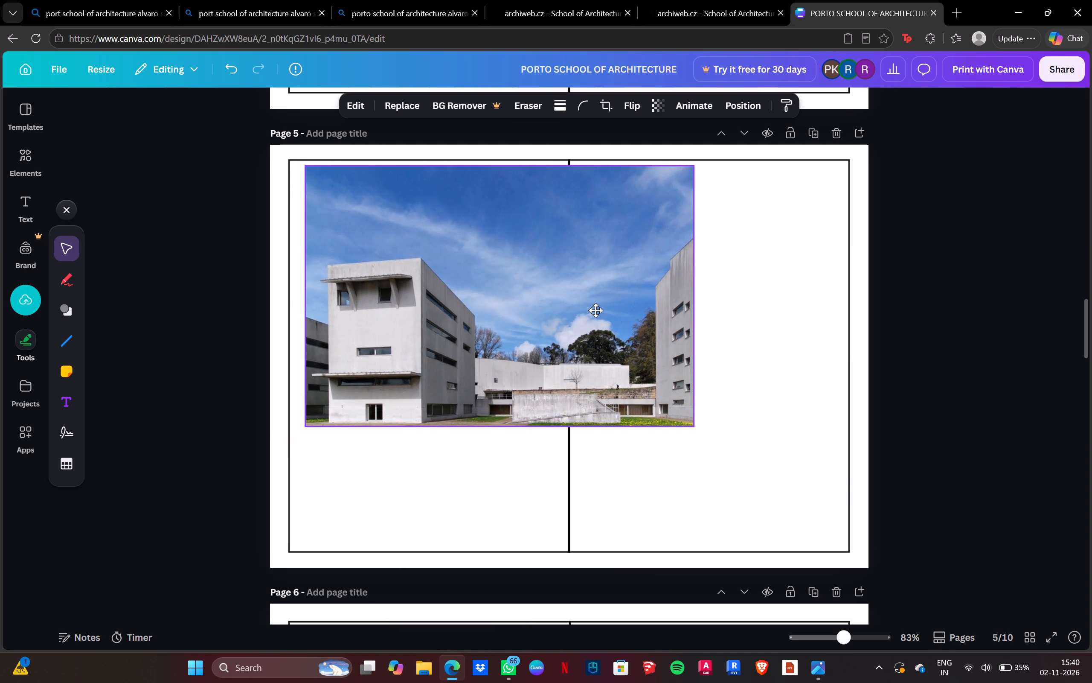
{"action": "left_click_drag", "start_coordinate": [595, 310], "coordinate": [595, 318]}
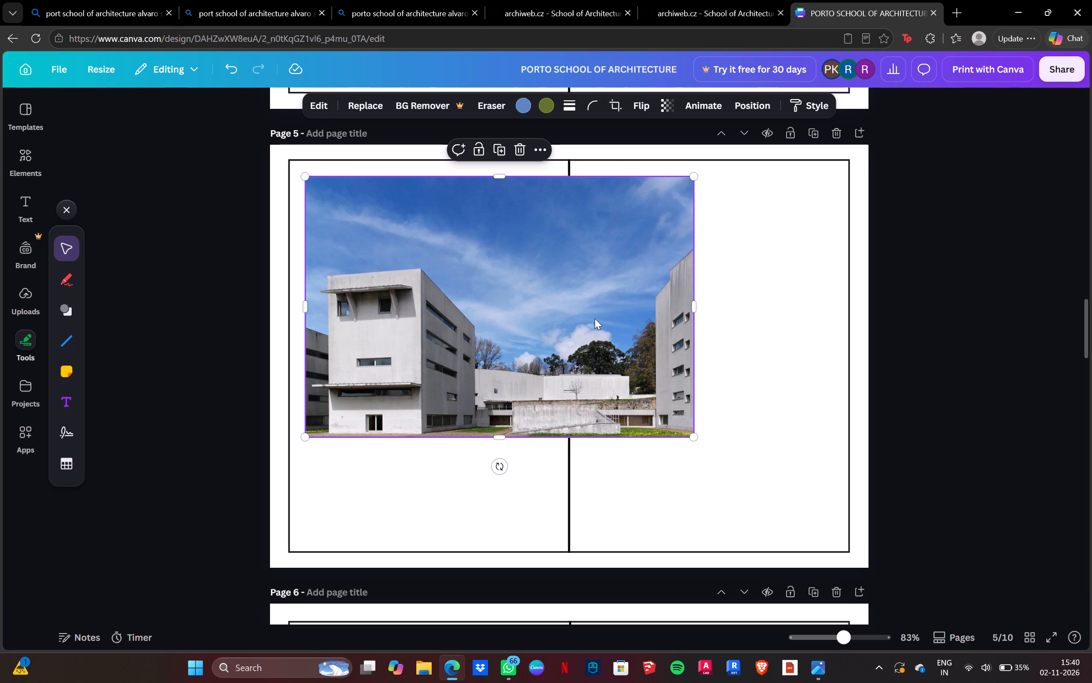
Shrink the pasted photo to about 12.3 wide by 8.2 high so it fits within the left half of page 5.
{"action": "left_click_drag", "start_coordinate": [696, 440], "coordinate": [644, 406]}
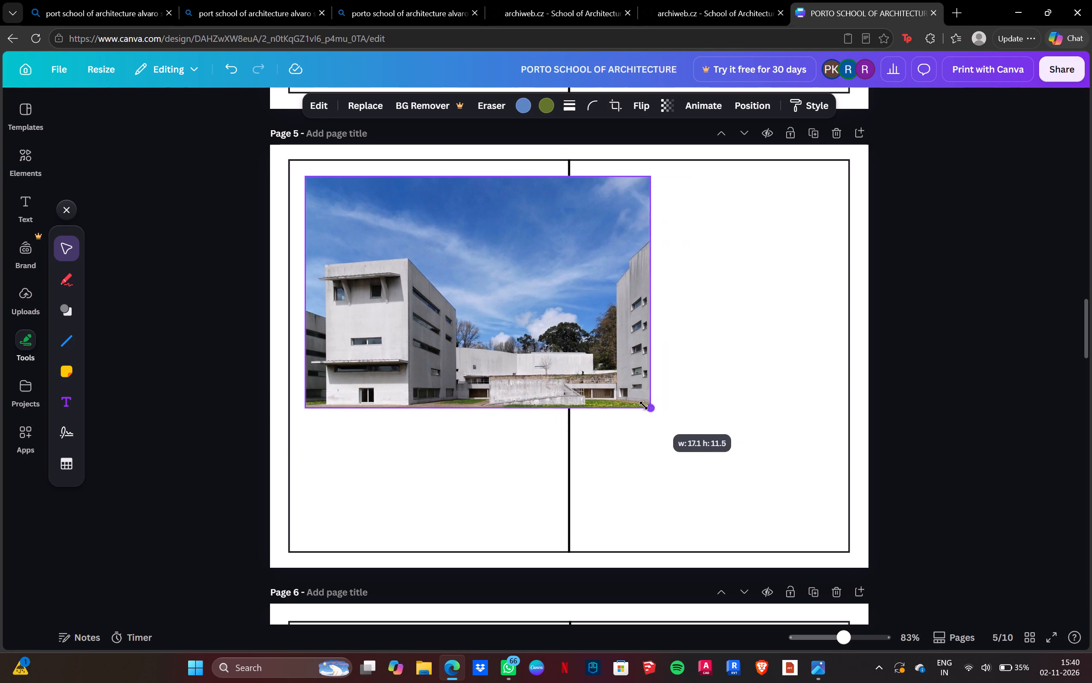
{"action": "left_click_drag", "start_coordinate": [644, 406], "coordinate": [554, 352]}
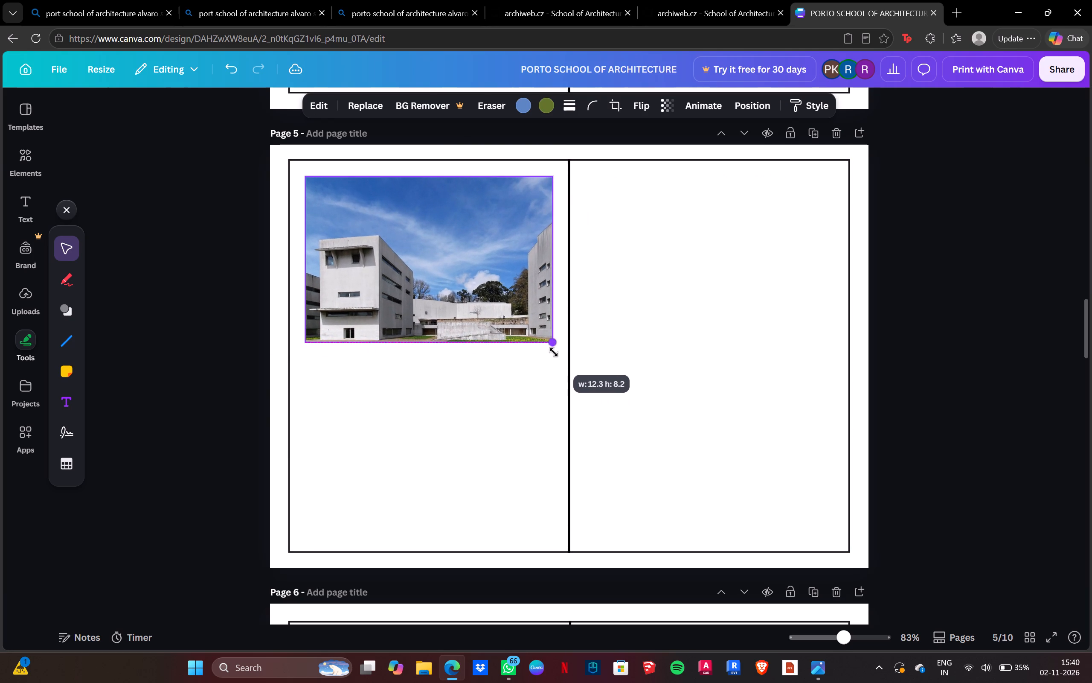
{"action": "left_click_drag", "start_coordinate": [554, 352], "coordinate": [557, 350]}
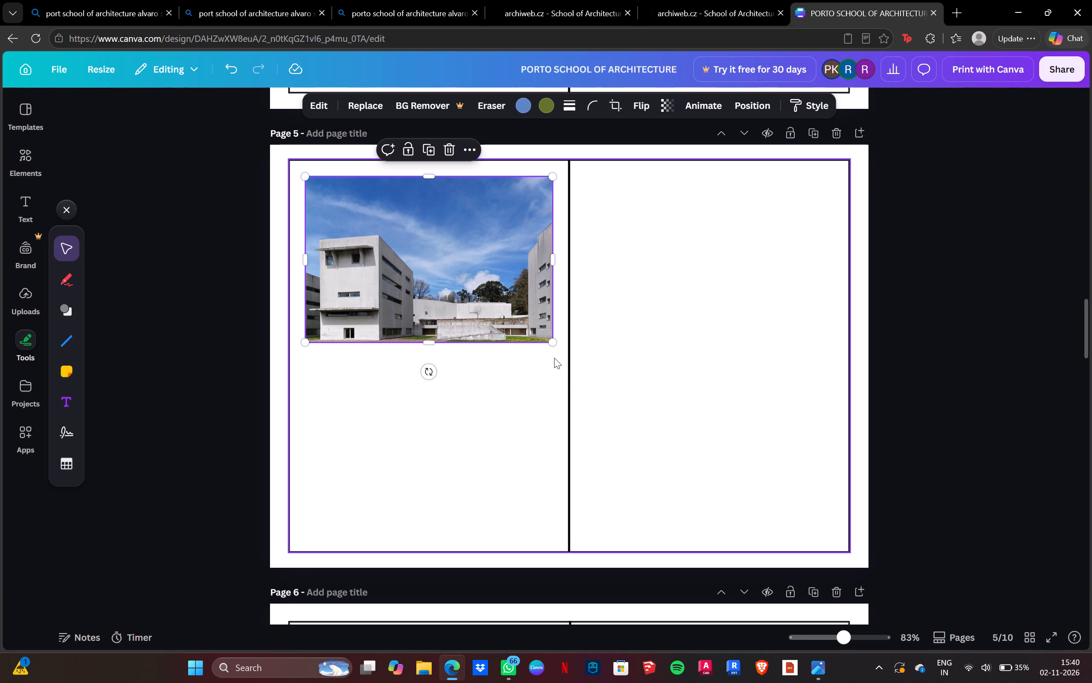
{"action": "left_click", "coordinate": [472, 305]}
{"action": "left_click", "coordinate": [938, 309]}
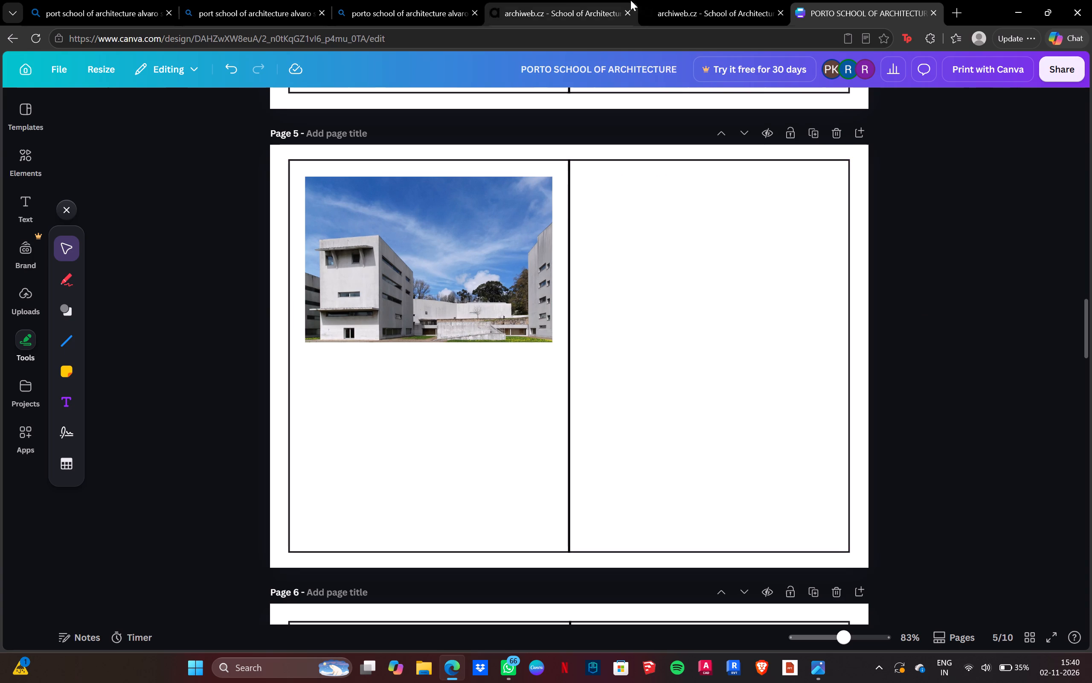
Copy and paste page 5's vertical centre line and rotate the copy to horizontal.
{"action": "left_click", "coordinate": [568, 326]}
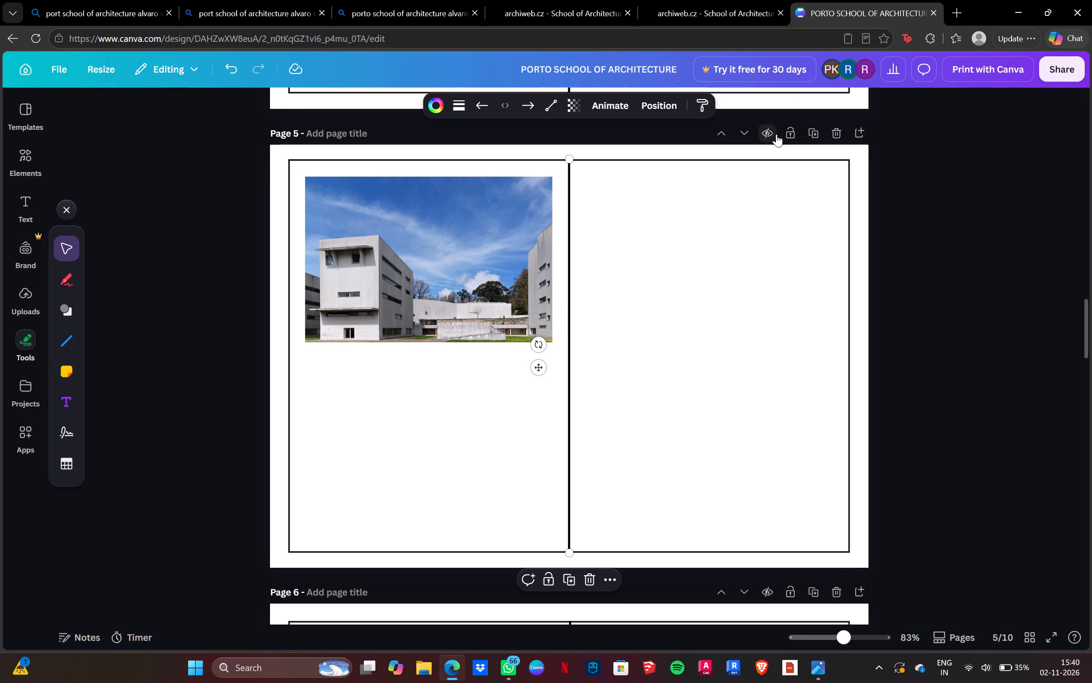
{"action": "key", "text": "ctrl+c"}
{"action": "key", "text": "ctrl+v"}
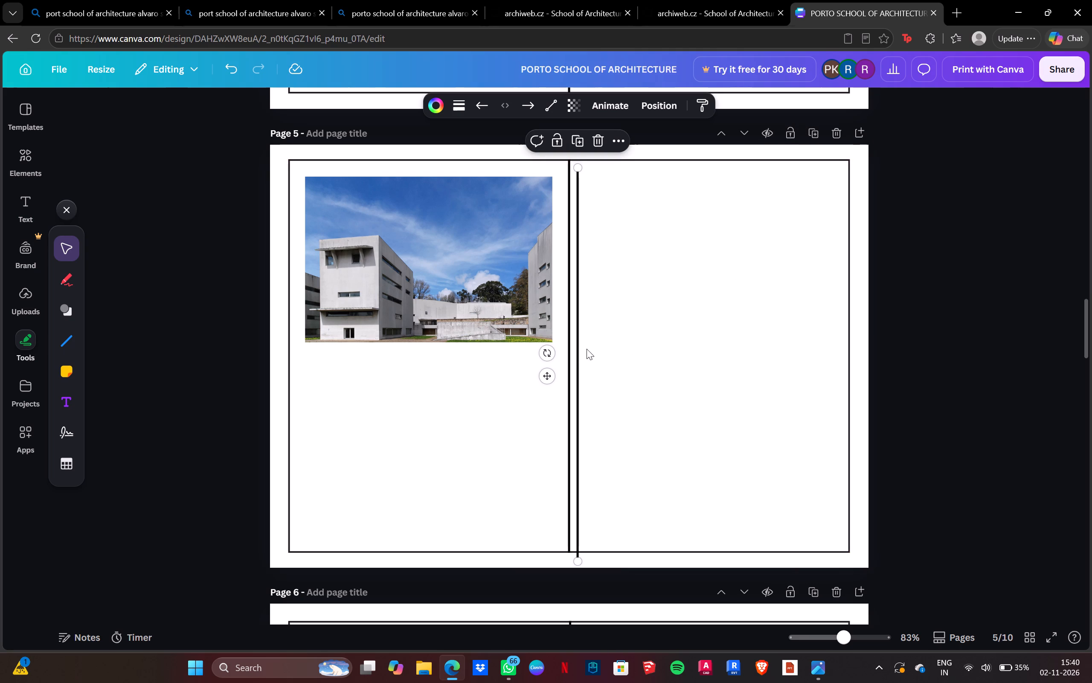
{"action": "left_click", "coordinate": [576, 351]}
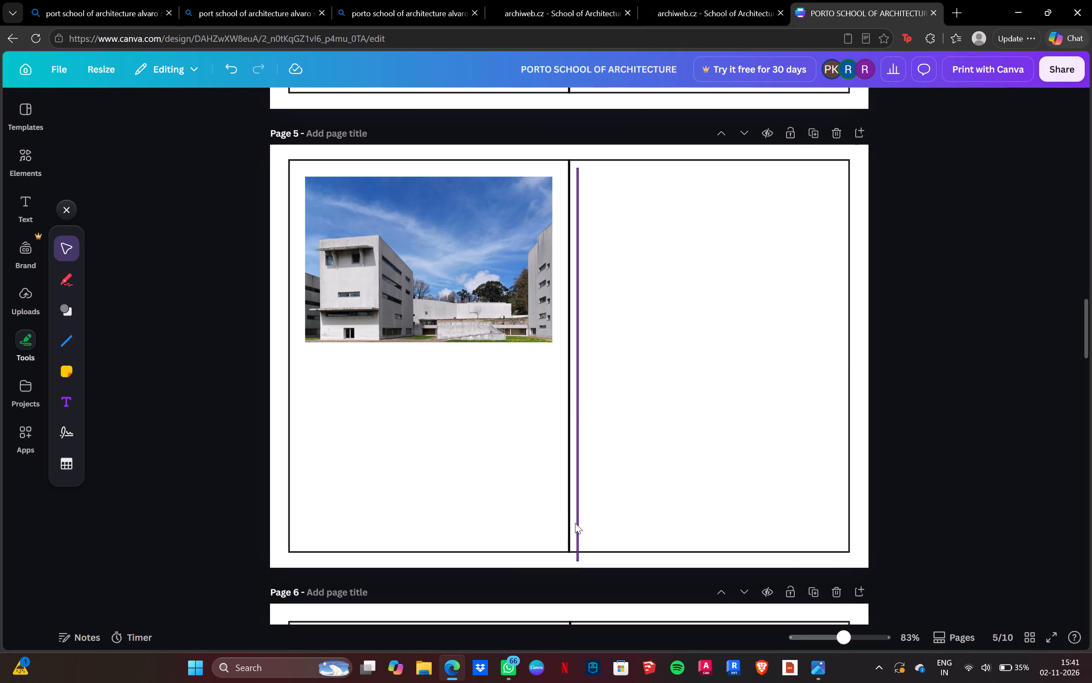
{"action": "left_click", "coordinate": [578, 524]}
{"action": "left_click_drag", "start_coordinate": [545, 358], "coordinate": [587, 330]}
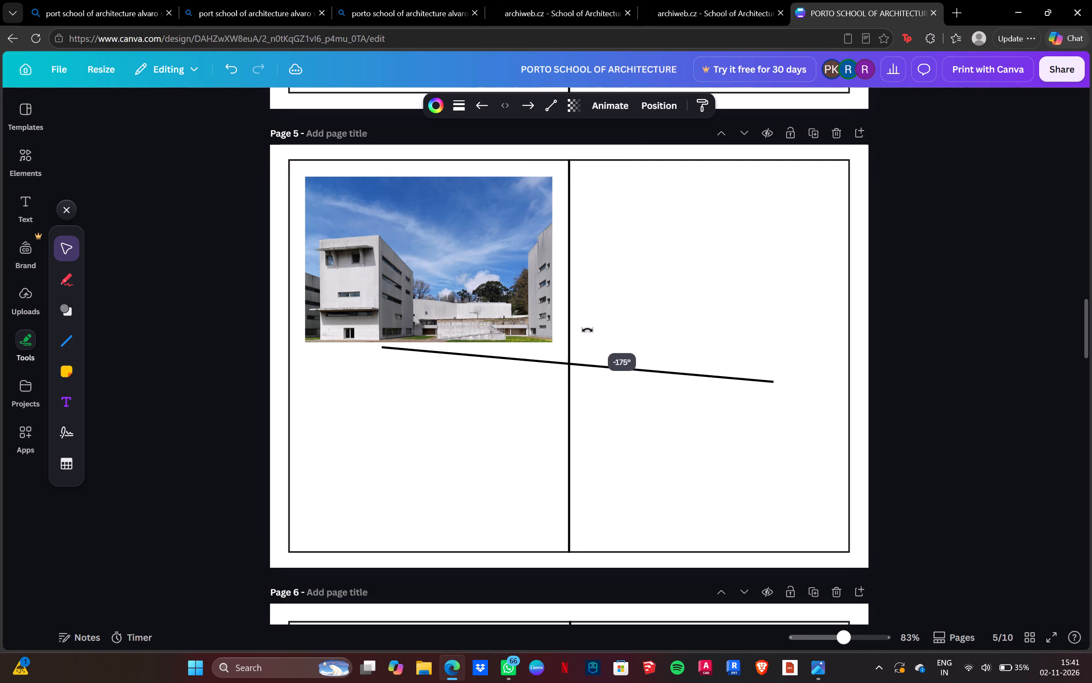
{"action": "left_click_drag", "start_coordinate": [587, 330], "coordinate": [584, 311]}
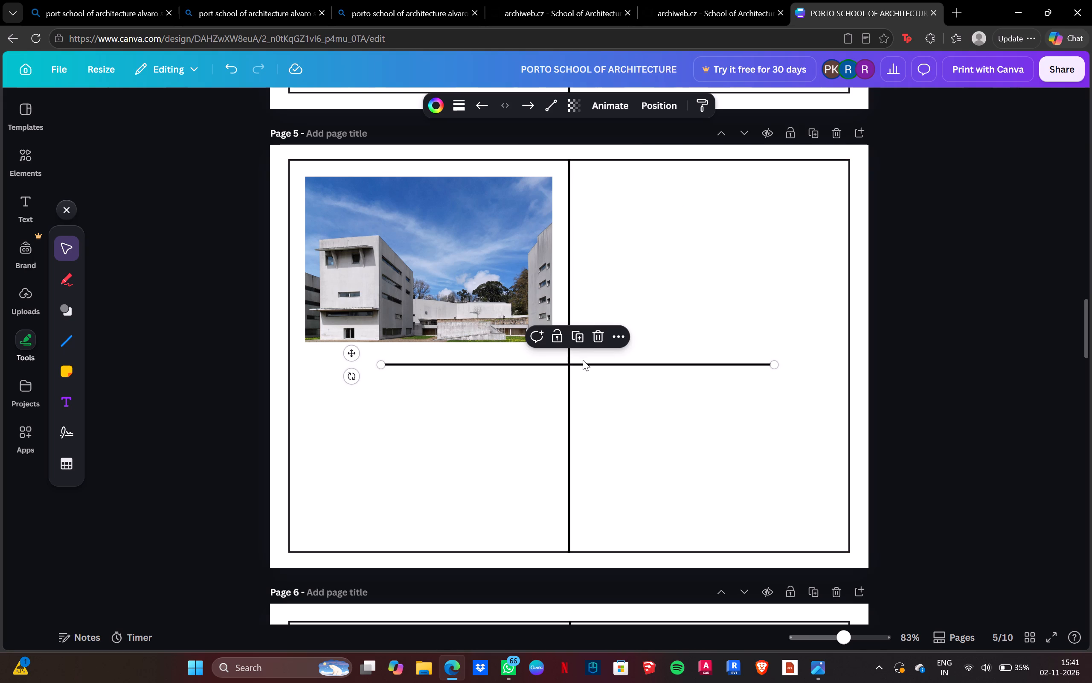
Place the horizontal line just below the photo and extend it across the full width of the border.
{"action": "left_click_drag", "start_coordinate": [583, 361], "coordinate": [488, 344]}
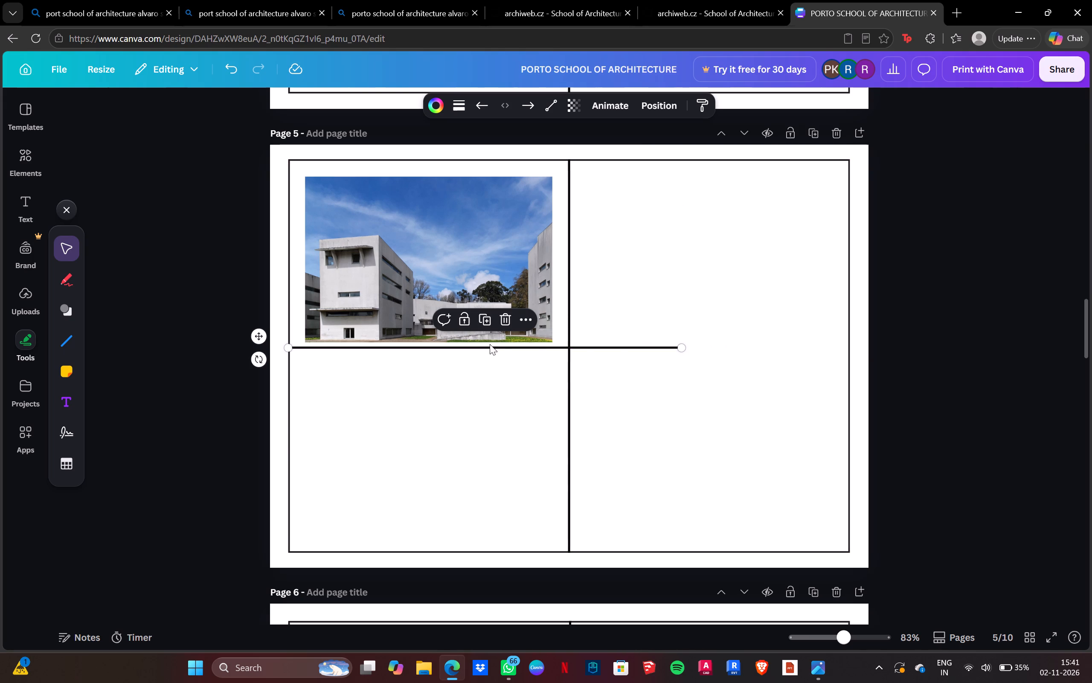
{"action": "left_click_drag", "start_coordinate": [682, 349], "coordinate": [840, 348]}
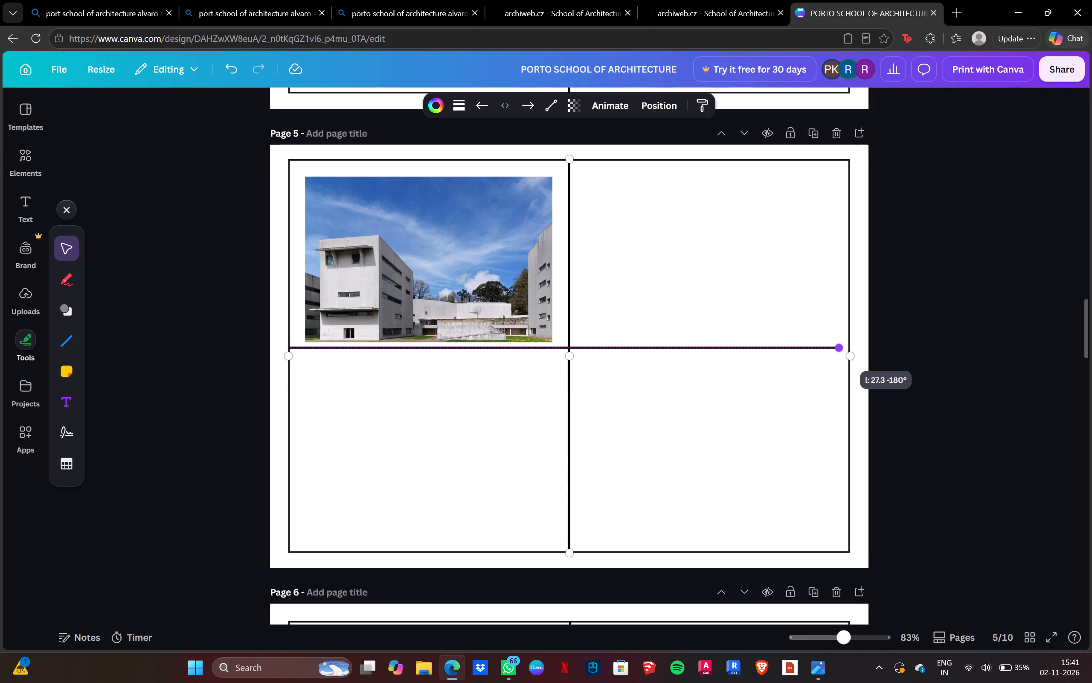
{"action": "left_click_drag", "start_coordinate": [840, 348], "coordinate": [848, 347]}
Move the photo slightly up to centre it within the upper-left cell of page 5.
{"action": "left_click_drag", "start_coordinate": [473, 277], "coordinate": [472, 272]}
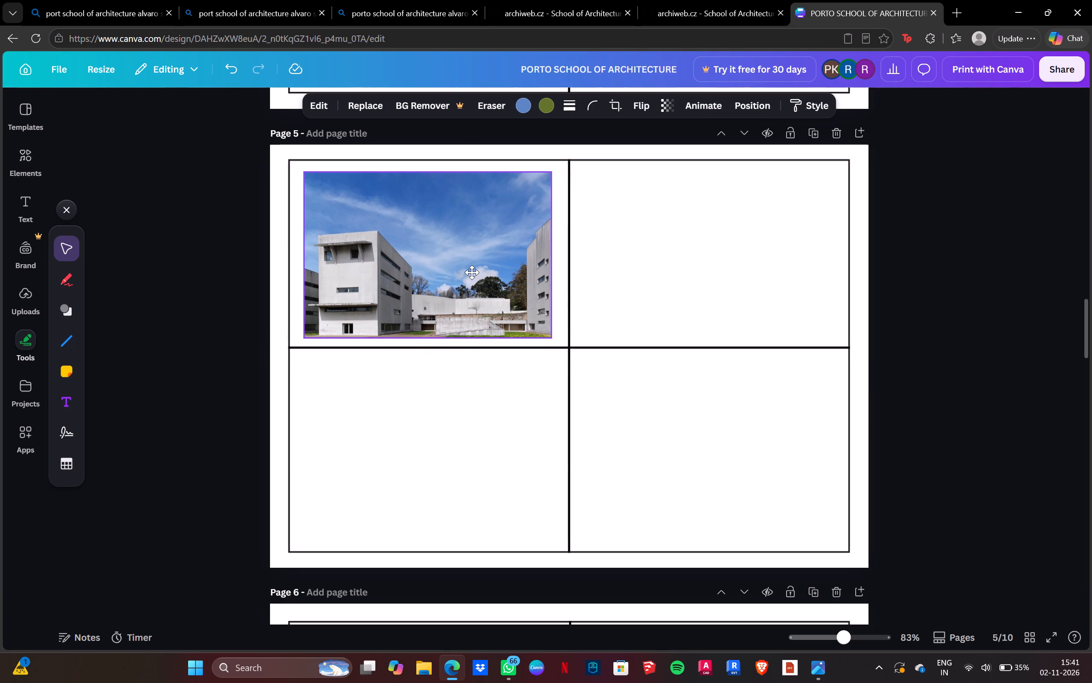
{"action": "left_click_drag", "start_coordinate": [472, 272], "coordinate": [475, 271]}
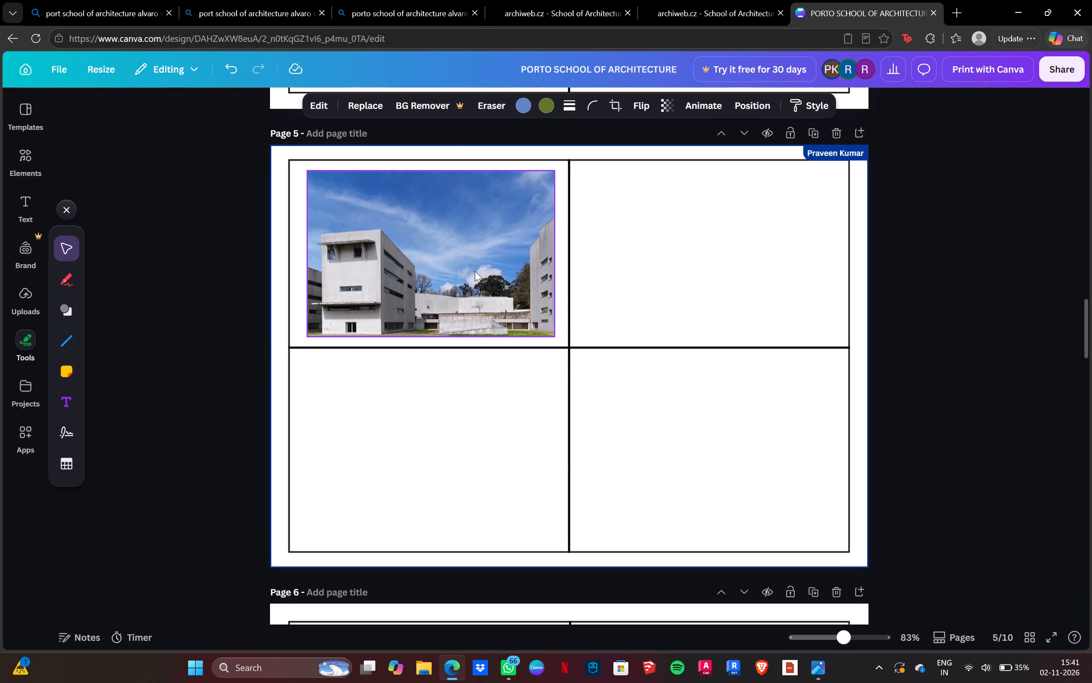
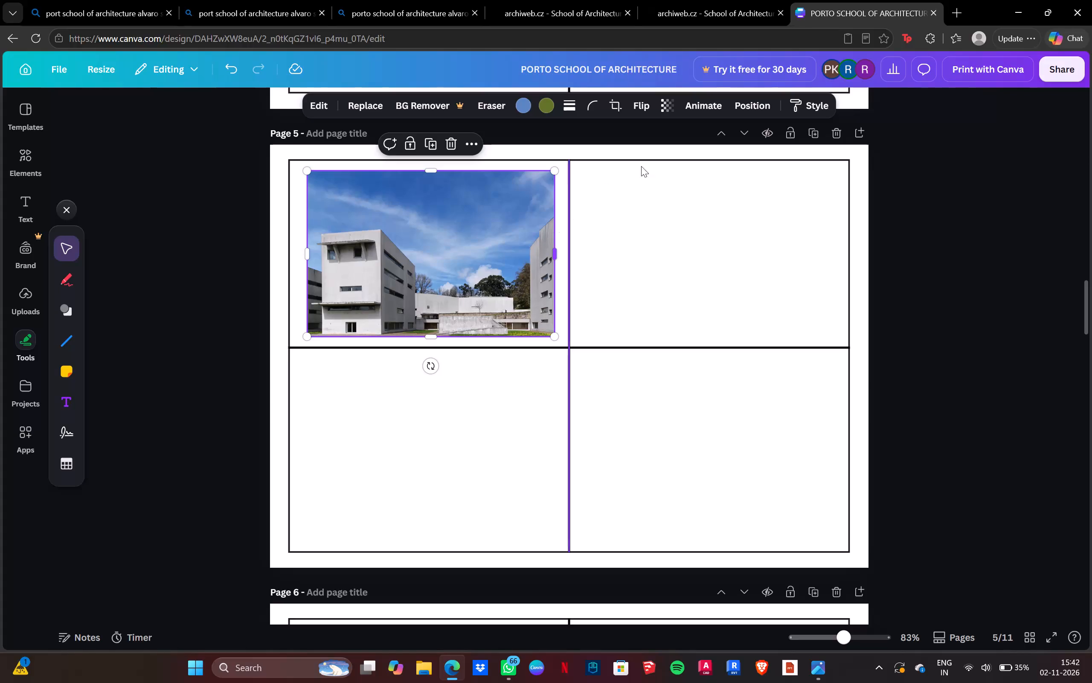
Set the stroke weight of page 5's vertical centre line to 3.
{"action": "scroll", "coordinate": [886, 244], "scroll_direction": "up", "scroll_amount": 1}
{"action": "scroll", "coordinate": [904, 280], "scroll_direction": "down", "scroll_amount": 4}
{"action": "scroll", "coordinate": [906, 286], "scroll_direction": "up", "scroll_amount": 4}
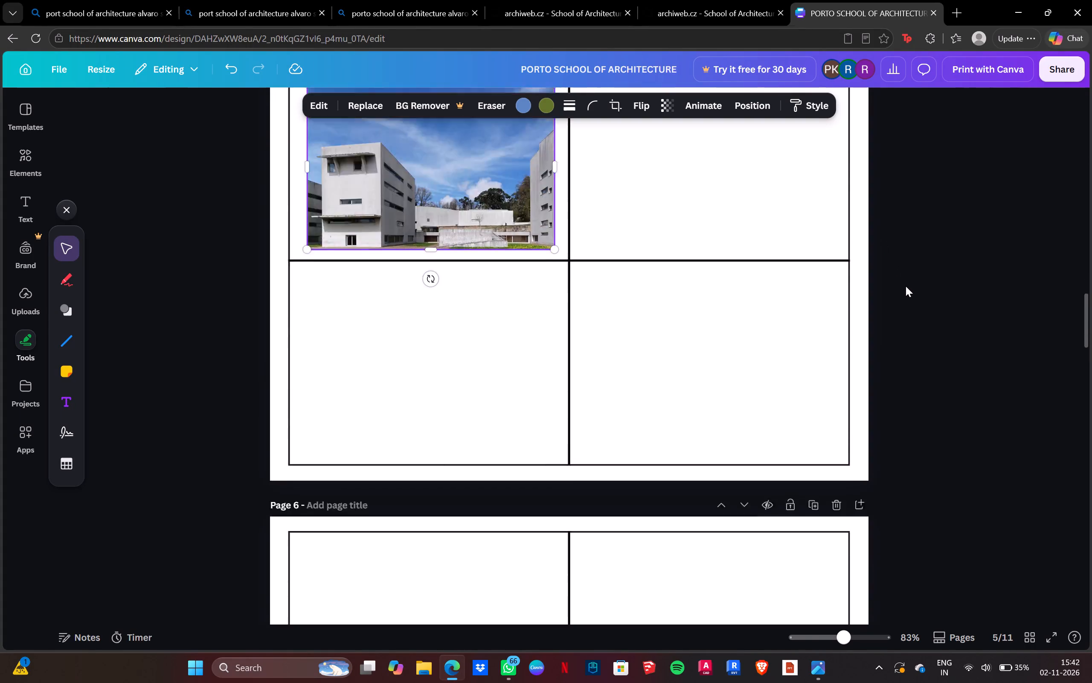
{"action": "scroll", "coordinate": [906, 286], "scroll_direction": "up", "scroll_amount": 5}
{"action": "scroll", "coordinate": [907, 289], "scroll_direction": "down", "scroll_amount": 17}
{"action": "scroll", "coordinate": [906, 279], "scroll_direction": "up", "scroll_amount": 3}
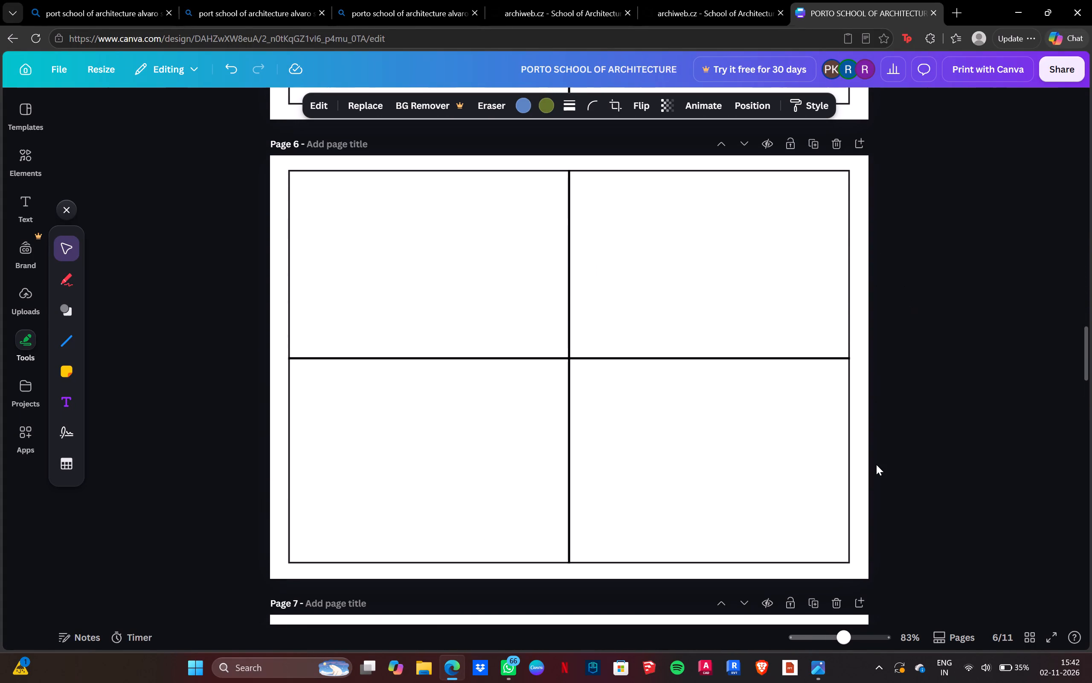
{"action": "scroll", "coordinate": [576, 283], "scroll_direction": "up", "scroll_amount": 5}
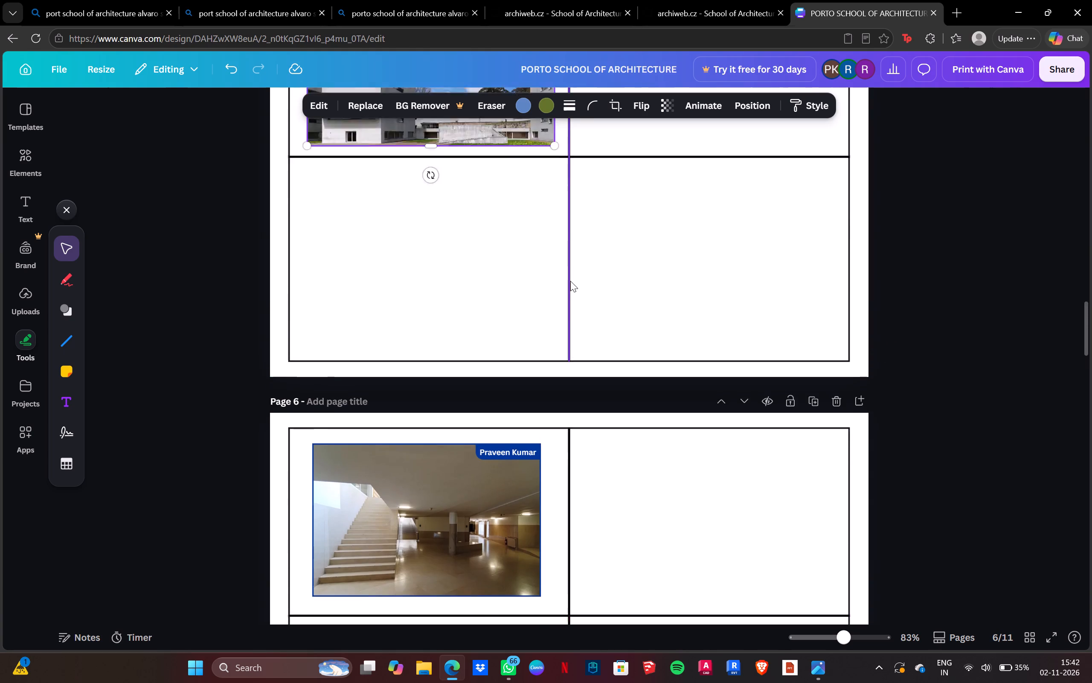
{"action": "scroll", "coordinate": [558, 279], "scroll_direction": "up", "scroll_amount": 3}
{"action": "left_click", "coordinate": [572, 345]}
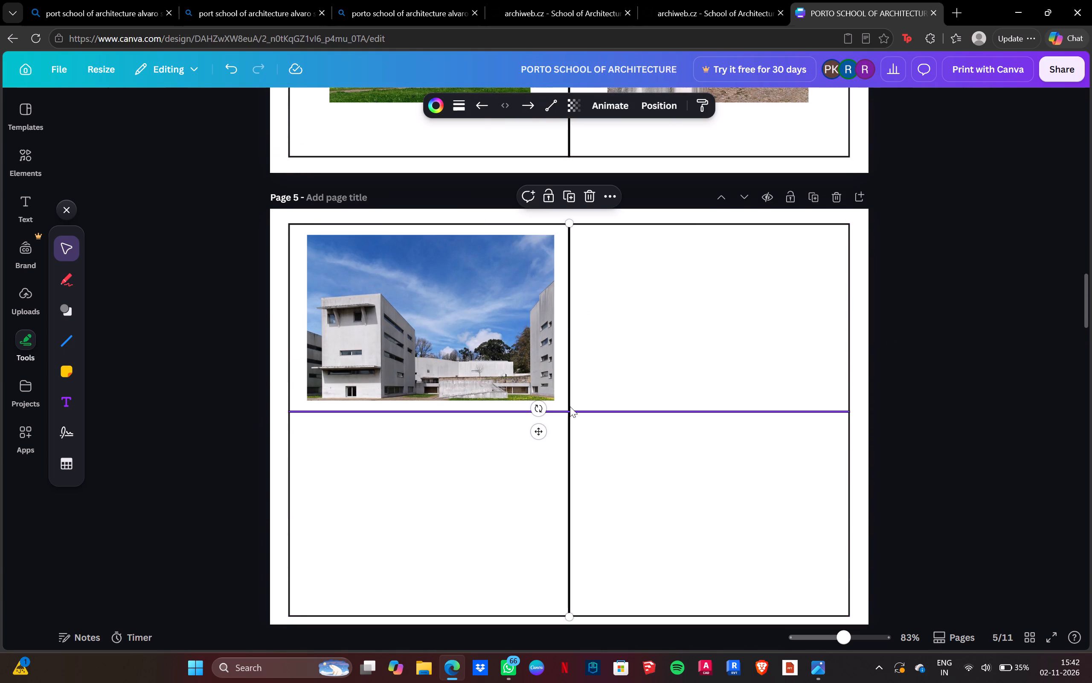
{"action": "left_click", "coordinate": [570, 404]}
{"action": "left_click", "coordinate": [568, 405]}
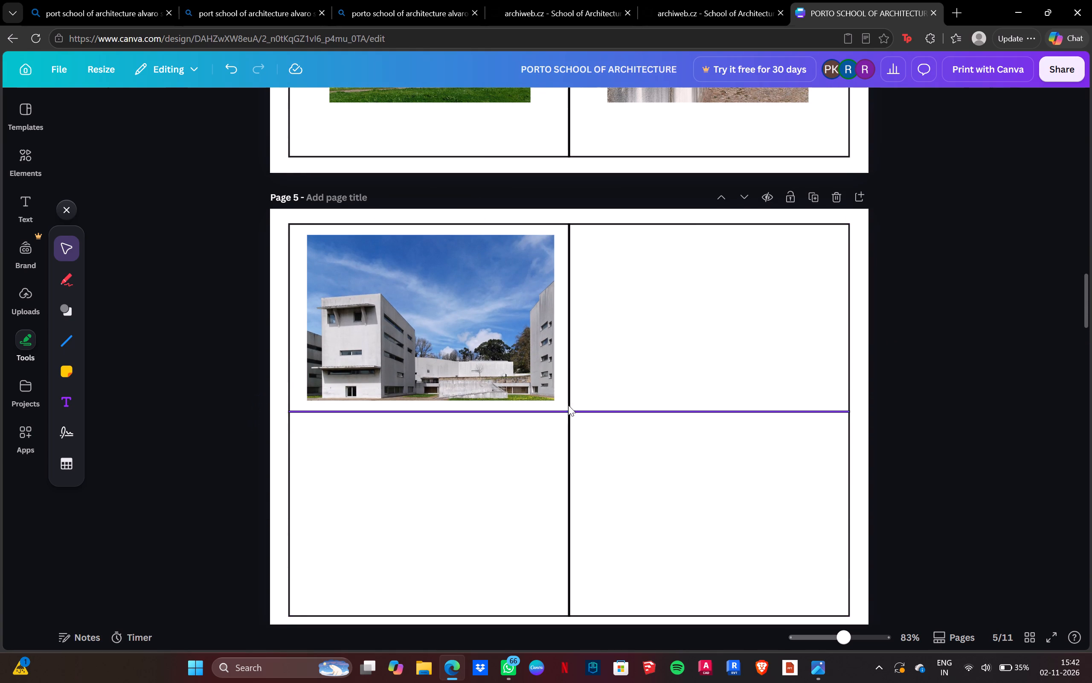
{"action": "left_click", "coordinate": [567, 334]}
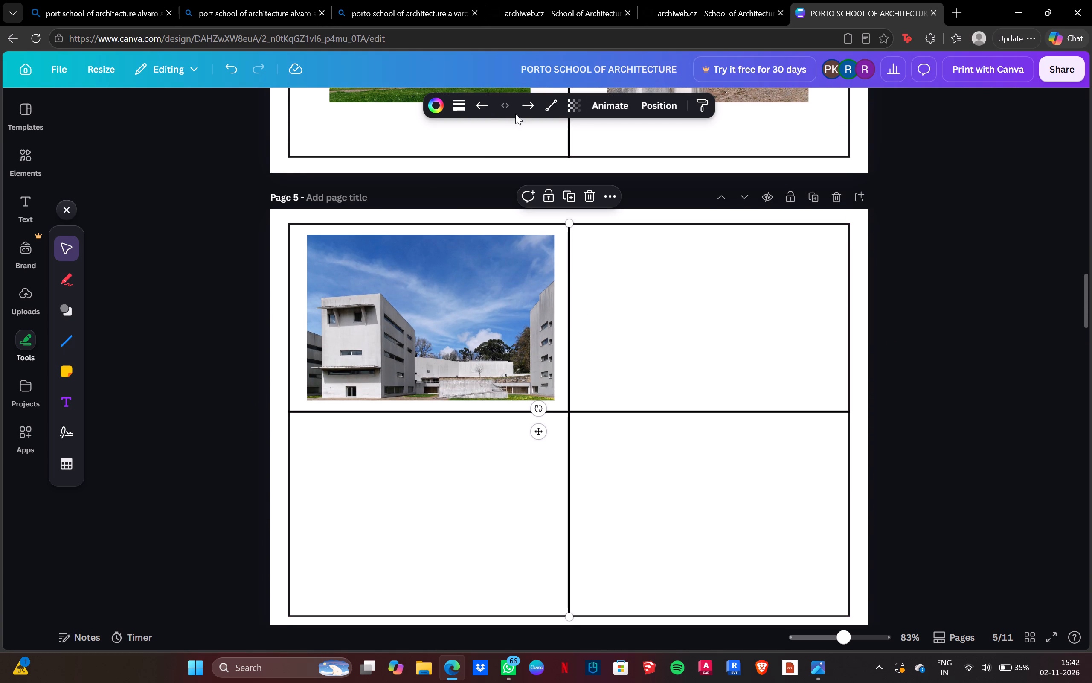
{"action": "left_click", "coordinate": [460, 110]}
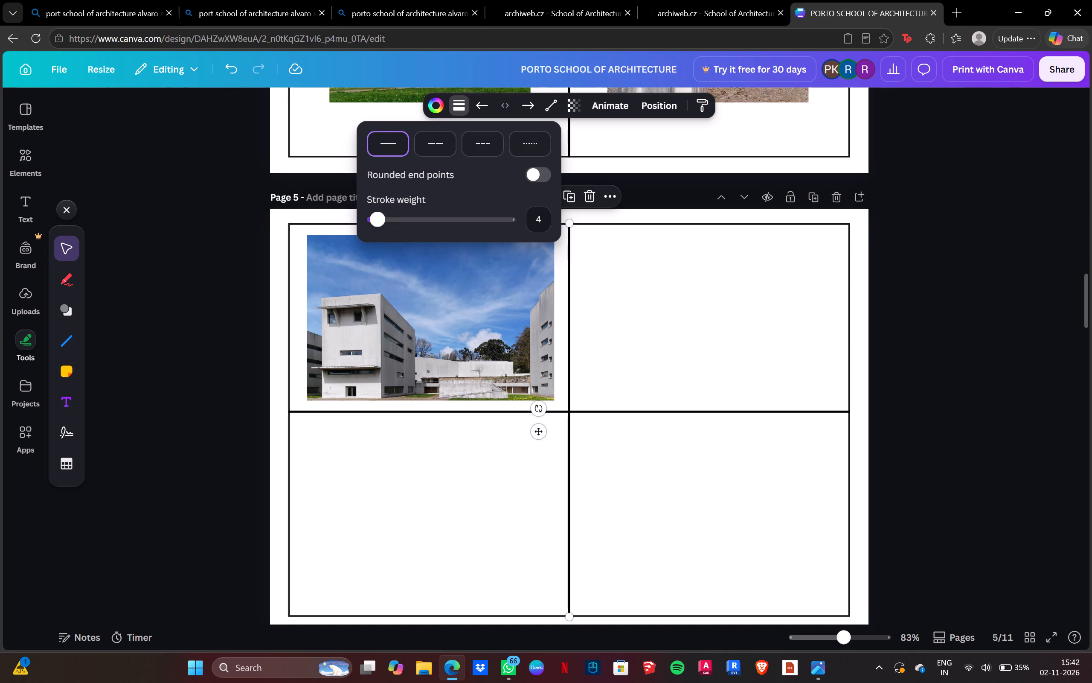
{"action": "left_click_drag", "start_coordinate": [383, 224], "coordinate": [377, 223]}
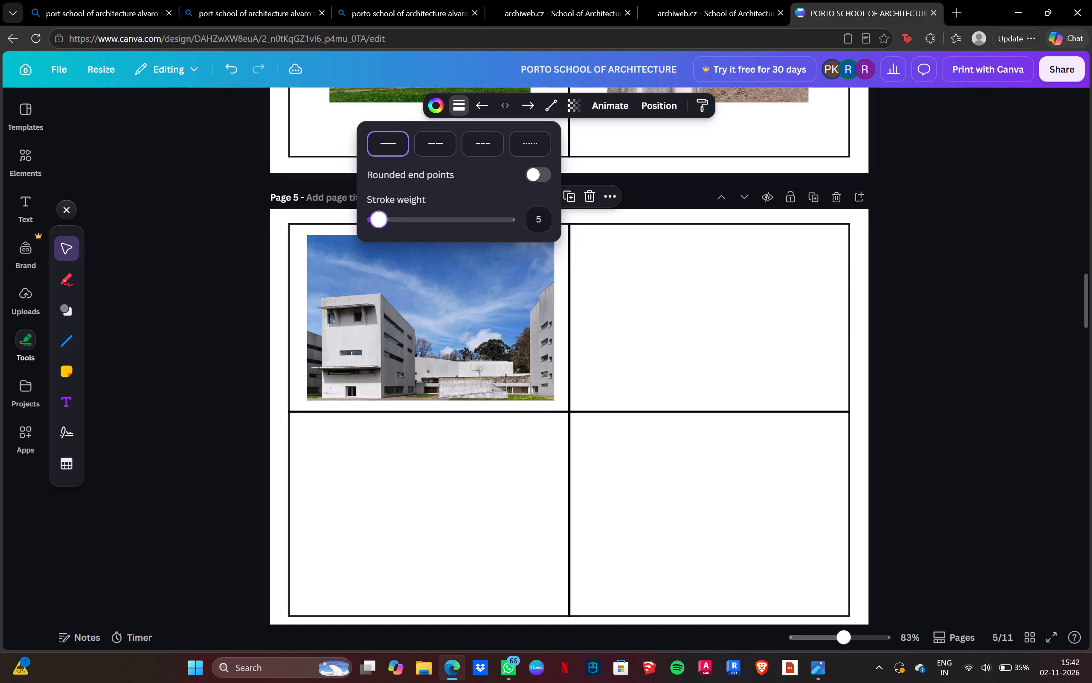
{"action": "left_click_drag", "start_coordinate": [377, 223], "coordinate": [376, 223]}
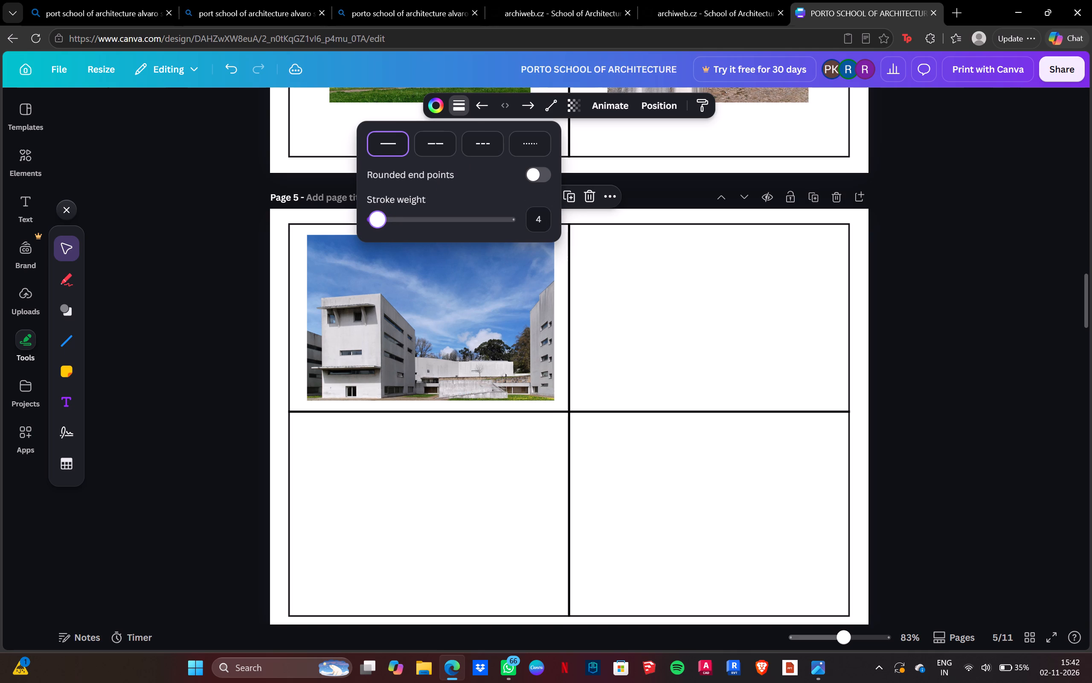
{"action": "left_click_drag", "start_coordinate": [376, 223], "coordinate": [375, 223]}
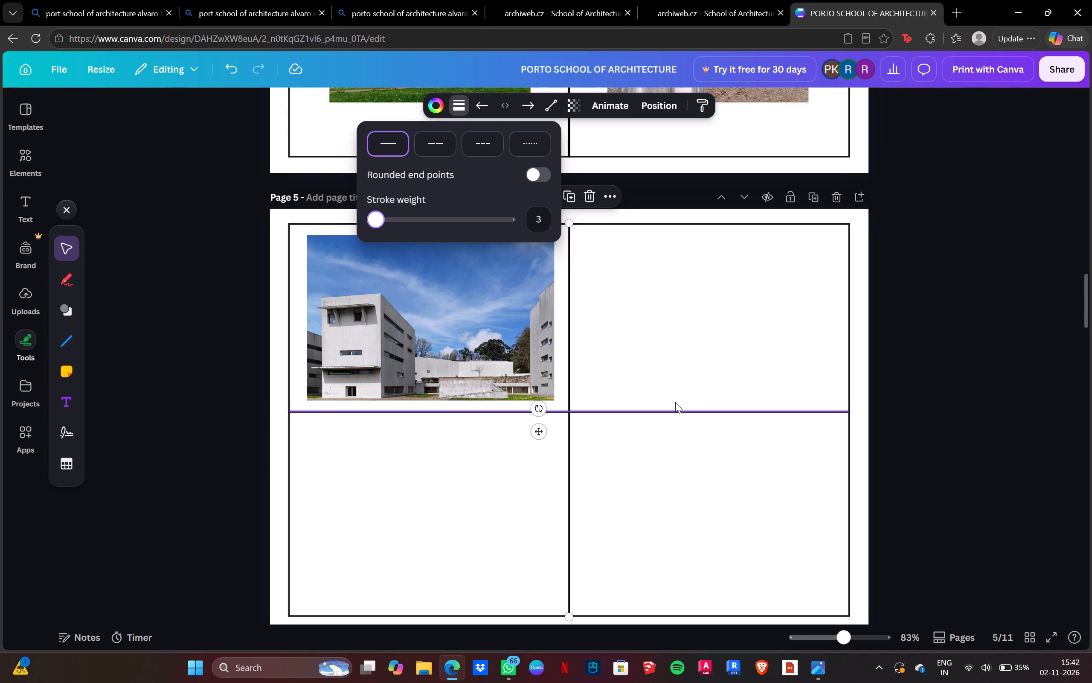
Set the stroke weight of page 5's horizontal dividing line to 3.
{"action": "left_click", "coordinate": [678, 409]}
{"action": "left_click", "coordinate": [457, 102]}
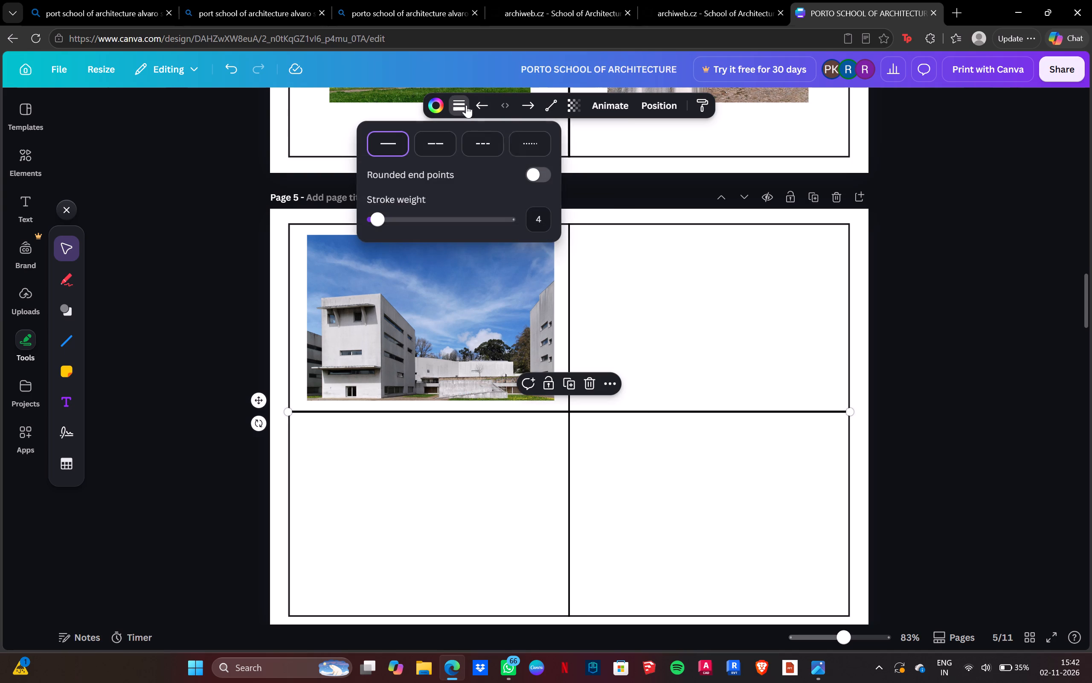
{"action": "left_click", "coordinate": [537, 219]}
{"action": "key", "text": "BackSpace"}
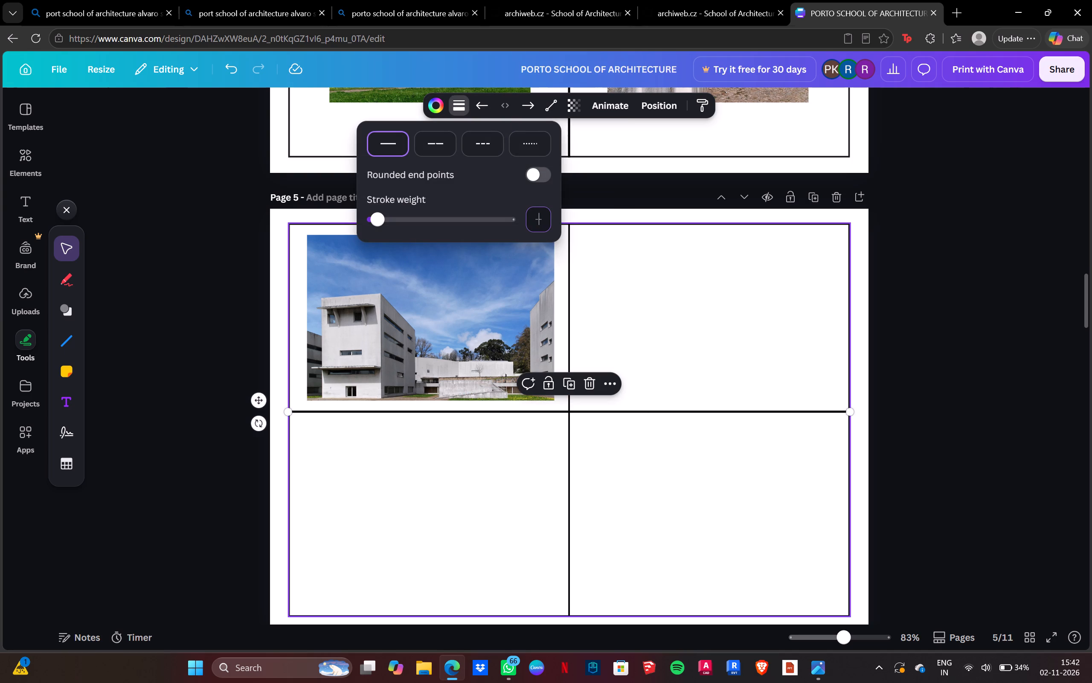
{"action": "key", "text": "3"}
{"action": "key", "text": "Return"}
{"action": "left_click", "coordinate": [915, 302]}
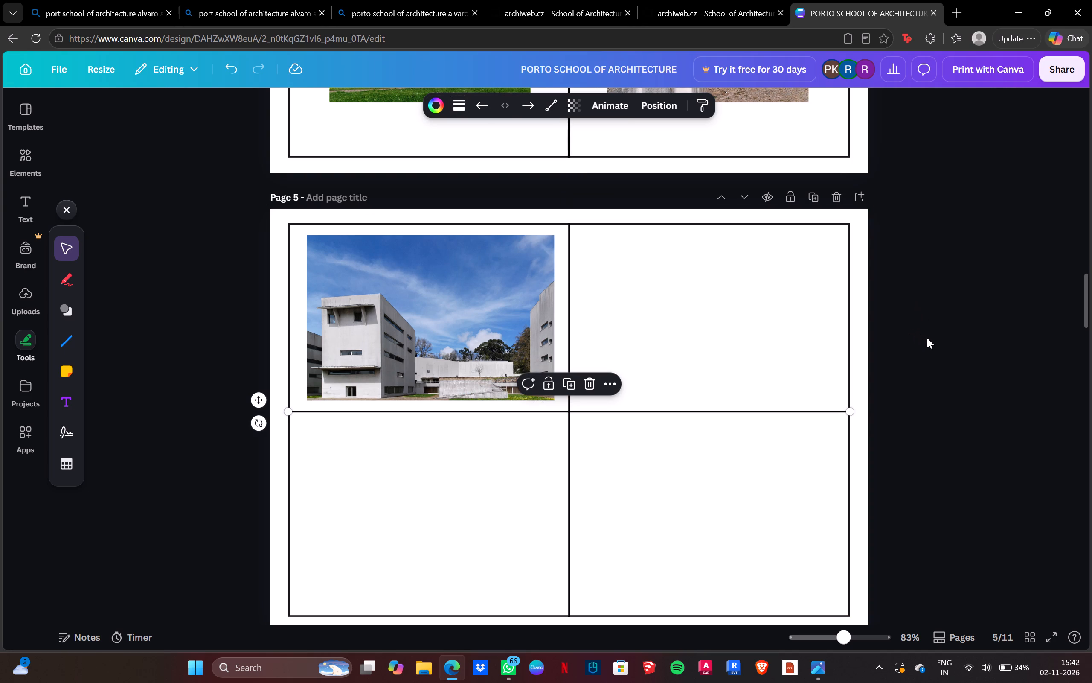
{"action": "left_click", "coordinate": [927, 338]}
Set the stroke weight of page 6's vertical centre line to 3.
{"action": "scroll", "coordinate": [941, 331], "scroll_direction": "down", "scroll_amount": 8}
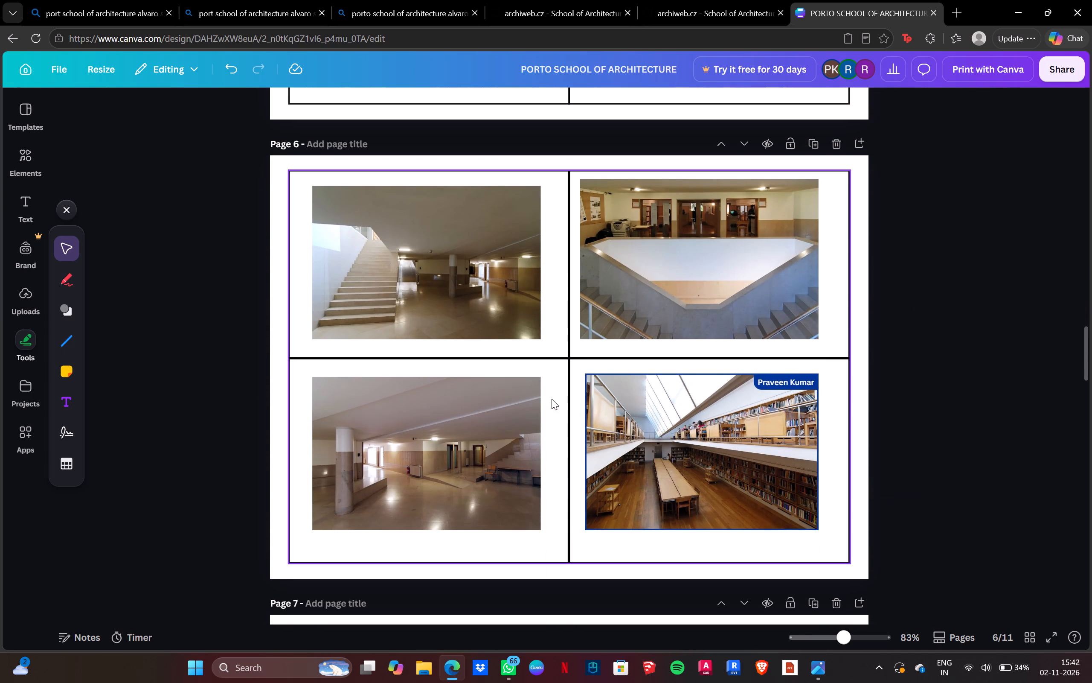
{"action": "left_click", "coordinate": [565, 375]}
{"action": "left_click", "coordinate": [462, 106]}
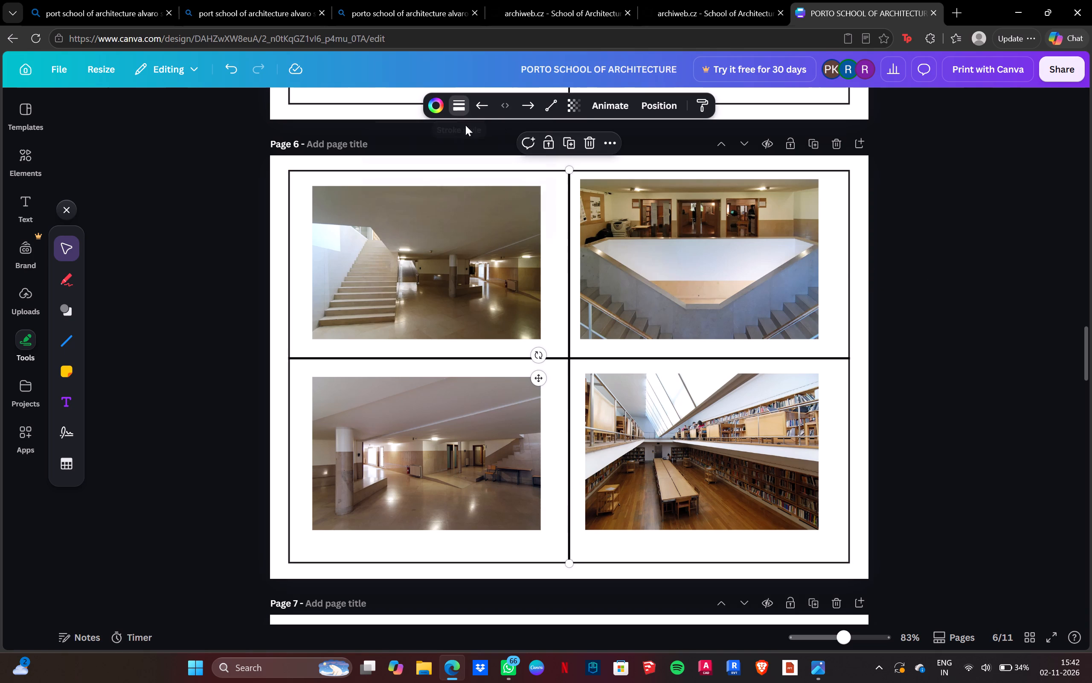
{"action": "left_click", "coordinate": [543, 223]}
{"action": "key", "text": "BackSpace"}
{"action": "key", "text": "3"}
{"action": "key", "text": "Return"}
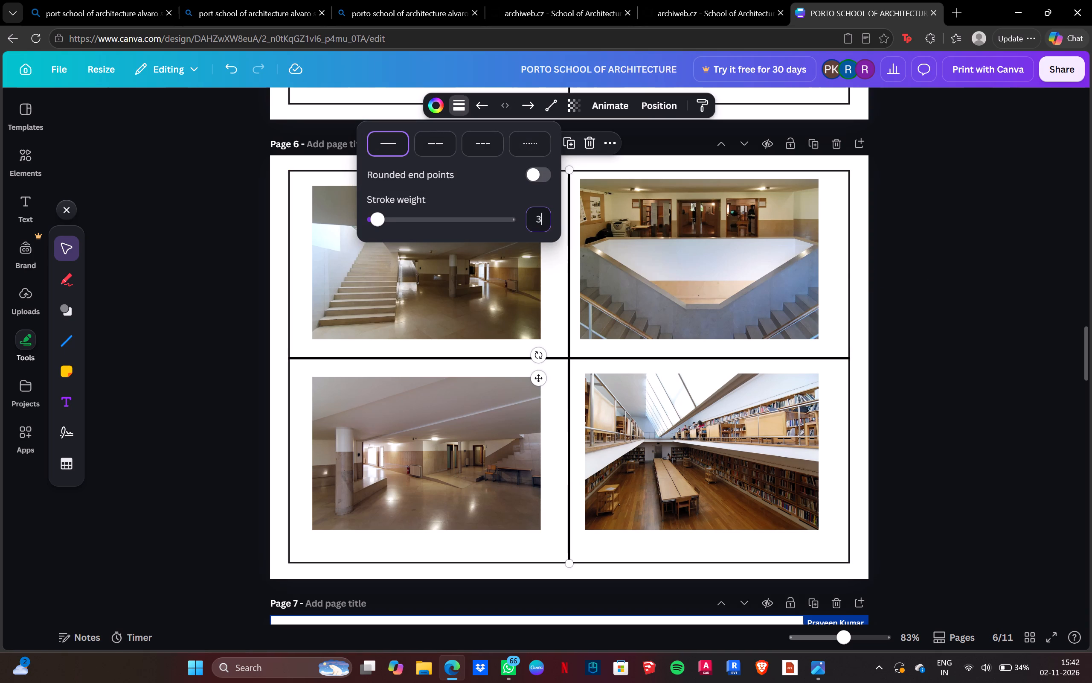
Set the stroke weight of page 6's horizontal dividing line to 3.
{"action": "left_click", "coordinate": [606, 356]}
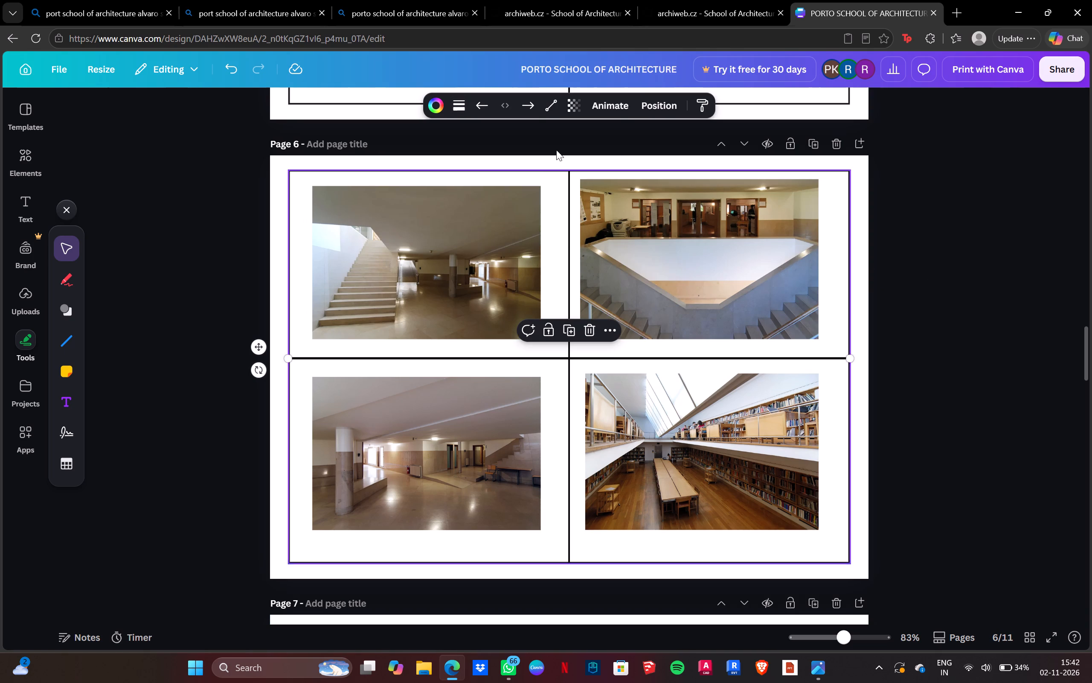
{"action": "left_click", "coordinate": [465, 111]}
{"action": "left_click", "coordinate": [541, 219]}
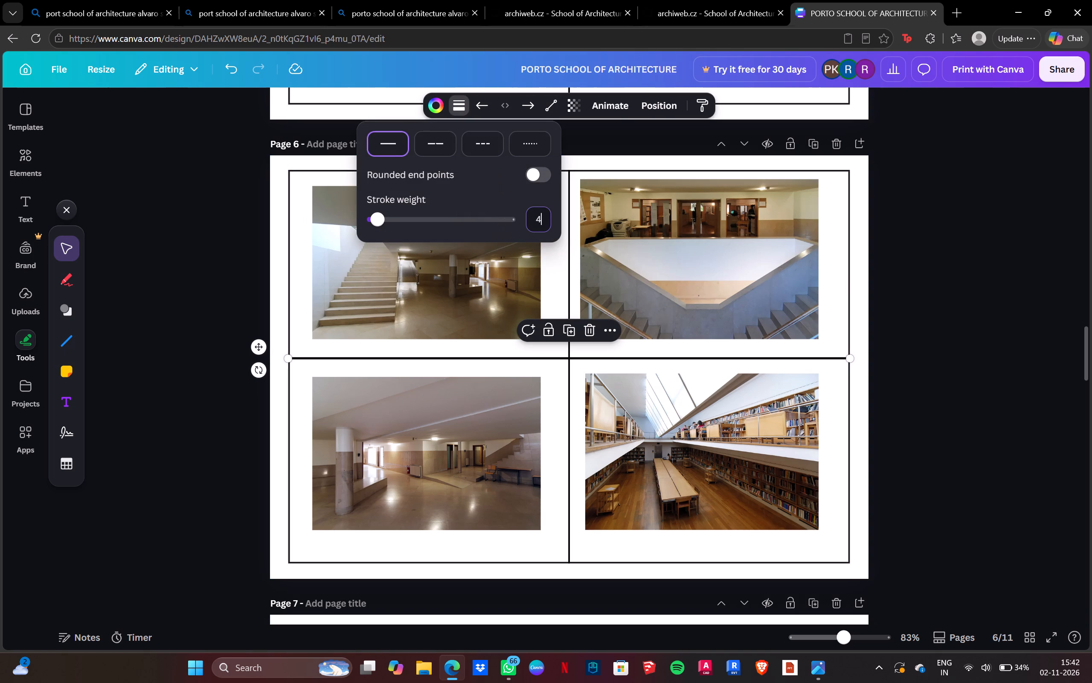
{"action": "key", "text": "BackSpace"}
{"action": "key", "text": "3"}
{"action": "key", "text": "Return"}
{"action": "left_click", "coordinate": [1059, 316]}
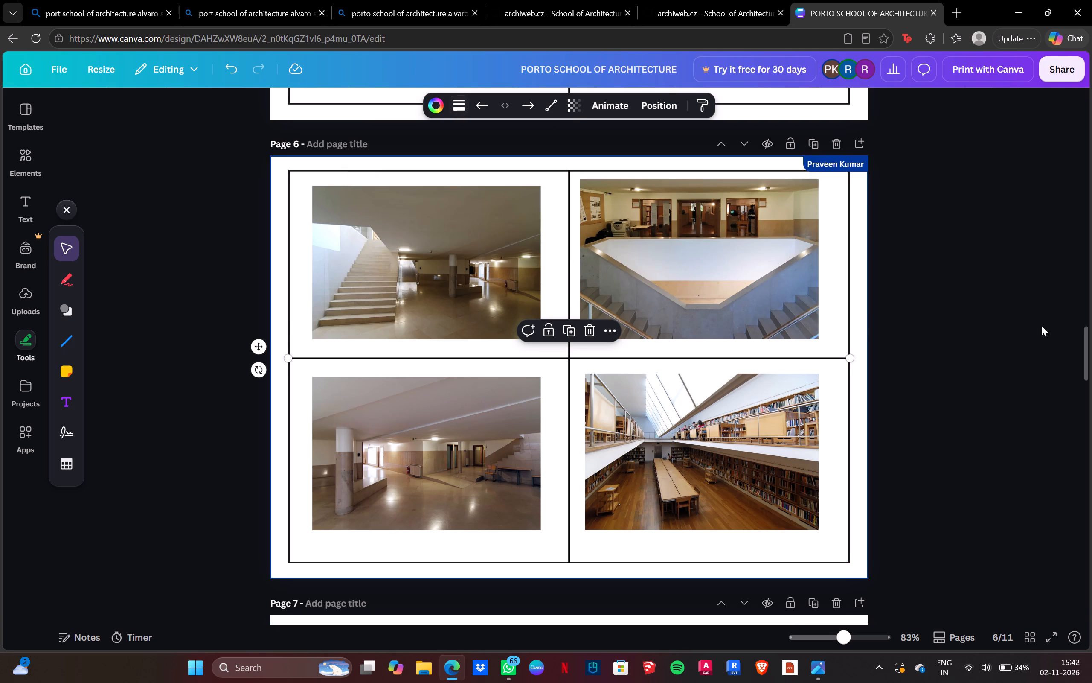
{"action": "left_click", "coordinate": [954, 334]}
Move page 6's double-staircase photo slightly right and down to centre it in the upper-right cell.
{"action": "scroll", "coordinate": [938, 327], "scroll_direction": "up", "scroll_amount": 4}
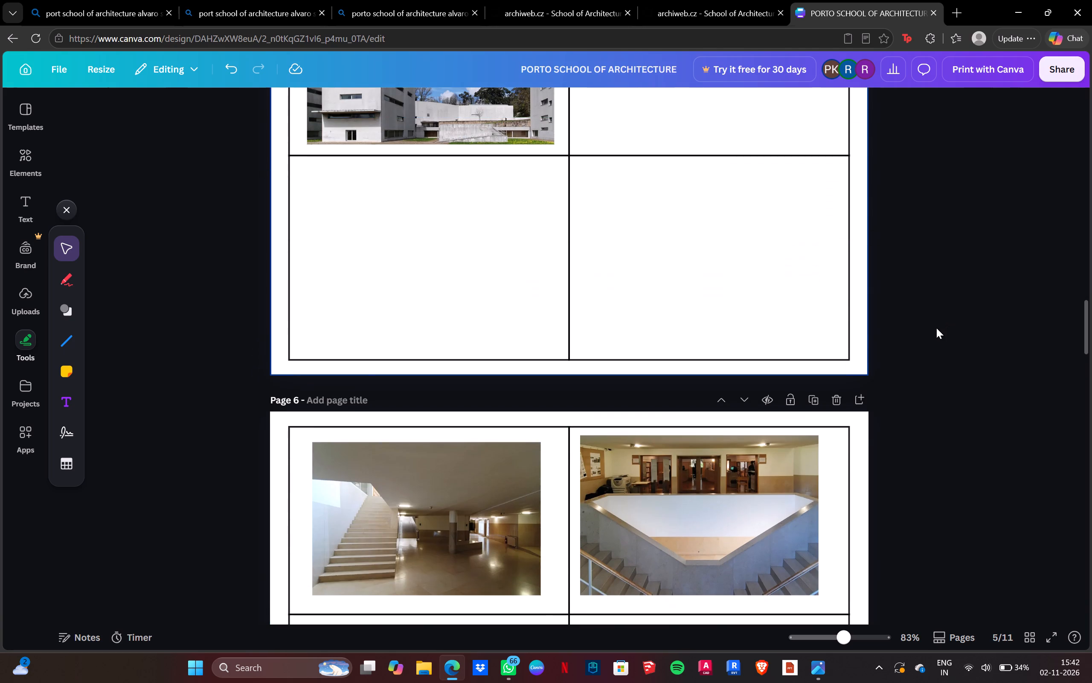
{"action": "scroll", "coordinate": [936, 328], "scroll_direction": "down", "scroll_amount": 2}
{"action": "left_click_drag", "start_coordinate": [659, 396], "coordinate": [668, 399]}
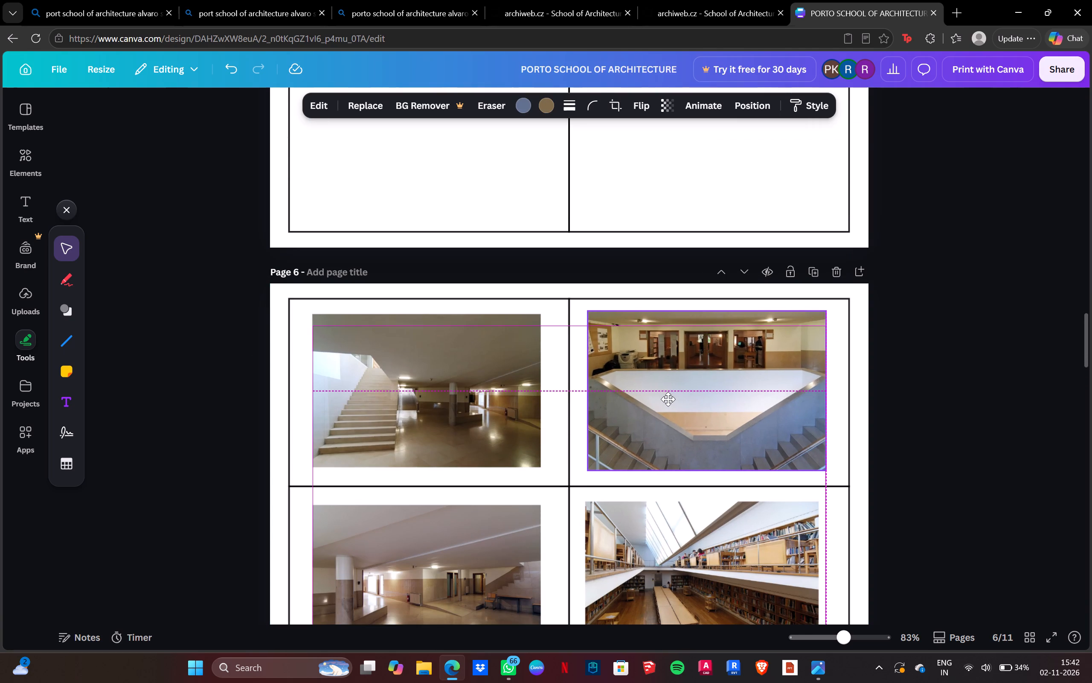
{"action": "left_click_drag", "start_coordinate": [668, 399], "coordinate": [670, 401]}
Align the library photo with the staircase photo above it, enlarge it to the same width and centre it in the lower-right cell.
{"action": "left_click_drag", "start_coordinate": [690, 584], "coordinate": [704, 581]}
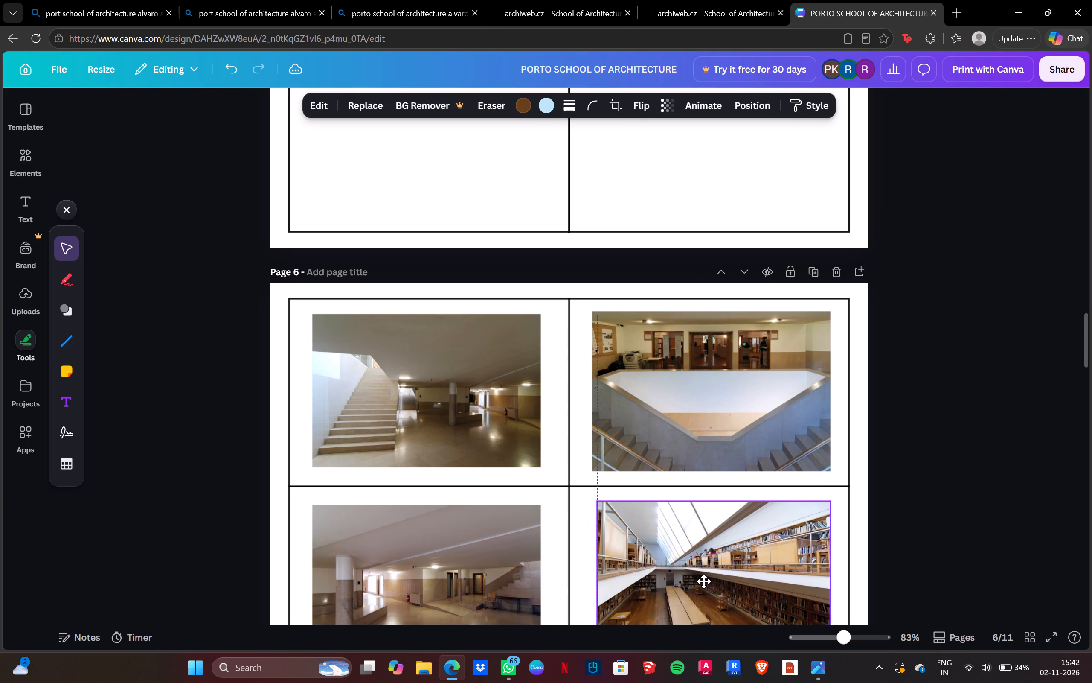
{"action": "left_click_drag", "start_coordinate": [704, 581], "coordinate": [697, 582]}
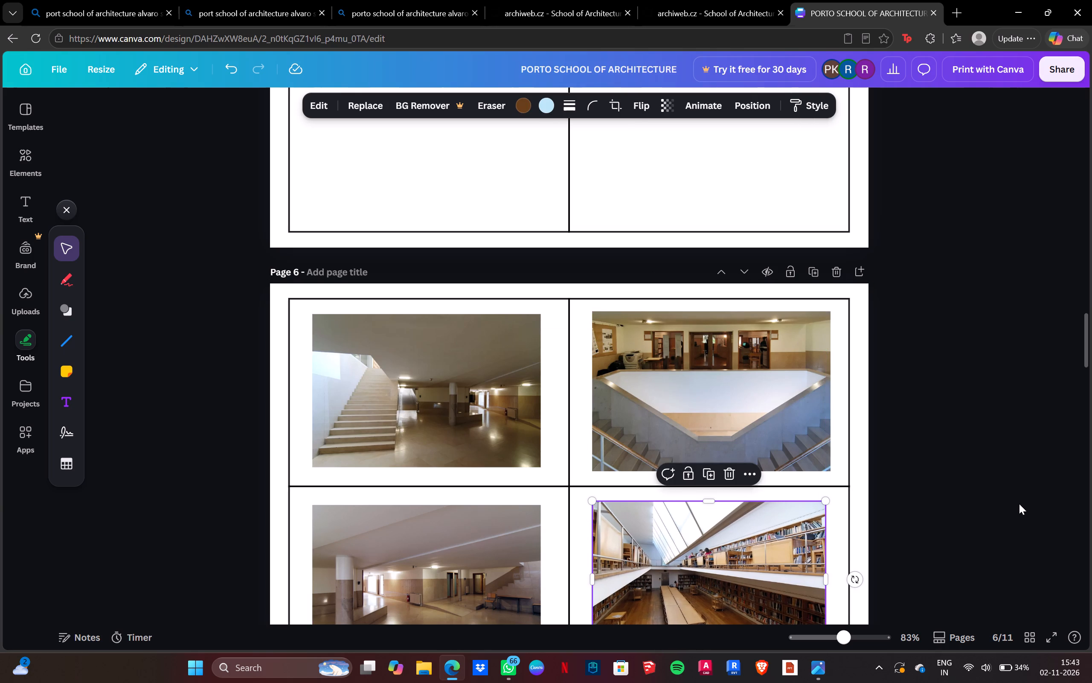
{"action": "scroll", "coordinate": [1019, 504], "scroll_direction": "down", "scroll_amount": 2}
{"action": "left_click_drag", "start_coordinate": [824, 530], "coordinate": [824, 530]}
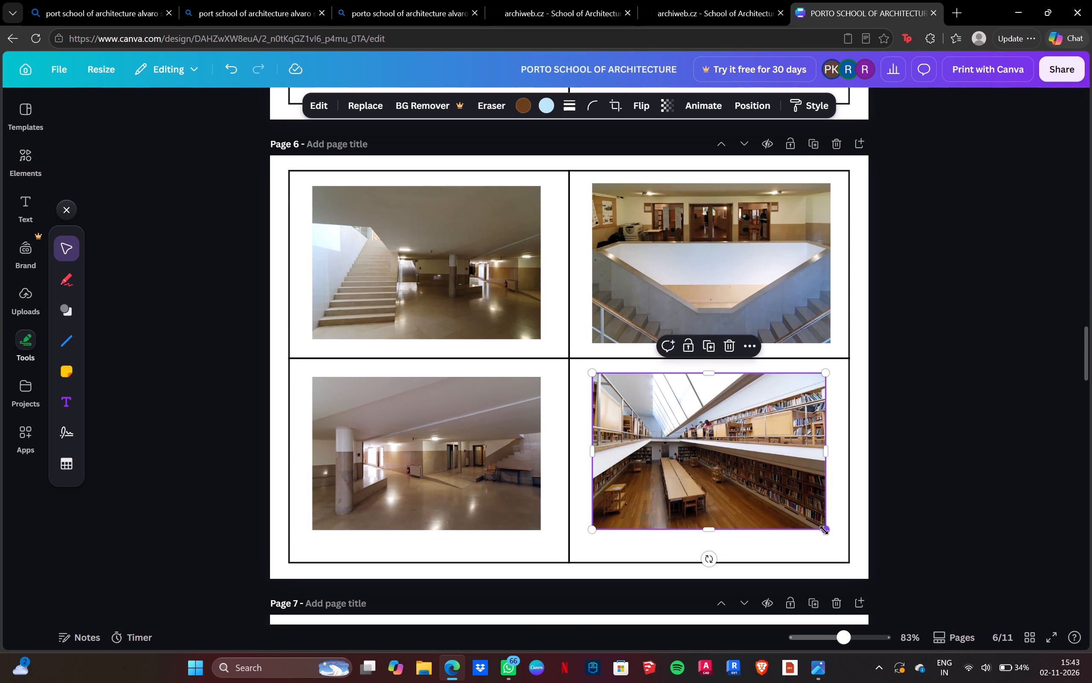
{"action": "left_click_drag", "start_coordinate": [824, 530], "coordinate": [826, 537]}
{"action": "left_click_drag", "start_coordinate": [713, 476], "coordinate": [714, 482]}
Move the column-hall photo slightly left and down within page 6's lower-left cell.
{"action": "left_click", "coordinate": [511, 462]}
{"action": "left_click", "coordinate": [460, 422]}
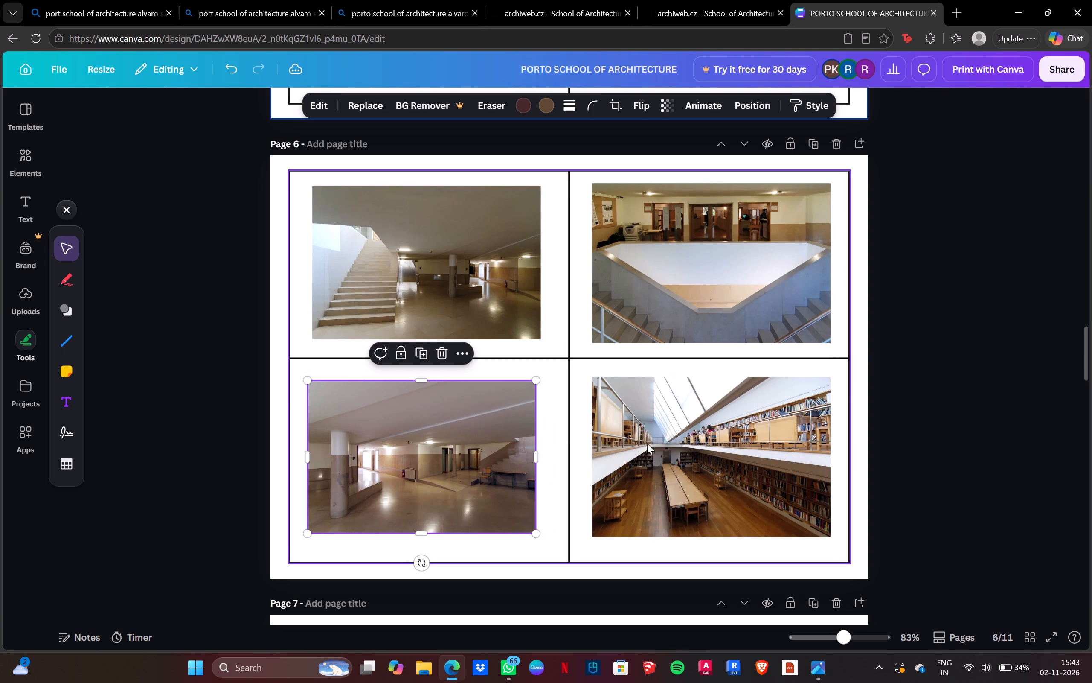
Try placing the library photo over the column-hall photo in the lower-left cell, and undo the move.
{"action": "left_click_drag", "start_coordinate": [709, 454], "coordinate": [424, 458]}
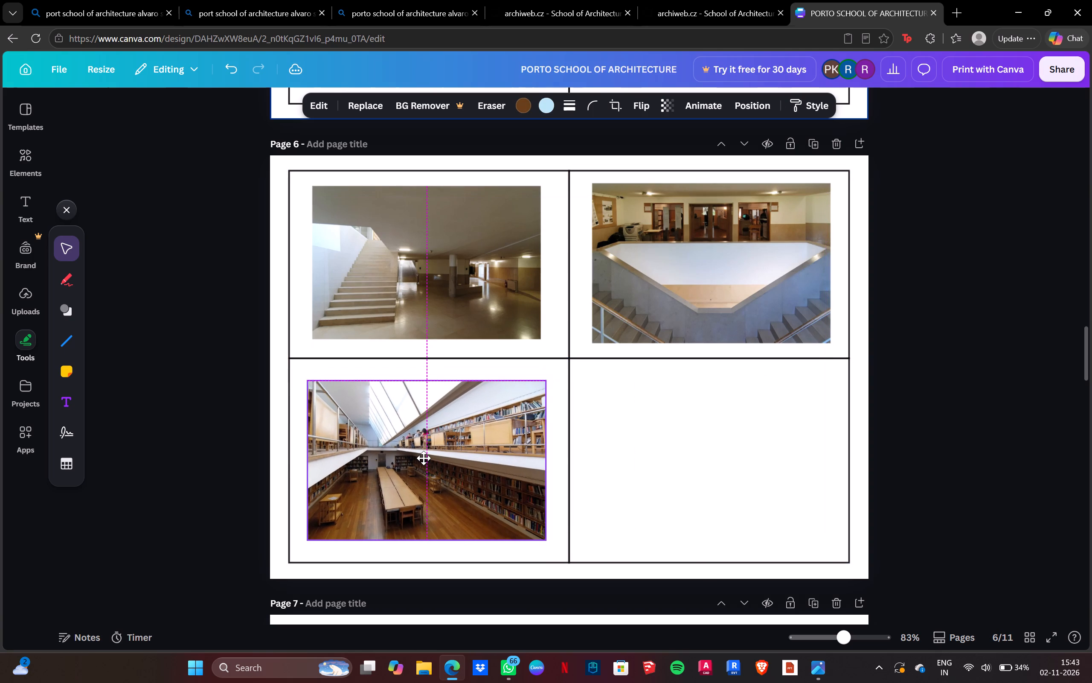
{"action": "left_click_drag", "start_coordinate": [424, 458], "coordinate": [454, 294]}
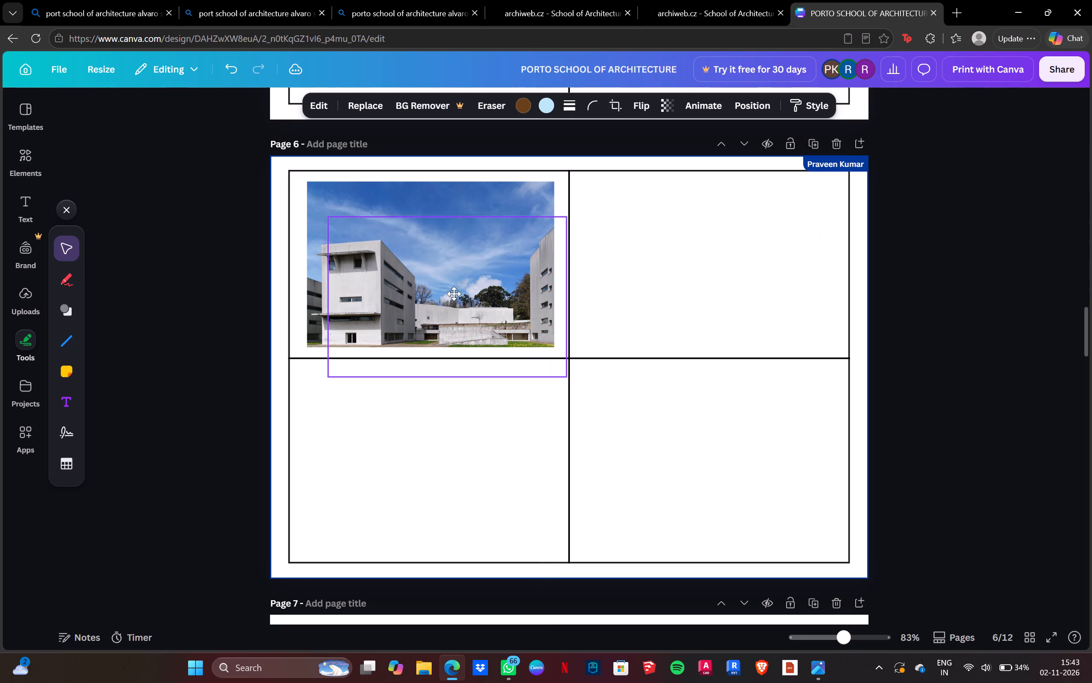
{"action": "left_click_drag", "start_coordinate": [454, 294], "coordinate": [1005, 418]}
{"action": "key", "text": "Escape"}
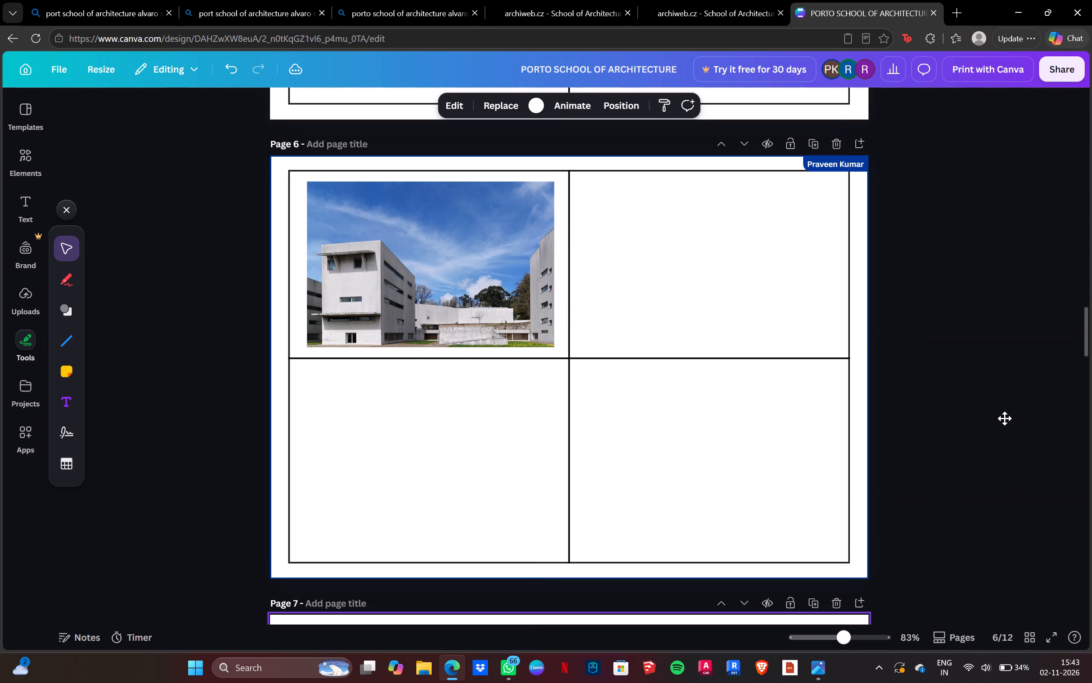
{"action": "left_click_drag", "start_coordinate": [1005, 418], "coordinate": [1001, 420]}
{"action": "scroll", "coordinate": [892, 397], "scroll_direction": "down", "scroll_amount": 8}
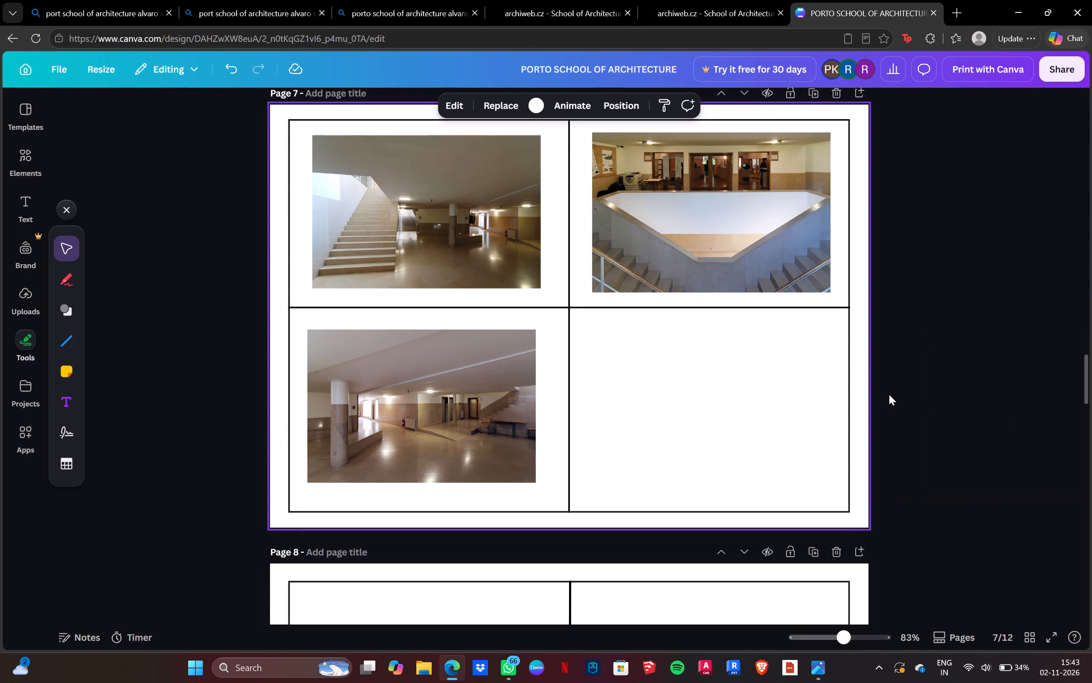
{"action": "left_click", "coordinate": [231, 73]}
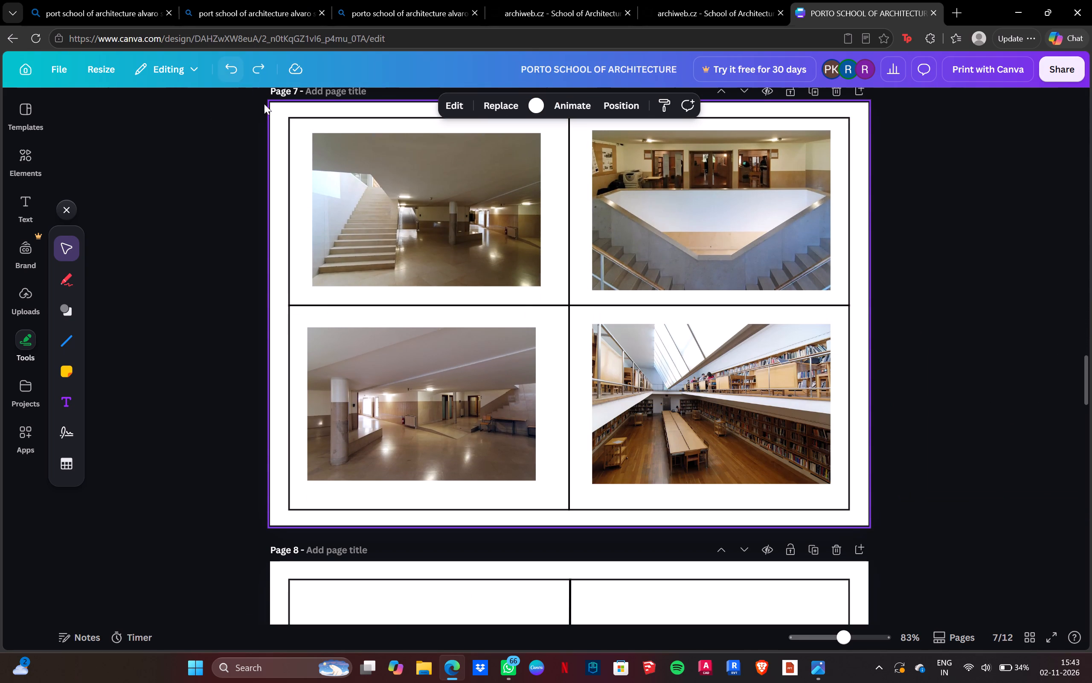
Enlarge page 7's column-hall photo to match the library photo's size and place it in the lower-left cell, aligned with the staircase photo above.
{"action": "left_click_drag", "start_coordinate": [744, 402], "coordinate": [560, 401]}
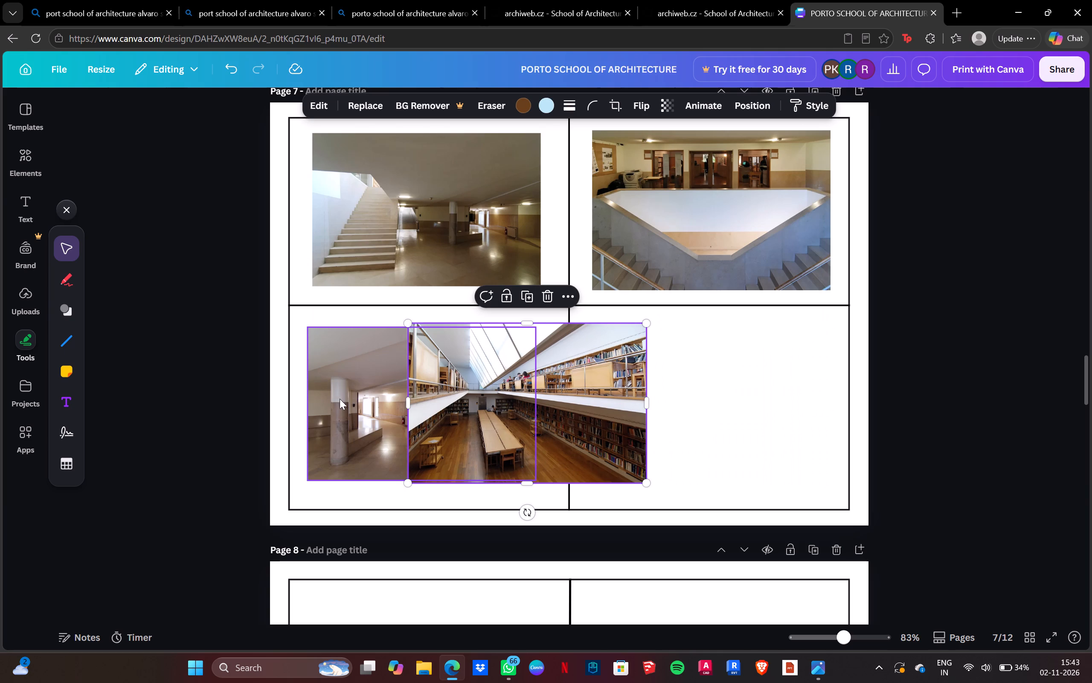
{"action": "left_click_drag", "start_coordinate": [334, 401], "coordinate": [677, 398]}
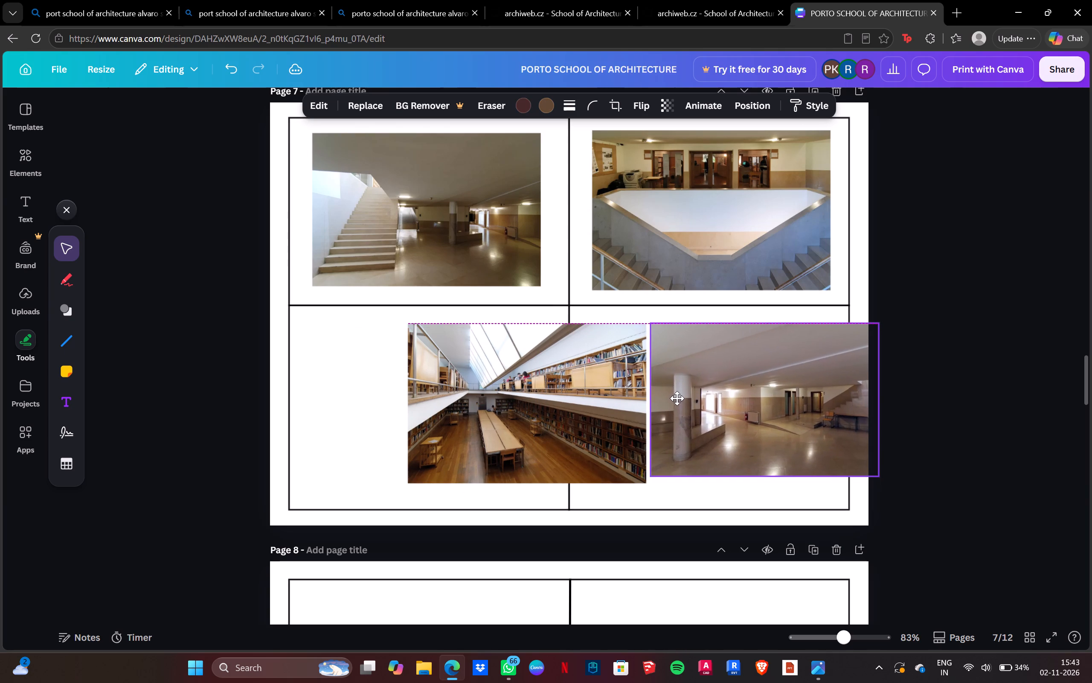
{"action": "left_click_drag", "start_coordinate": [677, 398], "coordinate": [673, 398]}
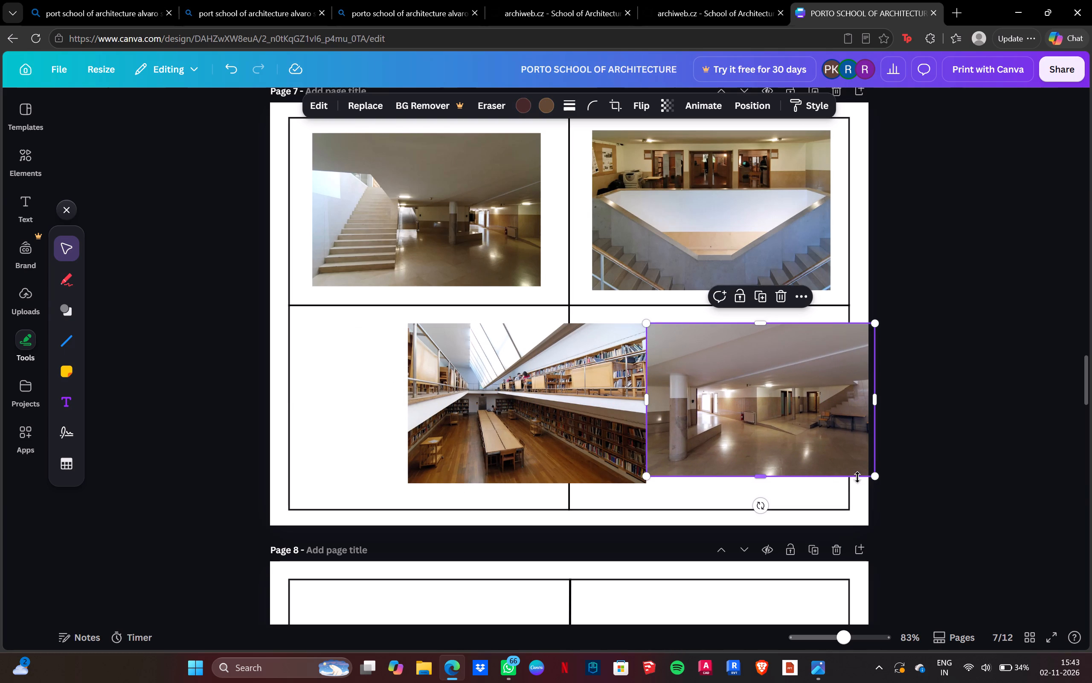
{"action": "left_click_drag", "start_coordinate": [877, 479], "coordinate": [881, 491]}
{"action": "left_click_drag", "start_coordinate": [794, 441], "coordinate": [572, 615]}
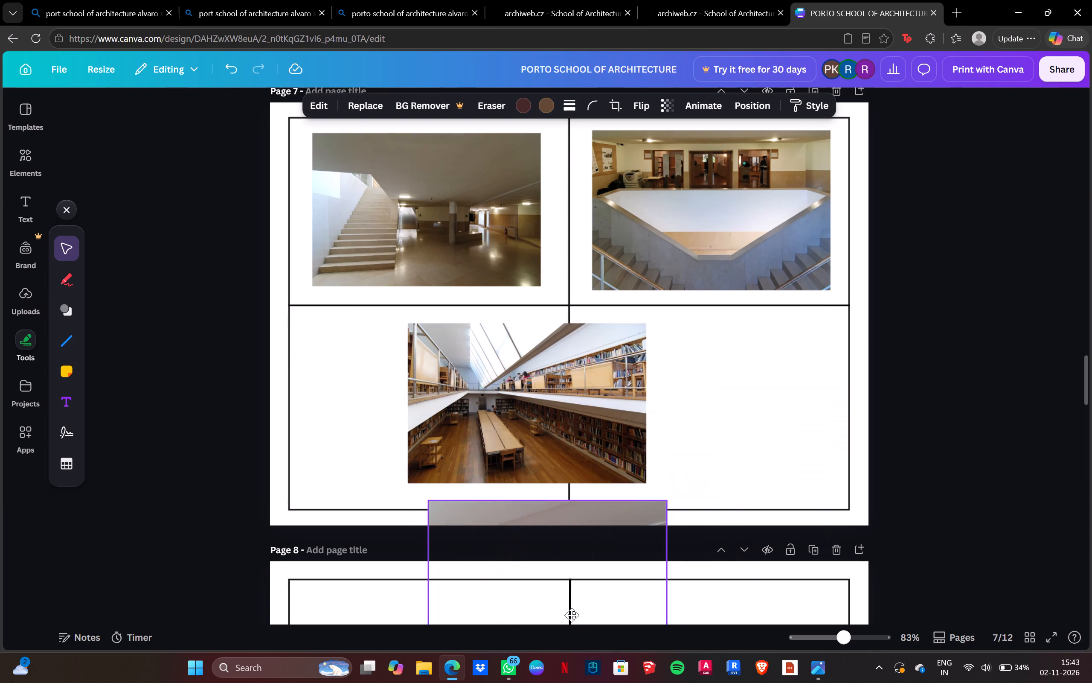
{"action": "left_click_drag", "start_coordinate": [572, 615], "coordinate": [558, 605]}
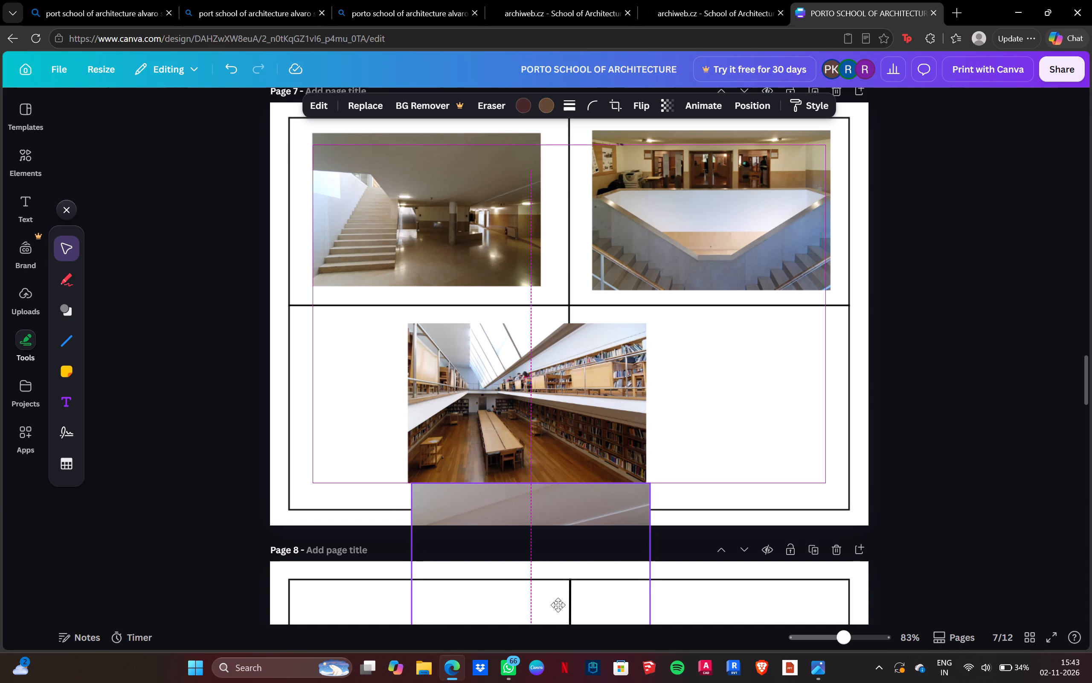
{"action": "left_click_drag", "start_coordinate": [558, 605], "coordinate": [579, 409]}
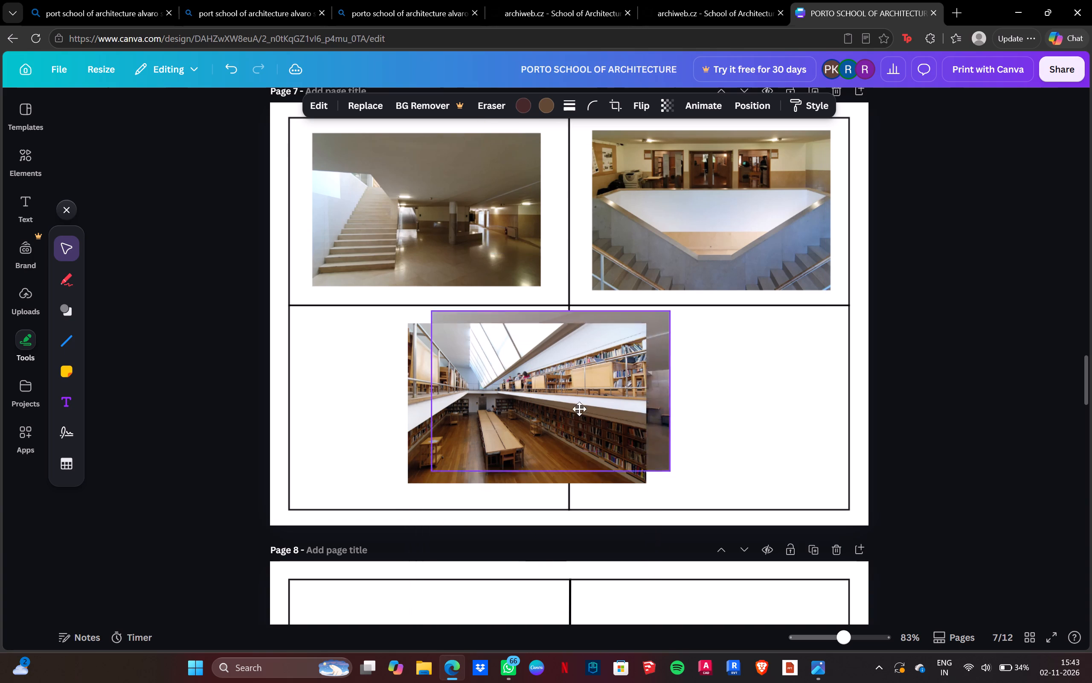
{"action": "left_click_drag", "start_coordinate": [579, 409], "coordinate": [555, 280]}
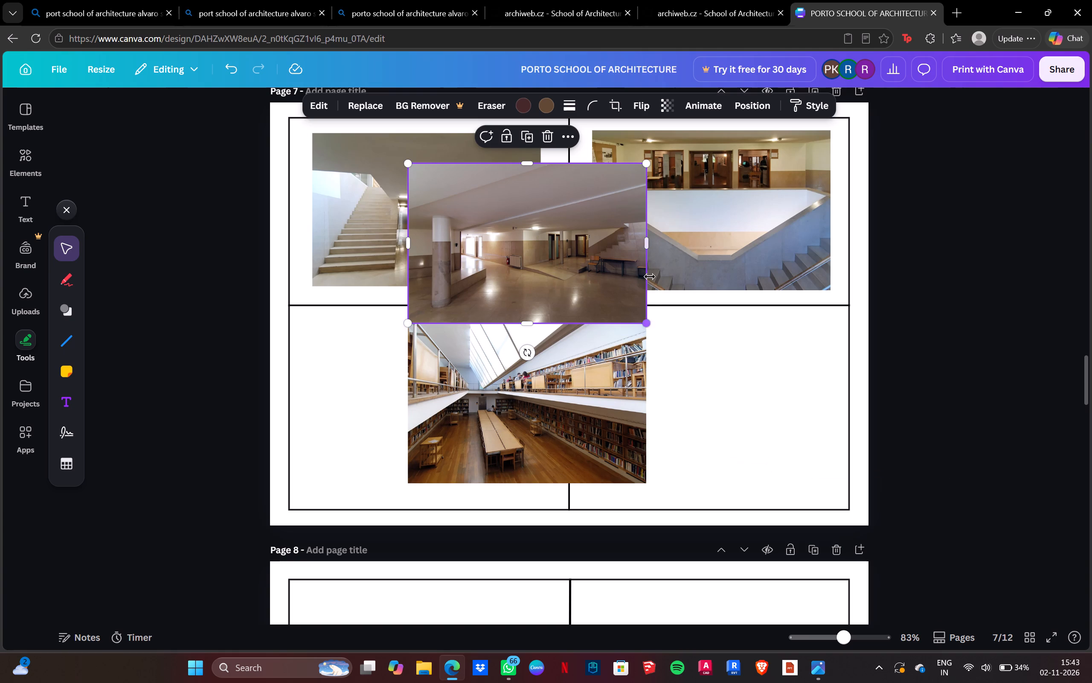
{"action": "left_click", "coordinate": [648, 243]}
{"action": "left_click_drag", "start_coordinate": [604, 269], "coordinate": [510, 427]}
Move the library photo back into the lower-right cell, aligned with the double-staircase photo above it.
{"action": "left_click_drag", "start_coordinate": [611, 439], "coordinate": [797, 441]}
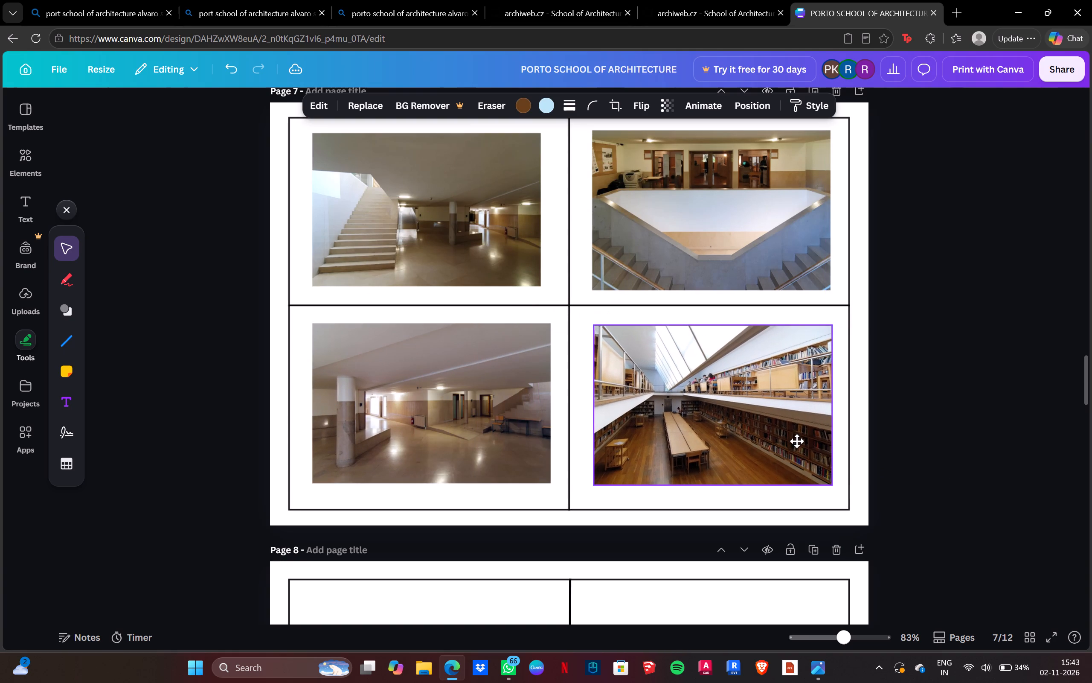
{"action": "left_click_drag", "start_coordinate": [797, 441], "coordinate": [795, 445]}
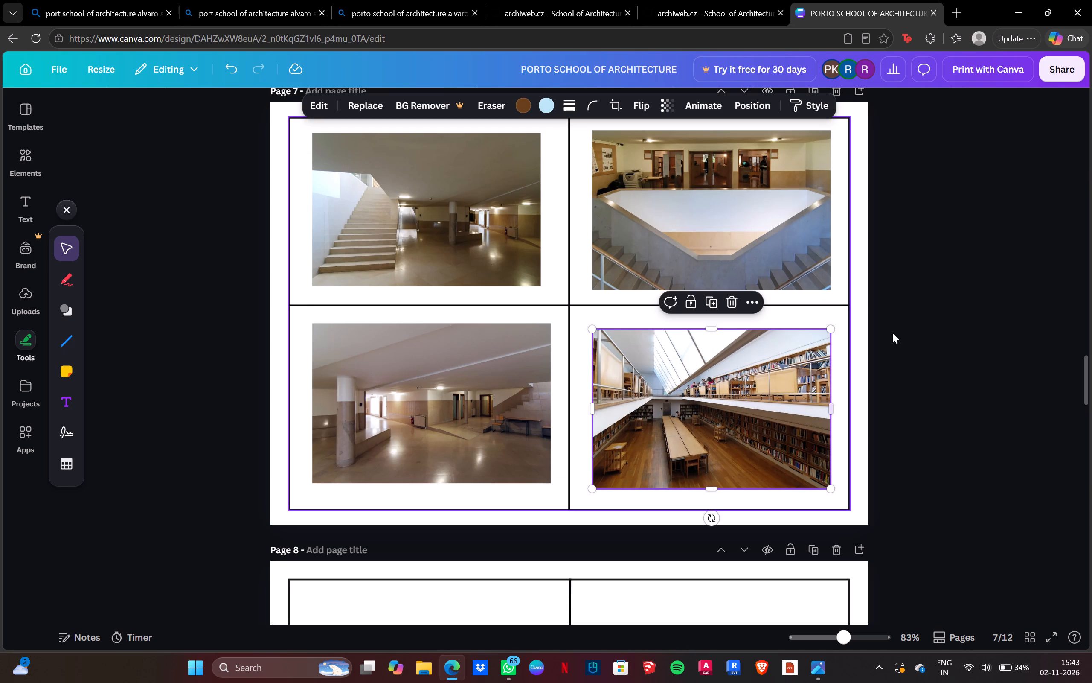
{"action": "left_click", "coordinate": [831, 409]}
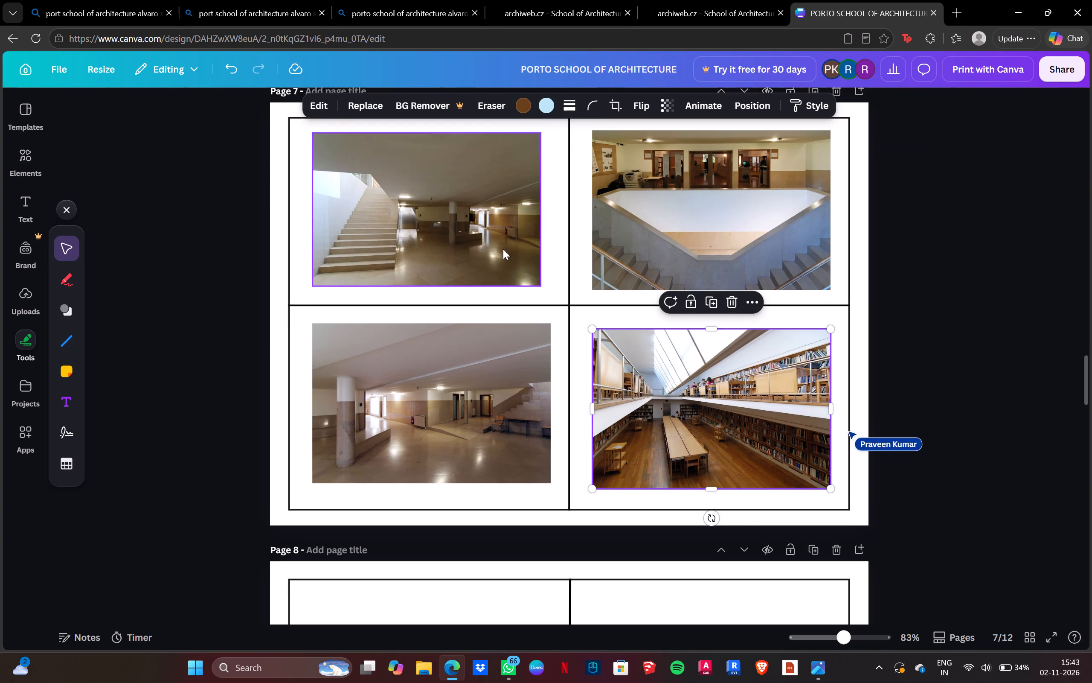
Enlarge the upper-left staircase photo to the column-hall photo's width and align its top with the double-staircase photo beside it.
{"action": "left_click_drag", "start_coordinate": [493, 234], "coordinate": [491, 242]}
{"action": "left_click_drag", "start_coordinate": [542, 290], "coordinate": [543, 291]}
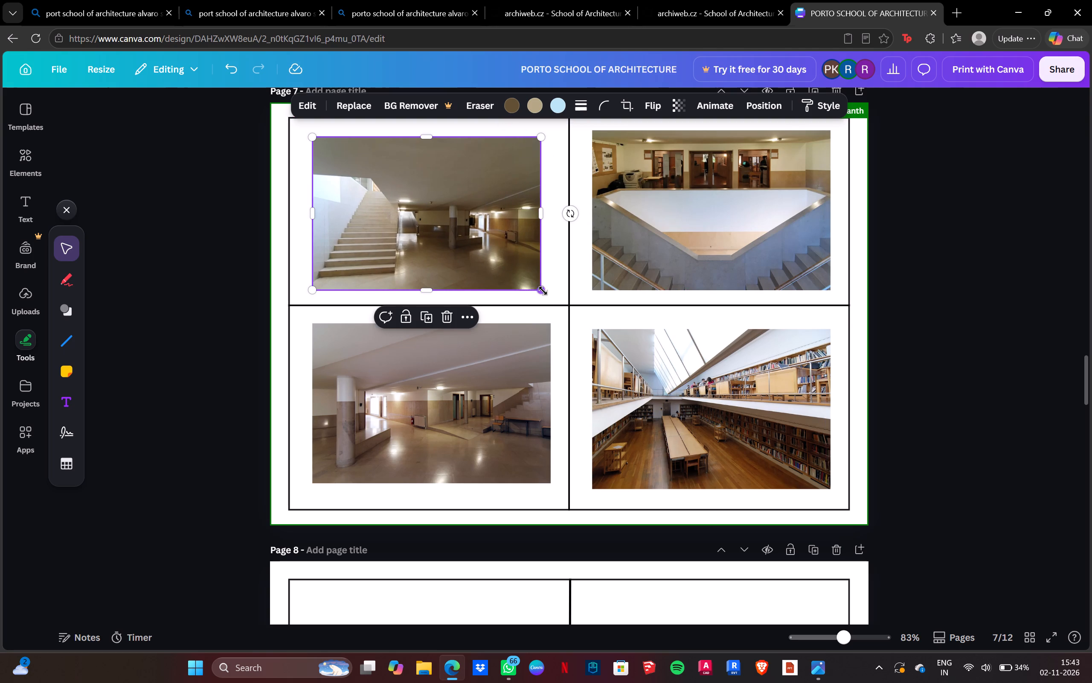
{"action": "left_click_drag", "start_coordinate": [543, 291], "coordinate": [551, 294]}
{"action": "left_click_drag", "start_coordinate": [499, 239], "coordinate": [499, 239]}
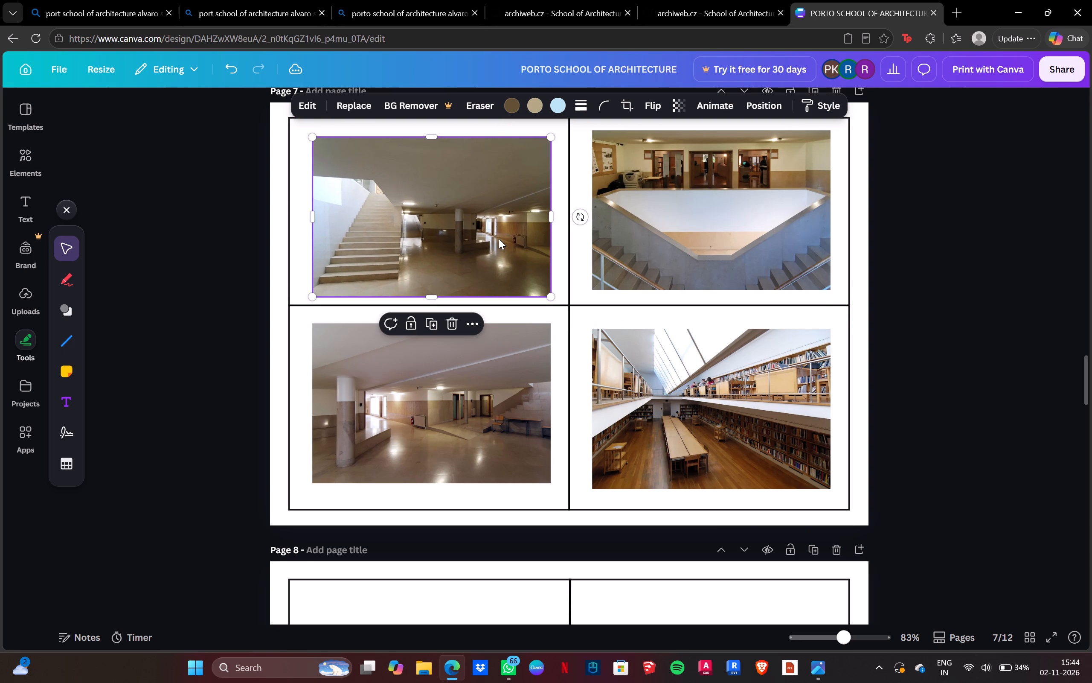
{"action": "left_click_drag", "start_coordinate": [499, 239], "coordinate": [497, 232]}
{"action": "scroll", "coordinate": [976, 362], "scroll_direction": "up", "scroll_amount": 1}
{"action": "left_click", "coordinate": [976, 369]}
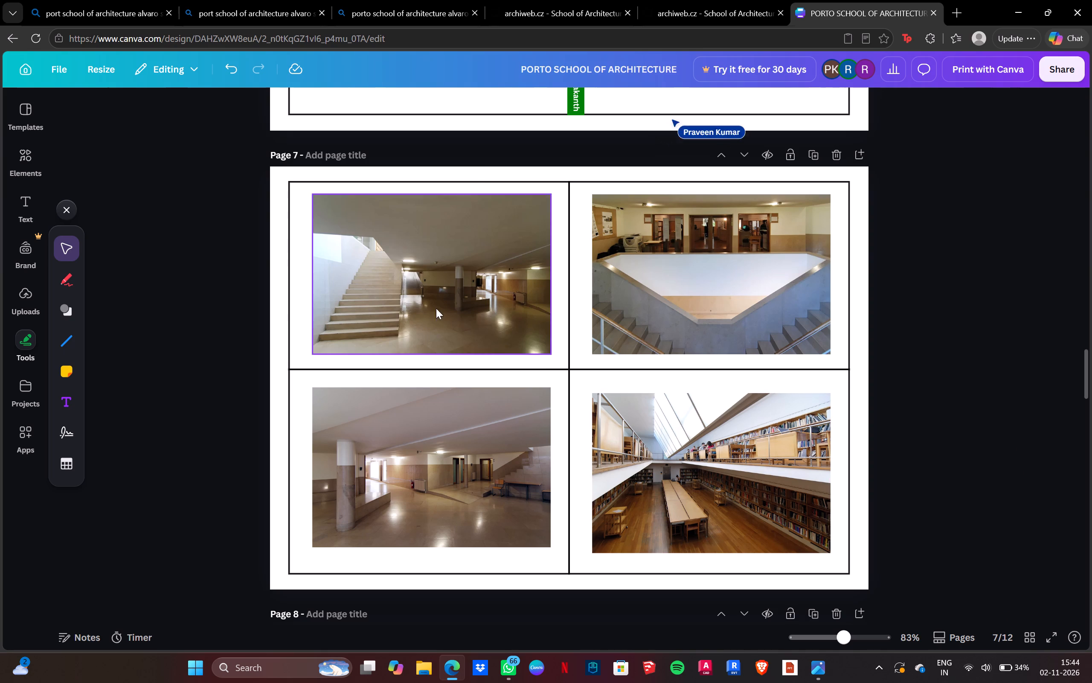
{"action": "left_click", "coordinate": [443, 307]}
{"action": "left_click", "coordinate": [430, 354]}
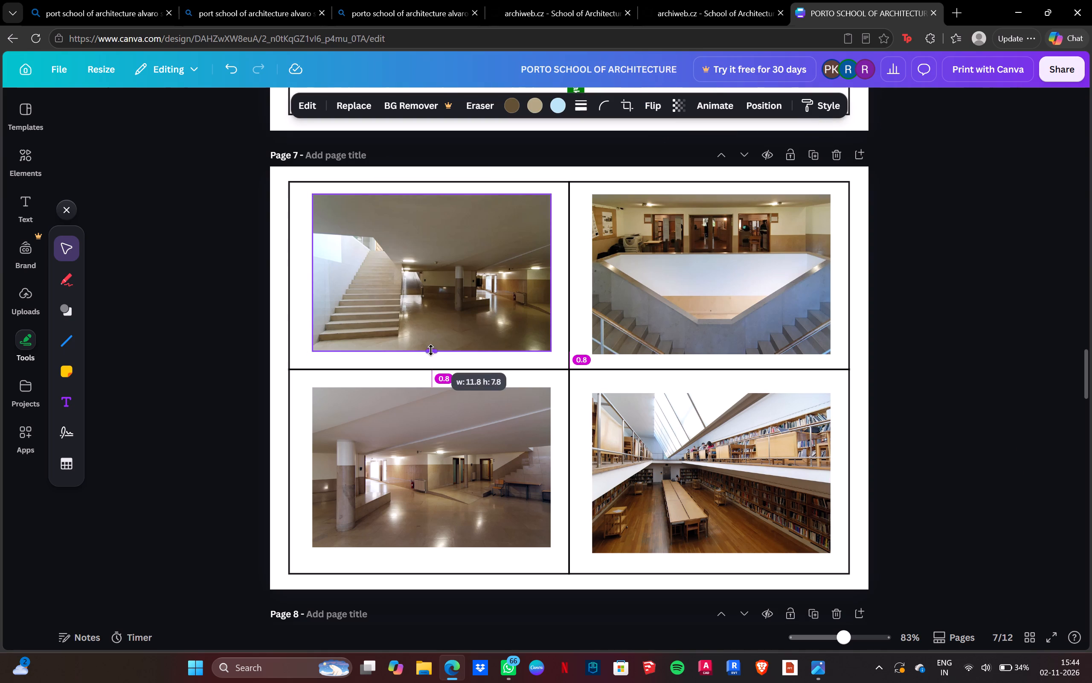
{"action": "left_click", "coordinate": [1028, 297]}
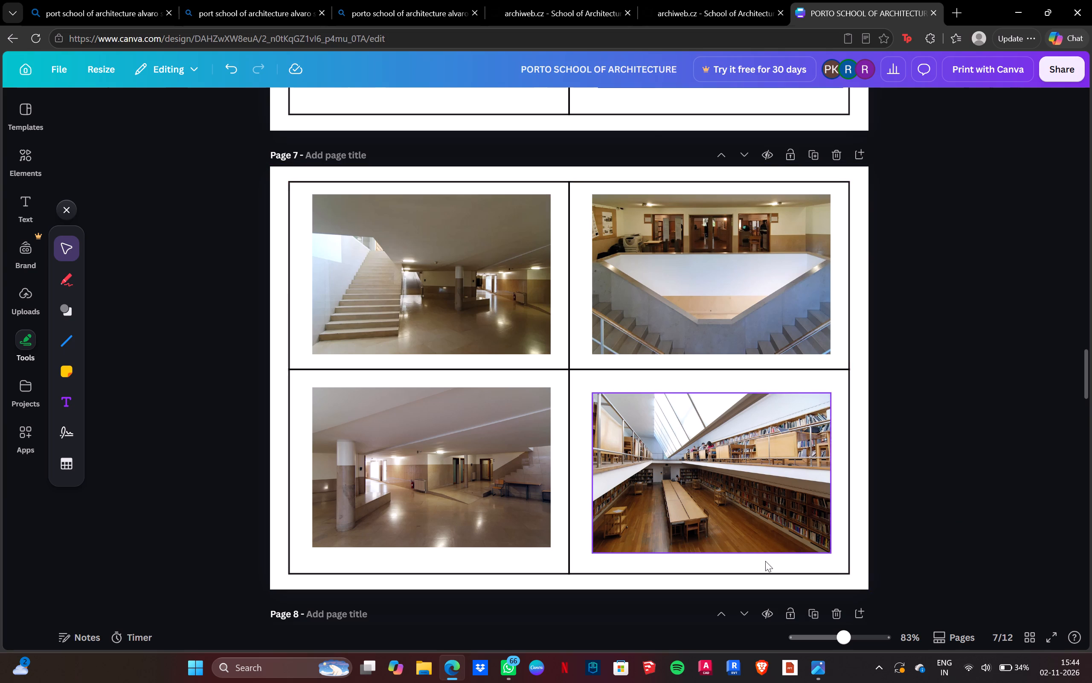
Move the library photo up level with the column-hall photo and slightly right within the lower-right cell.
{"action": "left_click_drag", "start_coordinate": [767, 517], "coordinate": [764, 515]}
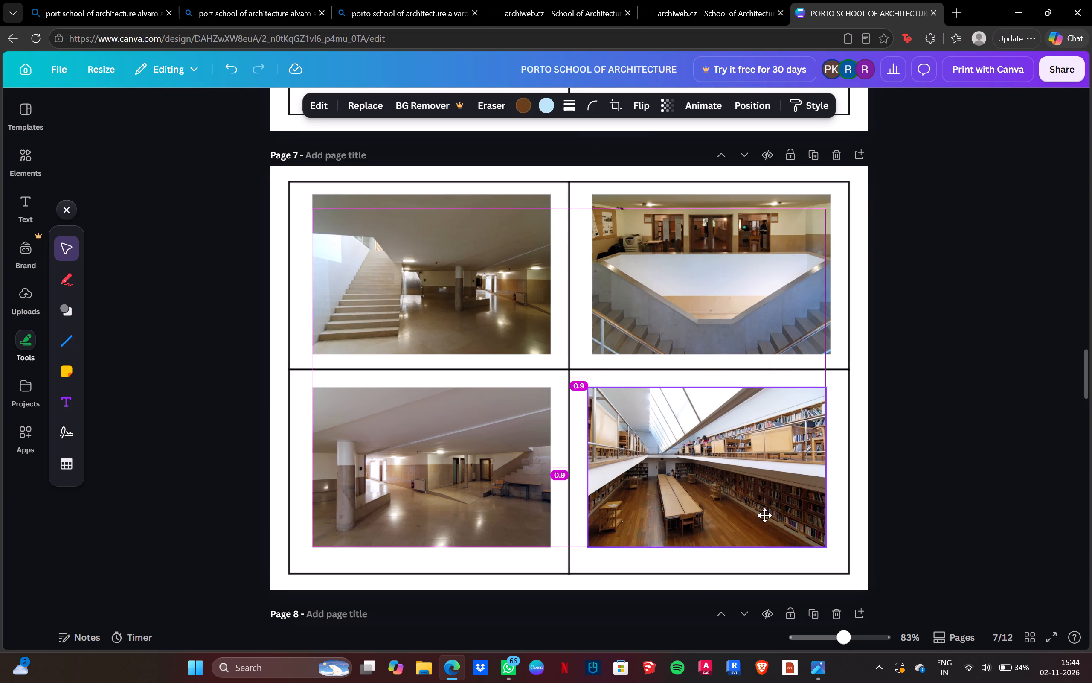
{"action": "left_click_drag", "start_coordinate": [764, 515], "coordinate": [773, 514]}
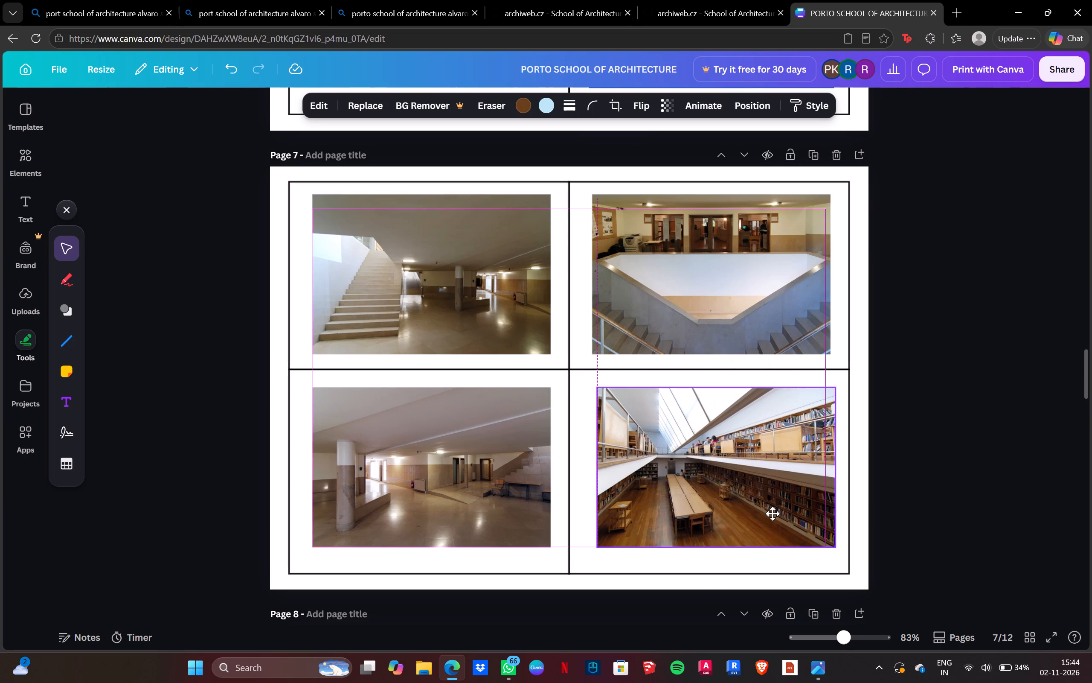
{"action": "left_click_drag", "start_coordinate": [773, 514], "coordinate": [773, 512]}
Check the column-hall photo's size and bottom alignment against the library photo beside it.
{"action": "left_click", "coordinate": [501, 528]}
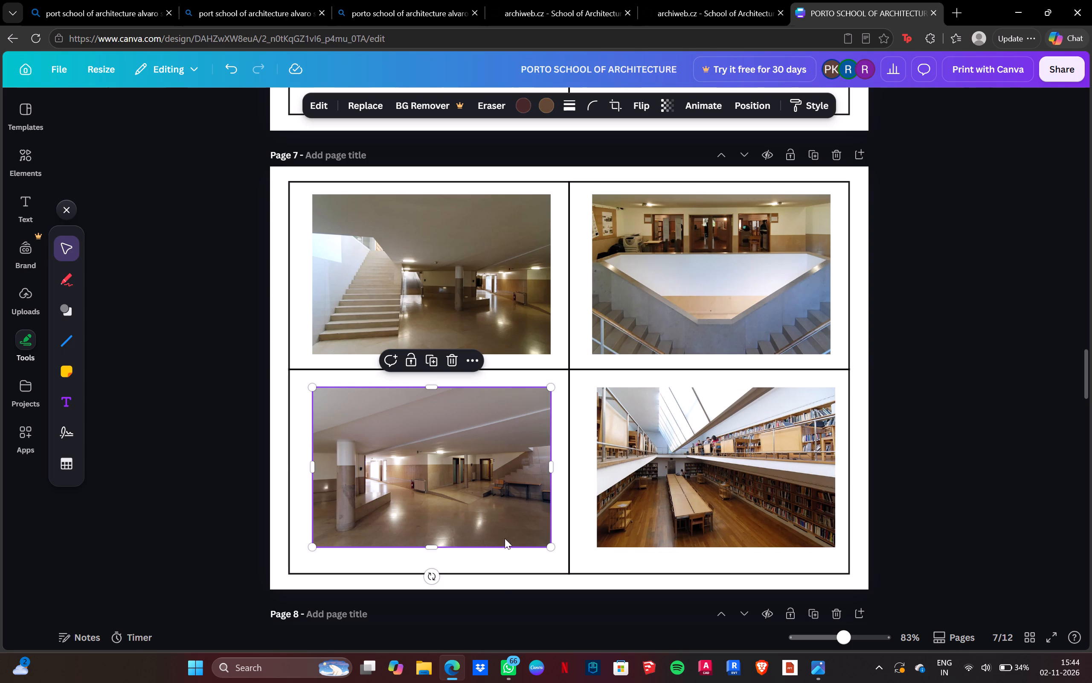
{"action": "left_click", "coordinate": [1059, 573]}
{"action": "left_click", "coordinate": [507, 515]}
{"action": "left_click", "coordinate": [430, 550]}
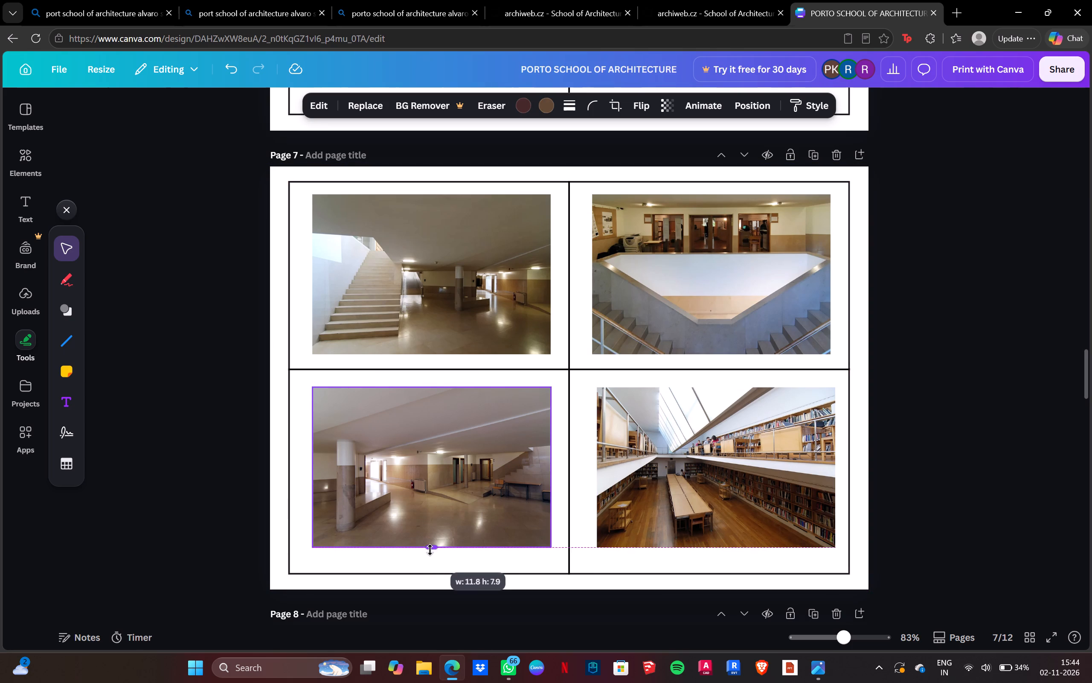
{"action": "left_click", "coordinate": [985, 446]}
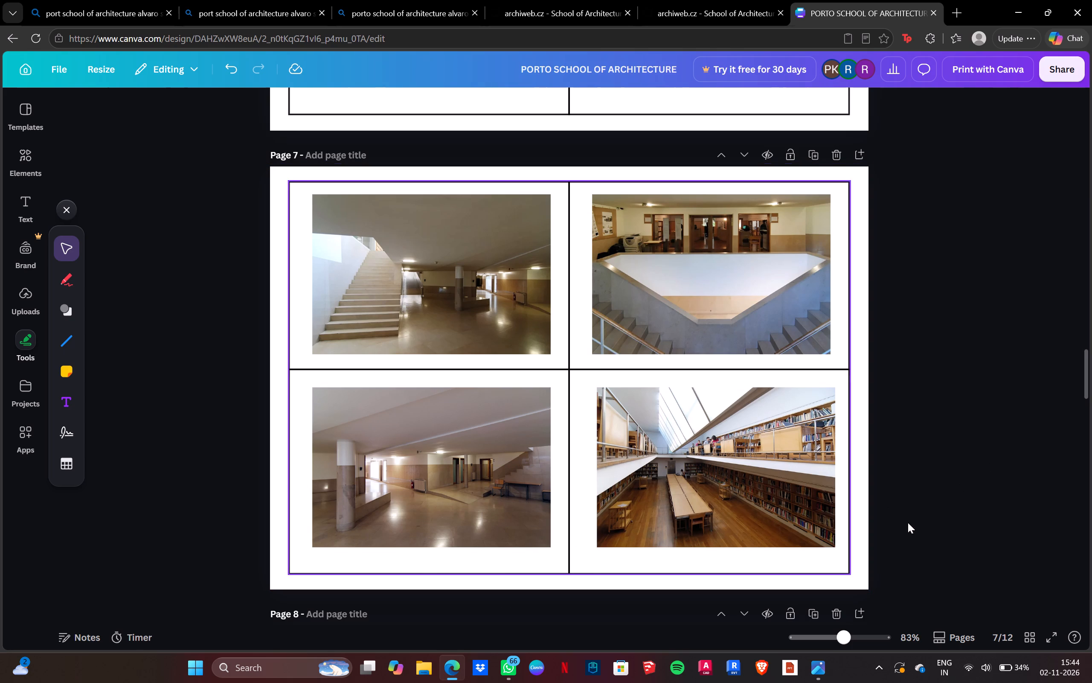
{"action": "left_click", "coordinate": [715, 414]}
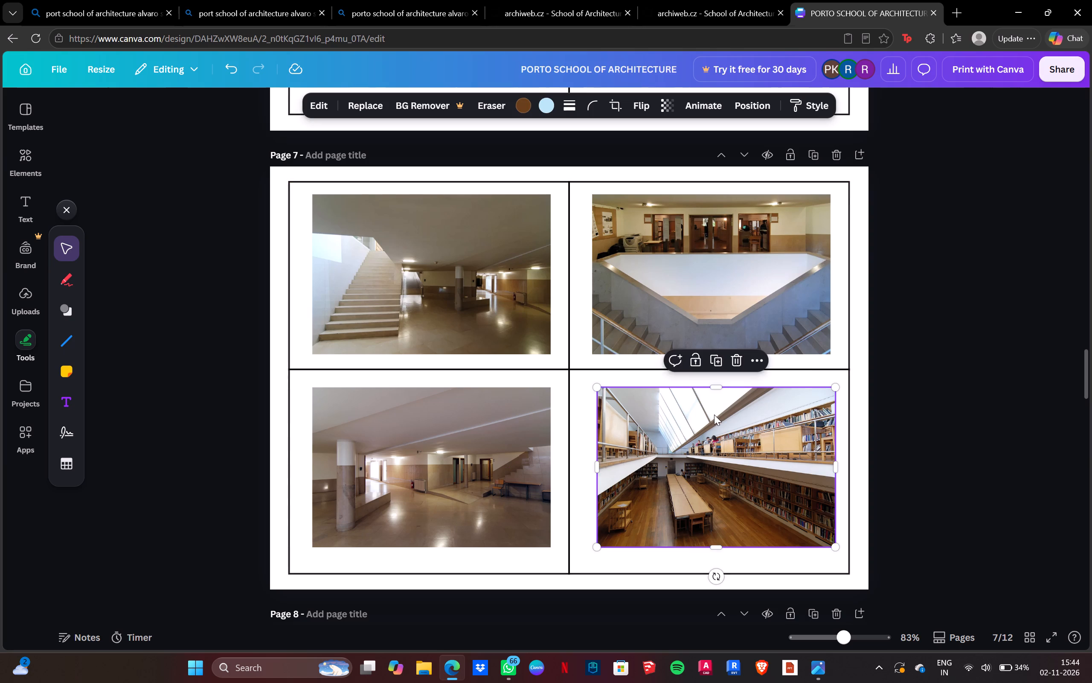
{"action": "left_click", "coordinate": [985, 393]}
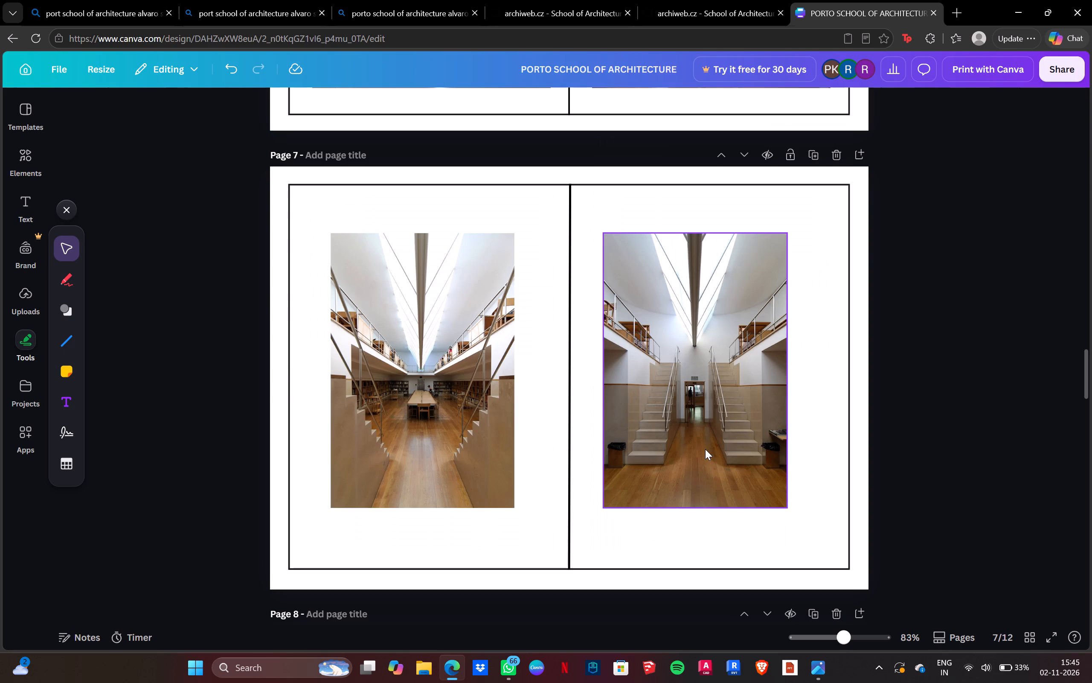
Set the stroke weight of the vertical dividing line between page 7's two library photos to 3.
{"action": "left_click", "coordinate": [568, 403]}
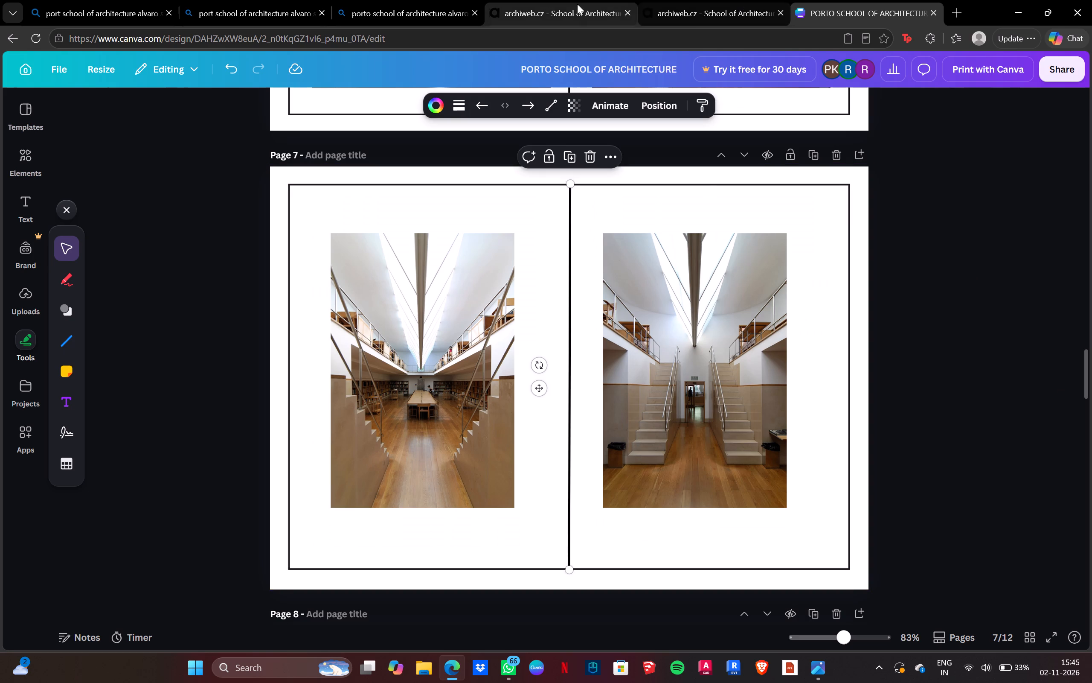
{"action": "left_click", "coordinate": [459, 104]}
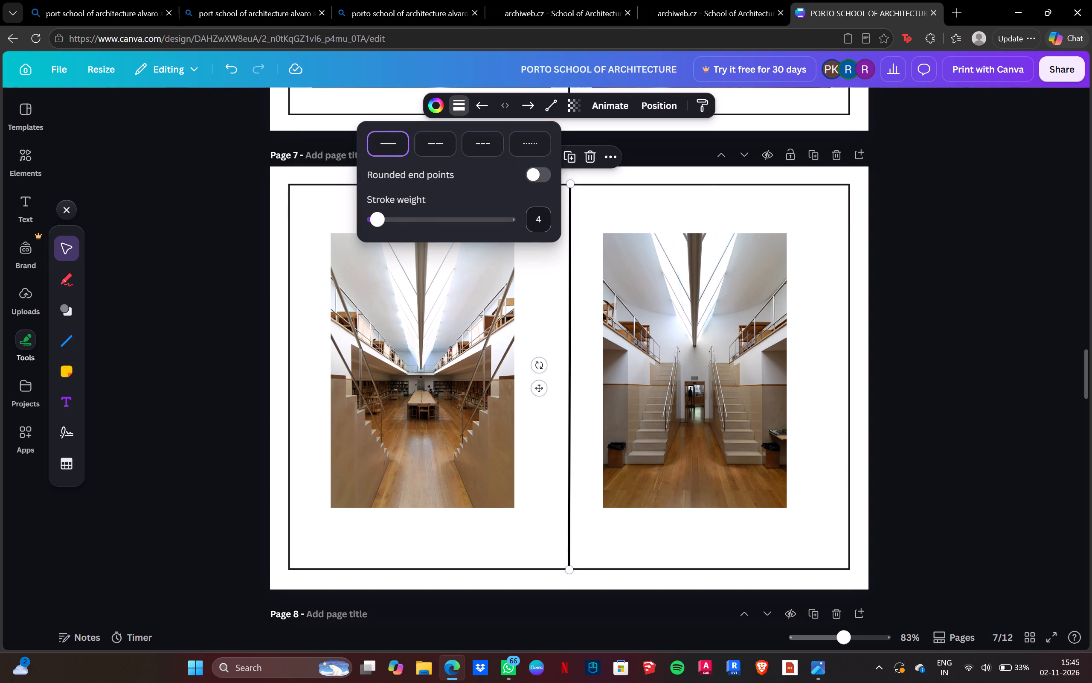
{"action": "left_click", "coordinate": [545, 220]}
{"action": "key", "text": "BackSpace"}
{"action": "key", "text": "3"}
{"action": "key", "text": "Return"}
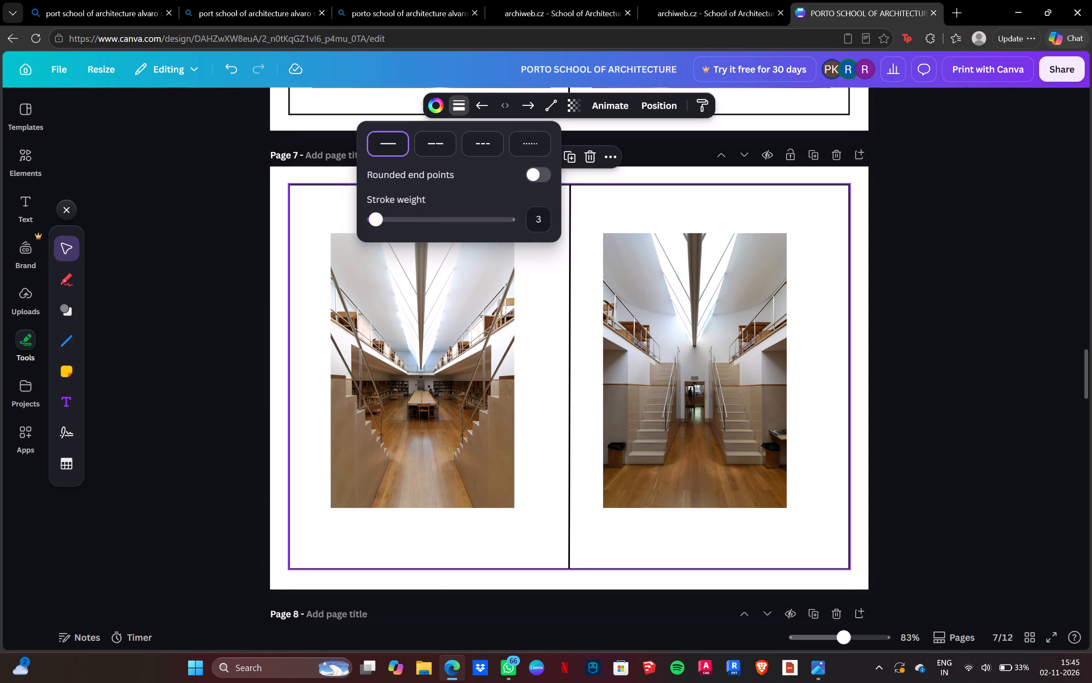
{"action": "left_click", "coordinate": [981, 325]}
Review the earlier pages' layouts, going back to the aerial photos on page 2.
{"action": "scroll", "coordinate": [981, 326], "scroll_direction": "up", "scroll_amount": 4}
{"action": "scroll", "coordinate": [1082, 379], "scroll_direction": "up", "scroll_amount": 4}
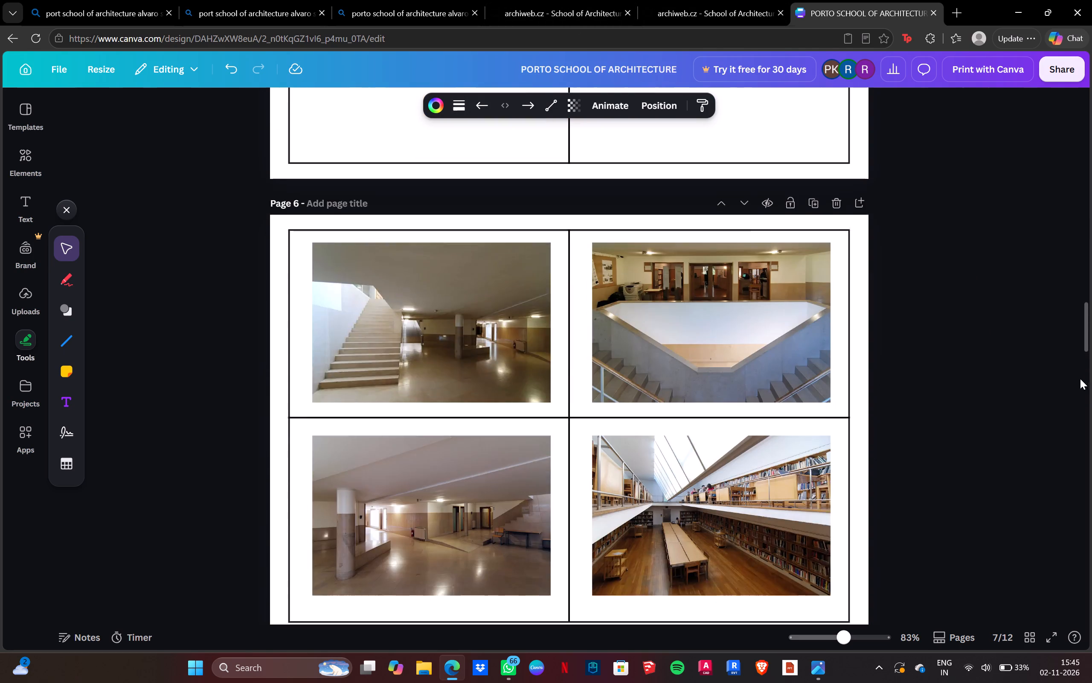
{"action": "scroll", "coordinate": [1080, 379], "scroll_direction": "up", "scroll_amount": 5}
{"action": "scroll", "coordinate": [871, 246], "scroll_direction": "up", "scroll_amount": 2}
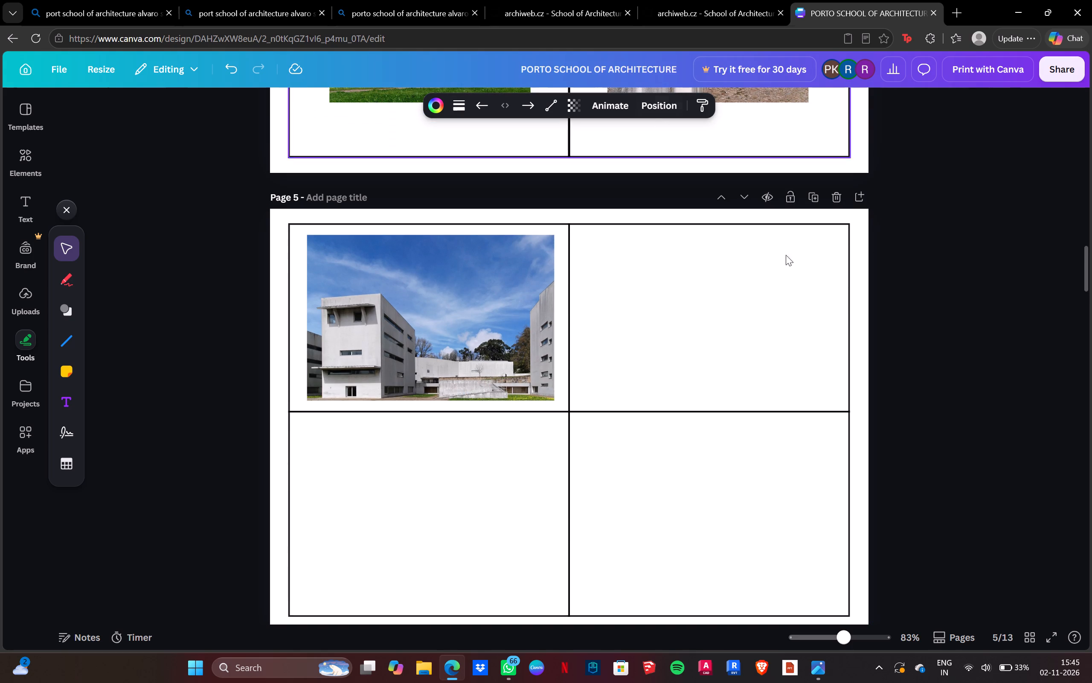
{"action": "scroll", "coordinate": [869, 336], "scroll_direction": "up", "scroll_amount": 19}
{"action": "scroll", "coordinate": [869, 334], "scroll_direction": "up", "scroll_amount": 4}
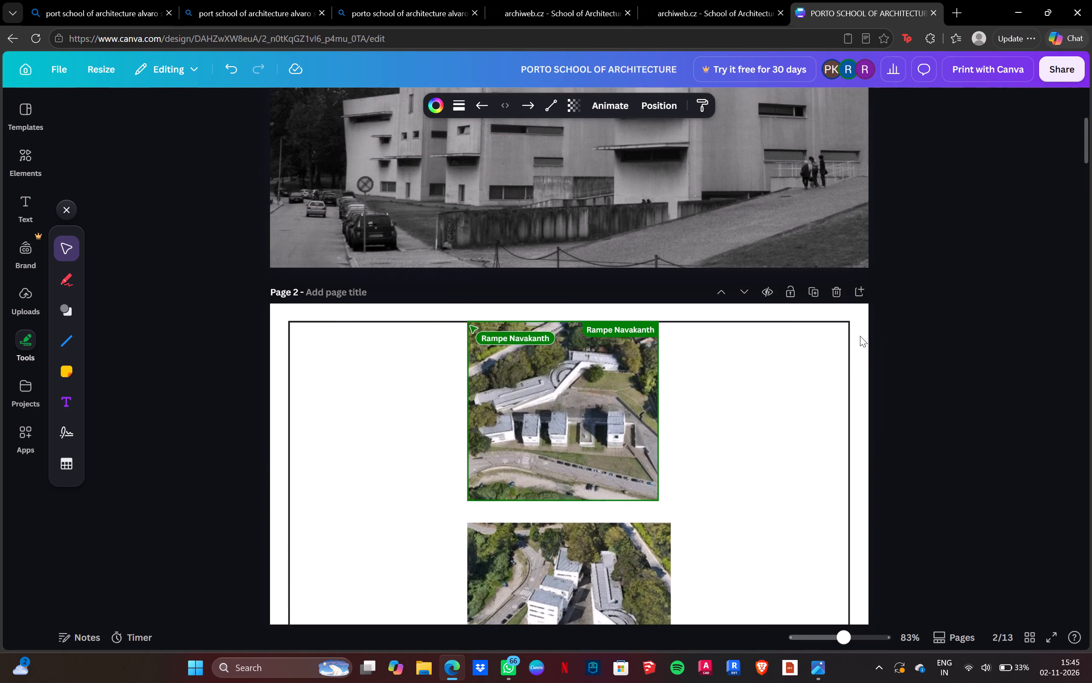
{"action": "scroll", "coordinate": [928, 330], "scroll_direction": "down", "scroll_amount": 2}
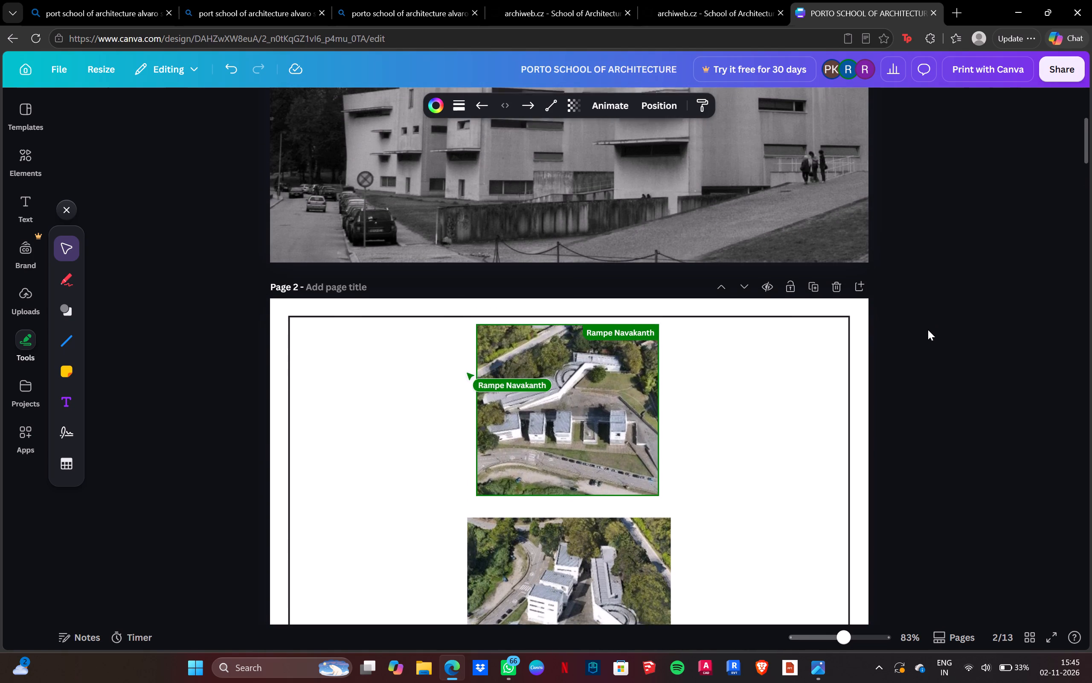
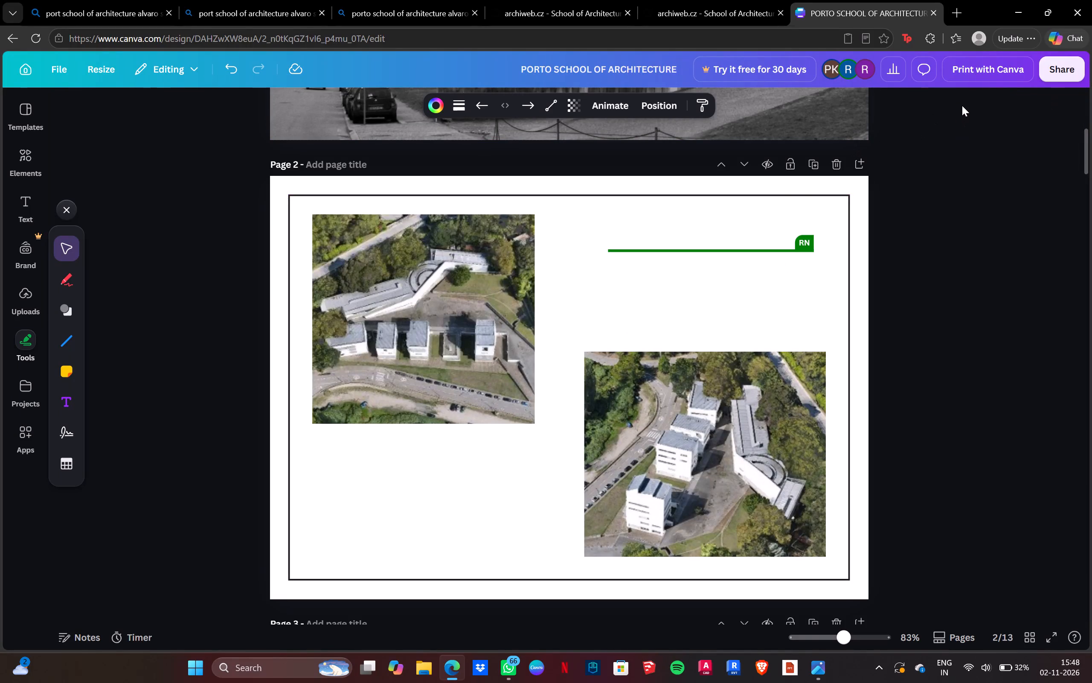
Rotate the loose horizontal line on page 2 to vertical.
{"action": "left_click", "coordinate": [783, 249]}
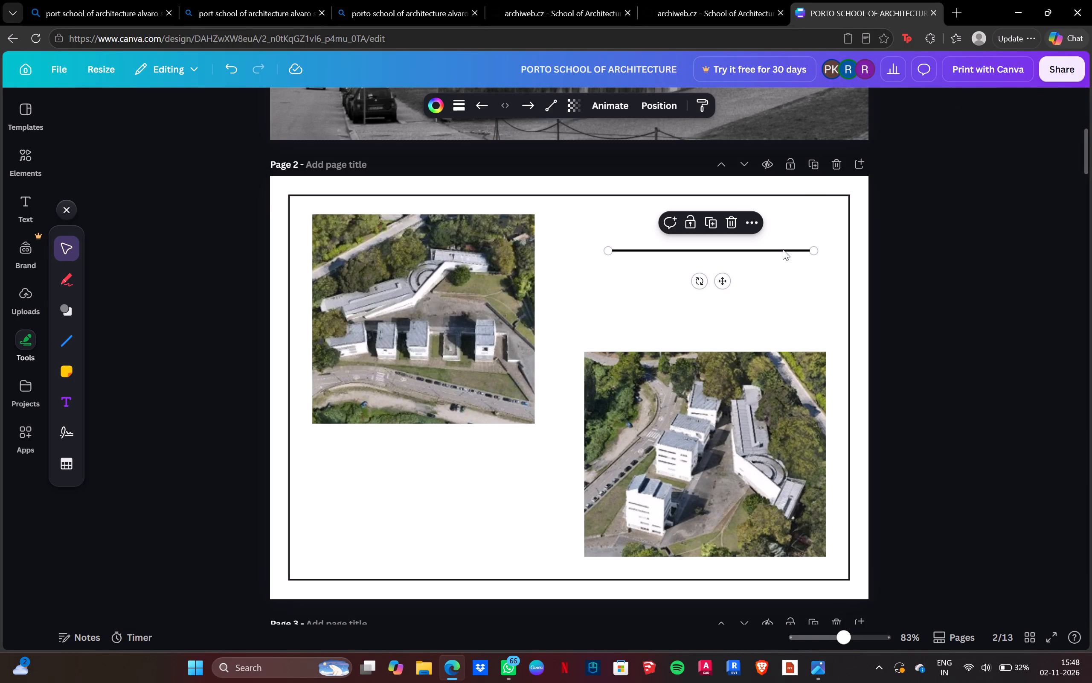
{"action": "left_click_drag", "start_coordinate": [703, 283], "coordinate": [622, 337]}
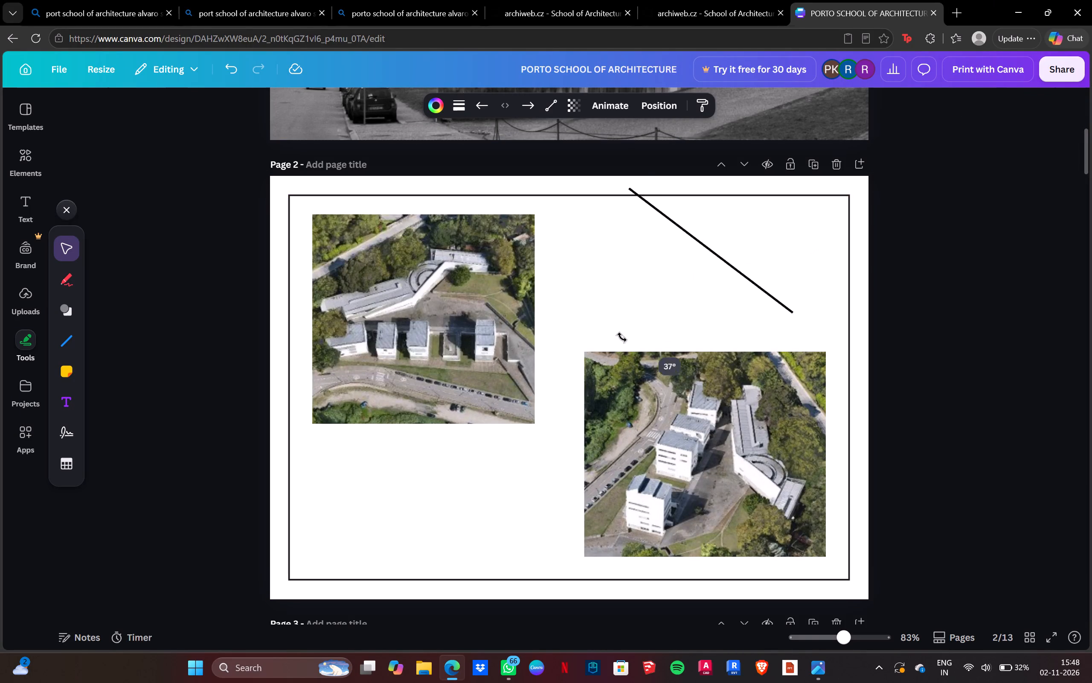
{"action": "left_click_drag", "start_coordinate": [622, 337], "coordinate": [516, 242]}
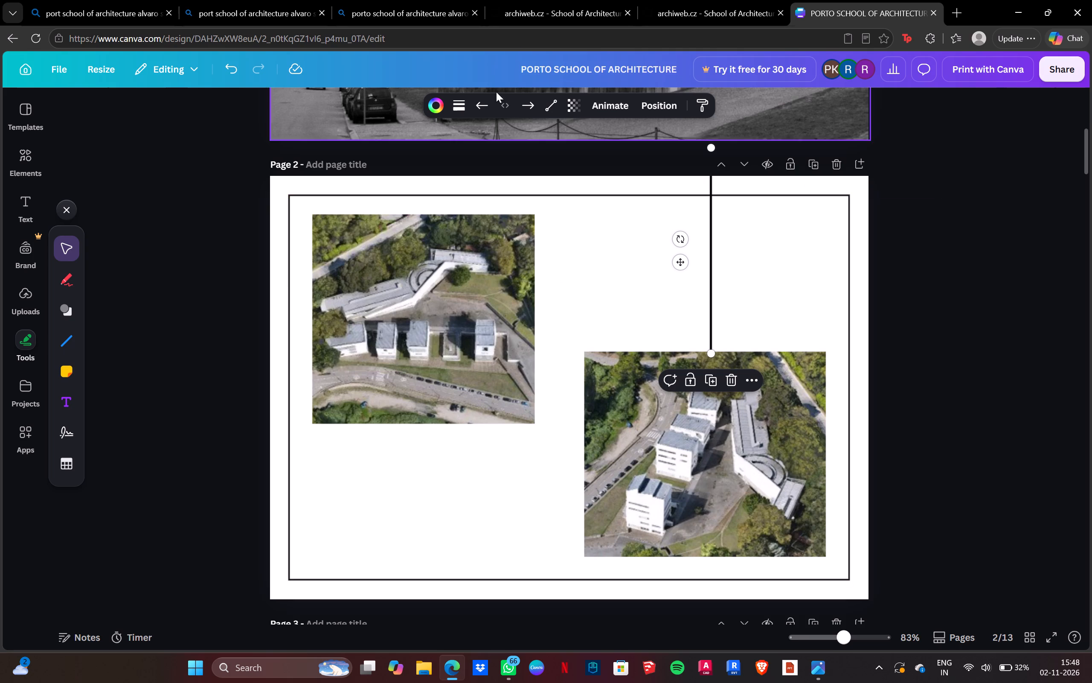
Set the stroke weight of page 2's vertical line to 3.
{"action": "left_click", "coordinate": [461, 104]}
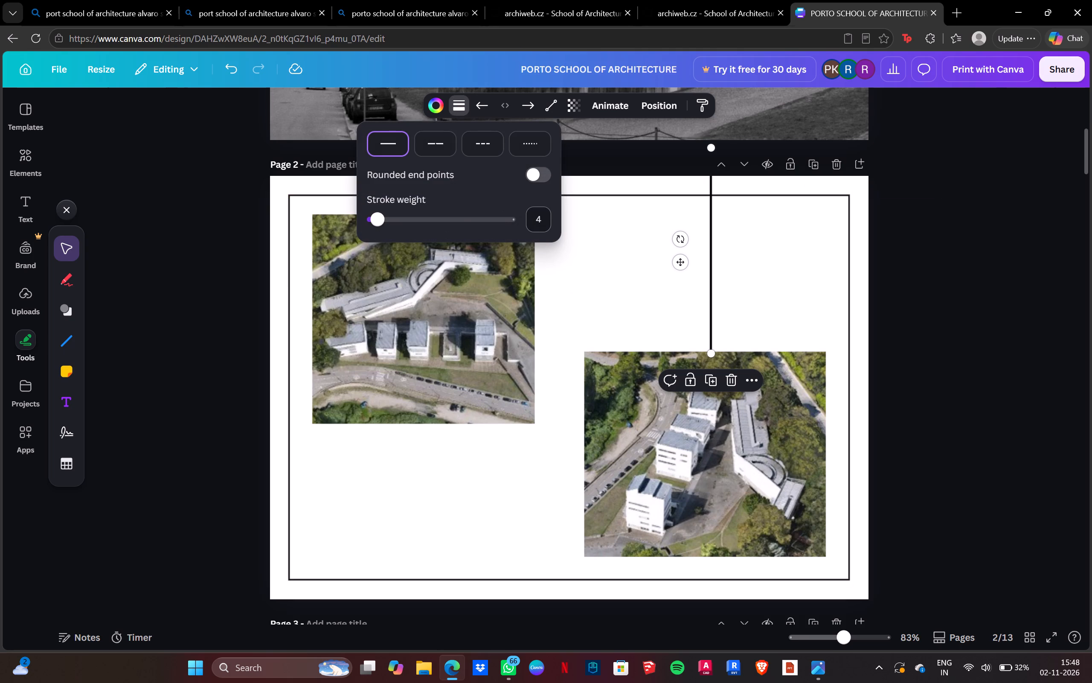
{"action": "left_click", "coordinate": [543, 218]}
{"action": "key", "text": "BackSpace"}
{"action": "key", "text": "3"}
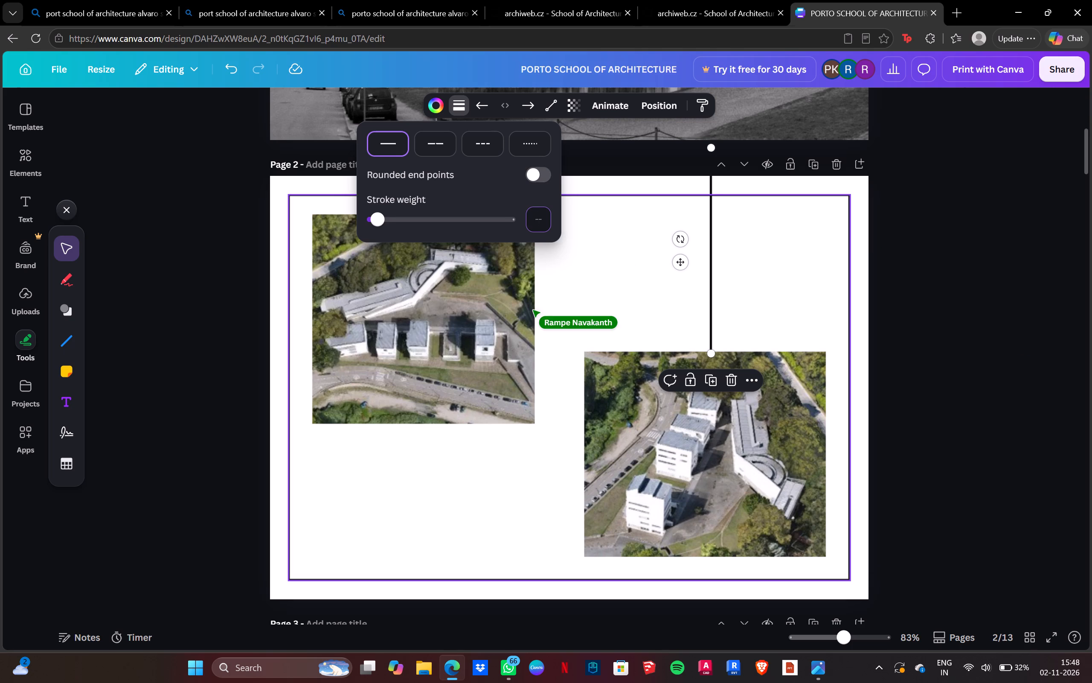
{"action": "key", "text": "Return"}
Place the vertical line between page 2's two aerial photos and extend it from the frame's top edge to its bottom edge.
{"action": "left_click_drag", "start_coordinate": [712, 306], "coordinate": [612, 357]}
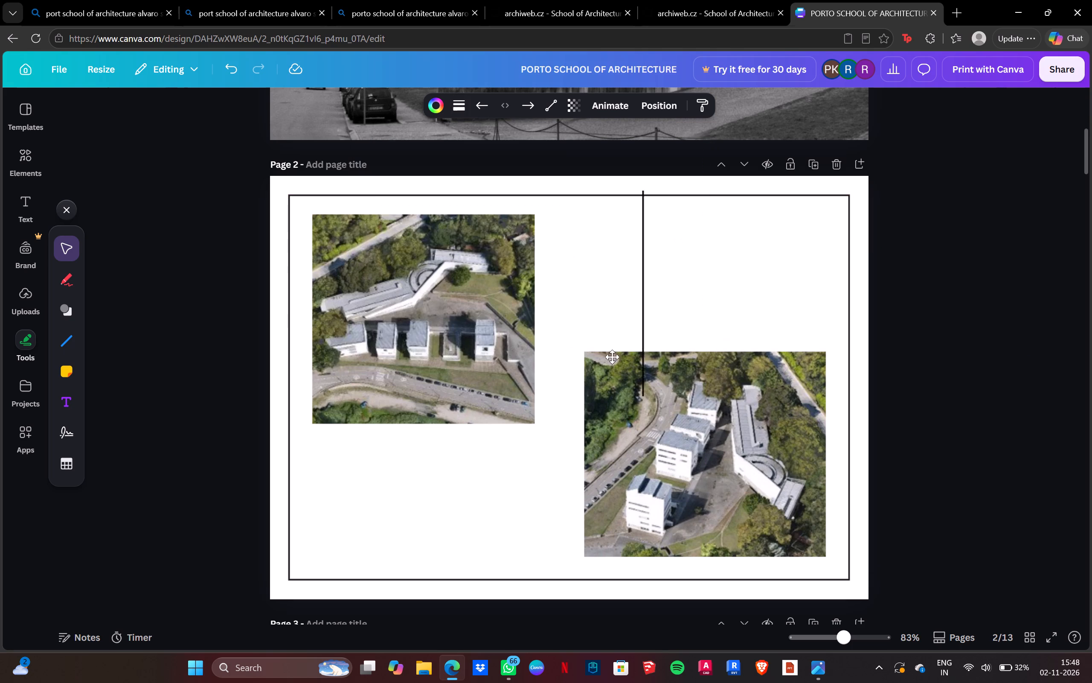
{"action": "left_click_drag", "start_coordinate": [612, 357], "coordinate": [560, 353]}
{"action": "left_click_drag", "start_coordinate": [559, 404], "coordinate": [543, 556]}
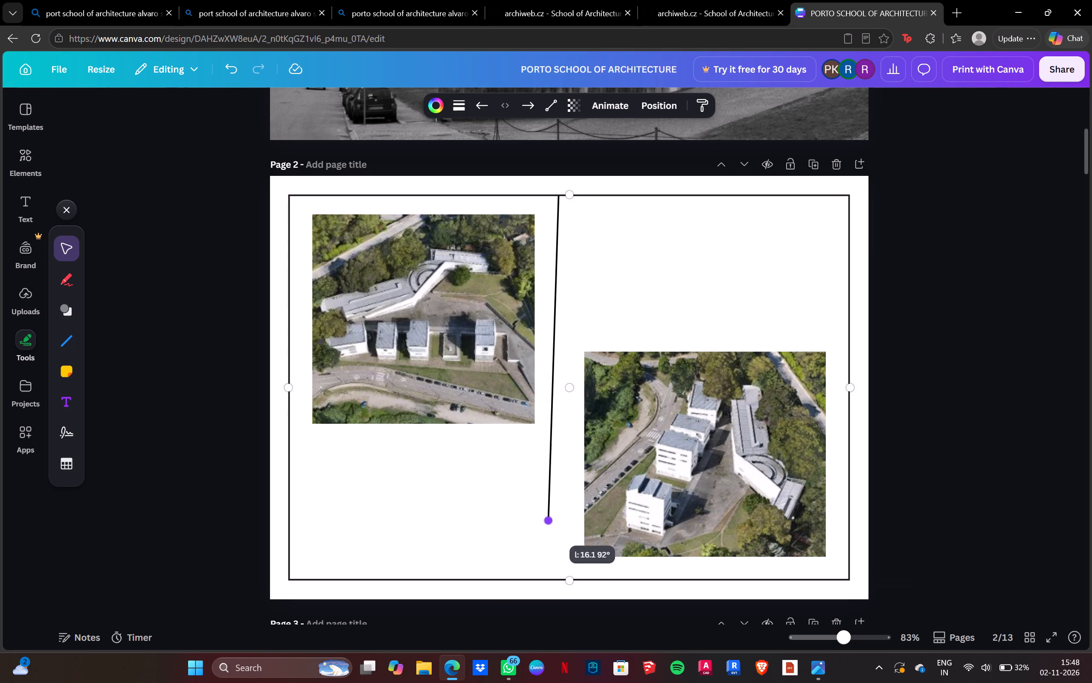
{"action": "left_click_drag", "start_coordinate": [543, 556], "coordinate": [554, 584]}
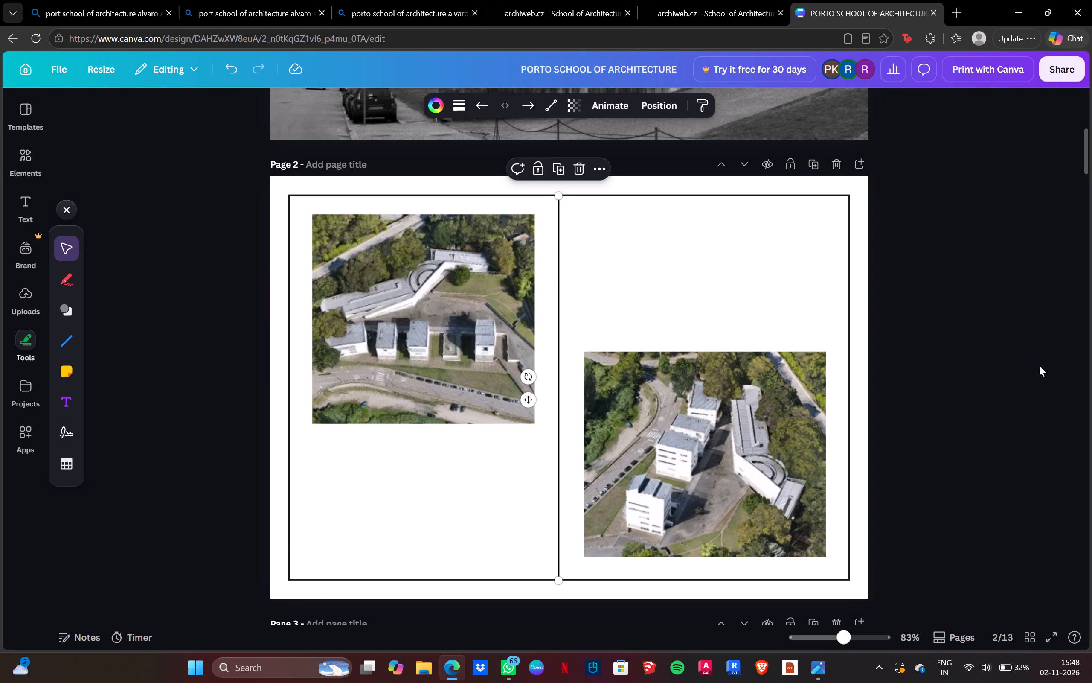
{"action": "left_click", "coordinate": [1039, 365]}
Review the photo and grid layouts on the following pages, from page 3 to page 6.
{"action": "scroll", "coordinate": [958, 353], "scroll_direction": "down", "scroll_amount": 20}
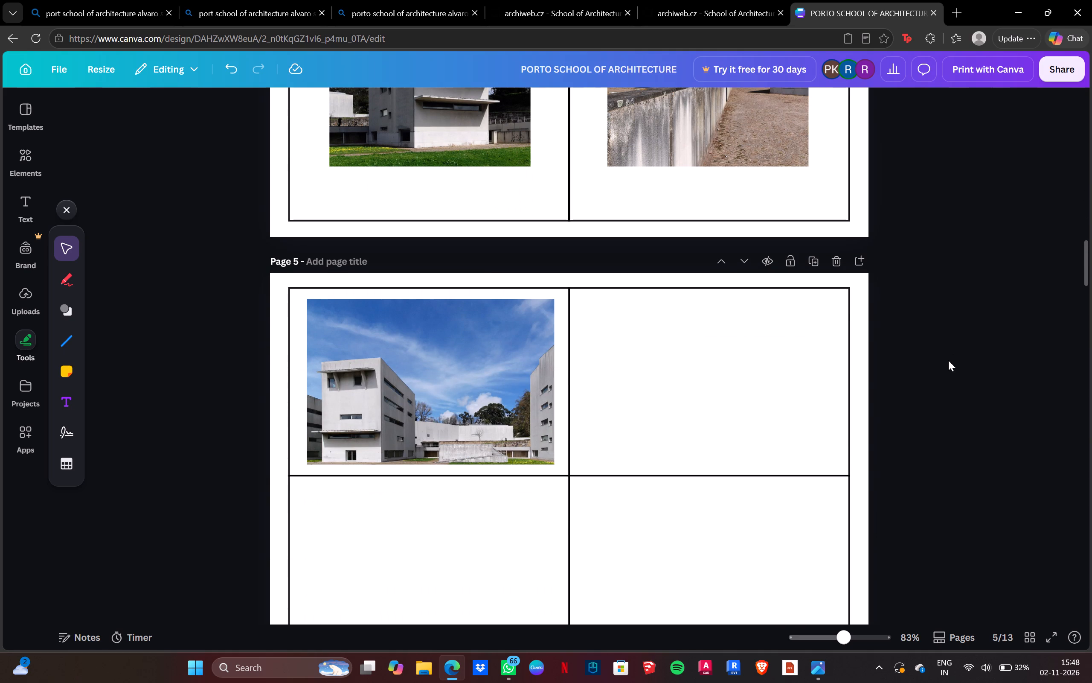
{"action": "scroll", "coordinate": [958, 336], "scroll_direction": "up", "scroll_amount": 1}
{"action": "scroll", "coordinate": [957, 346], "scroll_direction": "down", "scroll_amount": 3}
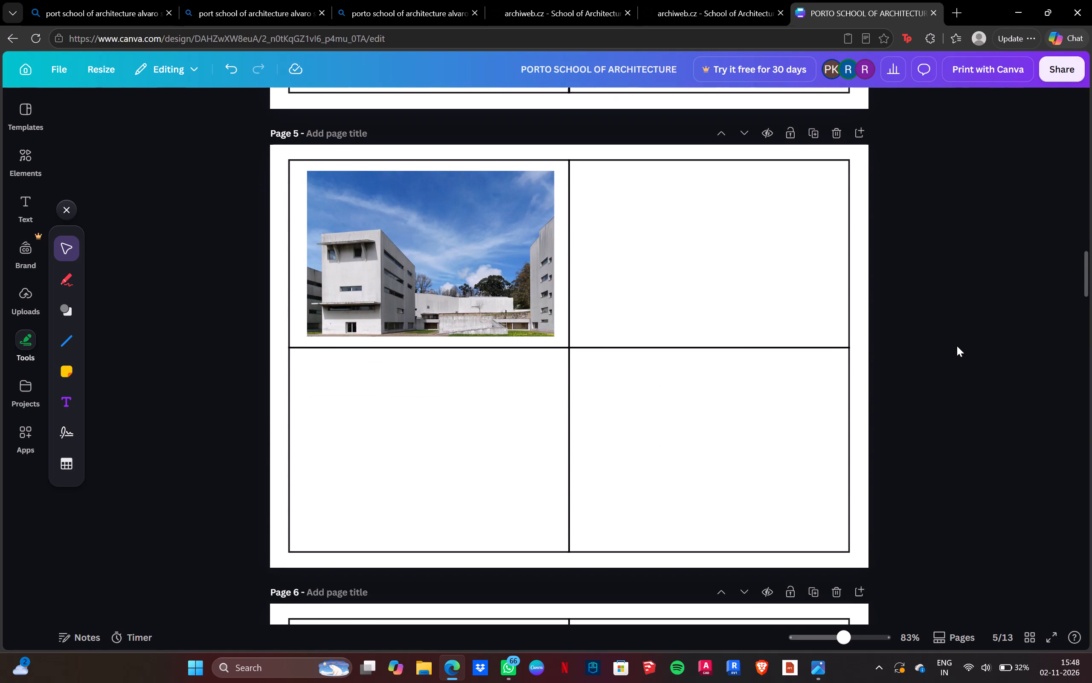
{"action": "scroll", "coordinate": [957, 346], "scroll_direction": "down", "scroll_amount": 1}
{"action": "scroll", "coordinate": [957, 346], "scroll_direction": "up", "scroll_amount": 8}
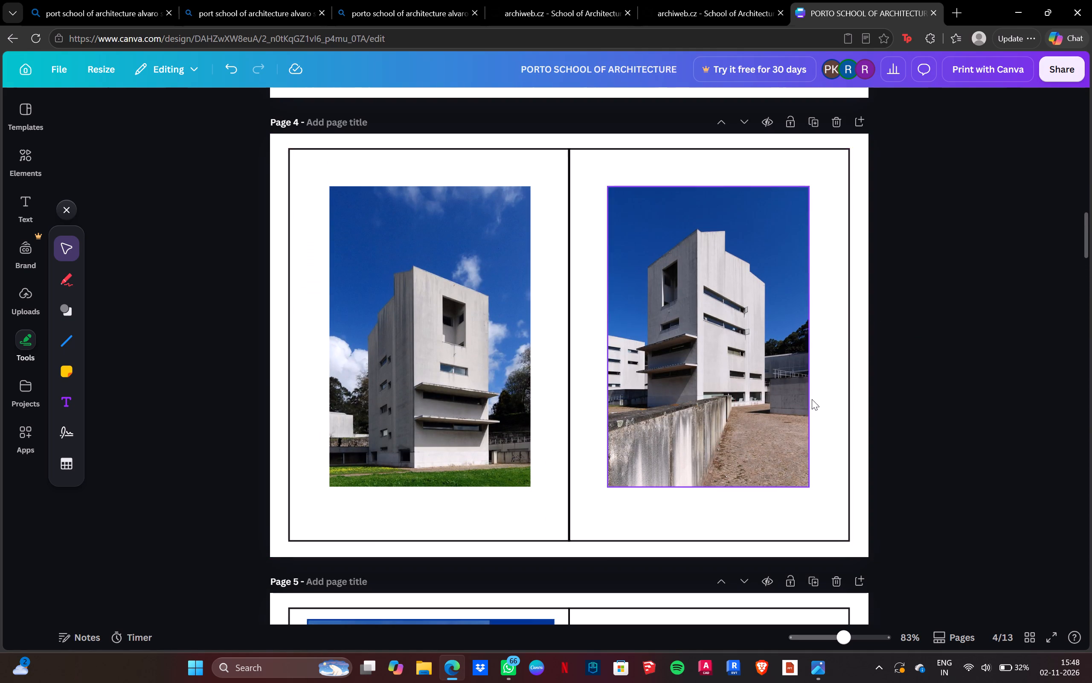
{"action": "scroll", "coordinate": [841, 401], "scroll_direction": "down", "scroll_amount": 7}
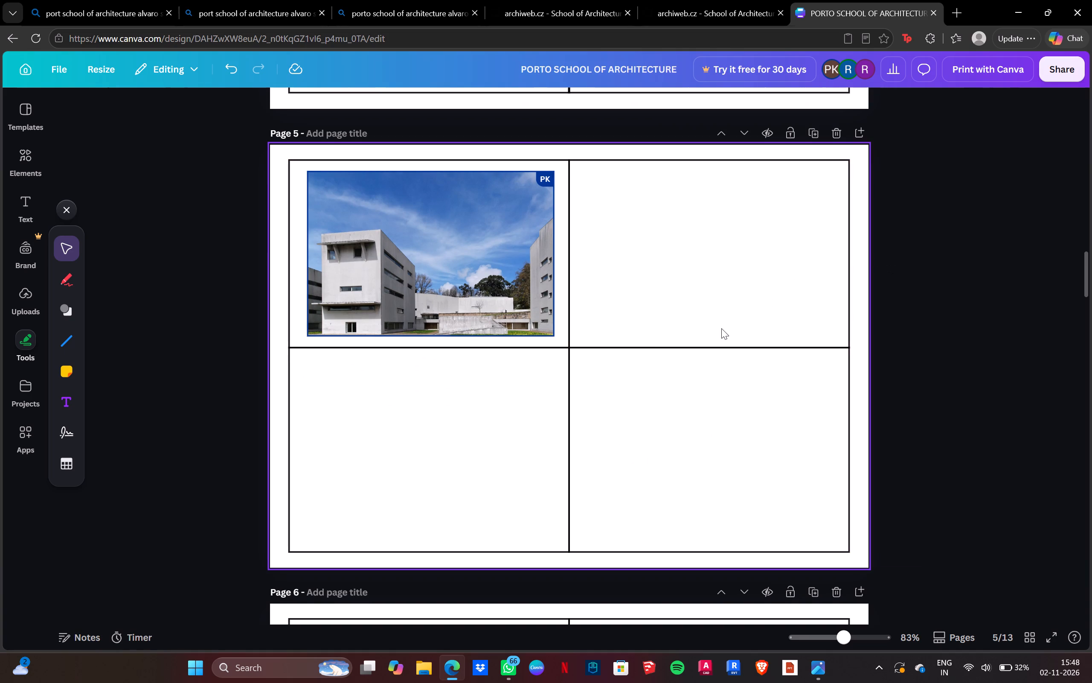
{"action": "scroll", "coordinate": [720, 325], "scroll_direction": "down", "scroll_amount": 1}
{"action": "scroll", "coordinate": [828, 347], "scroll_direction": "down", "scroll_amount": 3}
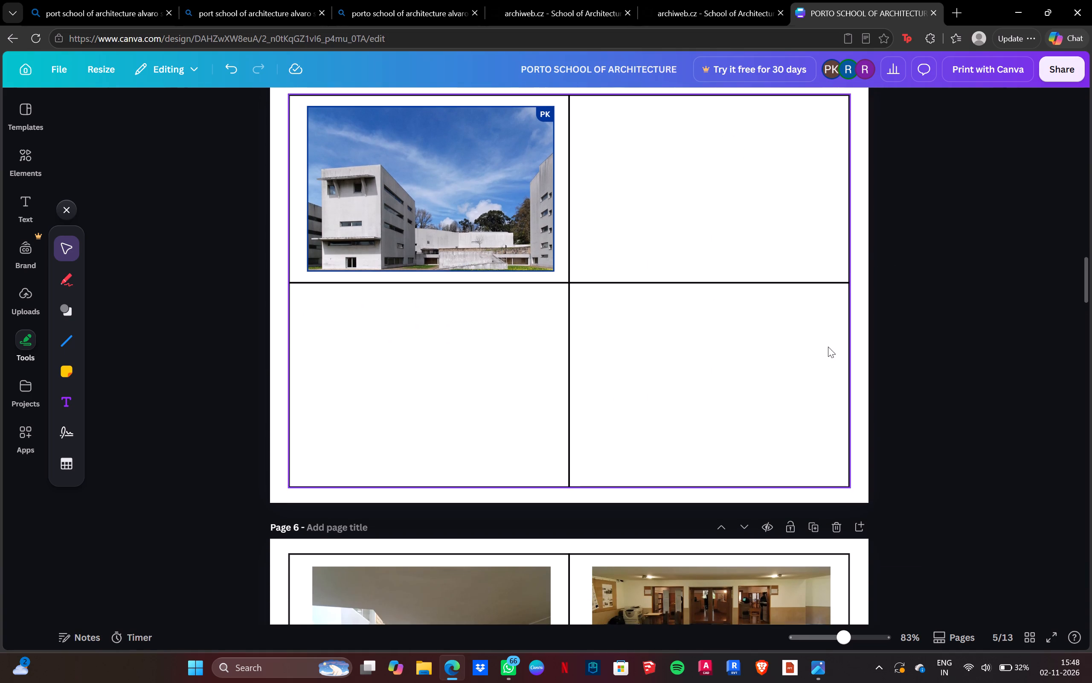
{"action": "scroll", "coordinate": [828, 347], "scroll_direction": "down", "scroll_amount": 9}
{"action": "scroll", "coordinate": [822, 343], "scroll_direction": "up", "scroll_amount": 5}
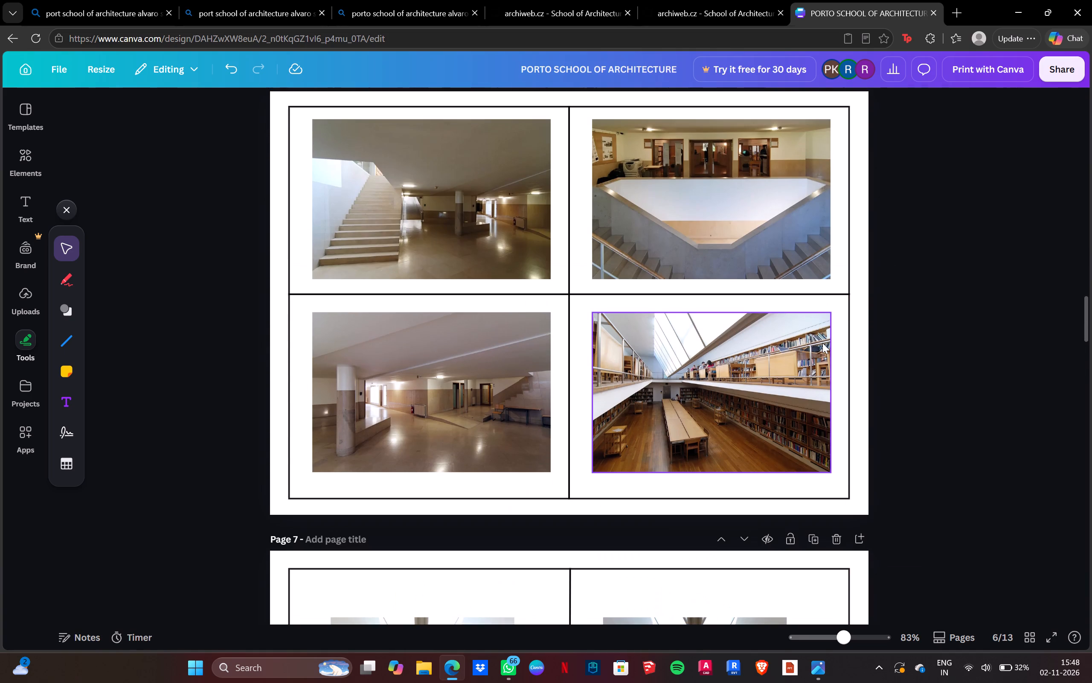
Shift page 6's outer frame and vertical dividing line slightly to the right.
{"action": "left_click_drag", "start_coordinate": [568, 231], "coordinate": [573, 232]}
{"action": "left_click", "coordinate": [1020, 294]}
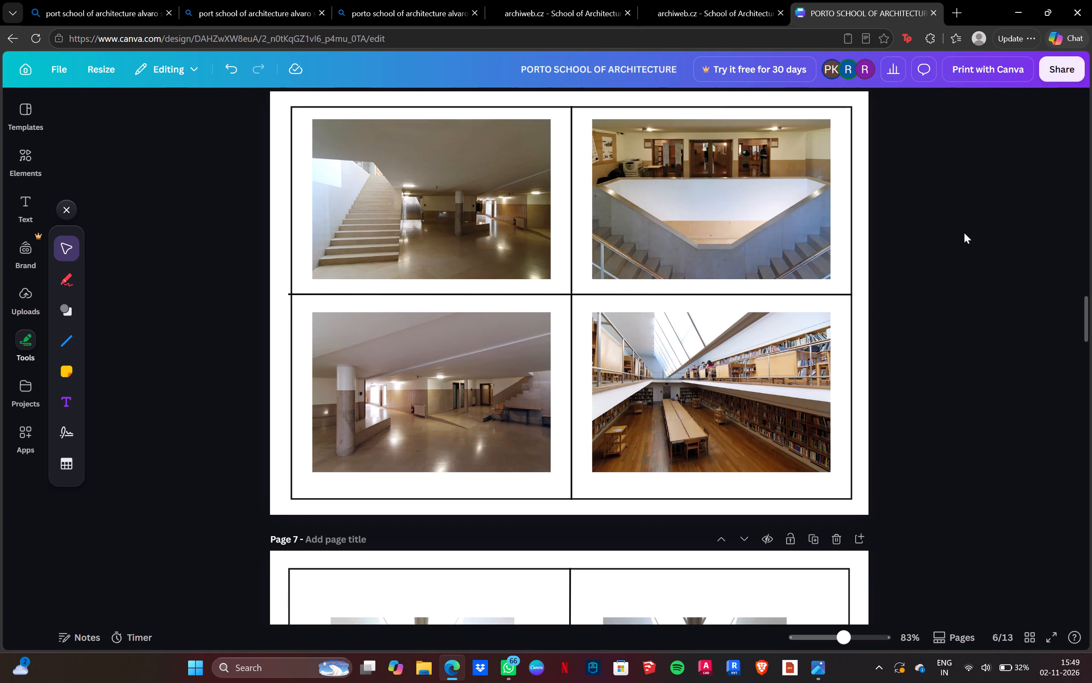
Shrink page 6's upper-right double-staircase photo slightly from its lower-left corner to clear the dividing line.
{"action": "left_click", "coordinate": [692, 217]}
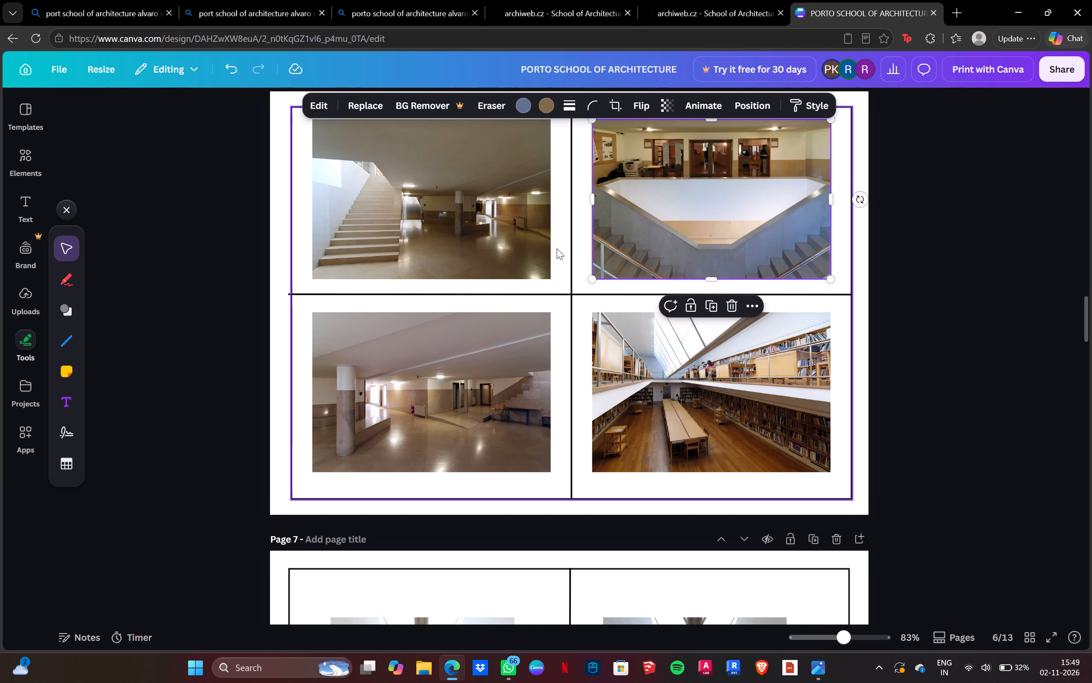
{"action": "left_click_drag", "start_coordinate": [592, 281], "coordinate": [592, 280]}
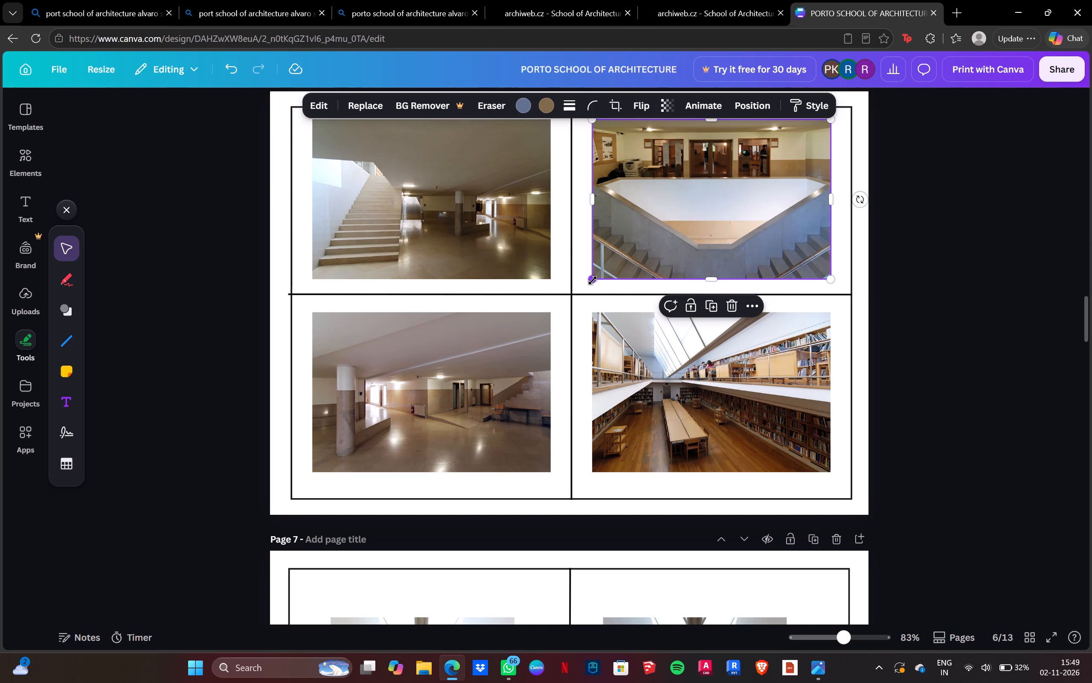
{"action": "left_click_drag", "start_coordinate": [592, 280], "coordinate": [594, 277]}
Move page 6's library photo and column-hall photo down slightly by the same amount within their lower cells.
{"action": "scroll", "coordinate": [955, 270], "scroll_direction": "up", "scroll_amount": 2}
{"action": "scroll", "coordinate": [955, 270], "scroll_direction": "down", "scroll_amount": 1}
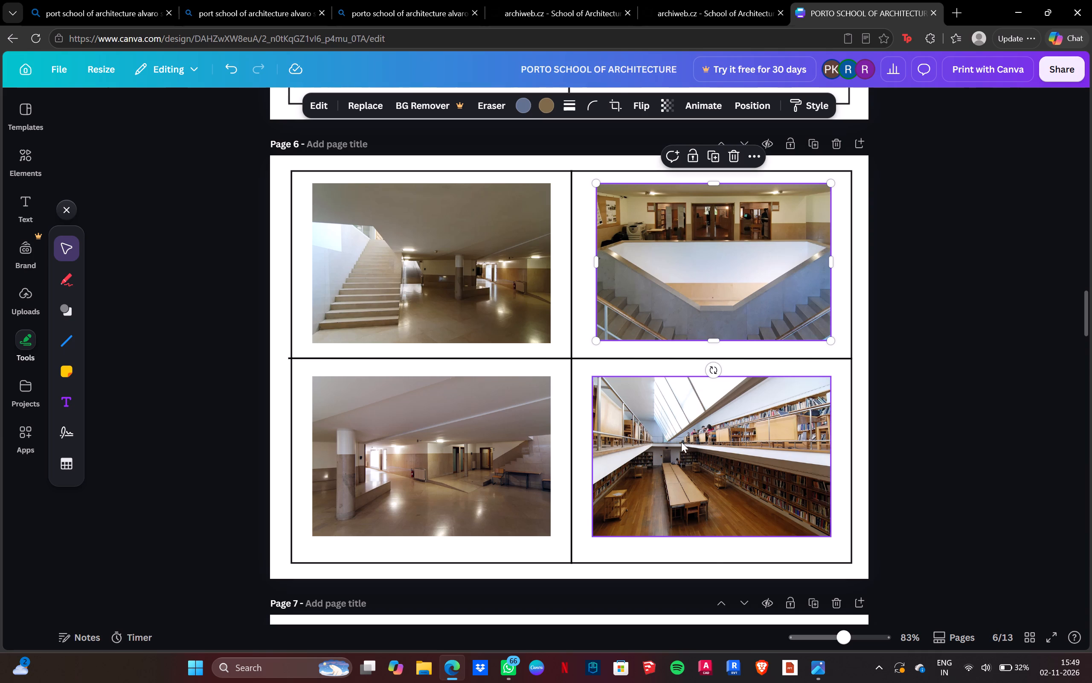
{"action": "left_click_drag", "start_coordinate": [687, 443], "coordinate": [686, 447]}
{"action": "left_click_drag", "start_coordinate": [375, 452], "coordinate": [375, 455]}
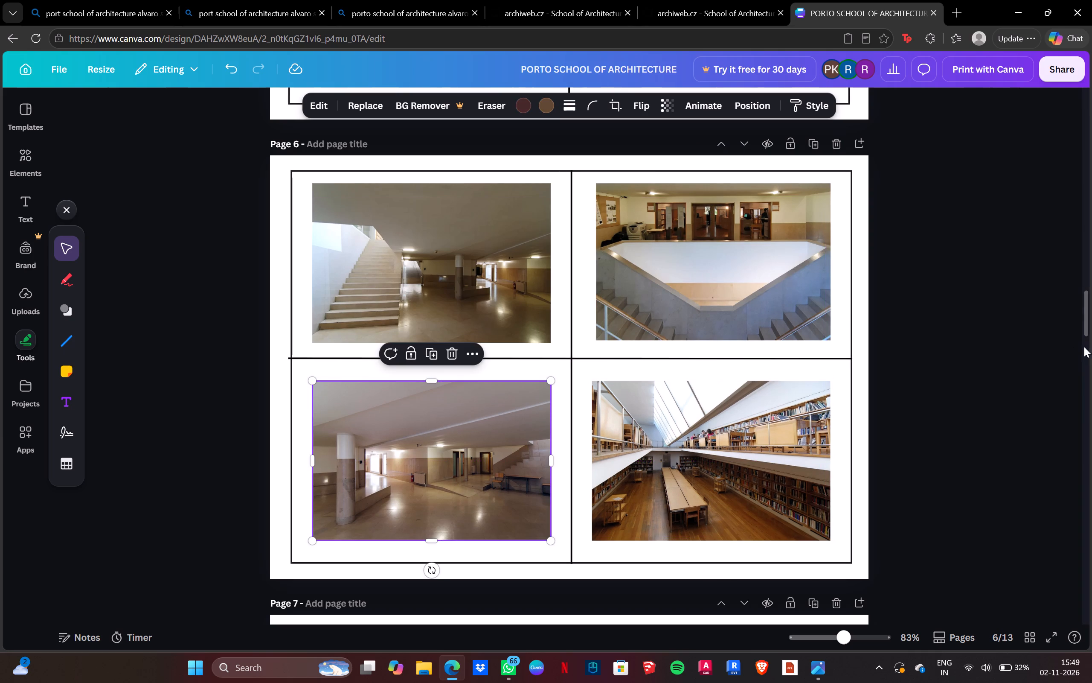
{"action": "left_click", "coordinate": [1084, 359]}
{"action": "left_click", "coordinate": [979, 377]}
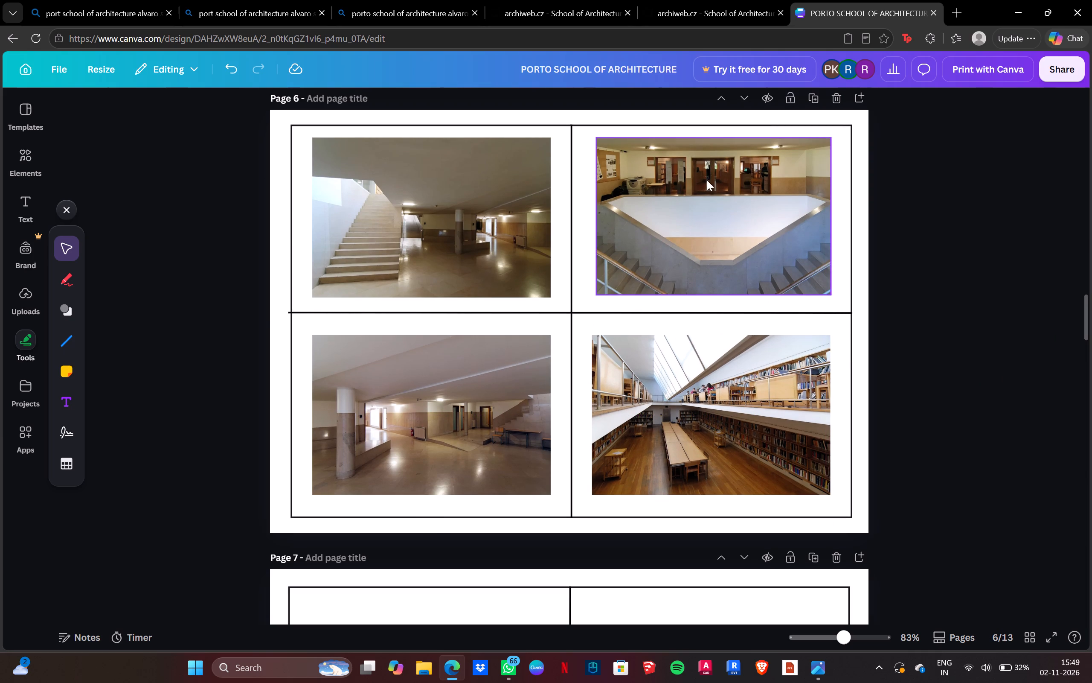
Trim the bottom edge of page 6's double-staircase photo slightly and move the photo down a little in its cell.
{"action": "left_click", "coordinate": [711, 202]}
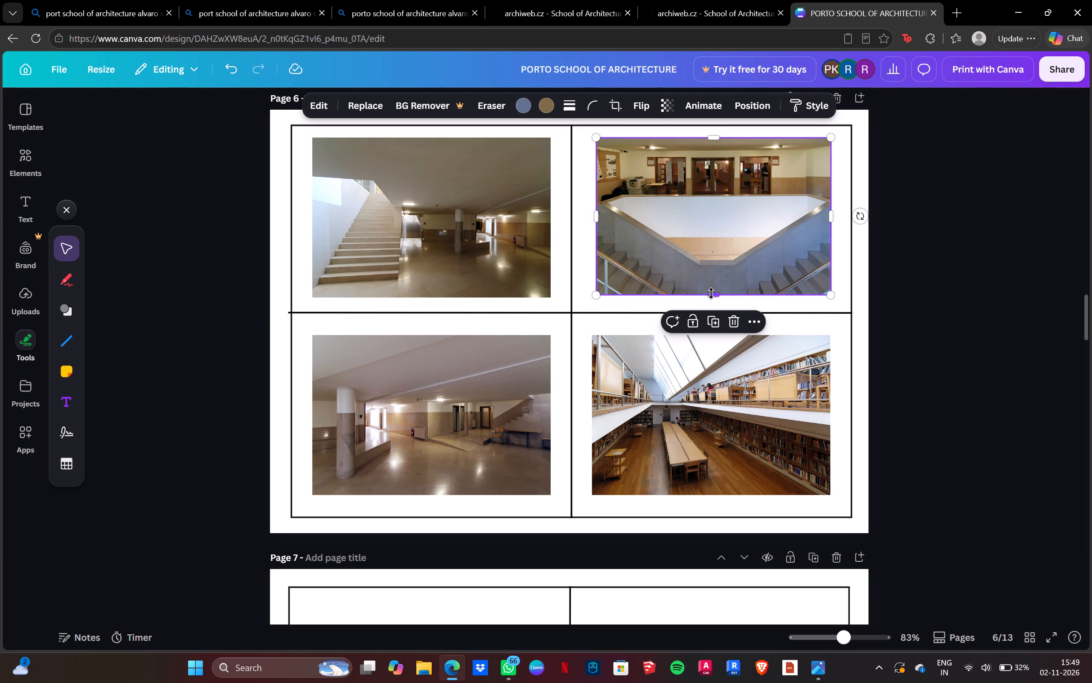
{"action": "left_click_drag", "start_coordinate": [711, 293], "coordinate": [711, 288]}
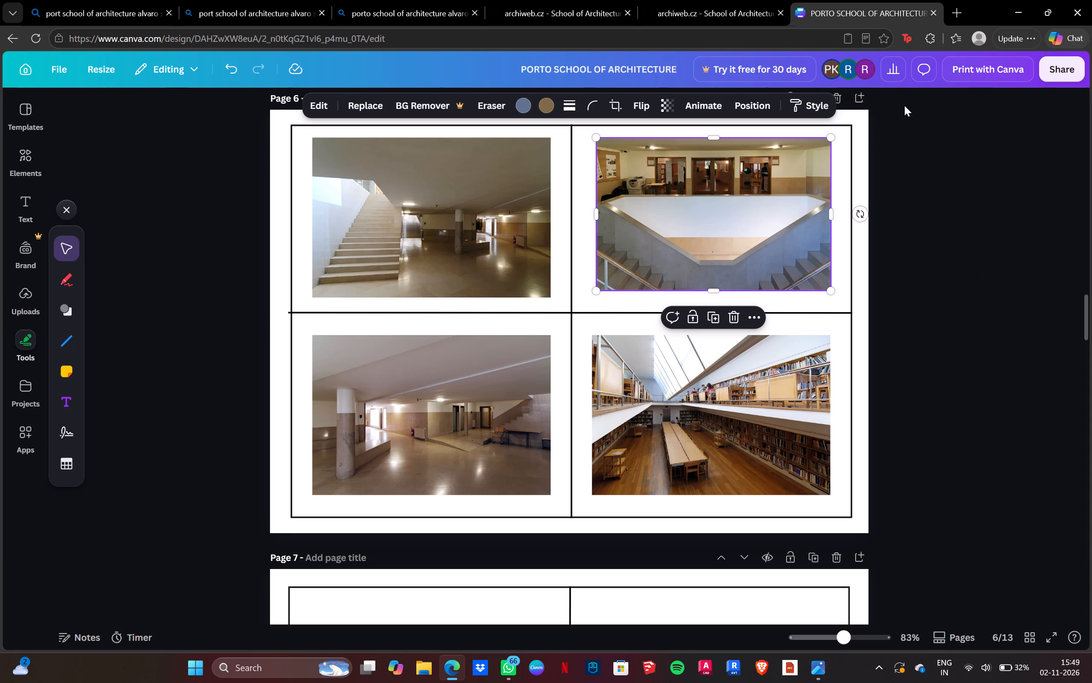
{"action": "left_click", "coordinate": [731, 219]}
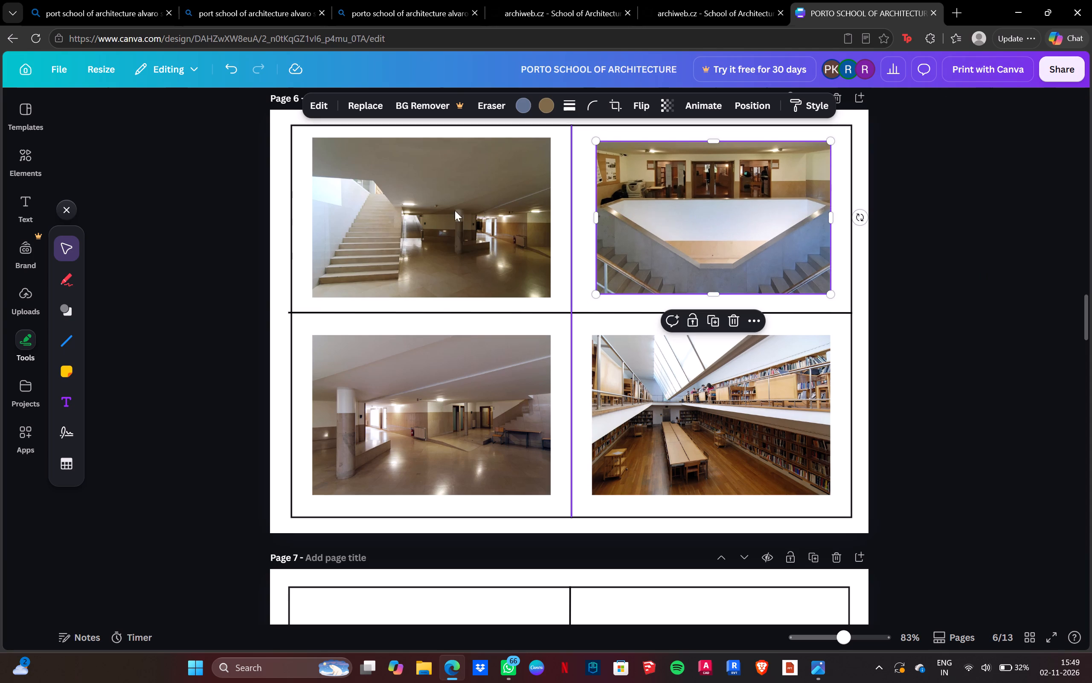
Trim the top and bottom edges of page 6's upper-left staircase photo to align with the double-staircase photo beside it.
{"action": "left_click", "coordinate": [446, 218]}
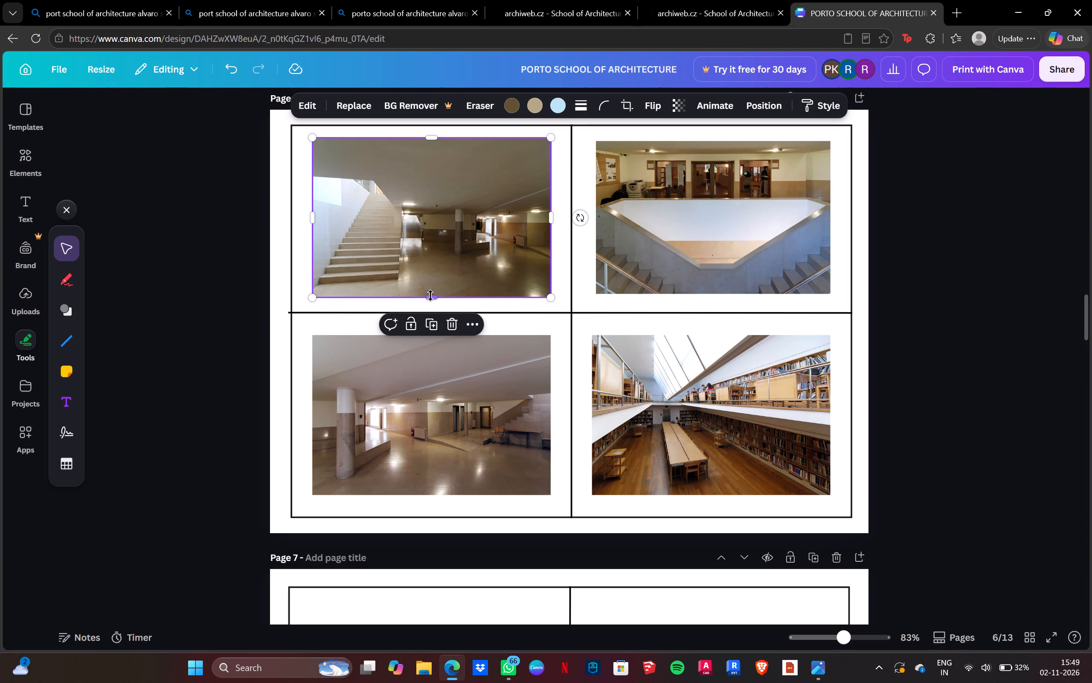
{"action": "left_click", "coordinate": [430, 140]}
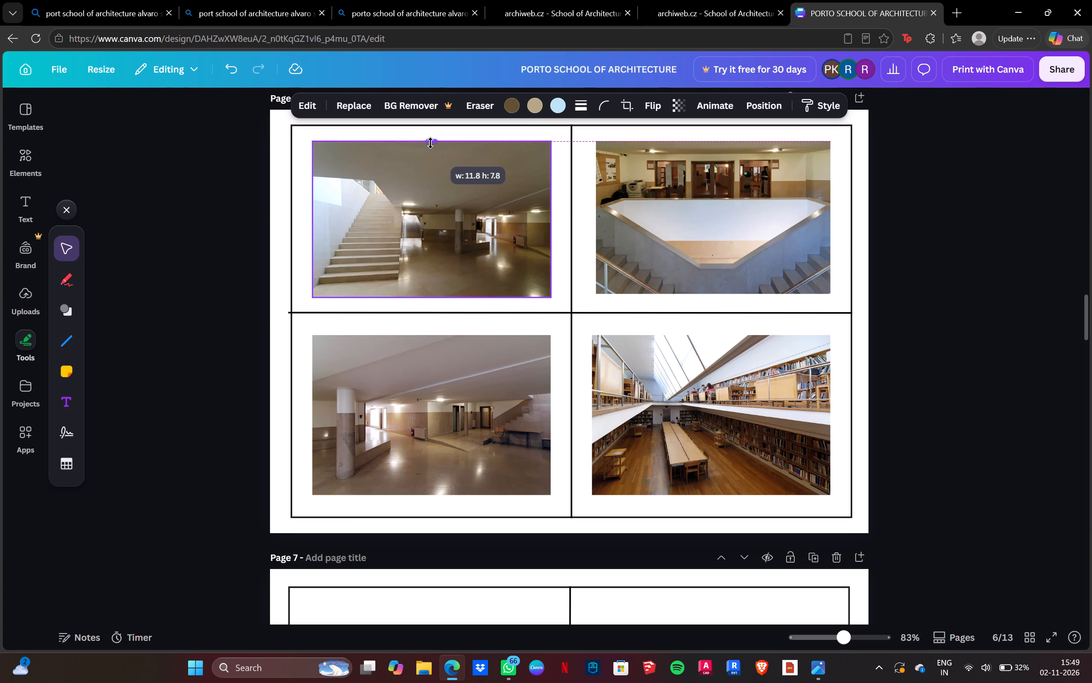
{"action": "left_click", "coordinate": [441, 232]}
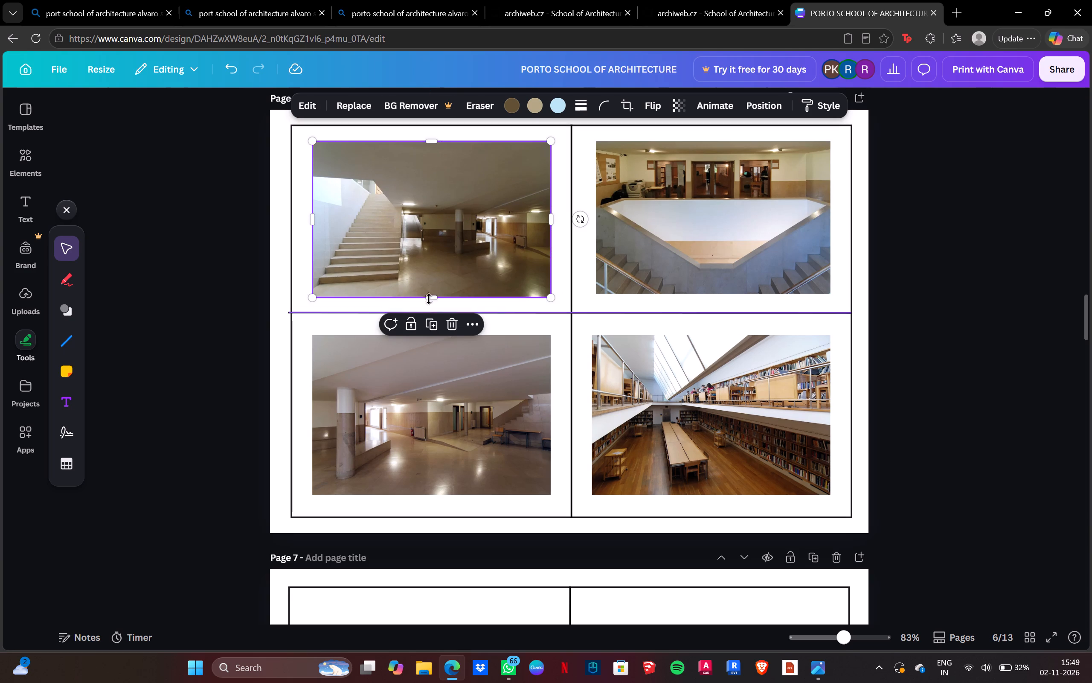
{"action": "left_click_drag", "start_coordinate": [430, 296], "coordinate": [433, 292]}
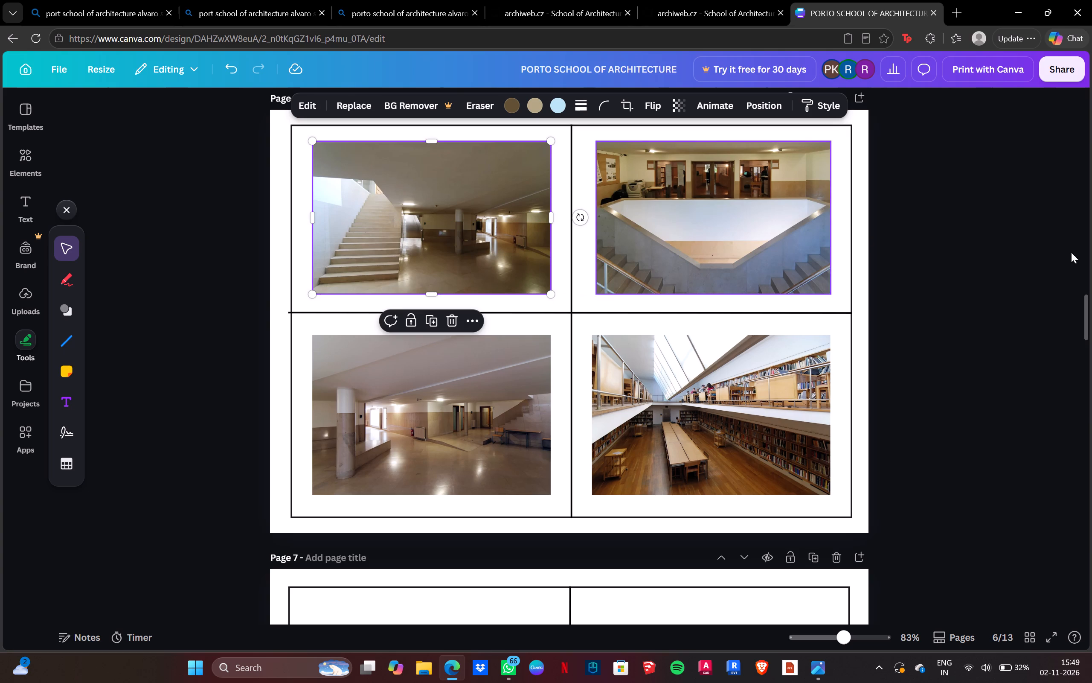
{"action": "left_click", "coordinate": [1029, 269]}
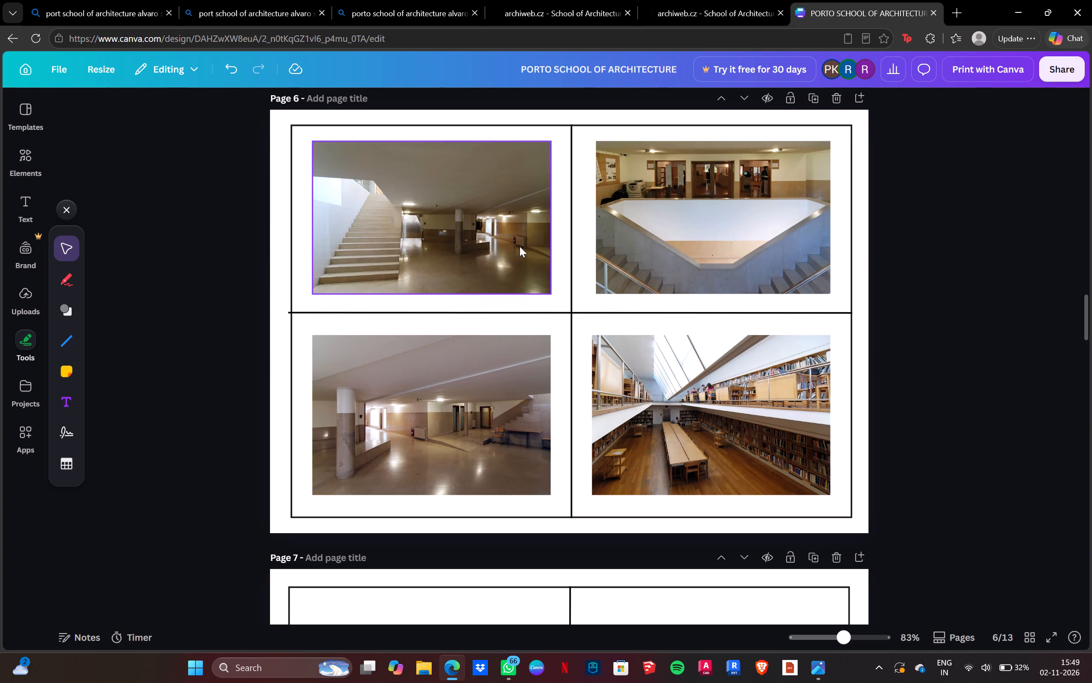
Trim the right edges of page 6's upper-left staircase photo and the column-hall photo below it to the same width.
{"action": "left_click", "coordinate": [534, 248]}
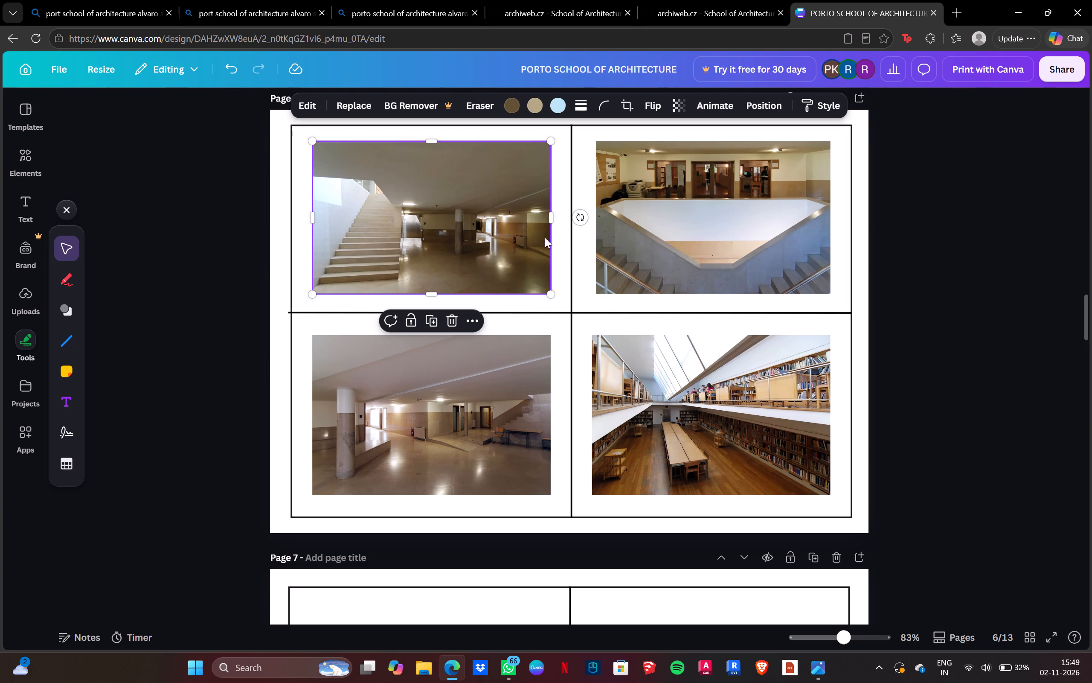
{"action": "left_click_drag", "start_coordinate": [549, 217], "coordinate": [546, 217]}
{"action": "left_click", "coordinate": [508, 394]}
{"action": "left_click", "coordinate": [550, 418]}
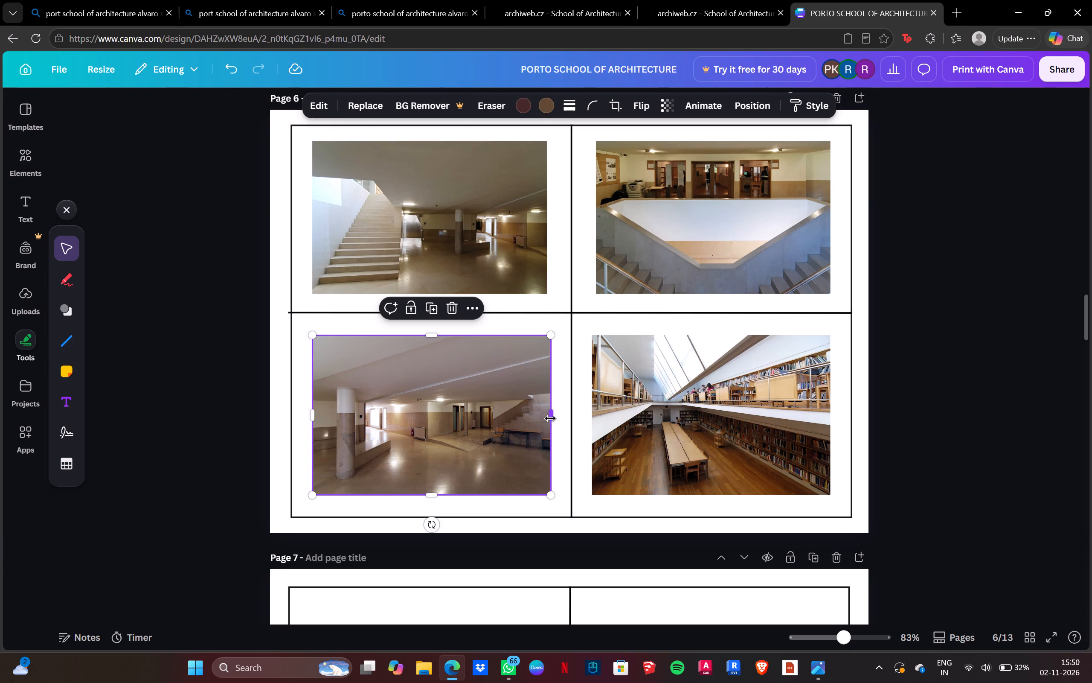
{"action": "left_click", "coordinate": [1002, 413]}
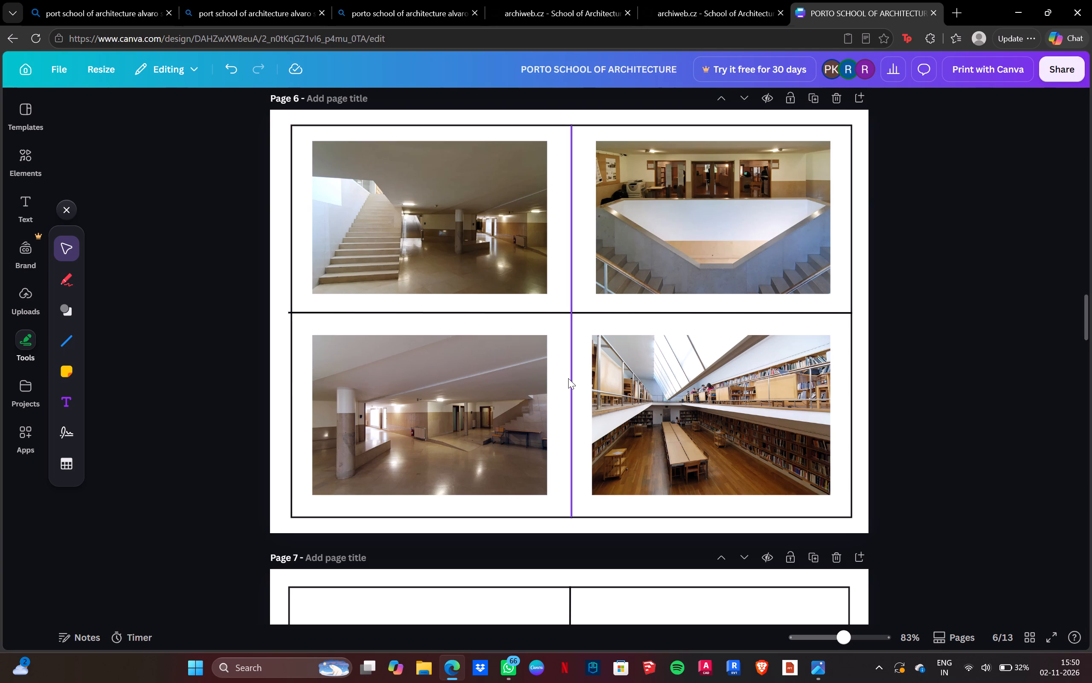
Trim the left edge of page 6's library photo to line up with the double-staircase photo above it.
{"action": "left_click", "coordinate": [610, 393]}
{"action": "left_click_drag", "start_coordinate": [593, 417], "coordinate": [594, 417]}
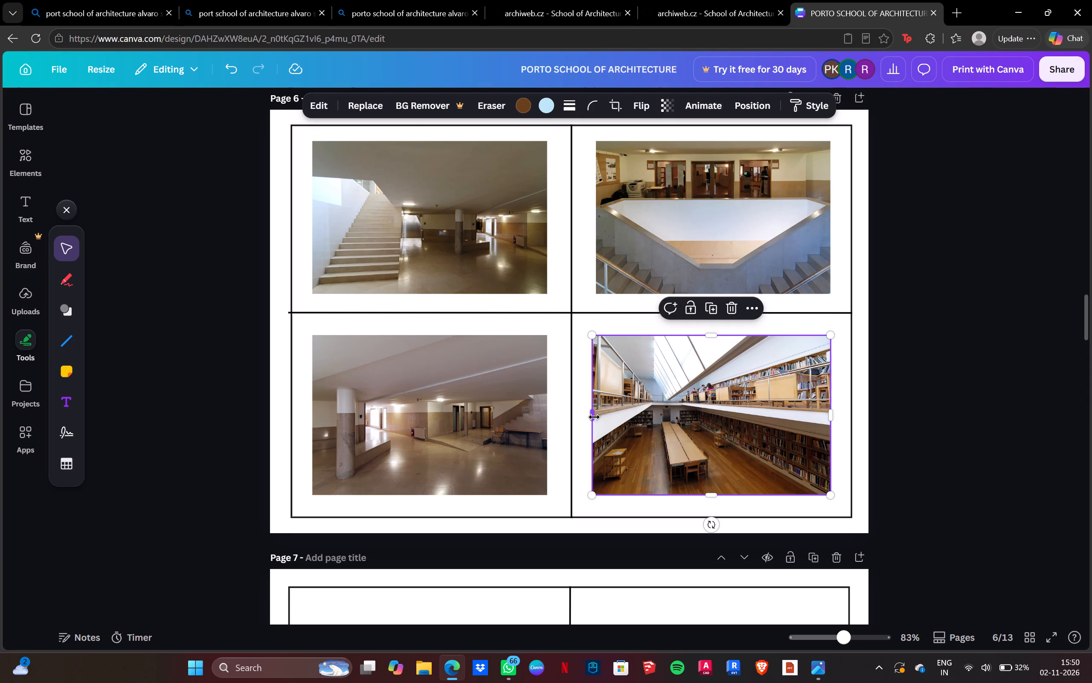
{"action": "left_click_drag", "start_coordinate": [594, 417], "coordinate": [601, 419]}
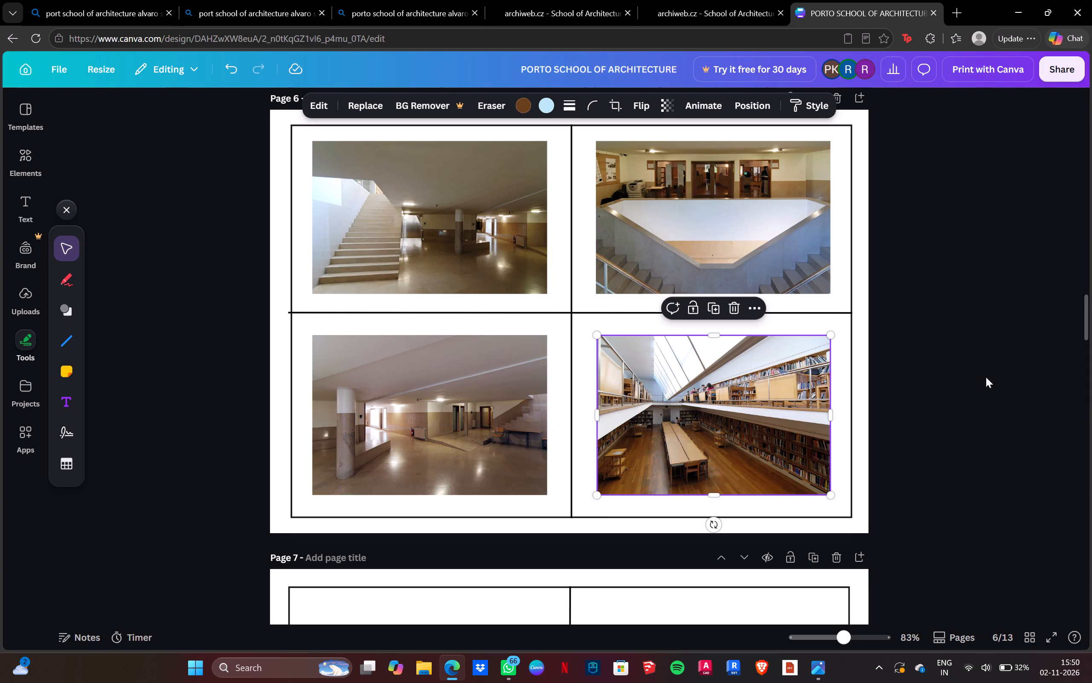
{"action": "left_click", "coordinate": [985, 379]}
{"action": "left_click", "coordinate": [937, 309]}
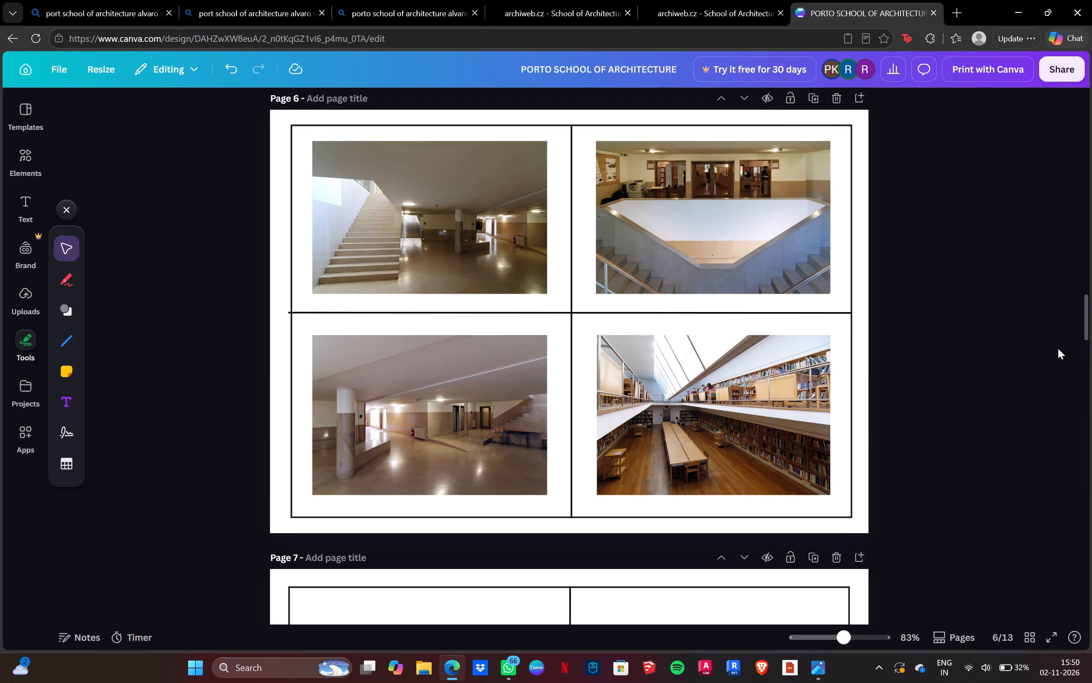
Review the frames, dividing lines and photo placement on the earlier pages, from page 5 back to page 1.
{"action": "scroll", "coordinate": [947, 364], "scroll_direction": "up", "scroll_amount": 11}
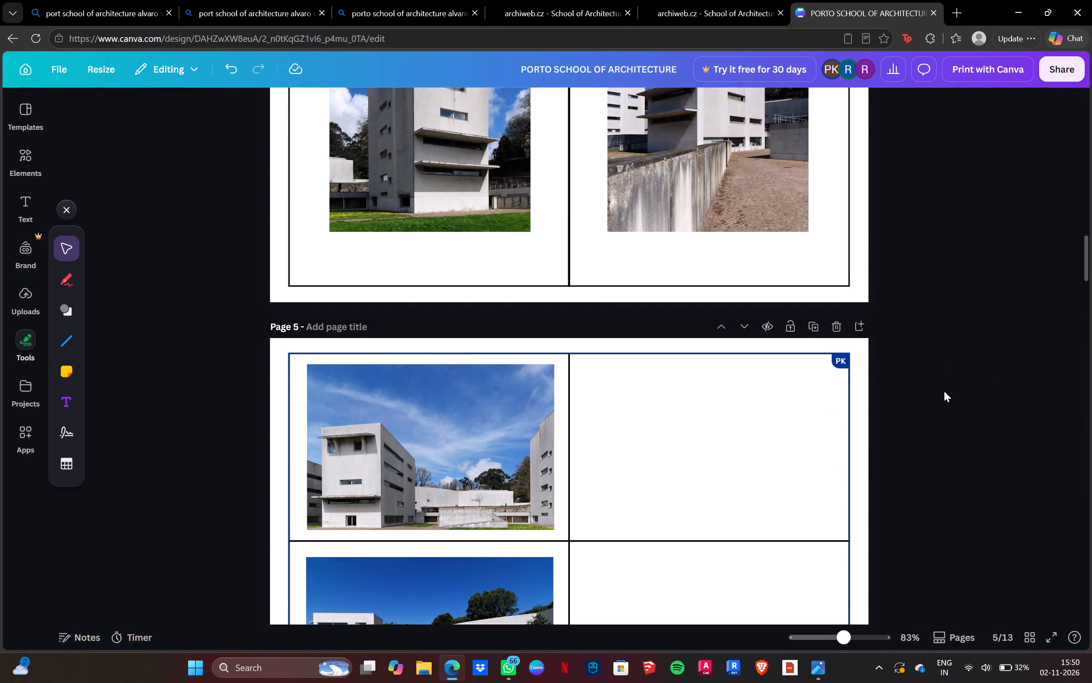
{"action": "scroll", "coordinate": [944, 392], "scroll_direction": "down", "scroll_amount": 3}
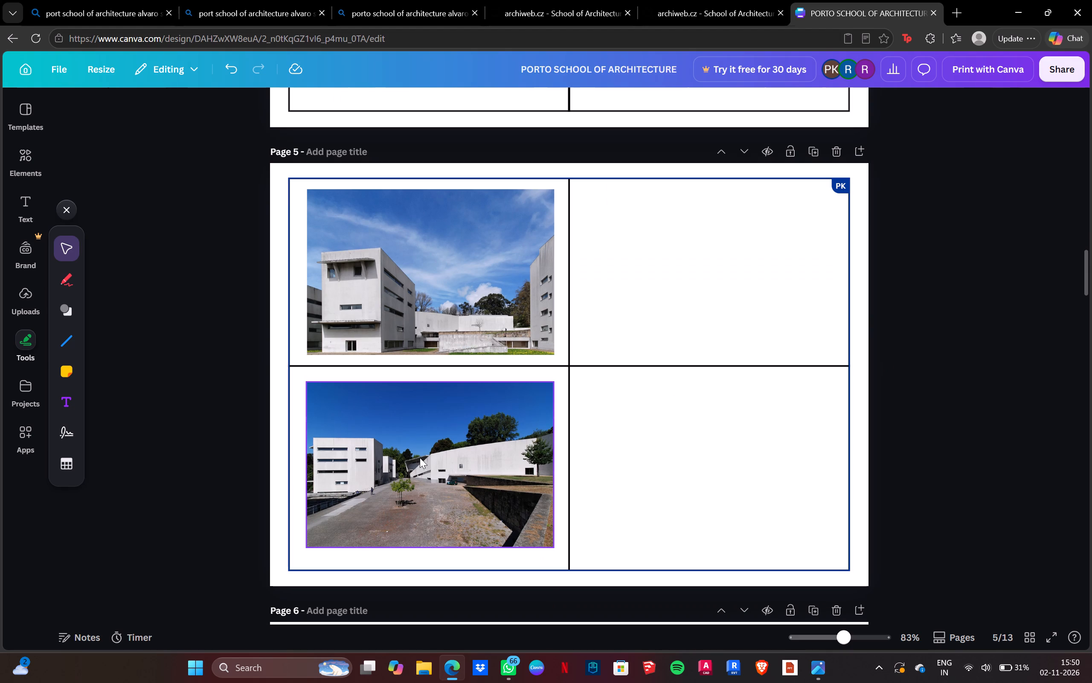
{"action": "scroll", "coordinate": [869, 321], "scroll_direction": "up", "scroll_amount": 3}
{"action": "scroll", "coordinate": [916, 340], "scroll_direction": "up", "scroll_amount": 13}
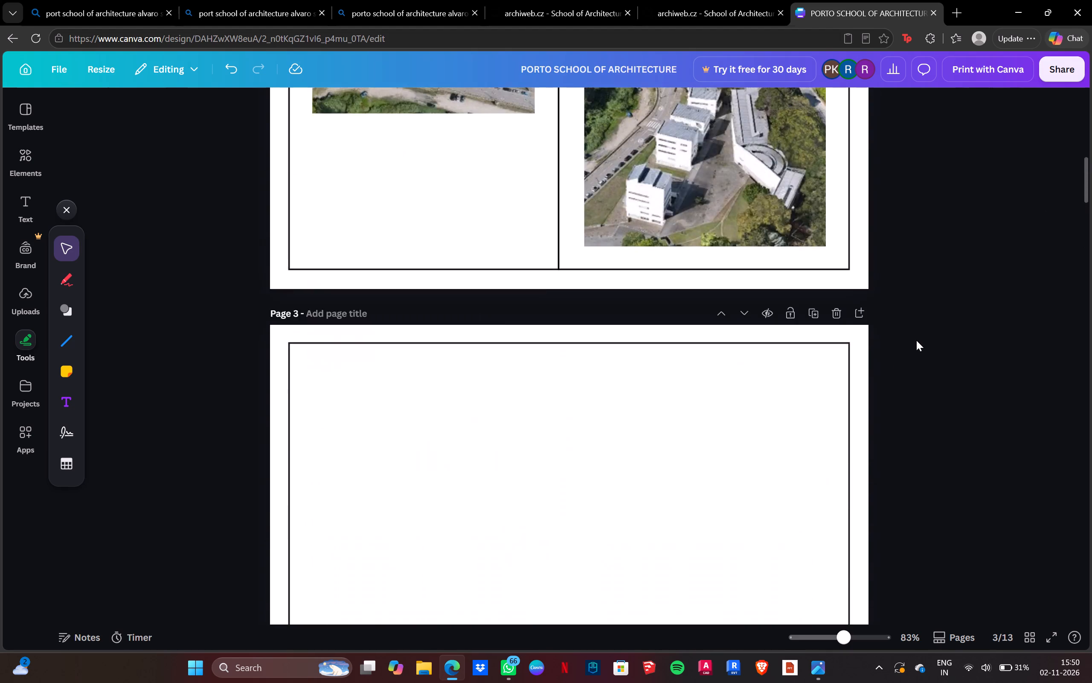
{"action": "scroll", "coordinate": [916, 340], "scroll_direction": "up", "scroll_amount": 6}
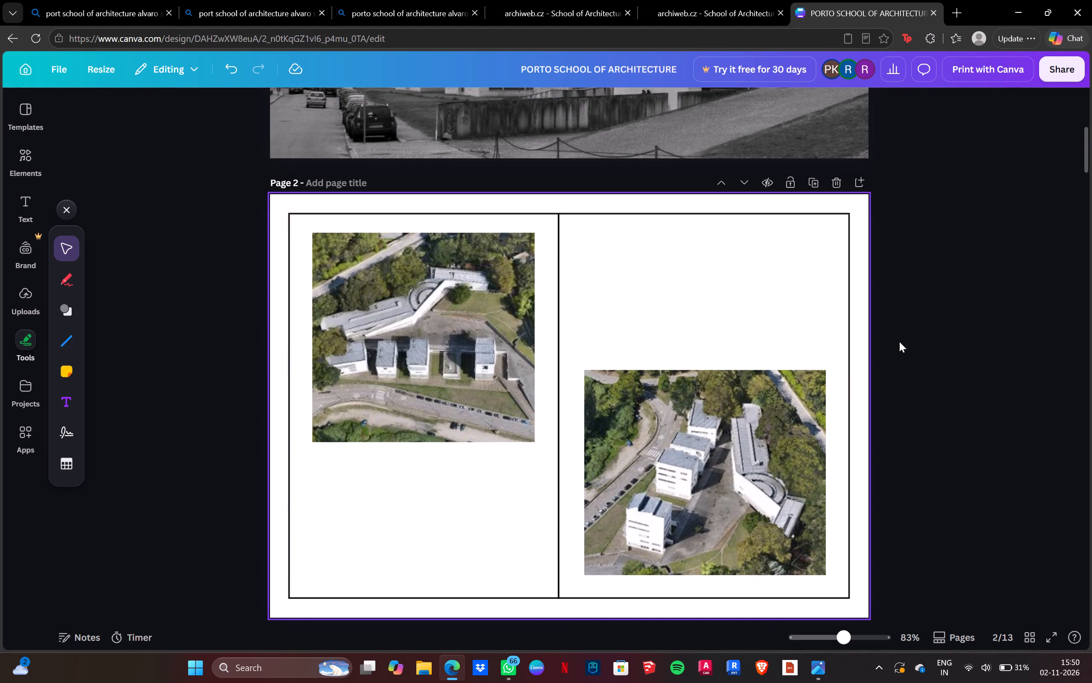
{"action": "scroll", "coordinate": [895, 337], "scroll_direction": "up", "scroll_amount": 7}
{"action": "scroll", "coordinate": [935, 395], "scroll_direction": "down", "scroll_amount": 7}
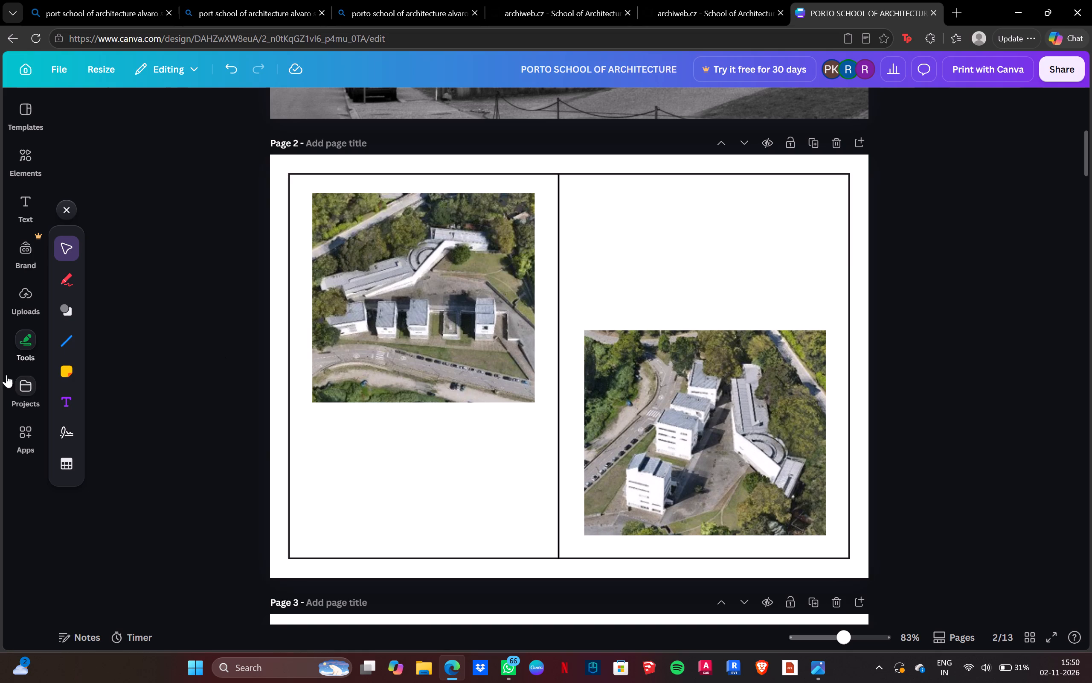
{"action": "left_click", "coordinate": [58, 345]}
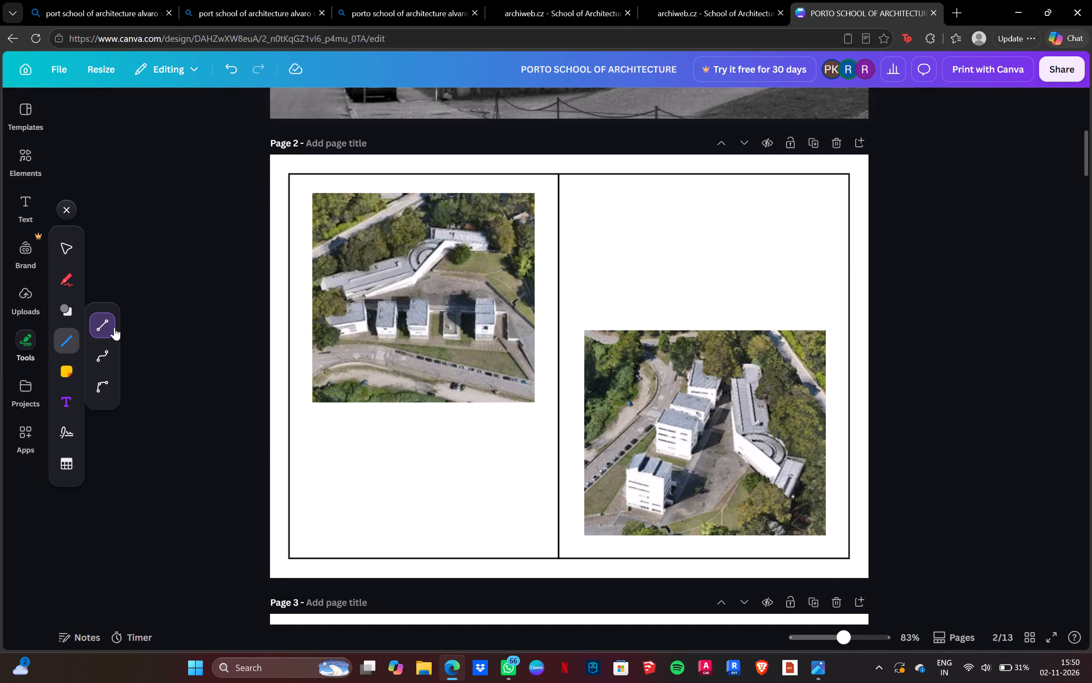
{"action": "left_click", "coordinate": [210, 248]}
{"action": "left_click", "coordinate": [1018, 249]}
Check the cover page and the layouts of pages 2 and 3.
{"action": "scroll", "coordinate": [901, 274], "scroll_direction": "up", "scroll_amount": 5}
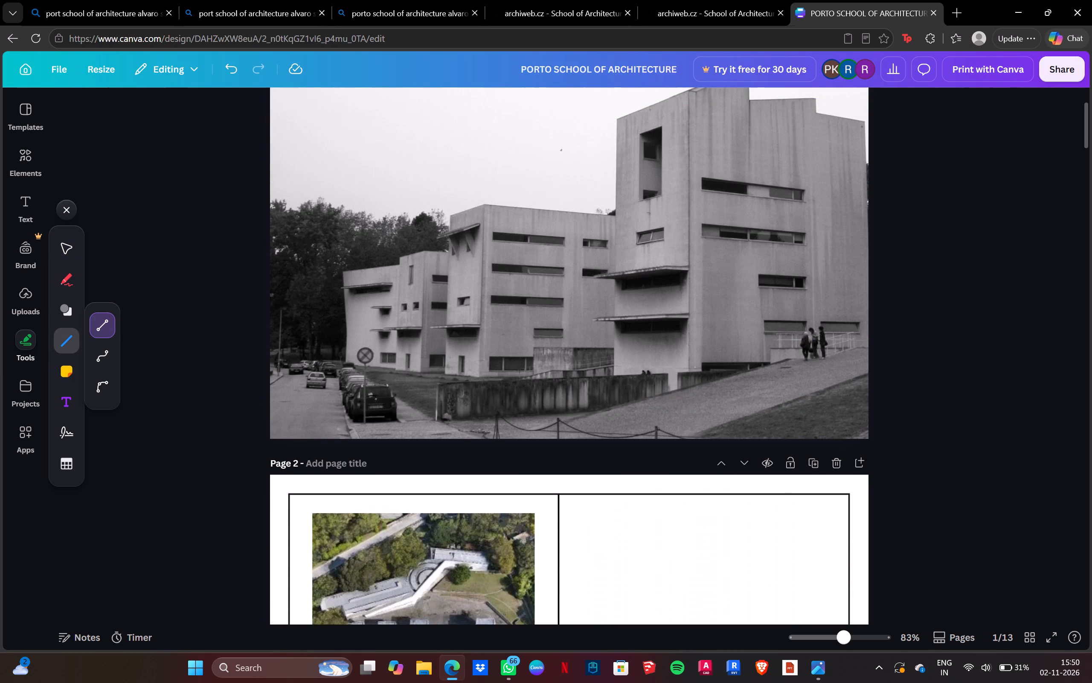
{"action": "scroll", "coordinate": [927, 277], "scroll_direction": "up", "scroll_amount": 5}
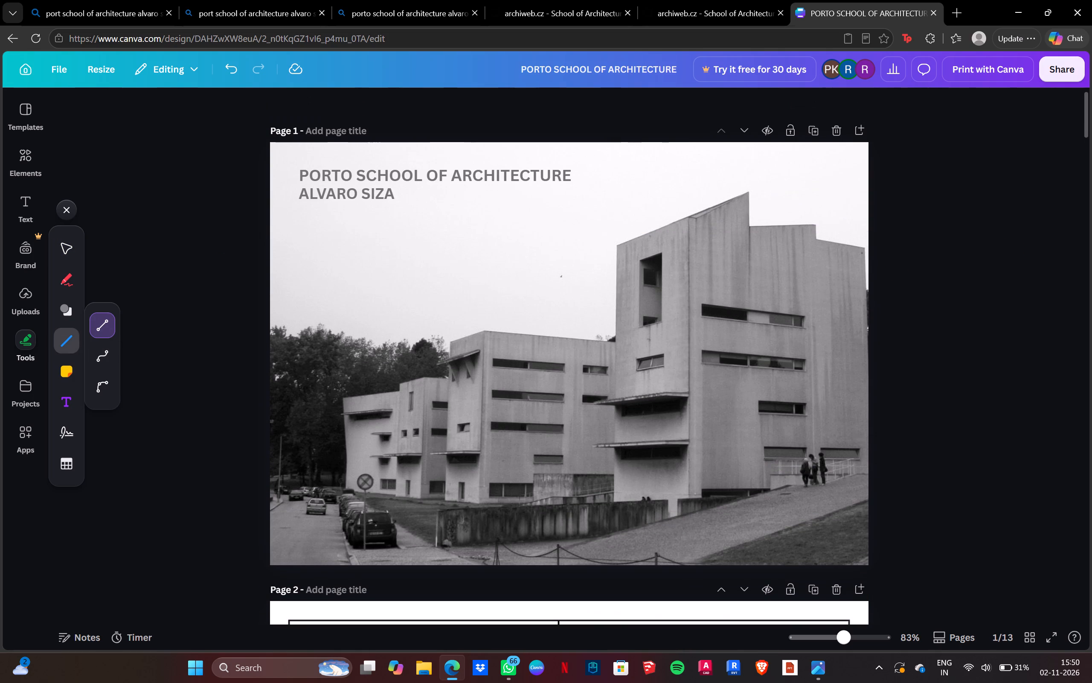
{"action": "scroll", "coordinate": [938, 280], "scroll_direction": "down", "scroll_amount": 14}
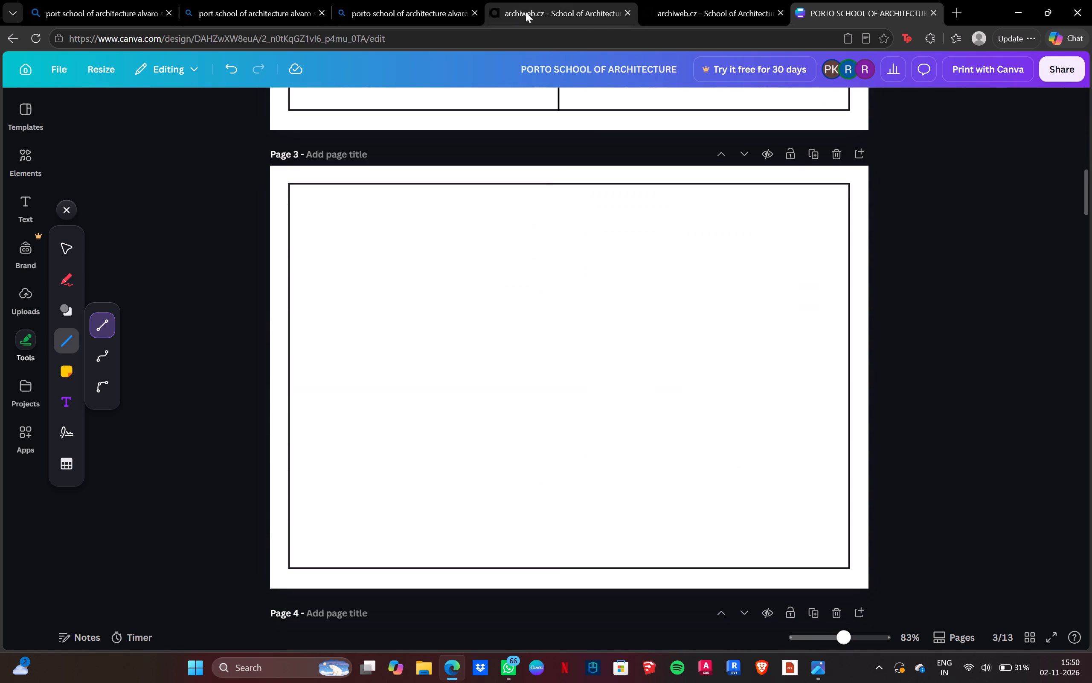
Check the open archiweb and image-search reference tabs, ending at Siza's hand-drawn landscape sketch from metalocus.es.
{"action": "left_click", "coordinate": [738, 0]}
{"action": "left_click", "coordinate": [570, 0]}
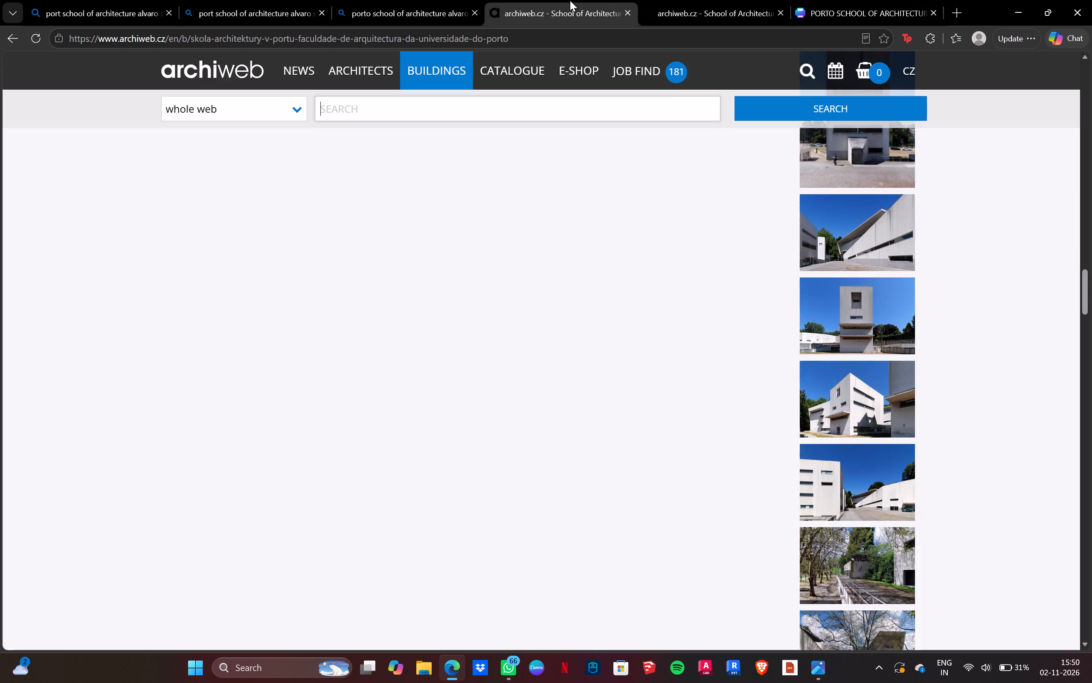
{"action": "left_click", "coordinate": [372, 0]}
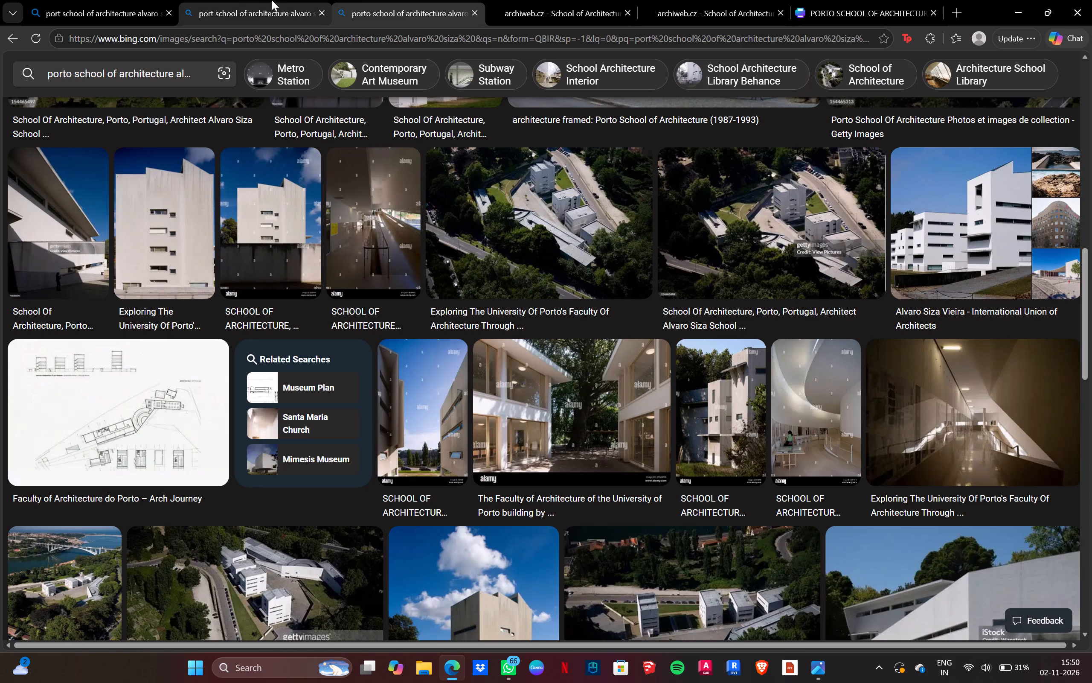
{"action": "left_click", "coordinate": [272, 0]}
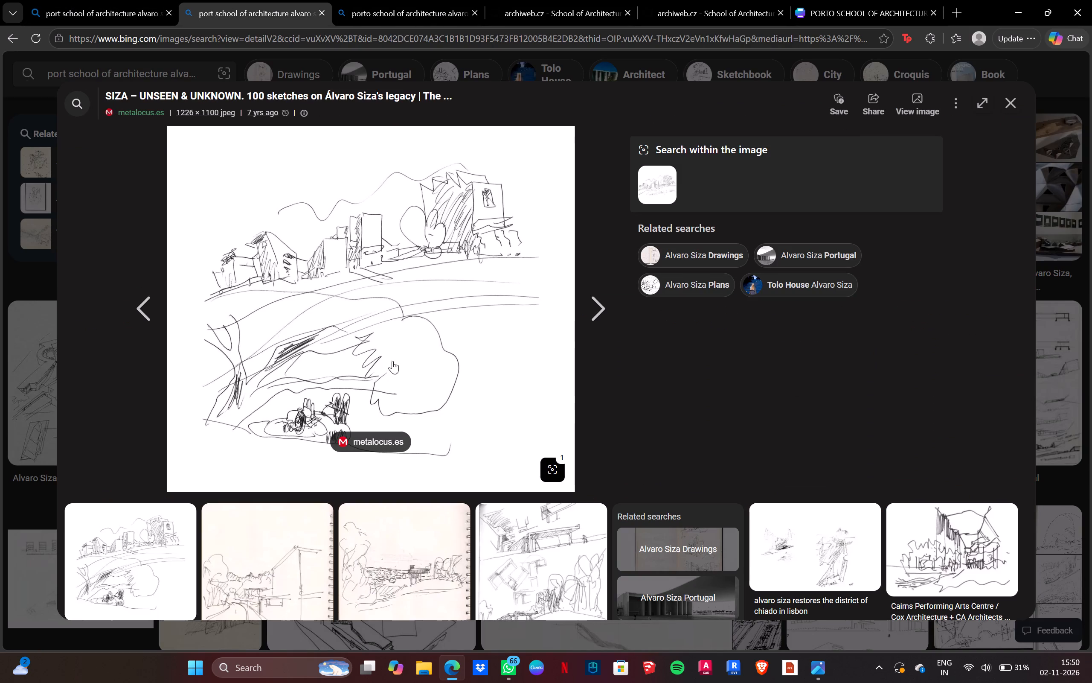
{"action": "right_click", "coordinate": [424, 336]}
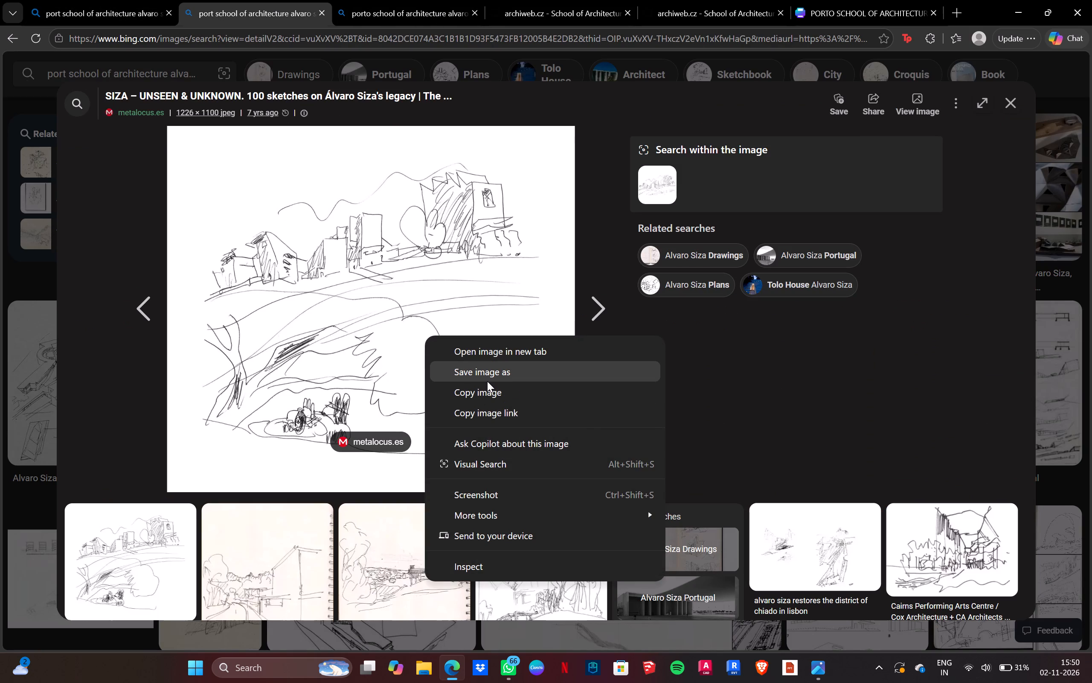
{"action": "left_click", "coordinate": [842, 396]}
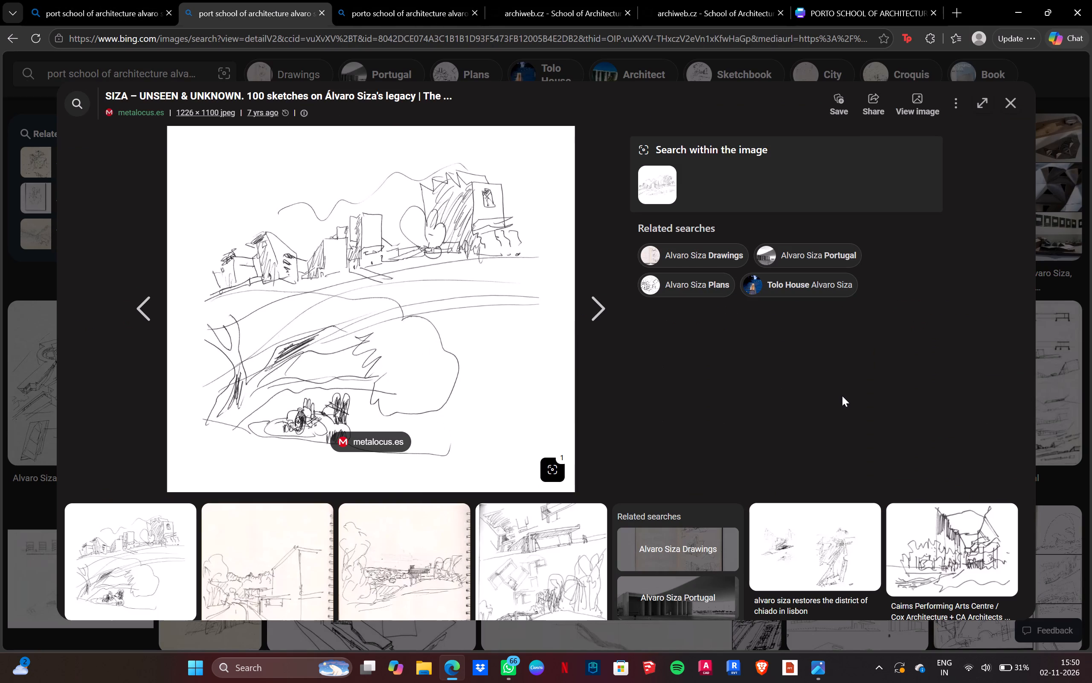
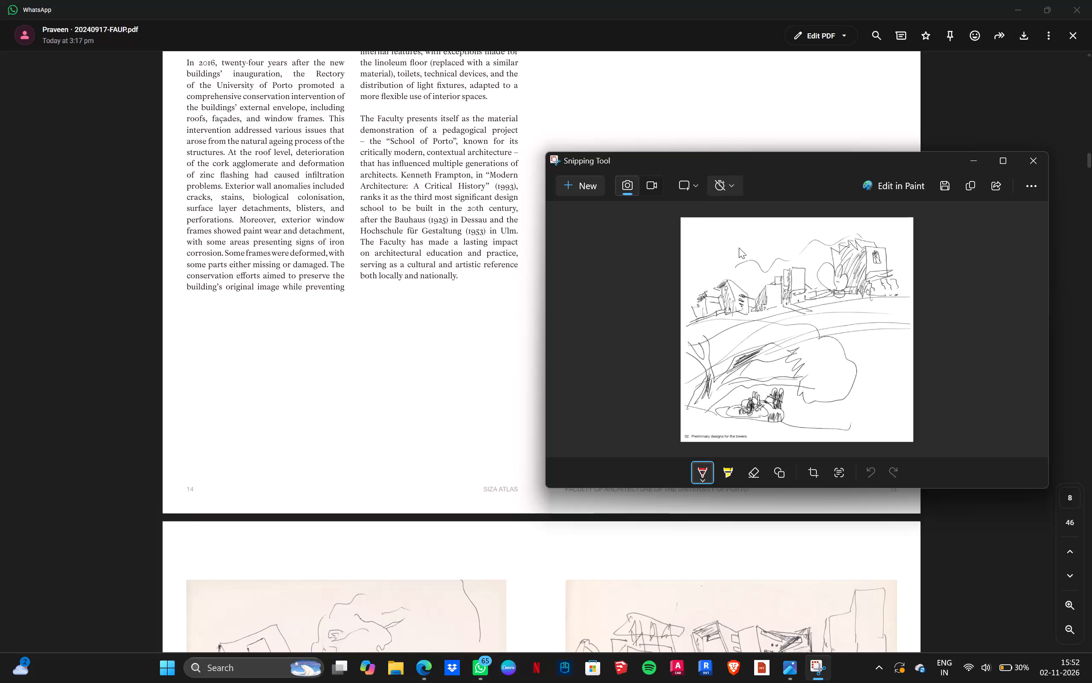
Copy the snipped preliminary hillside sketch of the towers and paste it onto page 3 of the Canva design.
{"action": "left_click", "coordinate": [806, 479]}
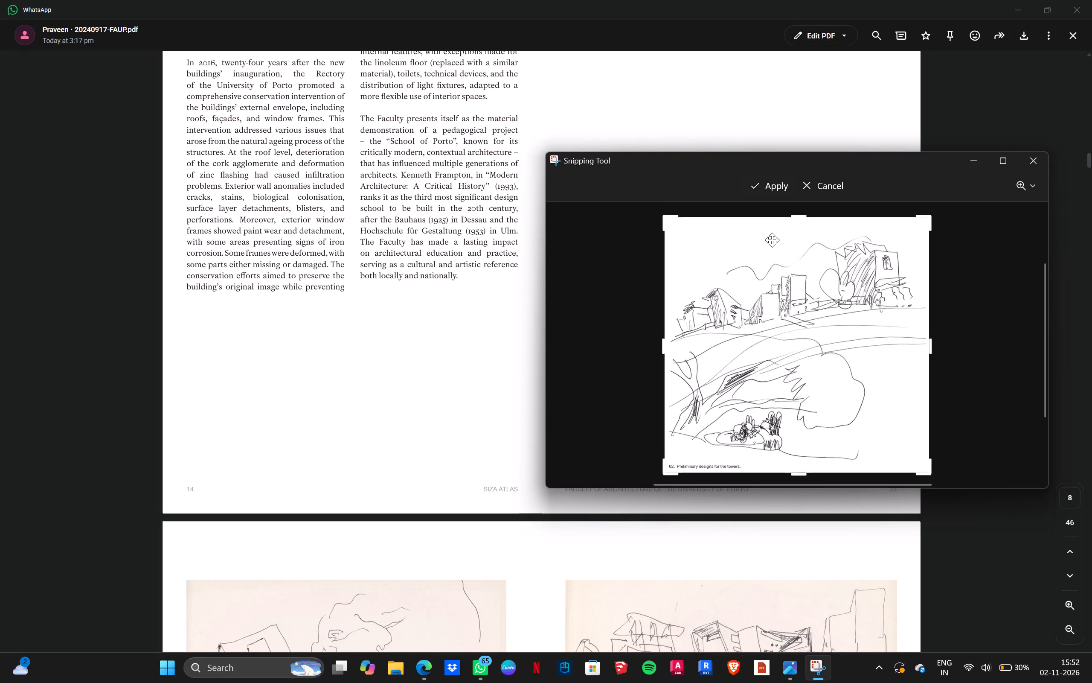
{"action": "left_click", "coordinate": [767, 181]}
{"action": "right_click", "coordinate": [785, 281]}
{"action": "left_click", "coordinate": [826, 321]}
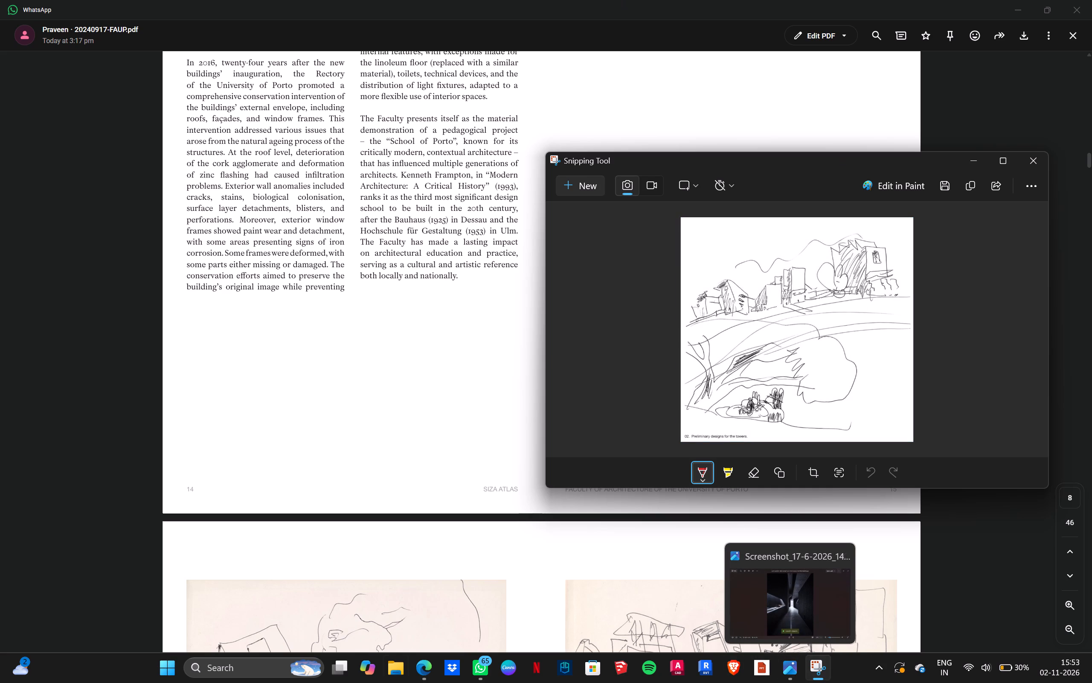
{"action": "left_click", "coordinate": [434, 673]}
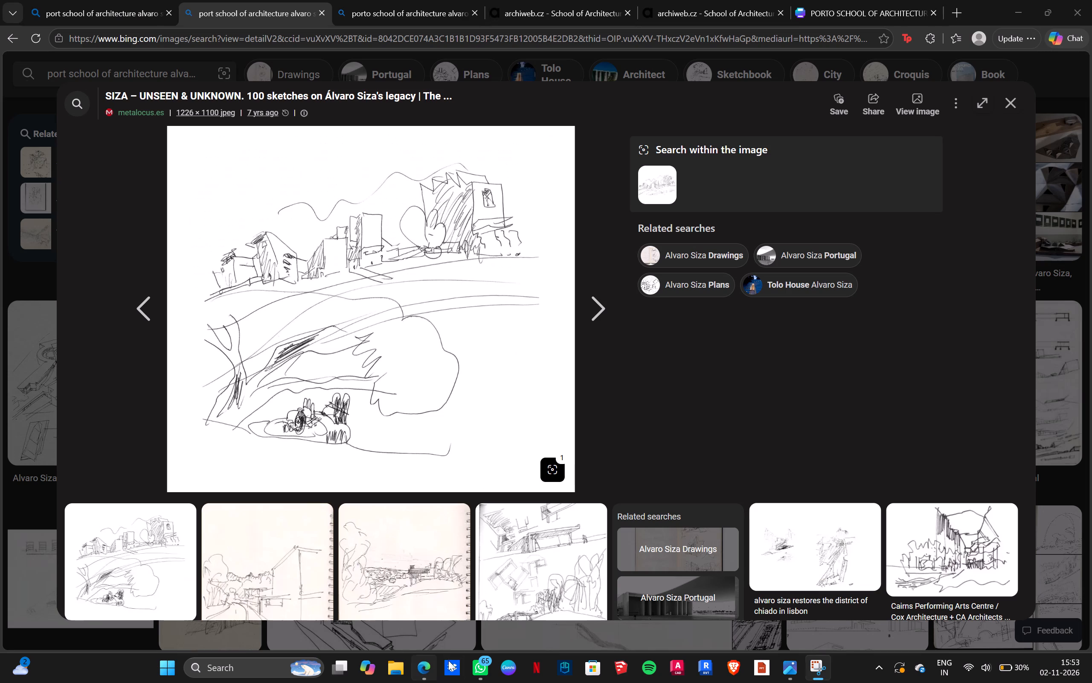
{"action": "left_click", "coordinate": [833, 0]}
{"action": "right_click", "coordinate": [543, 341]}
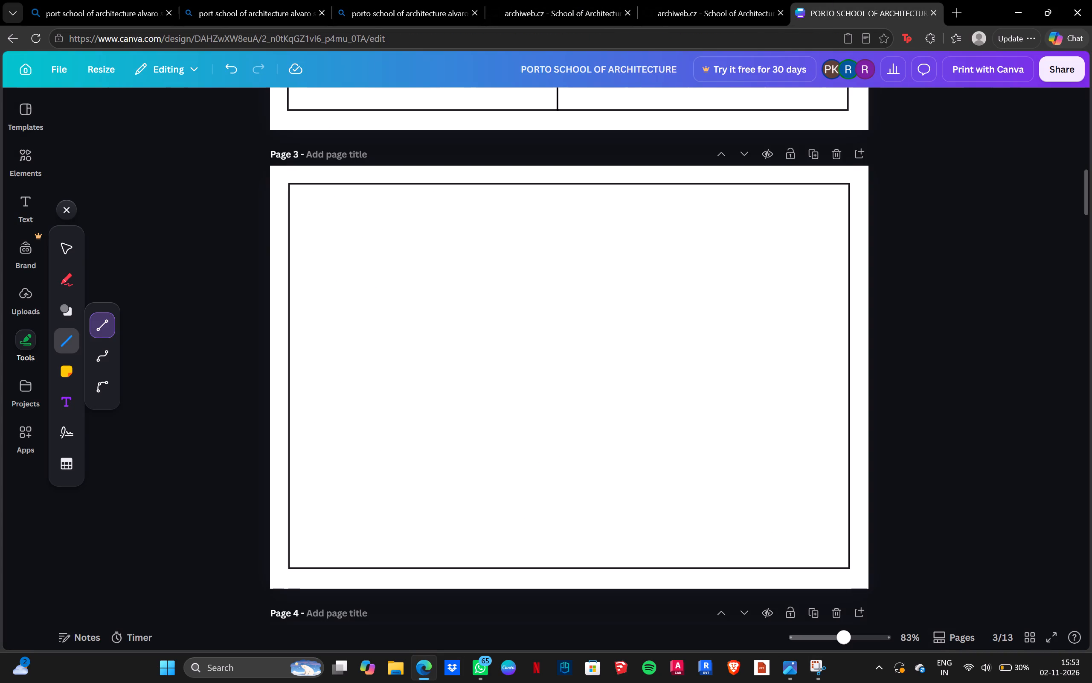
{"action": "right_click", "coordinate": [526, 329]}
{"action": "key", "text": "ctrl+v"}
{"action": "left_click", "coordinate": [720, 259]}
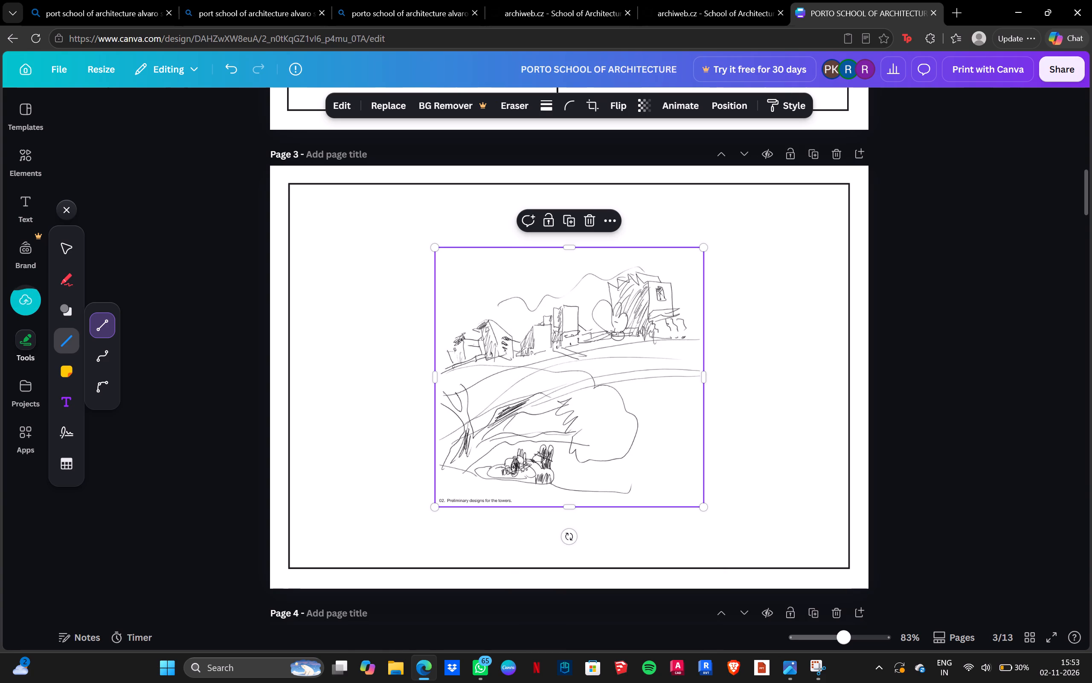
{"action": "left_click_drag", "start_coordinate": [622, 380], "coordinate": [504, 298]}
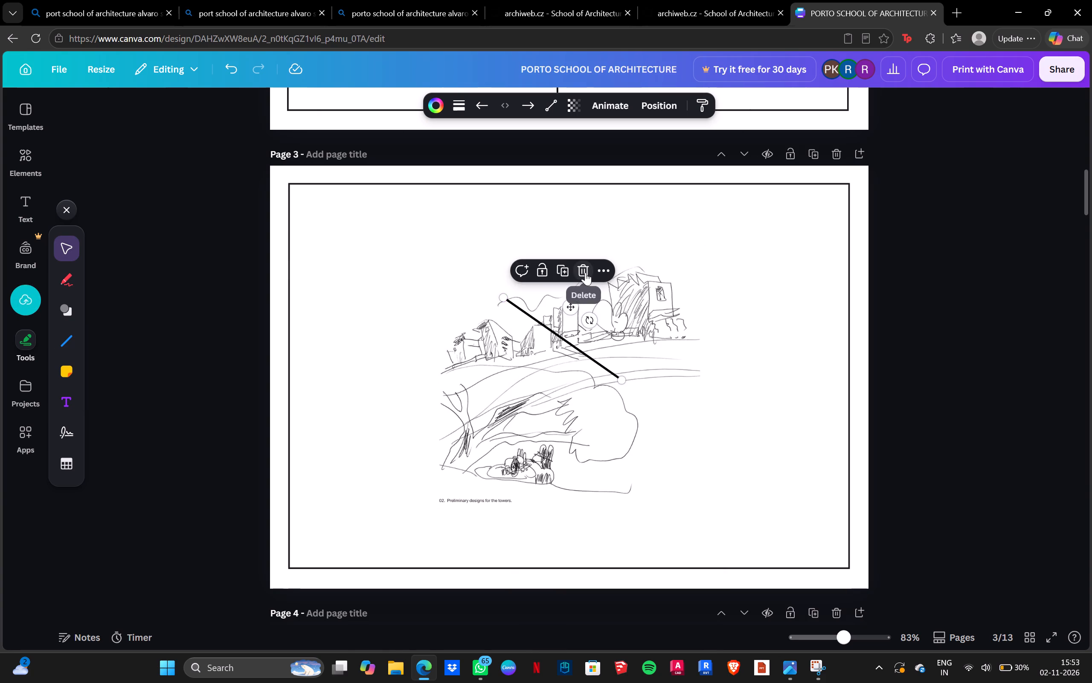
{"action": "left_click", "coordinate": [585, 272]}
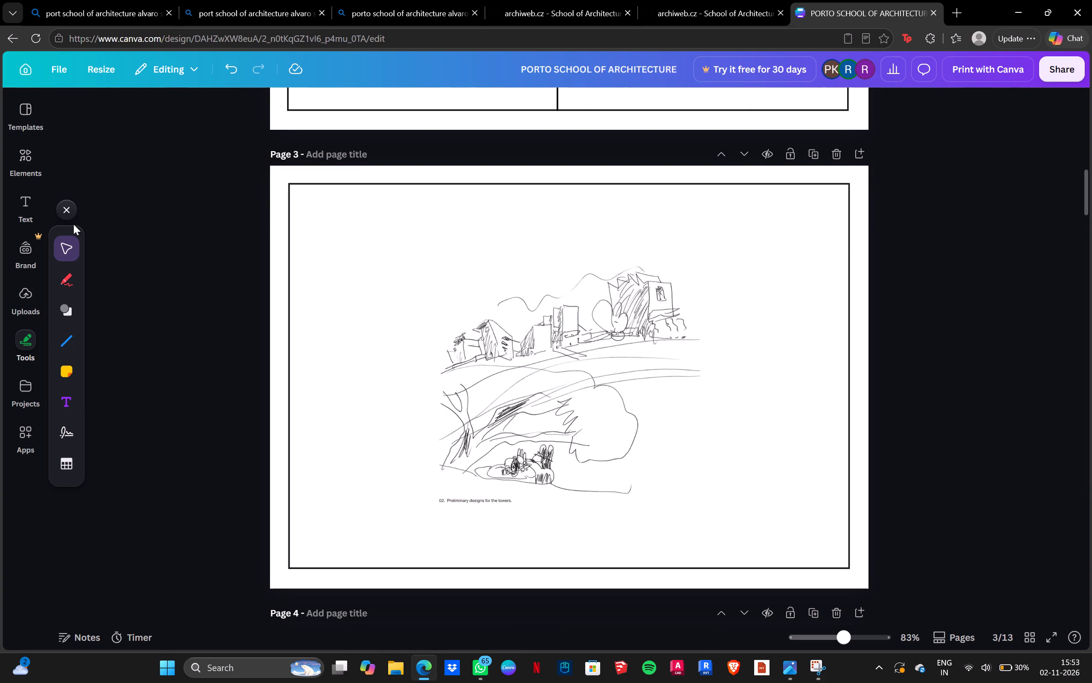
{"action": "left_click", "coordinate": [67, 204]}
Shrink the pasted sketch to about 9.3 wide by 9 high and place it just inside the upper-left corner of page 3's frame.
{"action": "left_click_drag", "start_coordinate": [645, 419], "coordinate": [518, 364]}
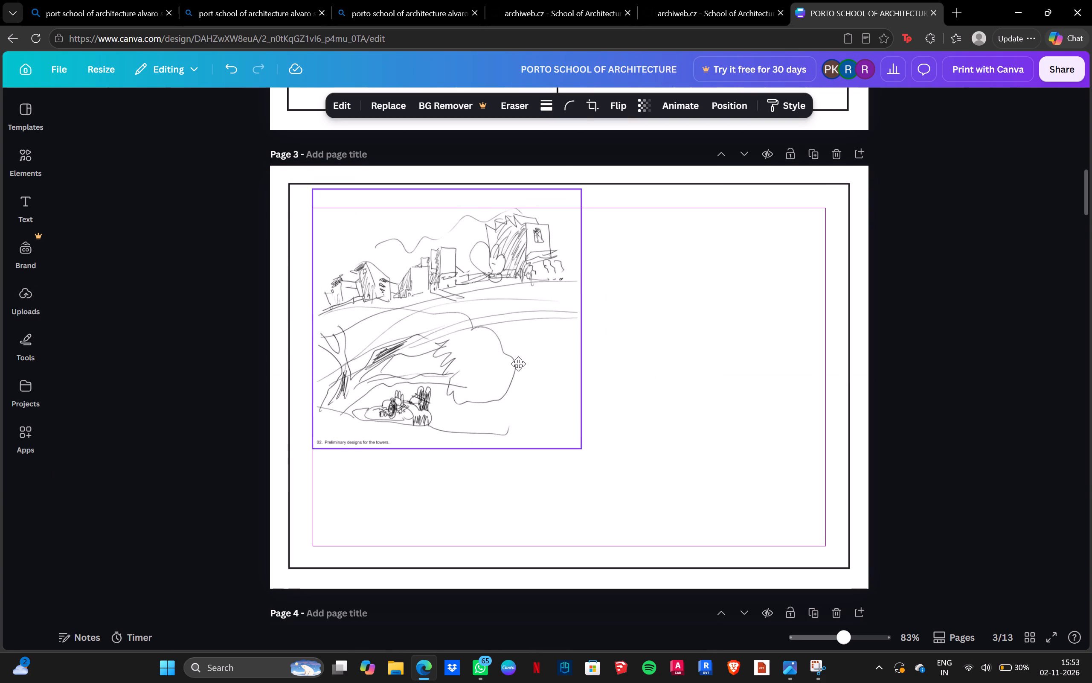
{"action": "left_click_drag", "start_coordinate": [518, 364], "coordinate": [513, 366]}
{"action": "left_click_drag", "start_coordinate": [572, 455], "coordinate": [558, 429]}
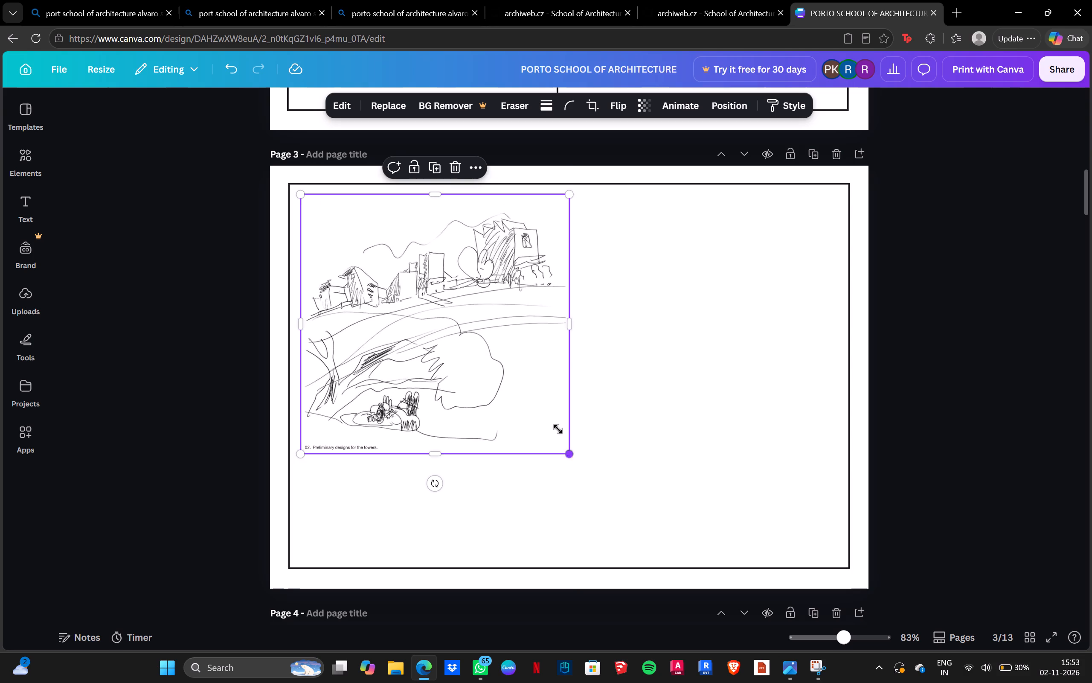
{"action": "left_click_drag", "start_coordinate": [558, 429], "coordinate": [505, 365]}
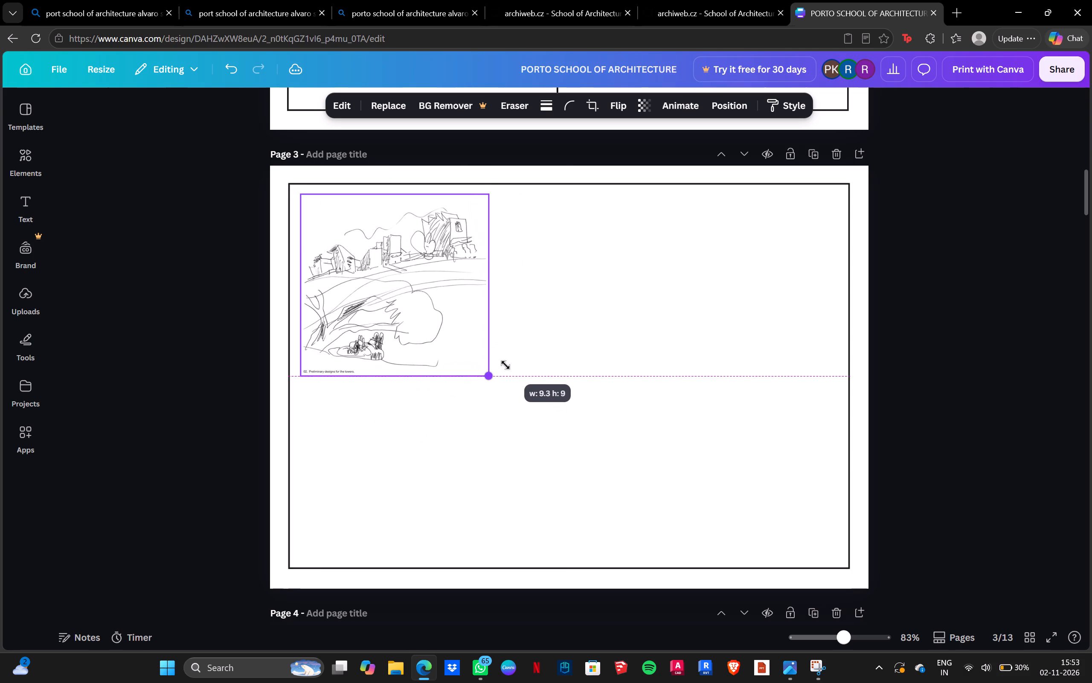
{"action": "left_click_drag", "start_coordinate": [505, 365], "coordinate": [500, 357]}
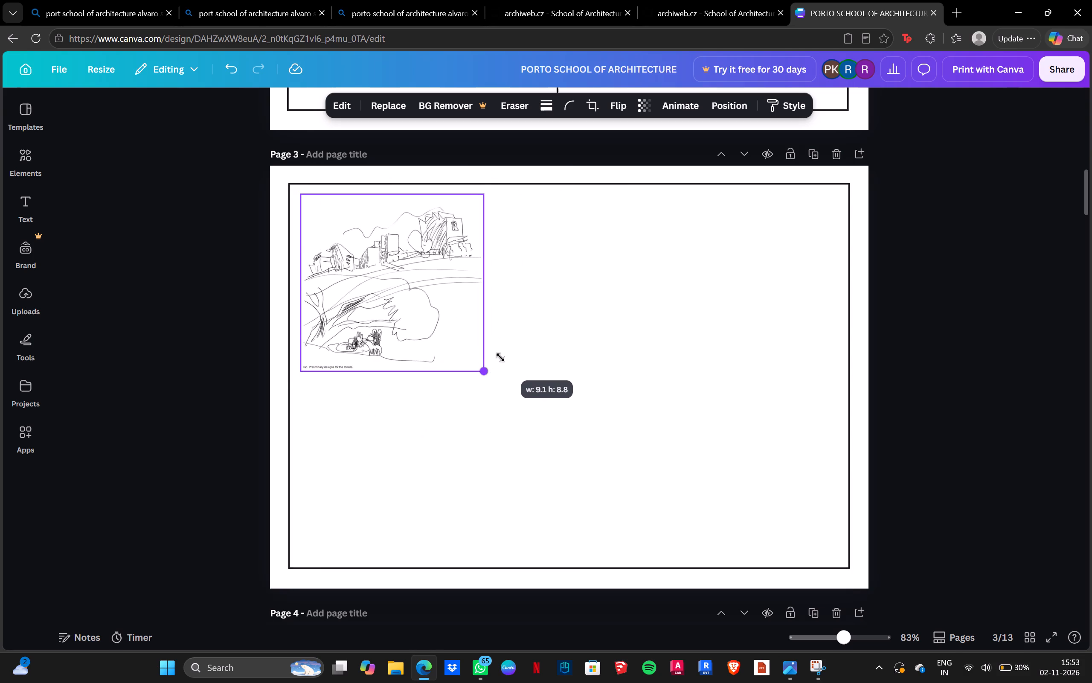
{"action": "left_click_drag", "start_coordinate": [500, 357], "coordinate": [501, 357]}
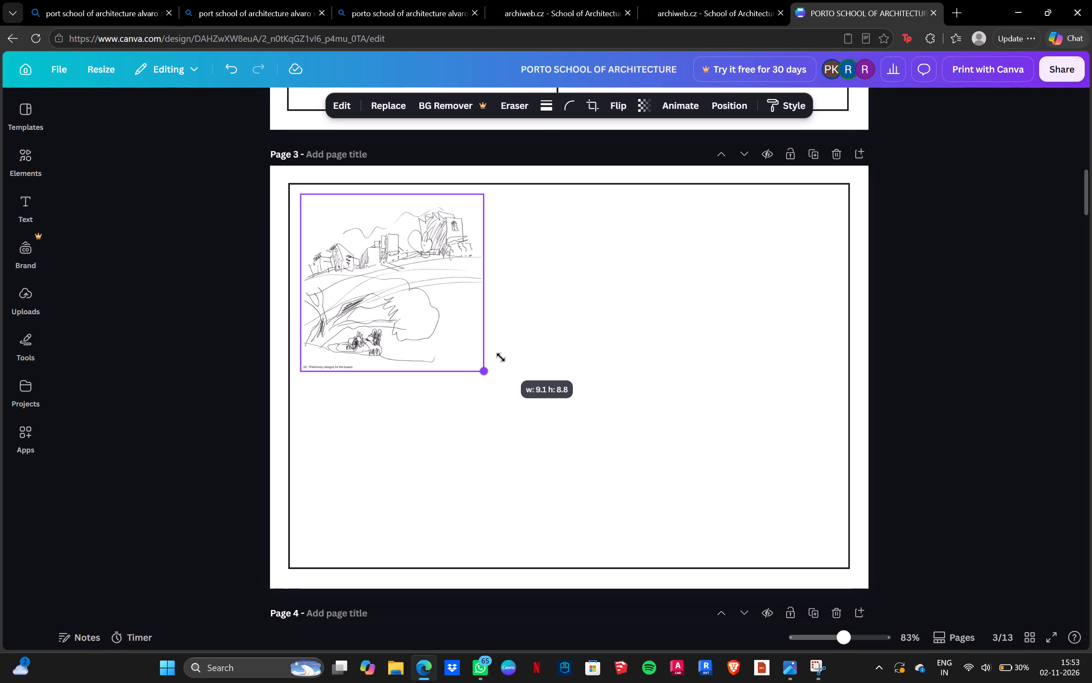
{"action": "left_click_drag", "start_coordinate": [501, 357], "coordinate": [506, 364]}
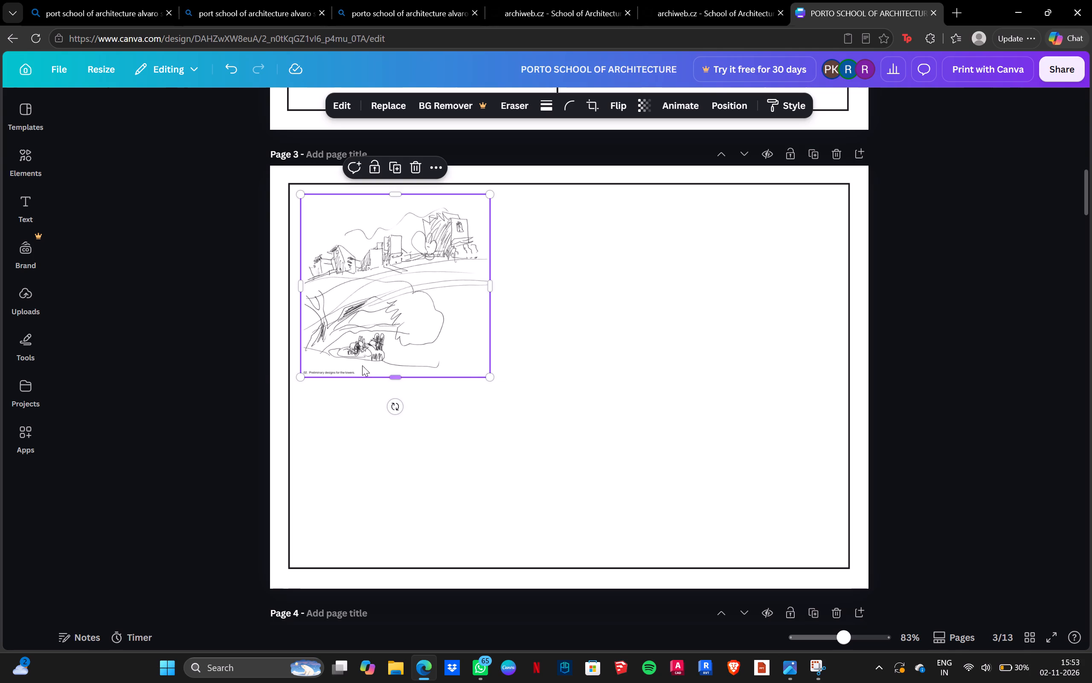
{"action": "left_click_drag", "start_coordinate": [429, 289], "coordinate": [439, 289]}
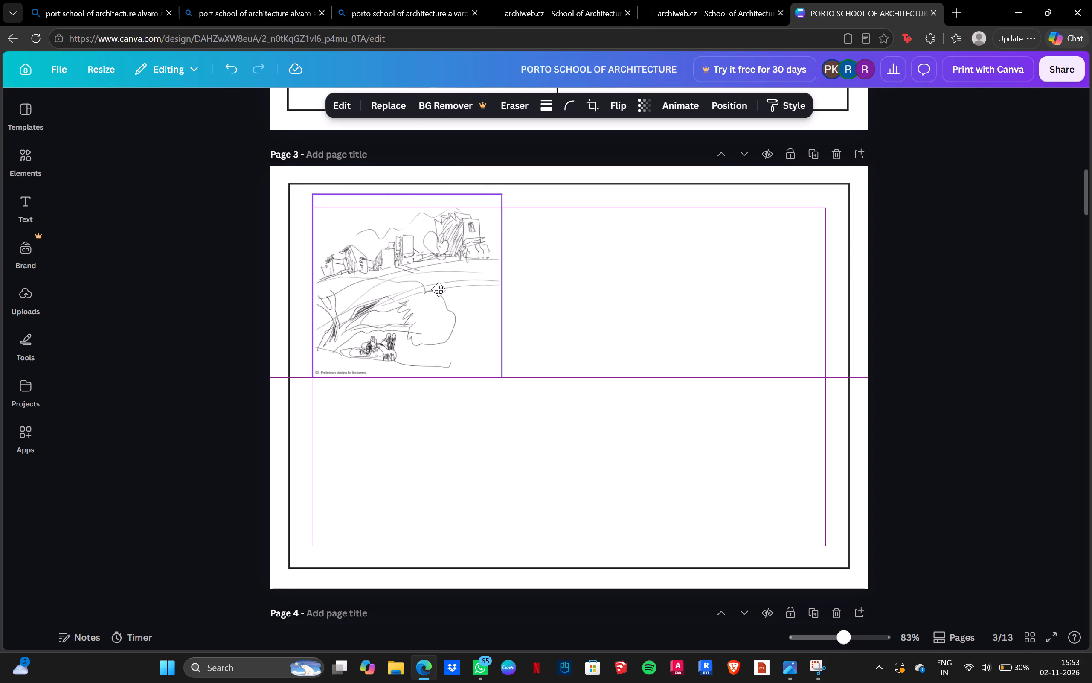
{"action": "left_click_drag", "start_coordinate": [439, 289], "coordinate": [435, 293]}
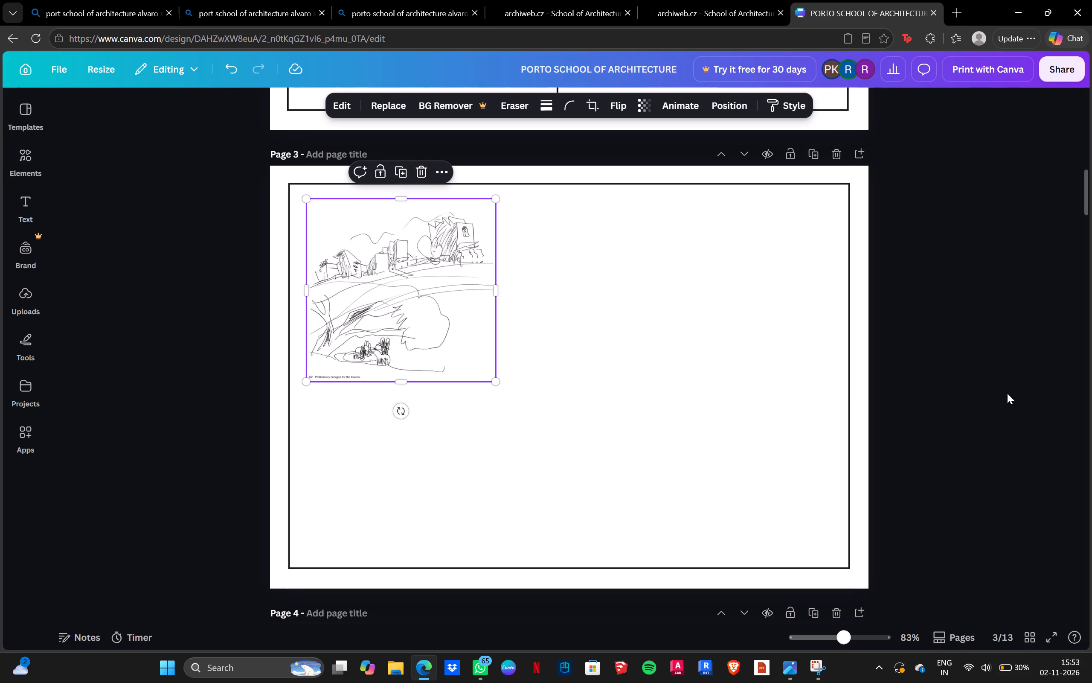
{"action": "left_click", "coordinate": [972, 388]}
Apply the Outline shadow effect to the sketch on page 3.
{"action": "left_click", "coordinate": [428, 285]}
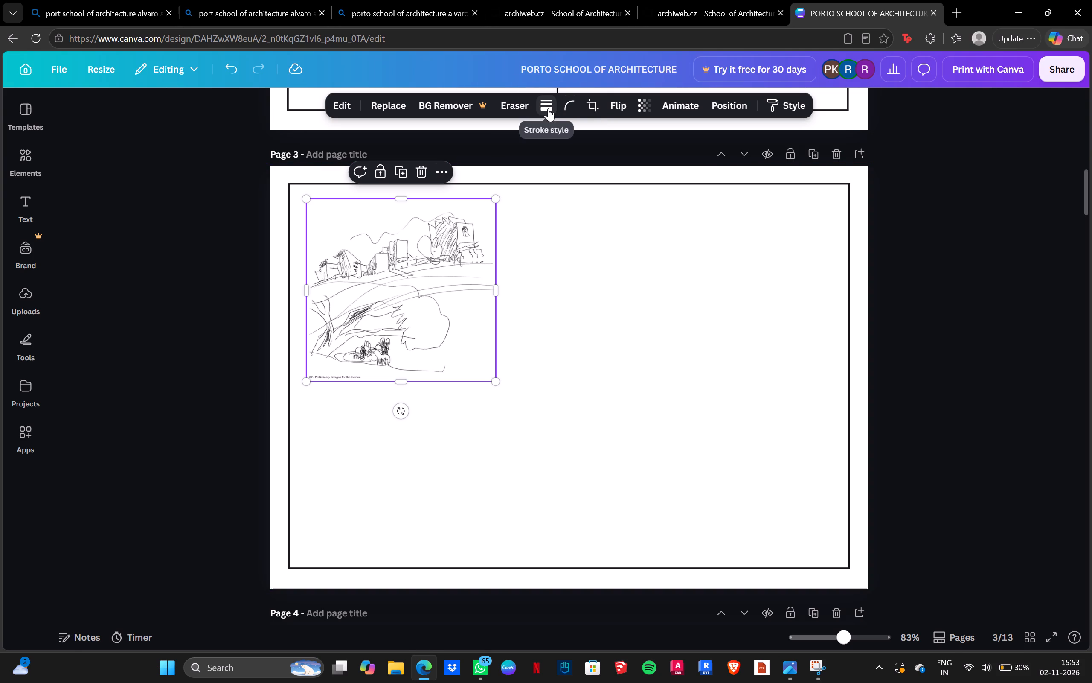
{"action": "left_click", "coordinate": [798, 98]}
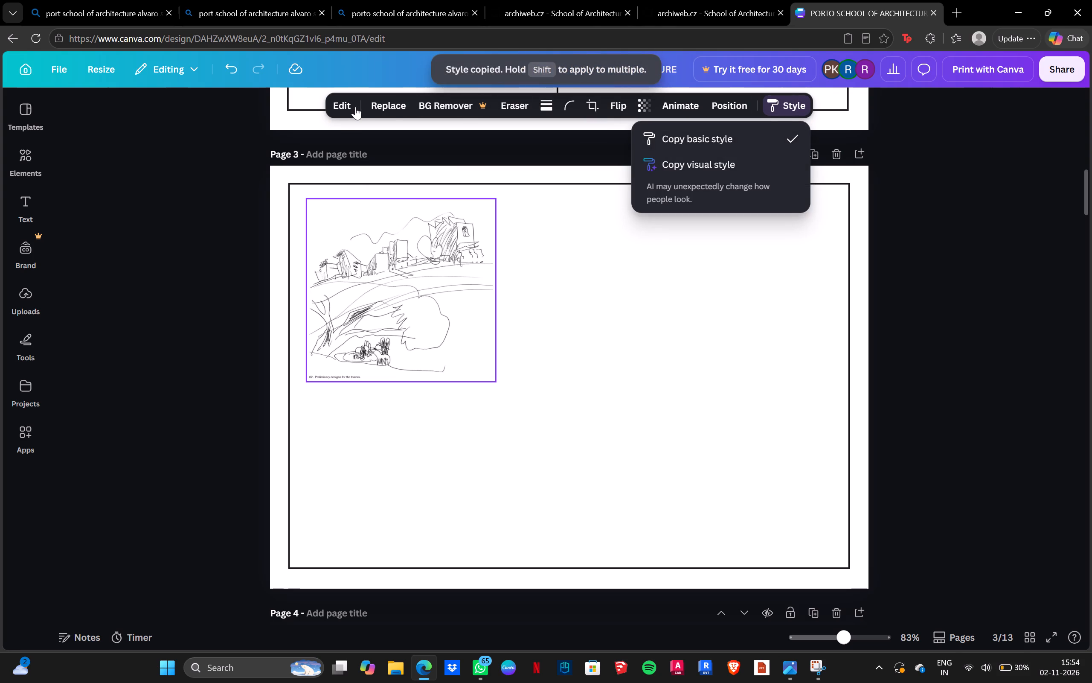
{"action": "left_click", "coordinate": [350, 108]}
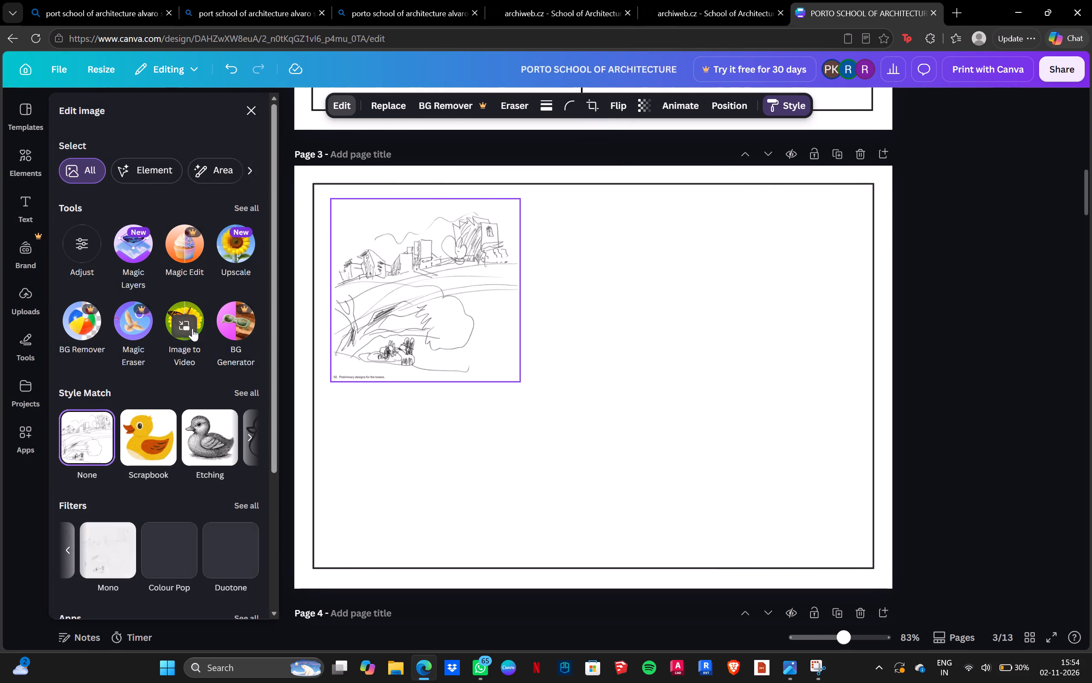
{"action": "scroll", "coordinate": [196, 328], "scroll_direction": "down", "scroll_amount": 4}
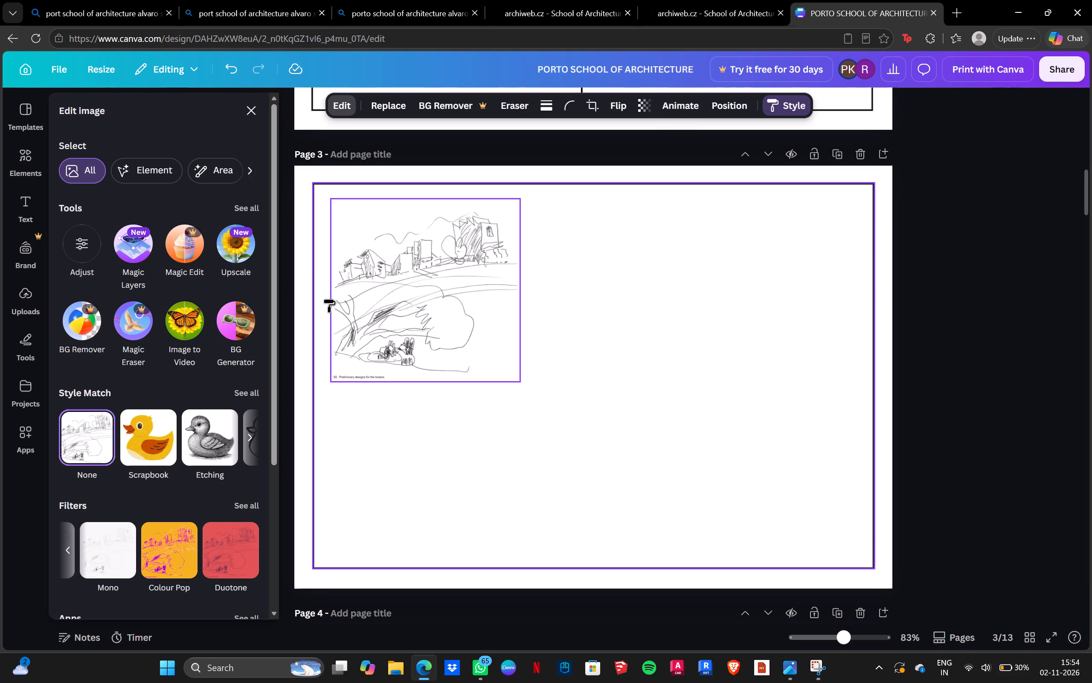
{"action": "scroll", "coordinate": [197, 509], "scroll_direction": "down", "scroll_amount": 5}
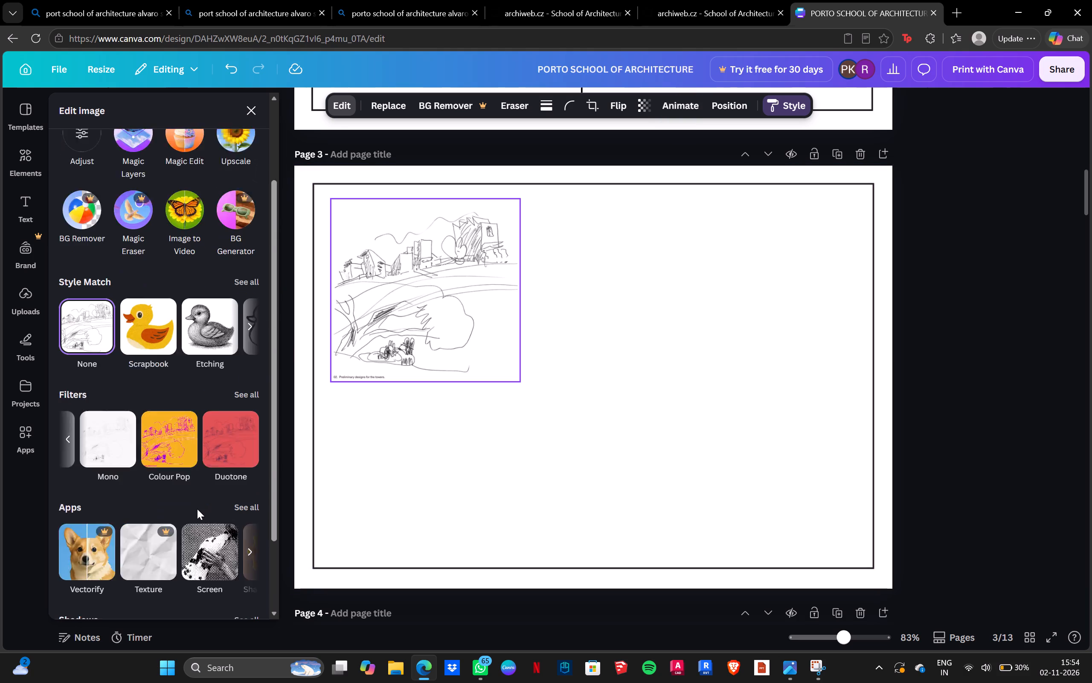
{"action": "scroll", "coordinate": [200, 504], "scroll_direction": "down", "scroll_amount": 6}
{"action": "left_click", "coordinate": [253, 568]}
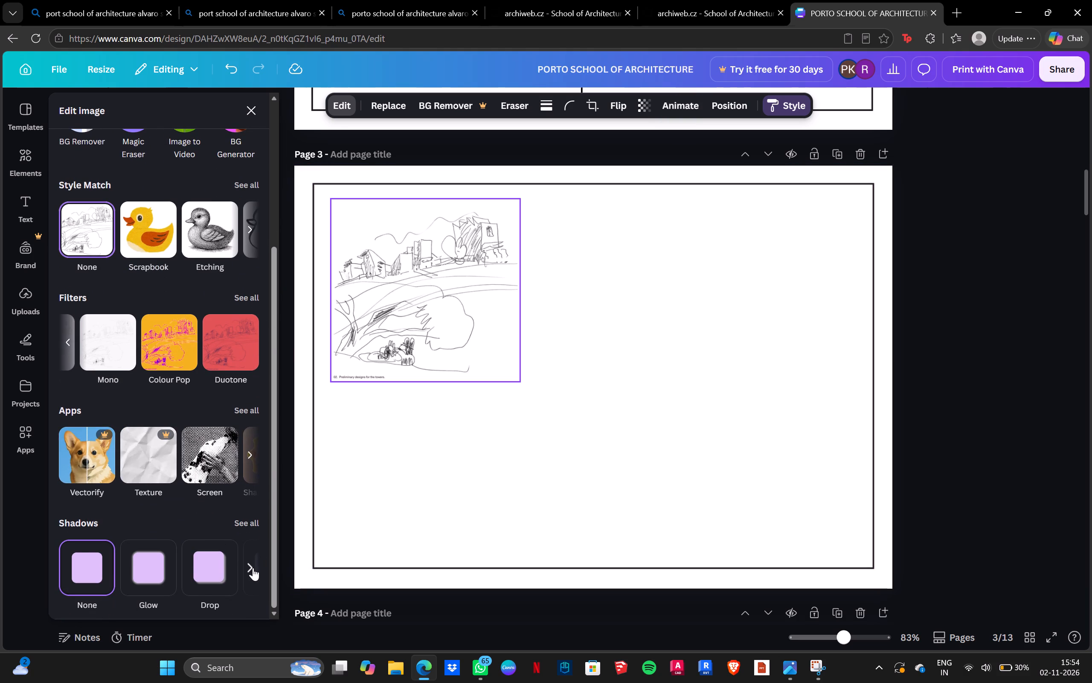
{"action": "left_click", "coordinate": [253, 568]}
{"action": "left_click", "coordinate": [253, 568]}
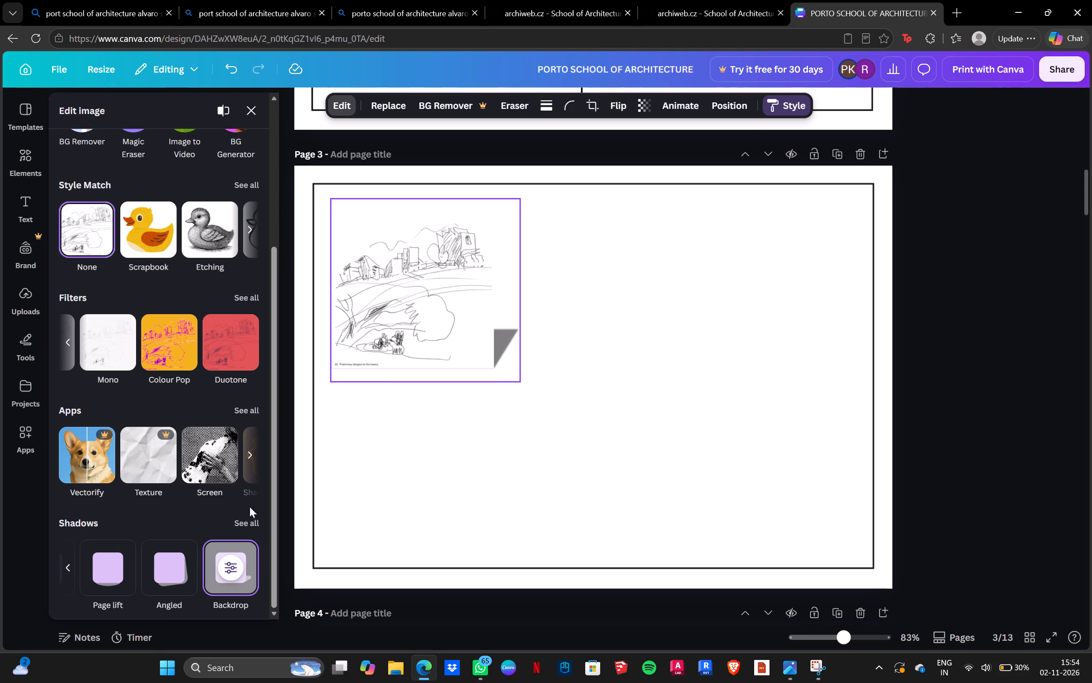
{"action": "left_click", "coordinate": [70, 560]}
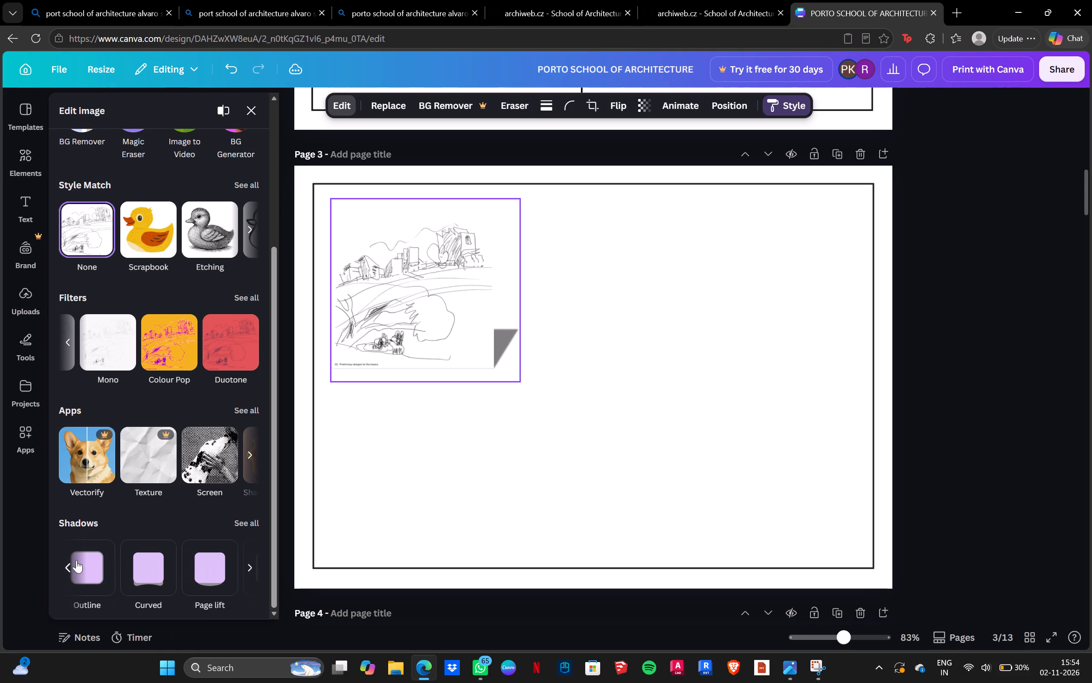
{"action": "left_click", "coordinate": [84, 561]}
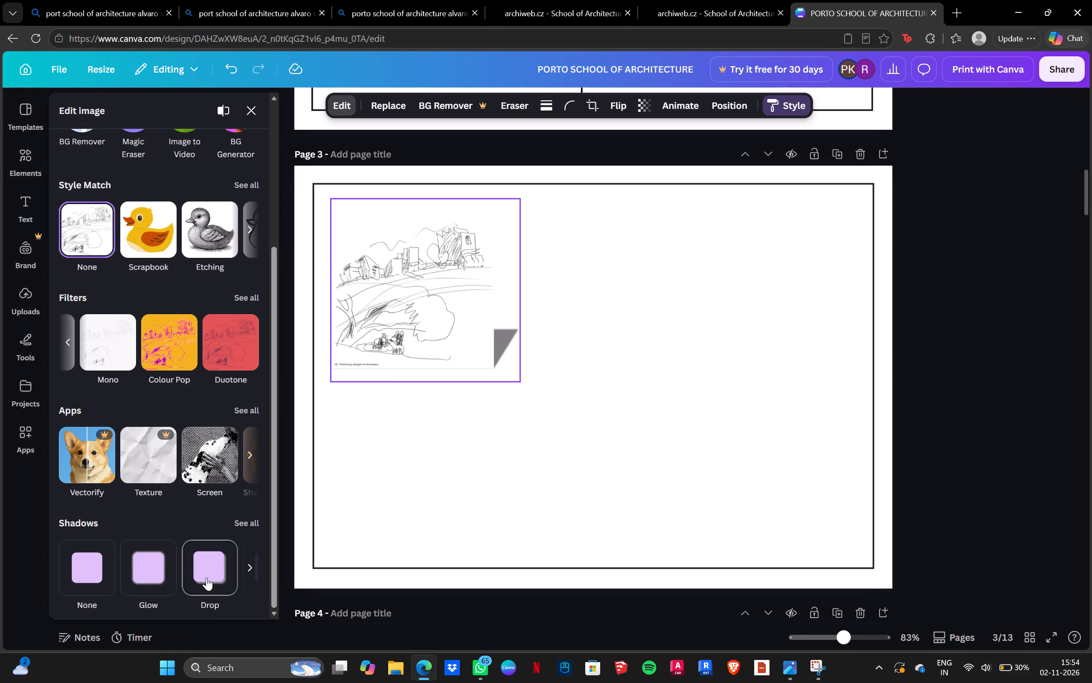
{"action": "left_click", "coordinate": [255, 572]}
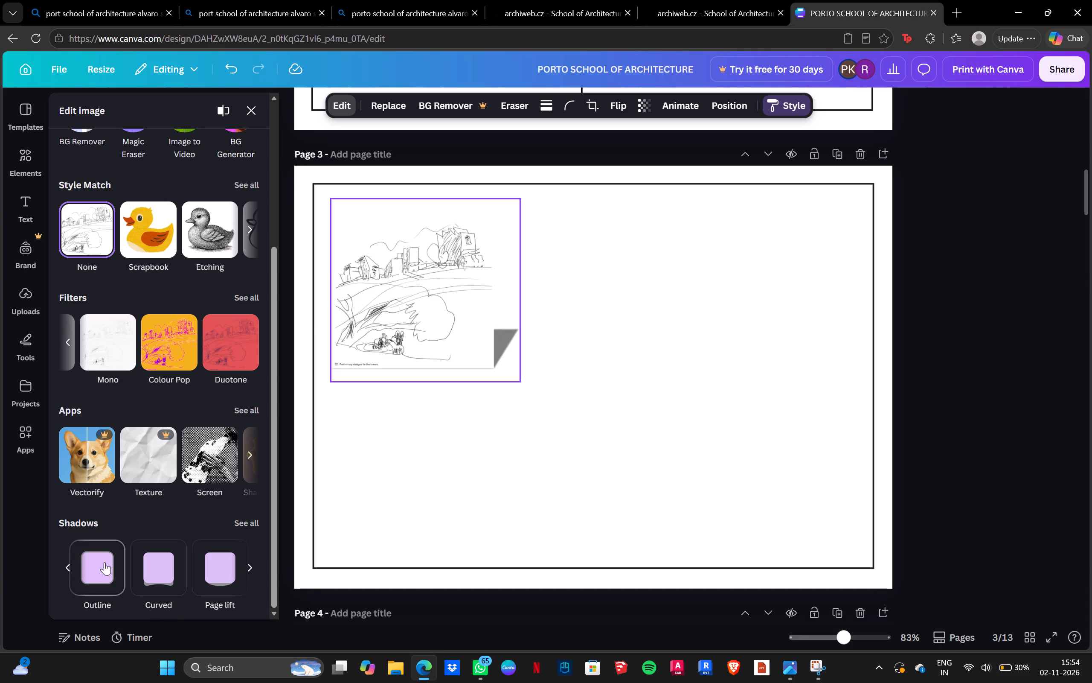
{"action": "left_click", "coordinate": [110, 562]}
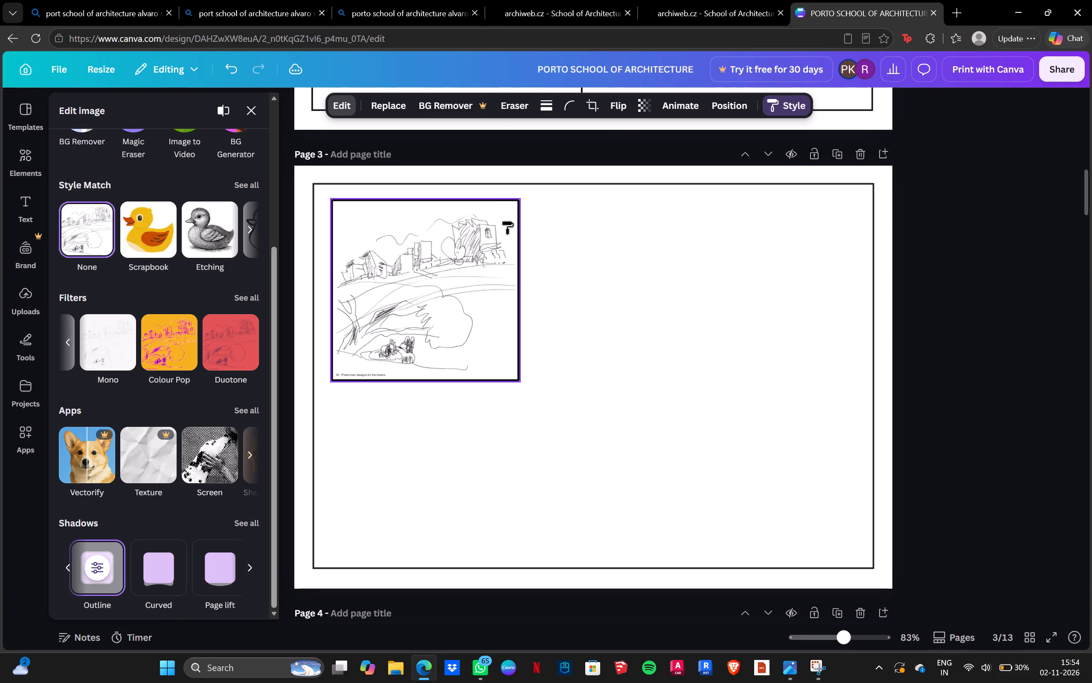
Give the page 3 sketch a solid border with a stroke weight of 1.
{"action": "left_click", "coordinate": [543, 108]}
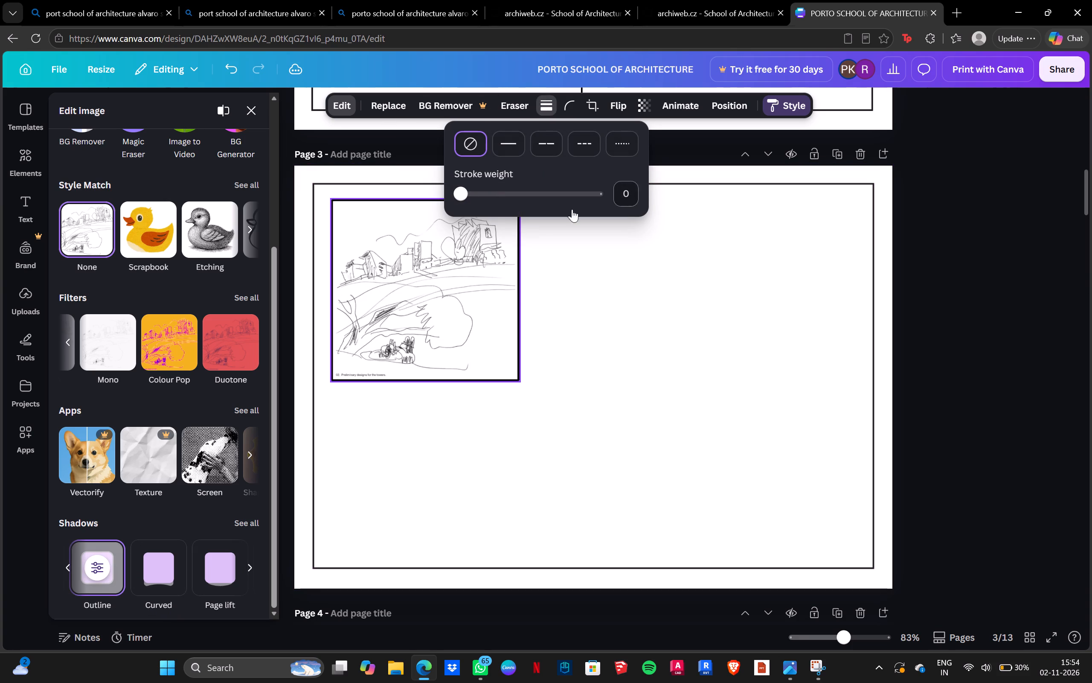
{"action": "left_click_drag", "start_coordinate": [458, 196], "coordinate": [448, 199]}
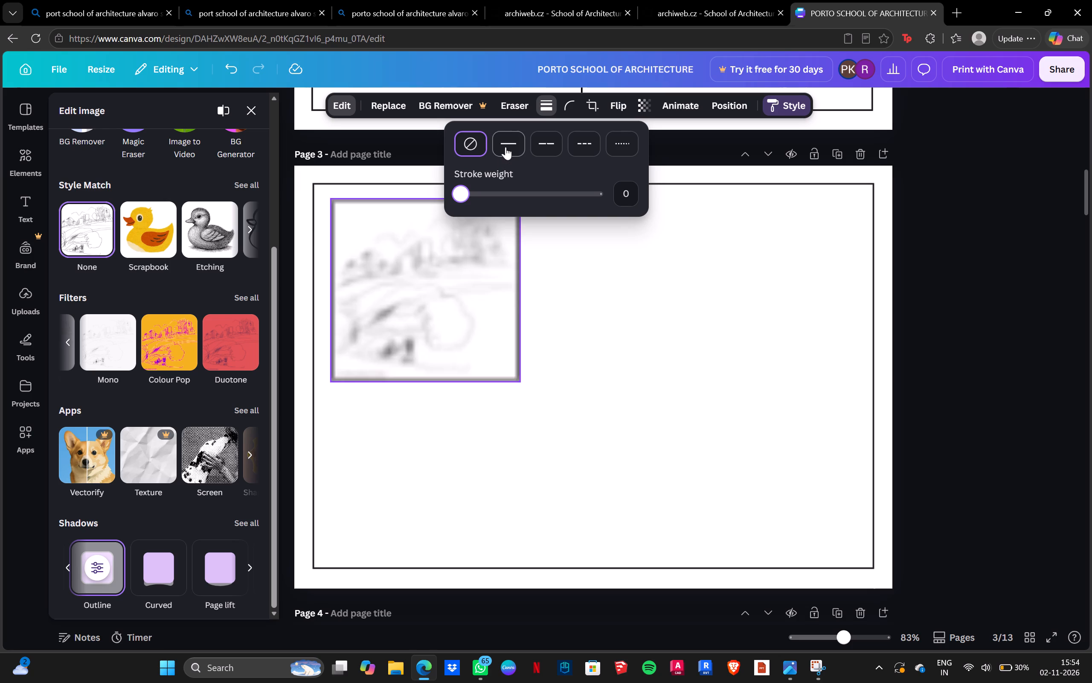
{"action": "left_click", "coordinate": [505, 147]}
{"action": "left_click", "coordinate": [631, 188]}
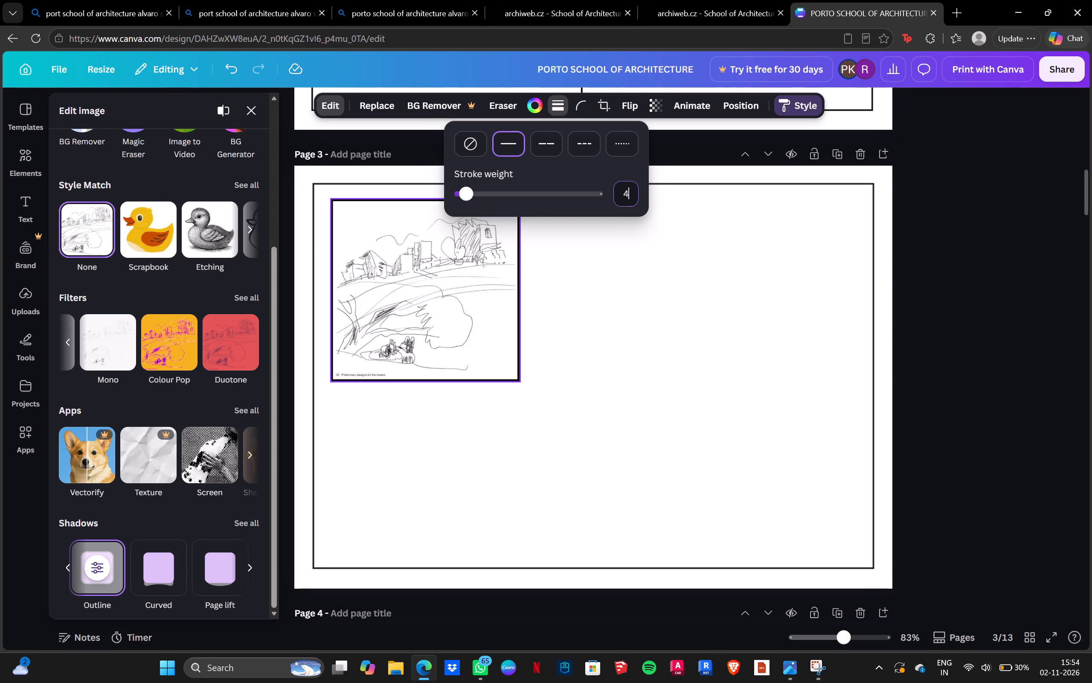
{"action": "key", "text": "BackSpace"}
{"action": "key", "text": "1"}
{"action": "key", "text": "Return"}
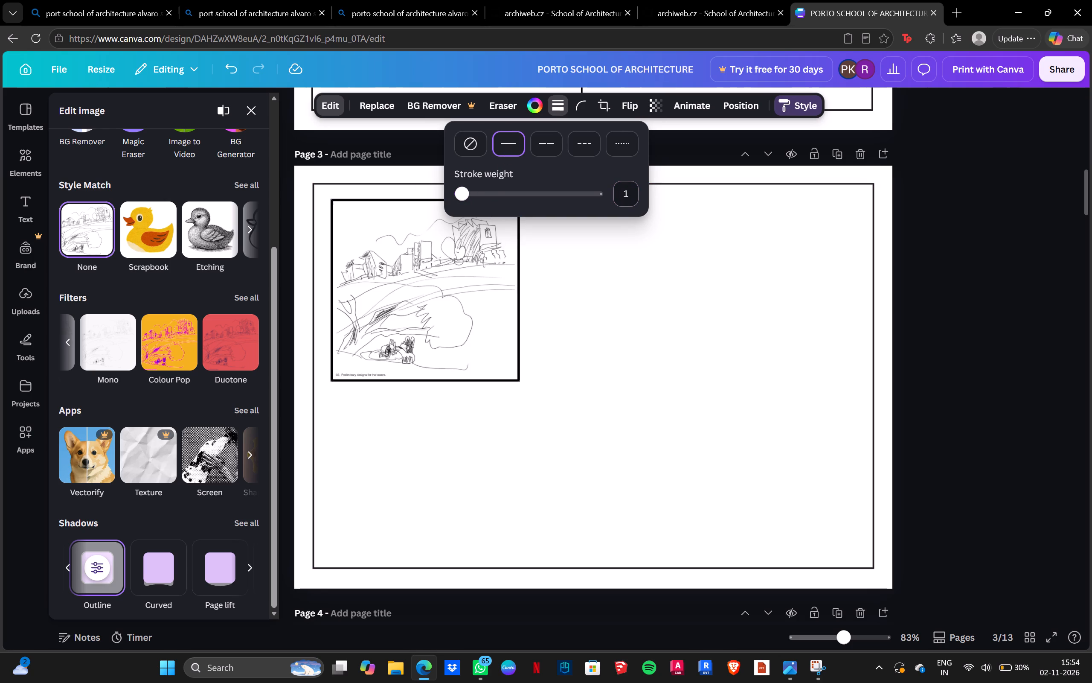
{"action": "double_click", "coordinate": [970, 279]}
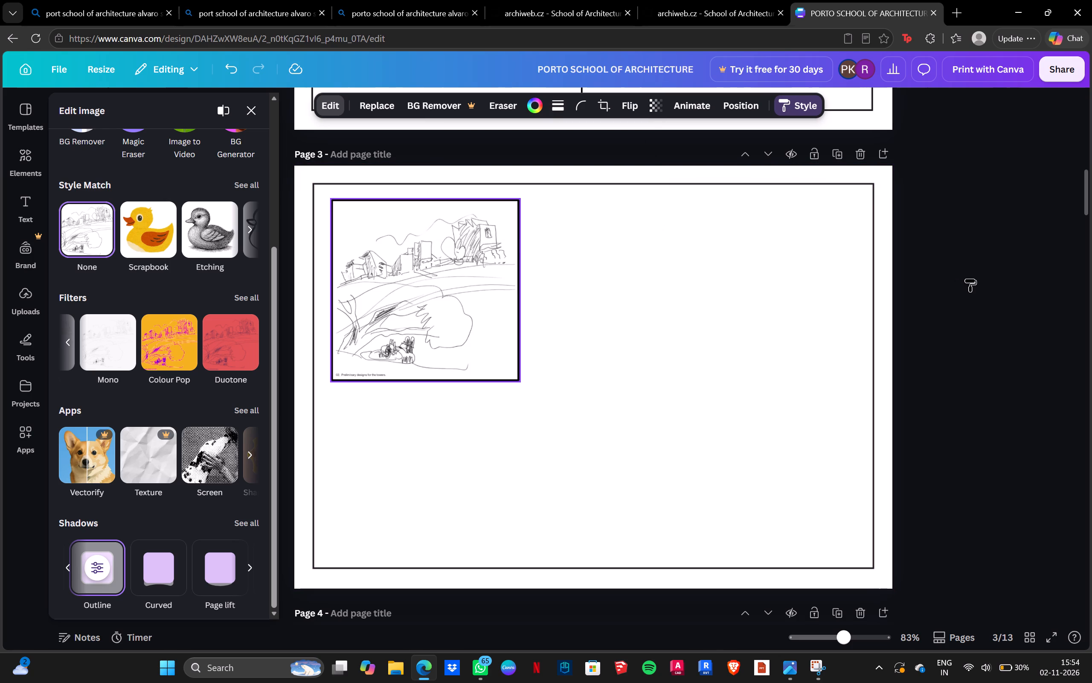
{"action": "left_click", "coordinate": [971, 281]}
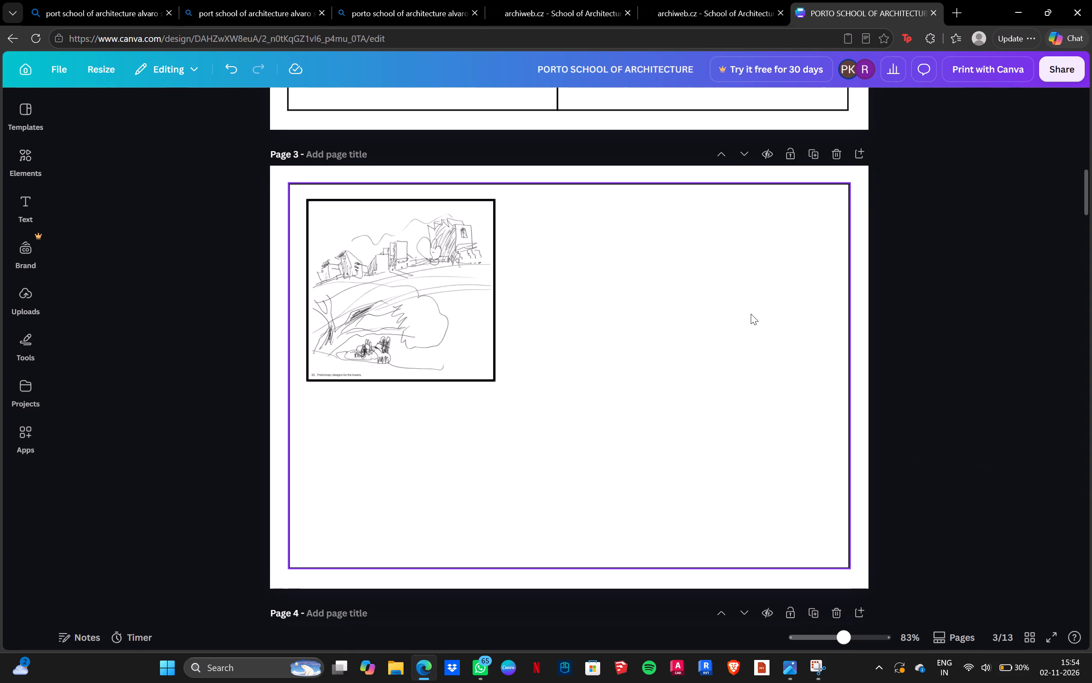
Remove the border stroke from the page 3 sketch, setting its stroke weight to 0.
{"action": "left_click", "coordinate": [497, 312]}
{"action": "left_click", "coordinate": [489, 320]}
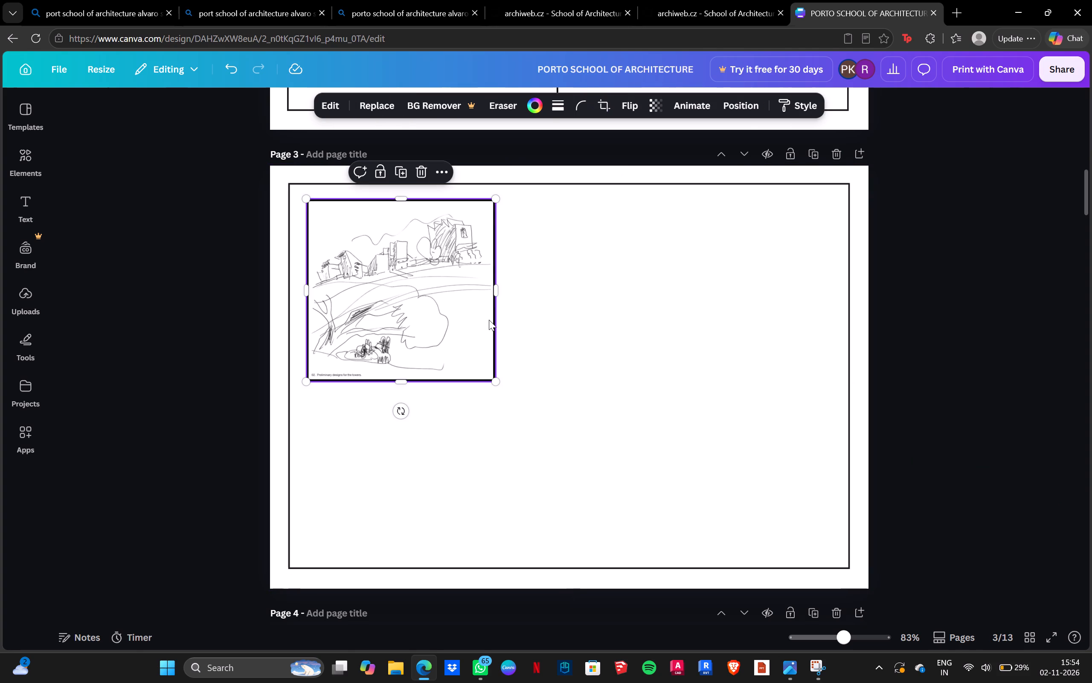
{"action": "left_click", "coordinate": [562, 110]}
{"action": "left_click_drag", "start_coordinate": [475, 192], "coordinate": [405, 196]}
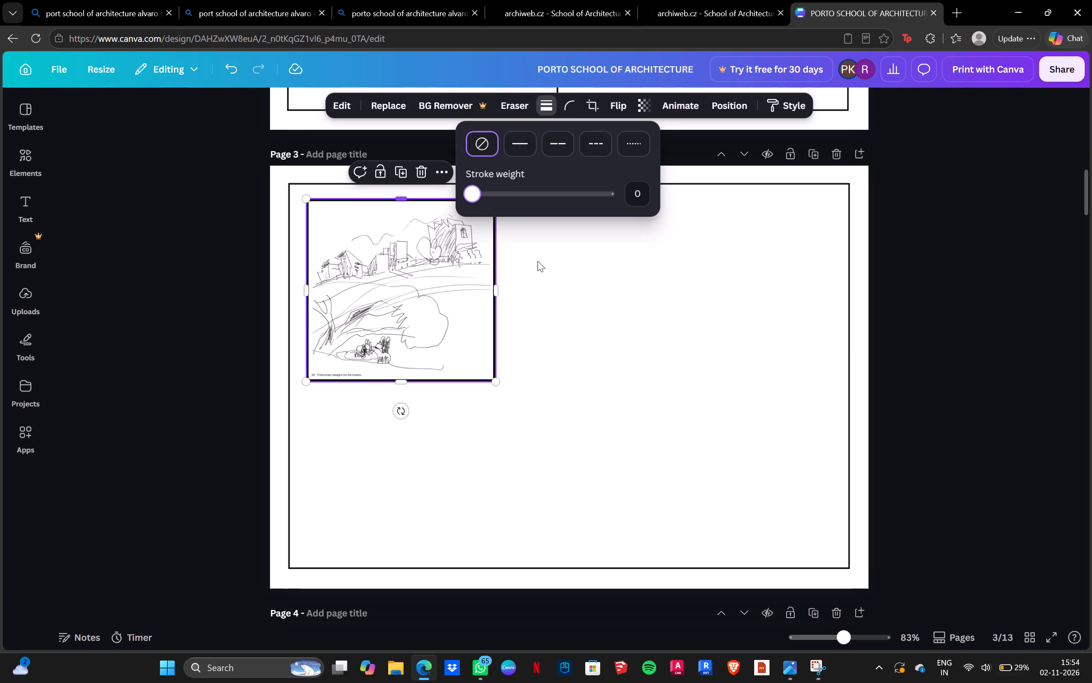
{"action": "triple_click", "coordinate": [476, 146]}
Undo the border and shadow effect changes on the page 3 sketch, going back to the plain image, and deselect it.
{"action": "triple_click", "coordinate": [233, 73]}
{"action": "left_click", "coordinate": [231, 73]}
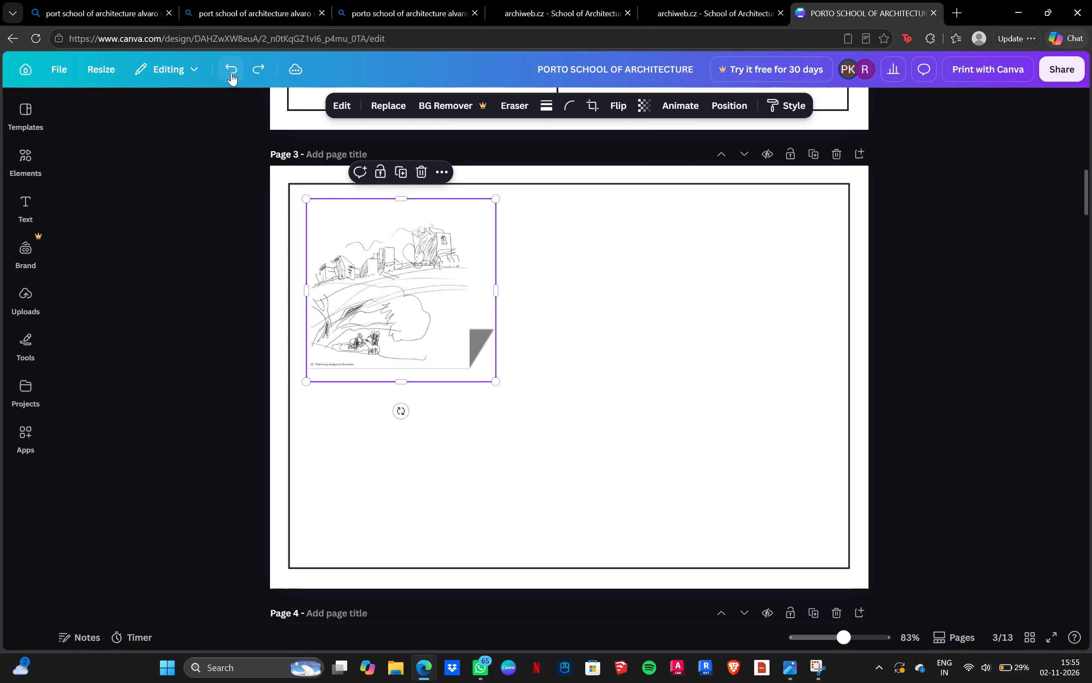
{"action": "left_click", "coordinate": [231, 73]}
{"action": "left_click", "coordinate": [999, 340]}
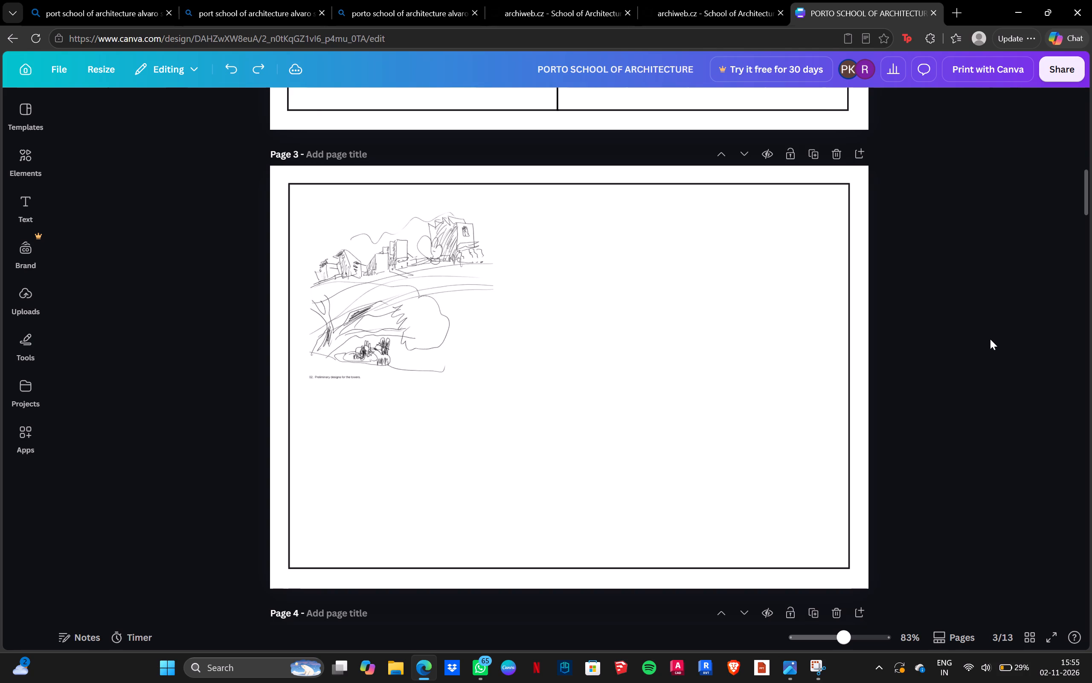
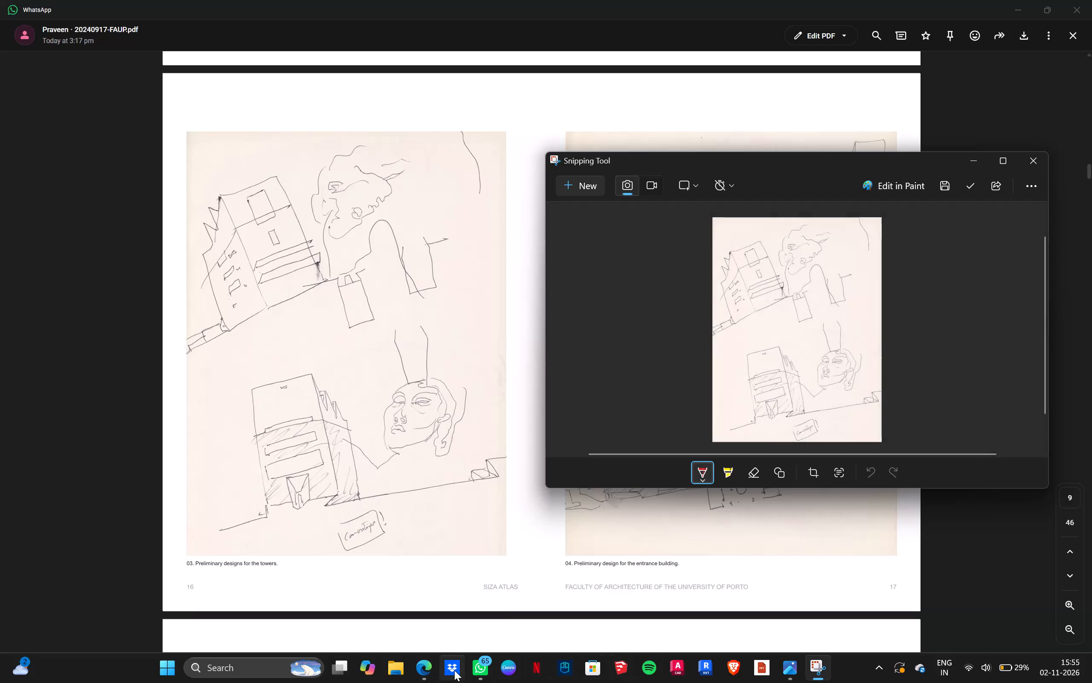
Switch to the Canva design and paste the captured towers sketch onto page 3, placing it in the lower middle of the frame.
{"action": "left_click", "coordinate": [424, 675]}
{"action": "right_click", "coordinate": [655, 274]}
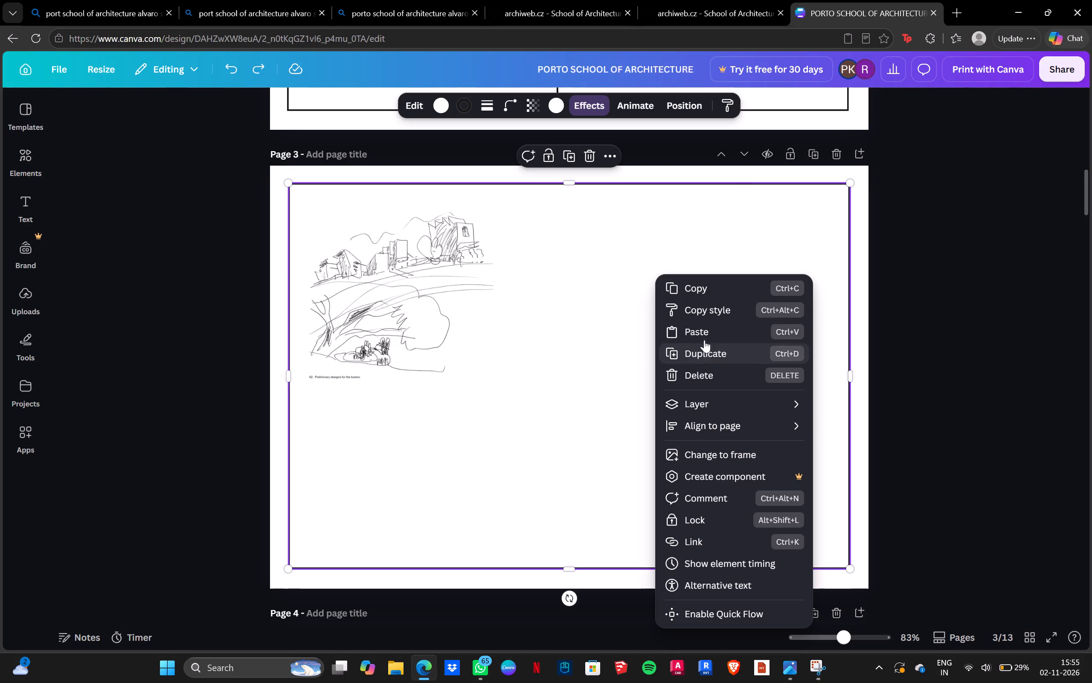
{"action": "left_click", "coordinate": [707, 330]}
{"action": "left_click_drag", "start_coordinate": [534, 368], "coordinate": [598, 339]}
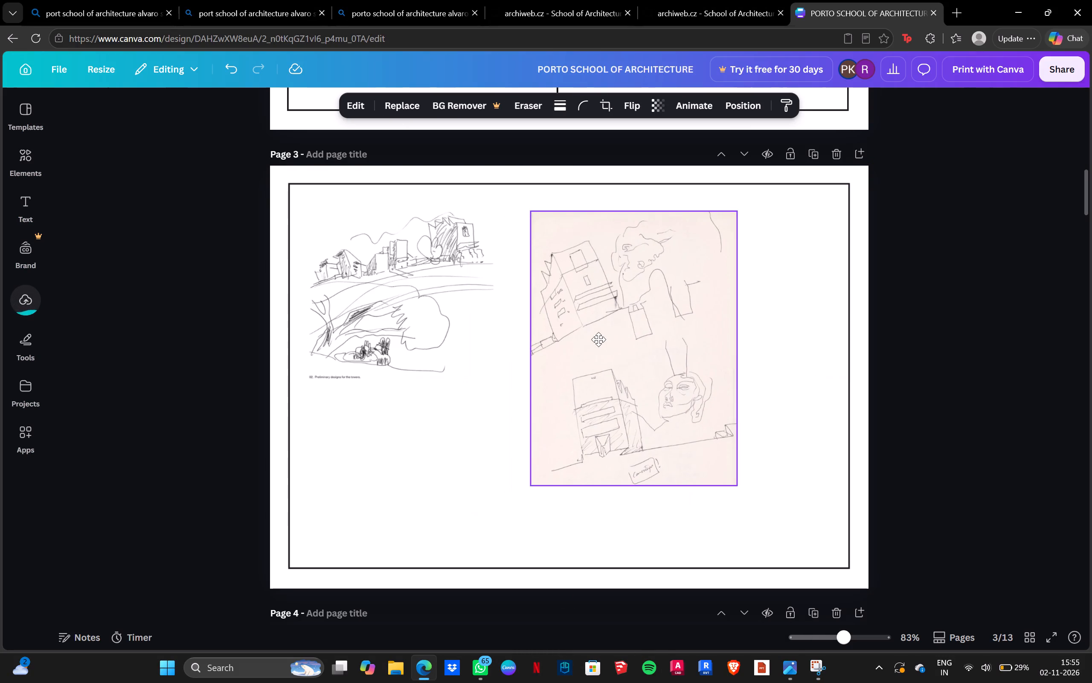
{"action": "left_click_drag", "start_coordinate": [598, 339], "coordinate": [577, 331]}
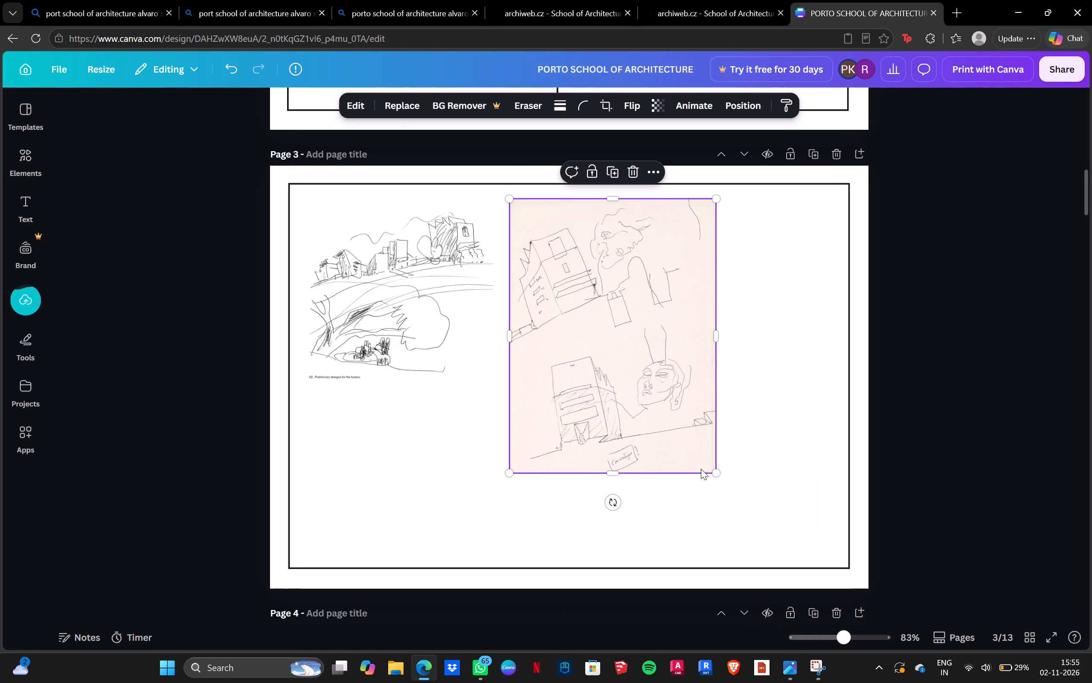
{"action": "left_click_drag", "start_coordinate": [634, 392], "coordinate": [624, 474]}
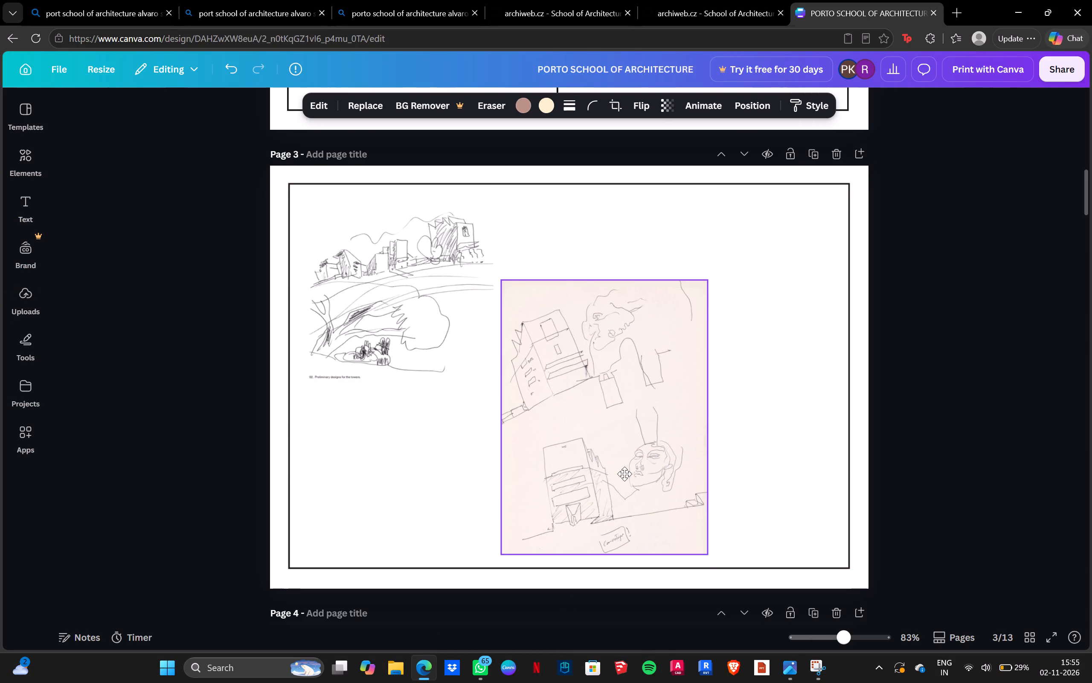
{"action": "left_click_drag", "start_coordinate": [624, 474], "coordinate": [626, 474]}
Move the landscape sketch from the frame's upper-left area to the upper-right part of page 3.
{"action": "left_click_drag", "start_coordinate": [374, 305], "coordinate": [676, 336]}
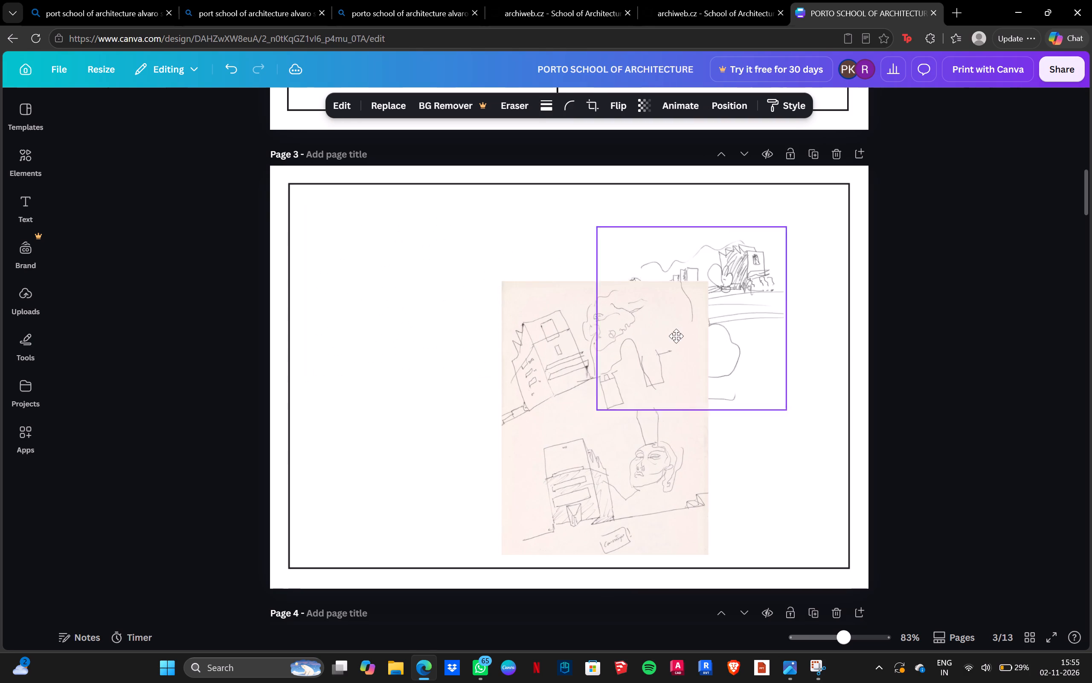
Move the landscape line sketch toward the upper-right corner of page 3's frame.
{"action": "left_click_drag", "start_coordinate": [676, 336], "coordinate": [707, 319]}
Place the pink-background sketch just inside the upper-left corner of page 3's frame and shrink it to about 7.9 wide by 10.4 high.
{"action": "left_click_drag", "start_coordinate": [628, 376], "coordinate": [433, 290]}
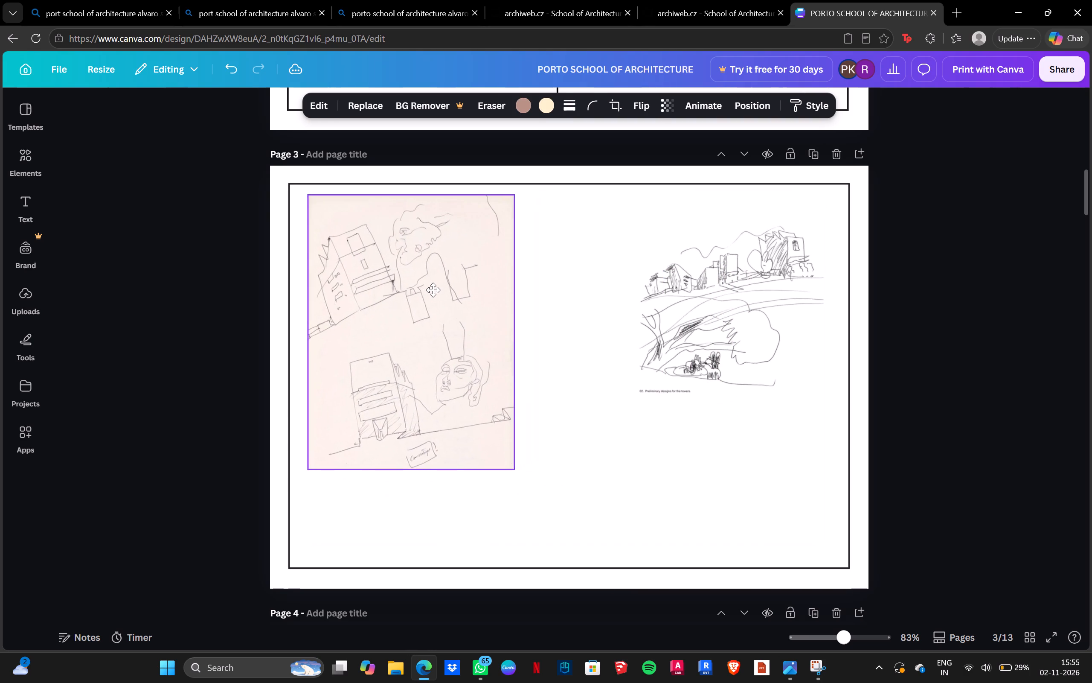
{"action": "left_click_drag", "start_coordinate": [433, 290], "coordinate": [431, 292]}
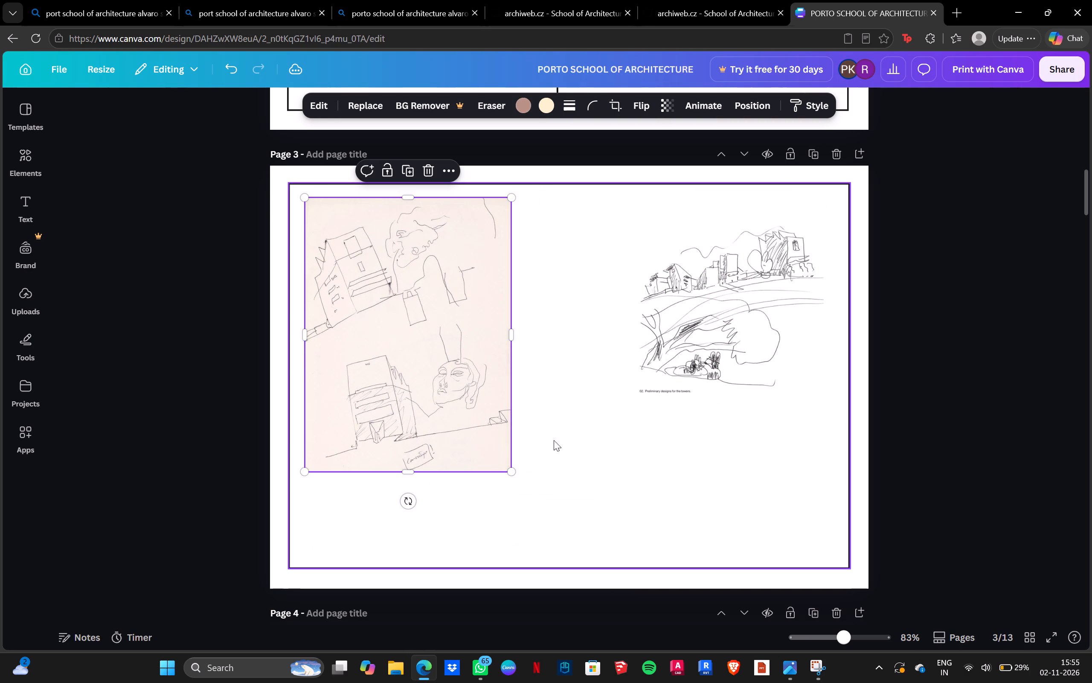
{"action": "left_click_drag", "start_coordinate": [511, 476], "coordinate": [474, 403]}
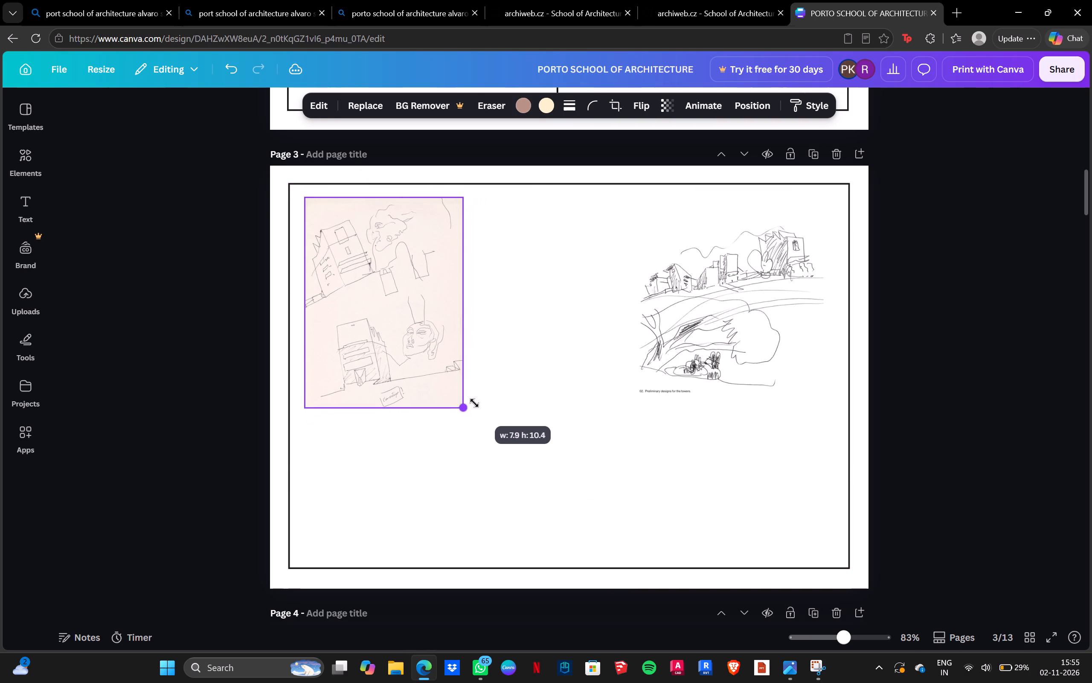
Shrink the pink-background sketch on page 3 slightly more, keeping its upper-left corner in place.
{"action": "left_click_drag", "start_coordinate": [474, 403], "coordinate": [468, 388]}
Reposition the landscape line sketch just inside the upper-right corner of page 3's frame, roughly level with the pink-background sketch.
{"action": "left_click_drag", "start_coordinate": [761, 337], "coordinate": [727, 460]}
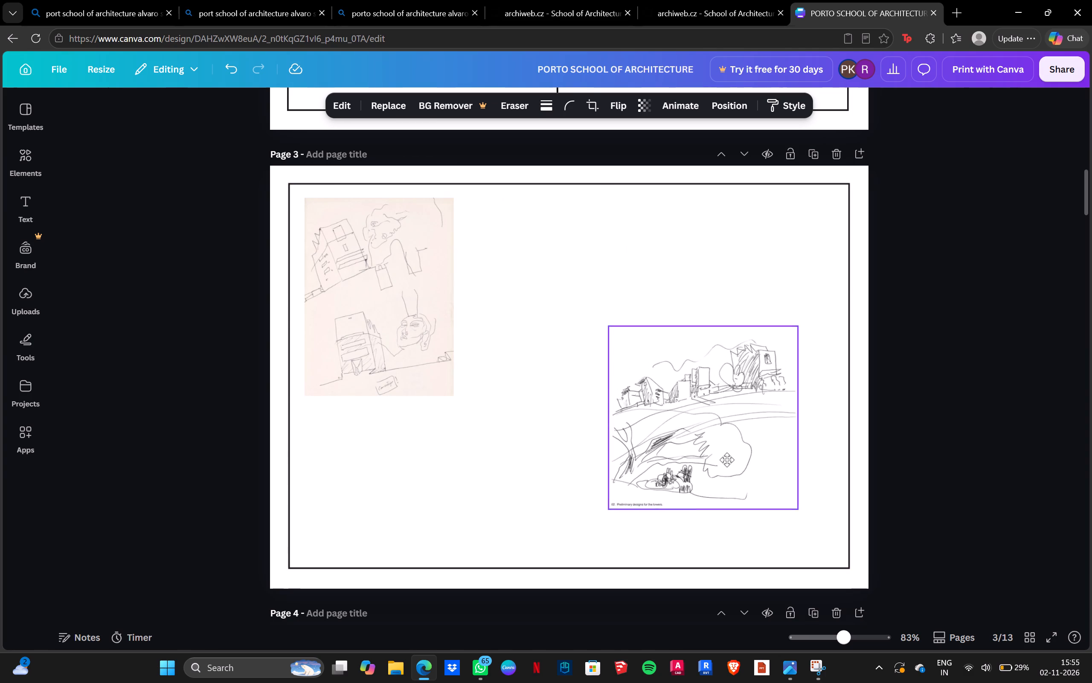
{"action": "left_click_drag", "start_coordinate": [727, 460], "coordinate": [644, 419]}
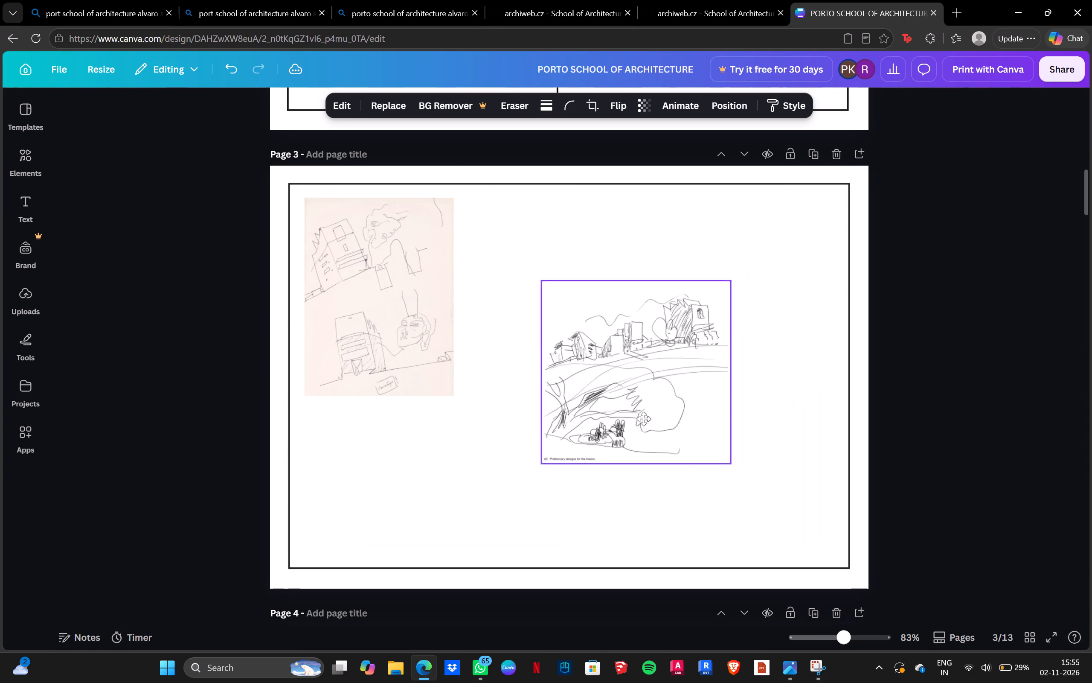
{"action": "left_click_drag", "start_coordinate": [644, 419], "coordinate": [716, 346]}
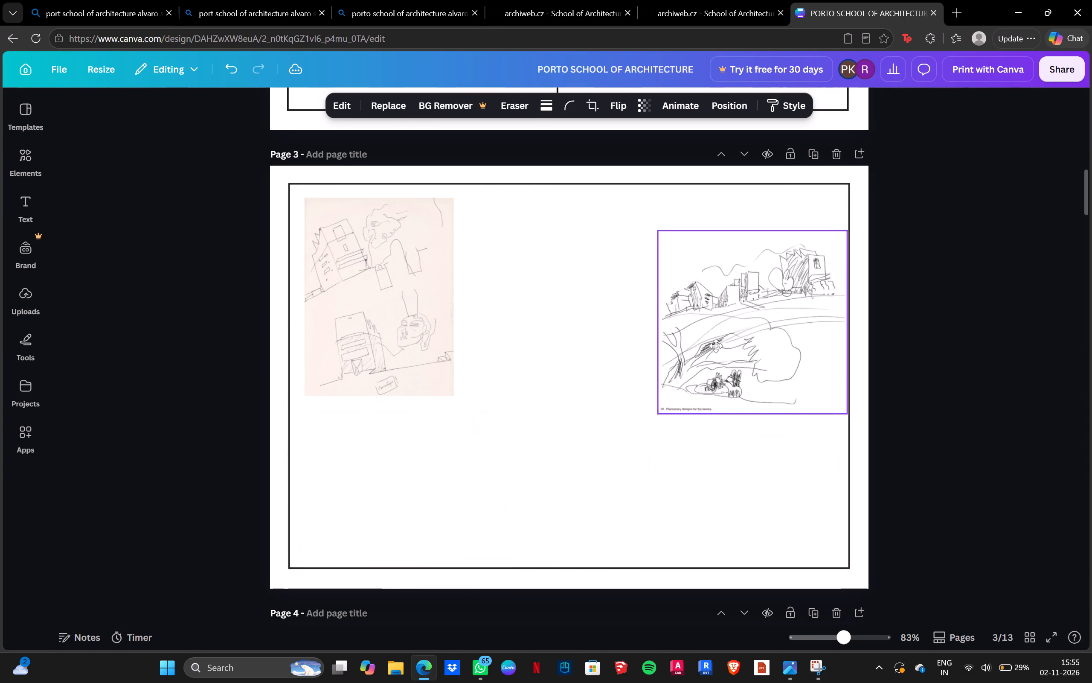
{"action": "left_click_drag", "start_coordinate": [716, 346], "coordinate": [769, 325]}
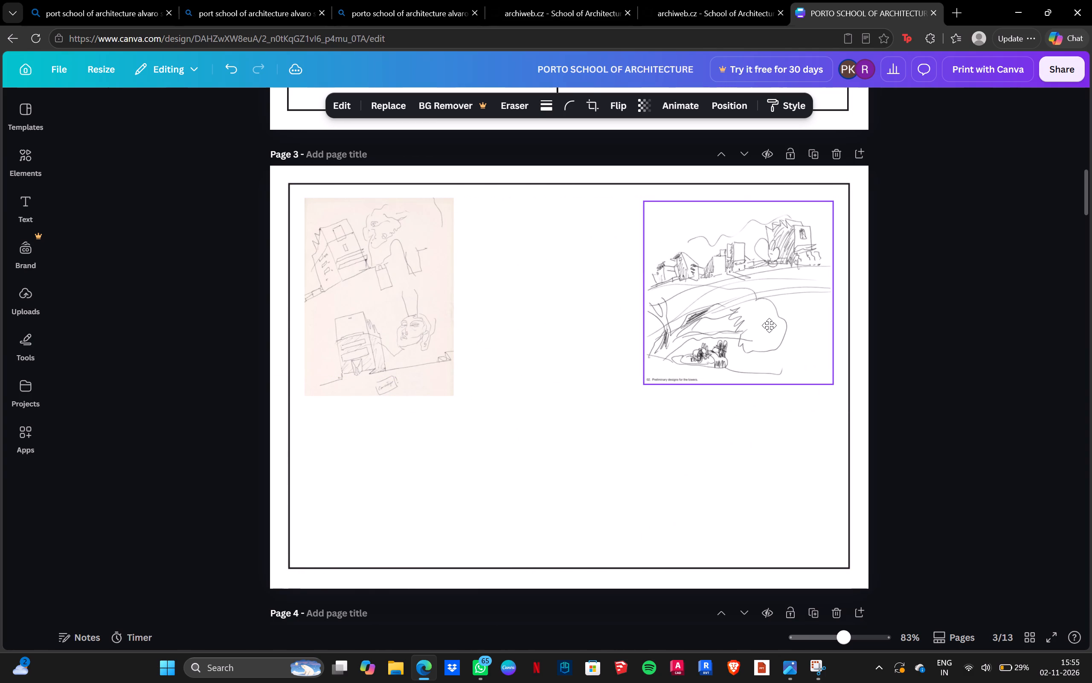
{"action": "left_click_drag", "start_coordinate": [769, 325], "coordinate": [766, 324]}
{"action": "left_click", "coordinate": [921, 344]}
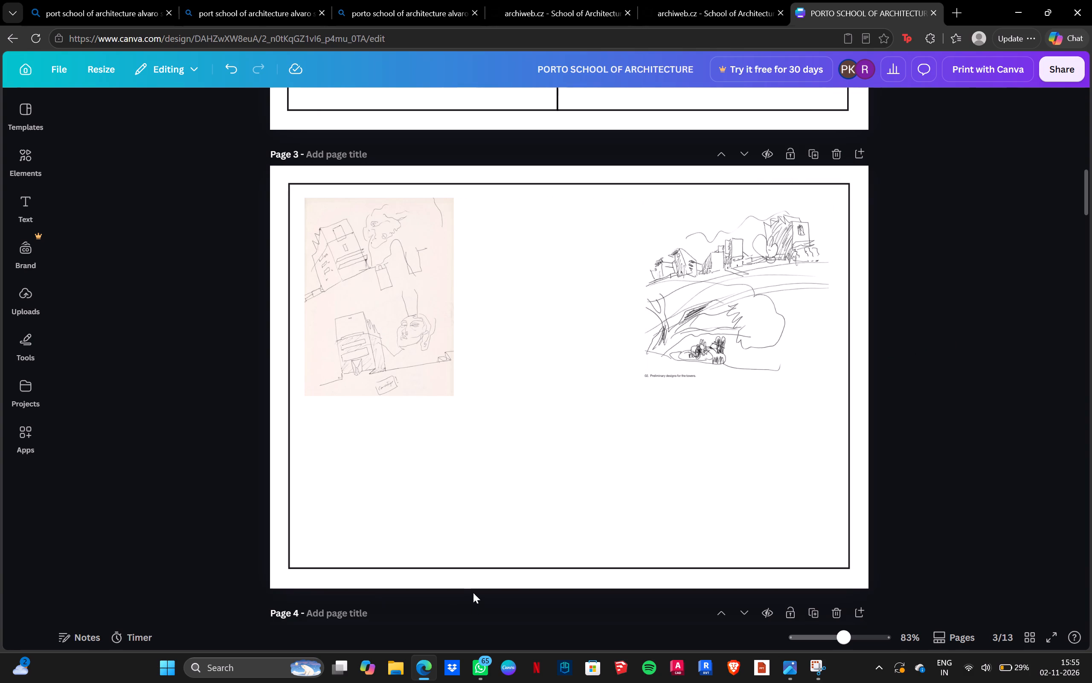
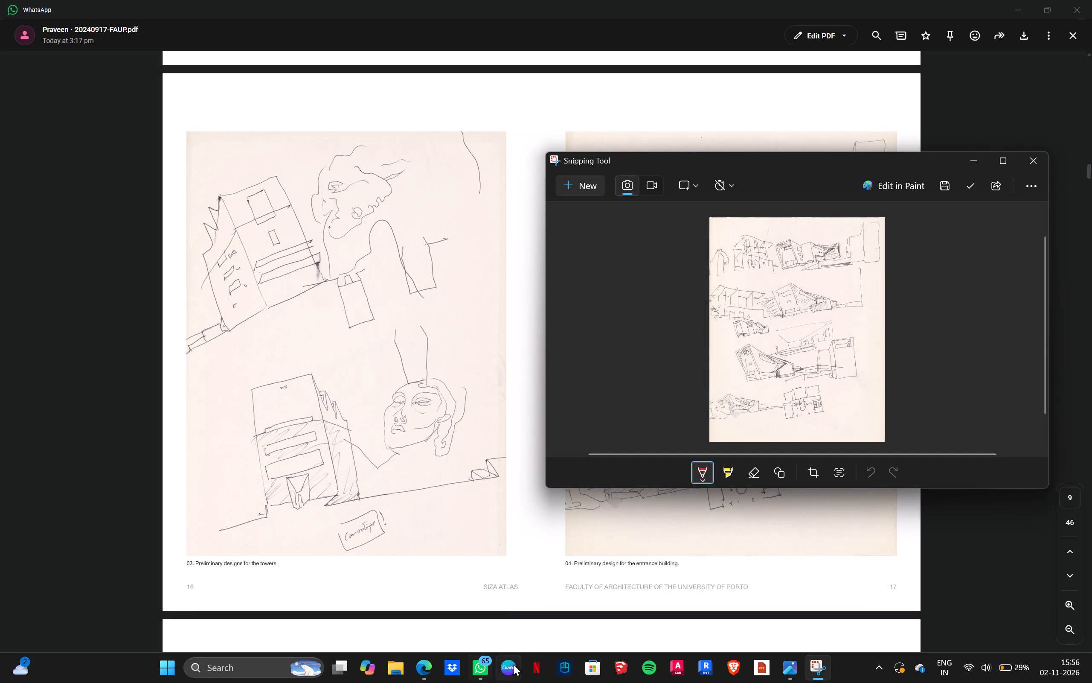
Paste the captured entrance building sketch onto page 3 of the Canva design, top-aligned beside the towers sketch and shrunk to the same height.
{"action": "left_click", "coordinate": [425, 679]}
{"action": "right_click", "coordinate": [523, 341]}
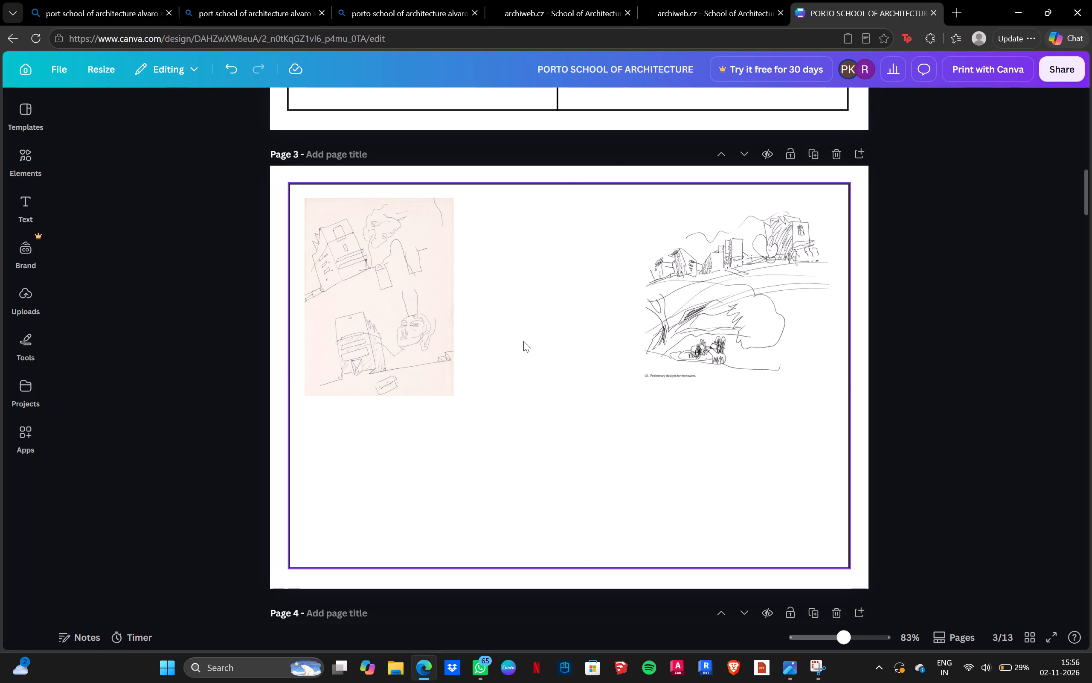
{"action": "left_click", "coordinate": [576, 356]}
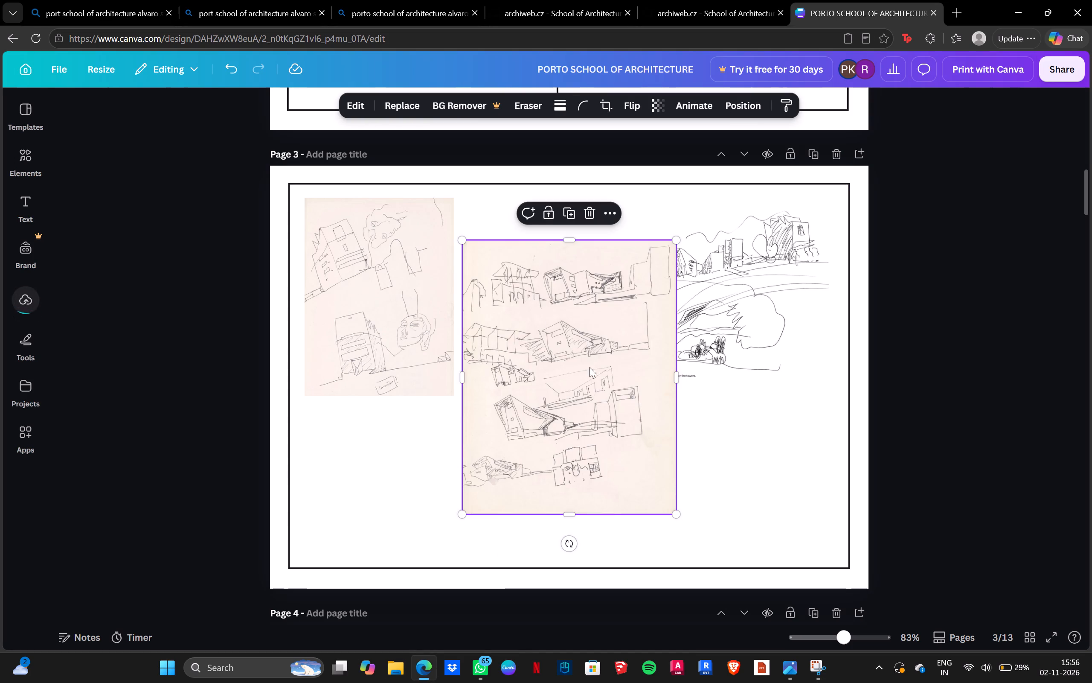
{"action": "left_click_drag", "start_coordinate": [604, 371], "coordinate": [604, 330]}
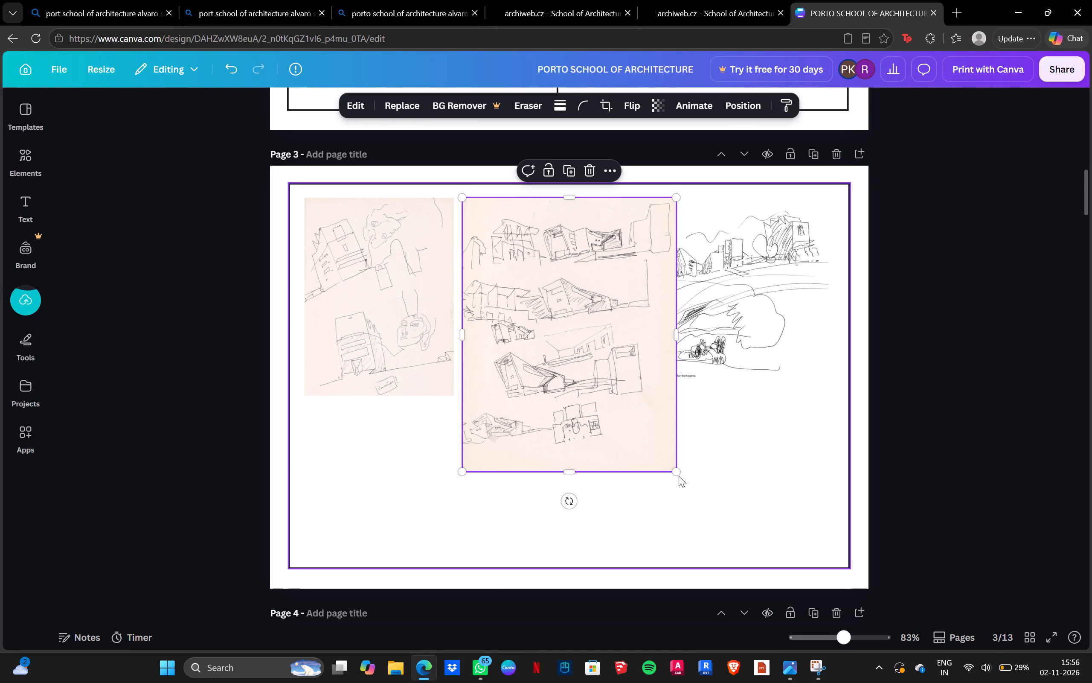
{"action": "left_click_drag", "start_coordinate": [677, 474], "coordinate": [610, 406]}
{"action": "left_click", "coordinate": [714, 474]}
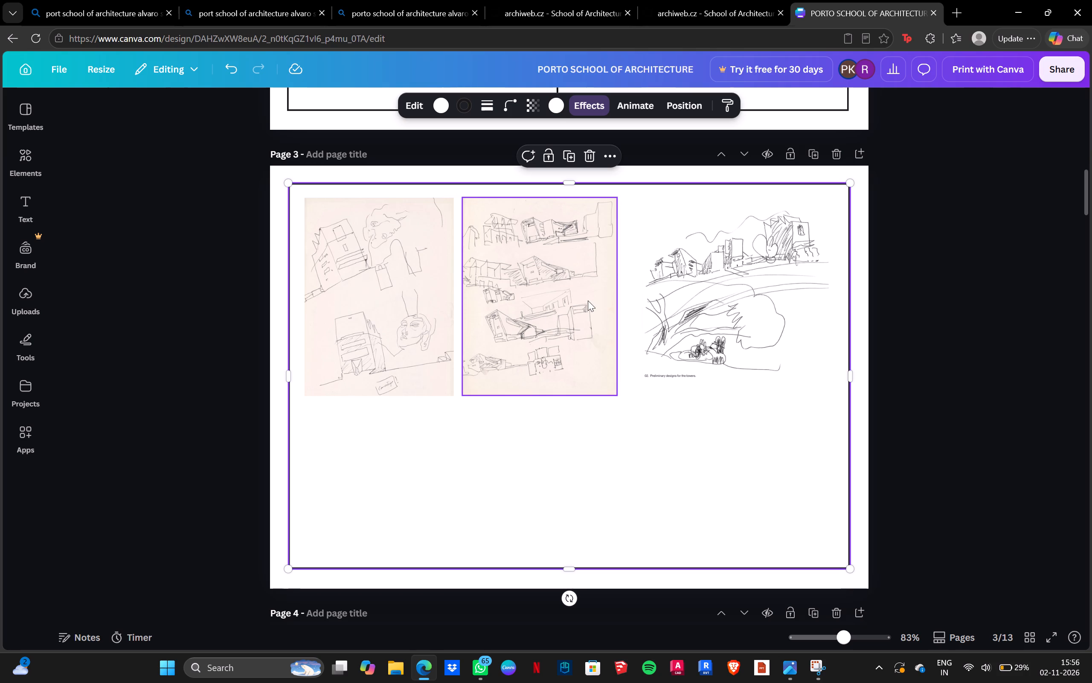
Shift the middle sketch on page 3 toward the landscape line sketch, leaving a wider gap after the first sketch.
{"action": "left_click_drag", "start_coordinate": [567, 298], "coordinate": [573, 297]}
{"action": "left_click", "coordinate": [1004, 289]}
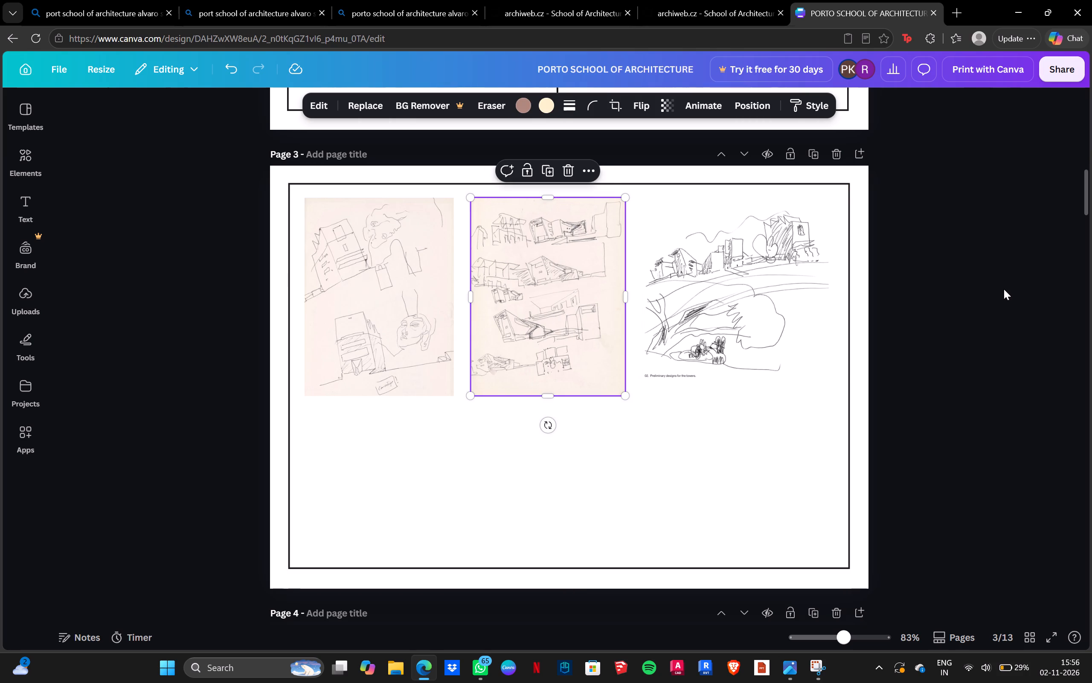
{"action": "left_click_drag", "start_coordinate": [537, 312], "coordinate": [542, 311]}
{"action": "left_click", "coordinate": [1027, 323]}
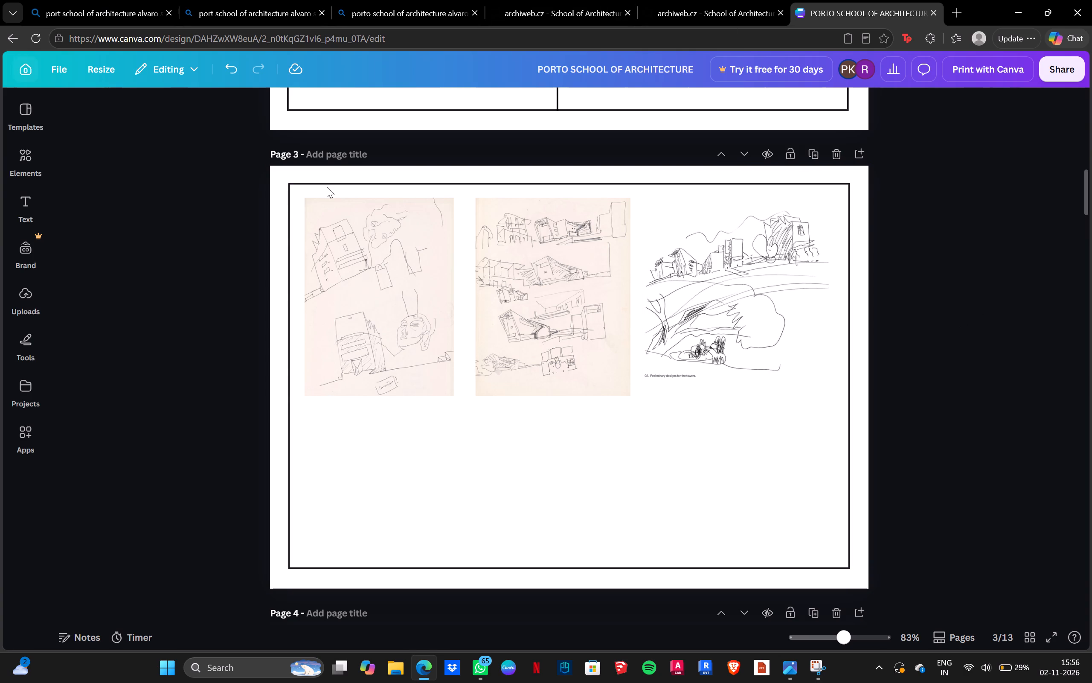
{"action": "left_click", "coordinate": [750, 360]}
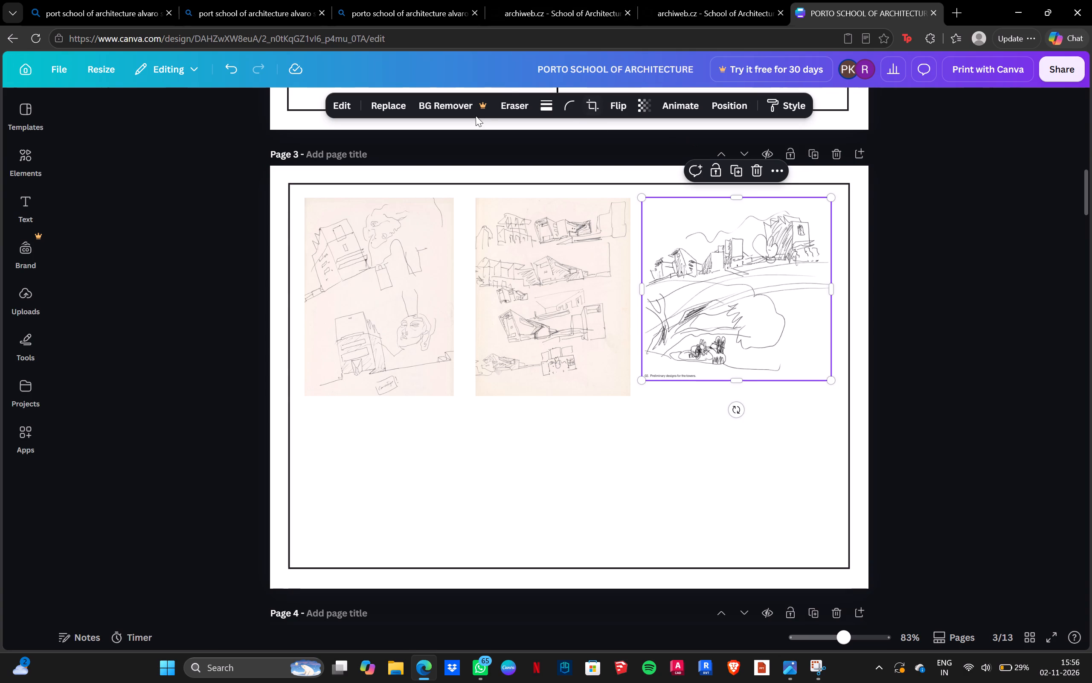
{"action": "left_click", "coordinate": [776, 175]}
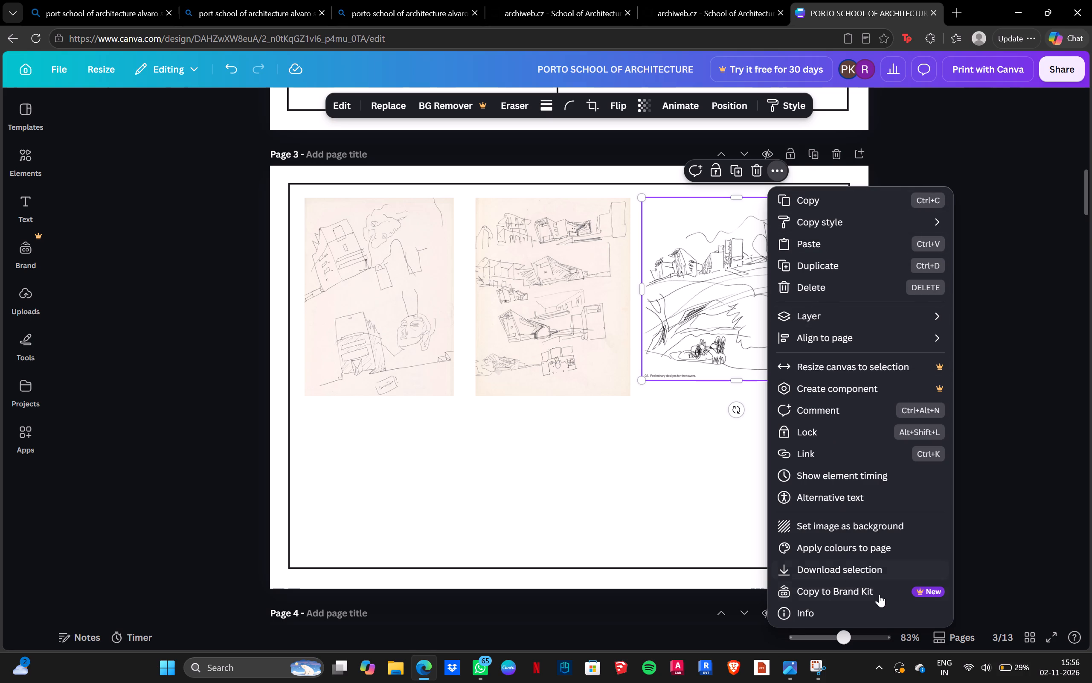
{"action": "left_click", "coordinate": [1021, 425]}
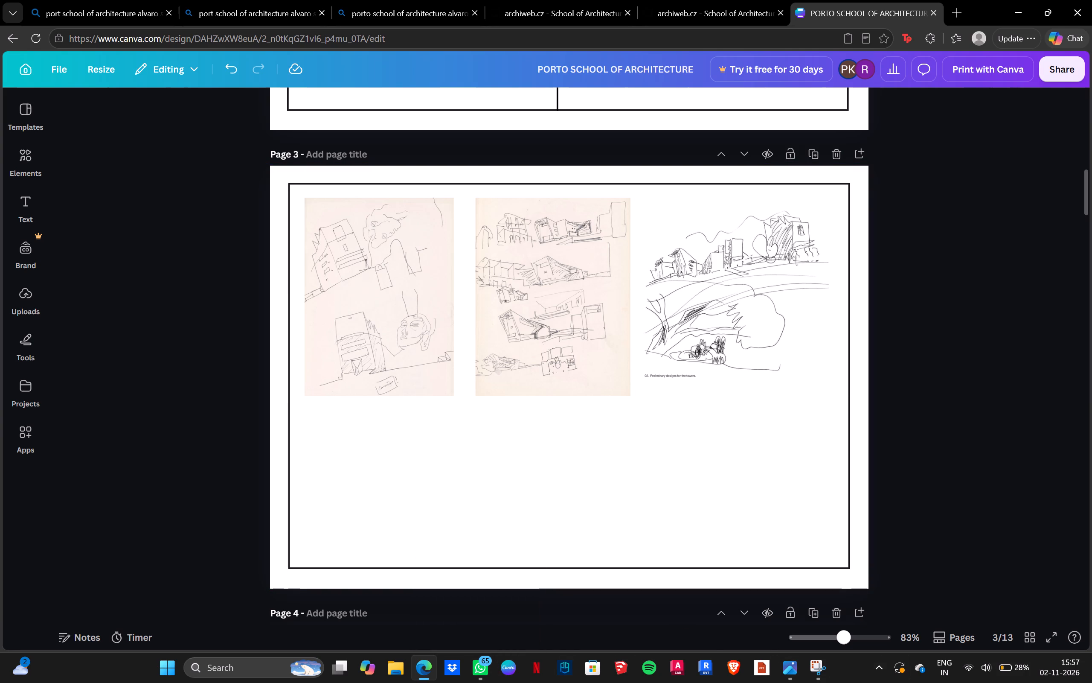
Extend the crop of page 2's aerial photo in the left half on both sides to about 22 wide, showing more surroundings.
{"action": "scroll", "coordinate": [1058, 273], "scroll_direction": "up", "scroll_amount": 5}
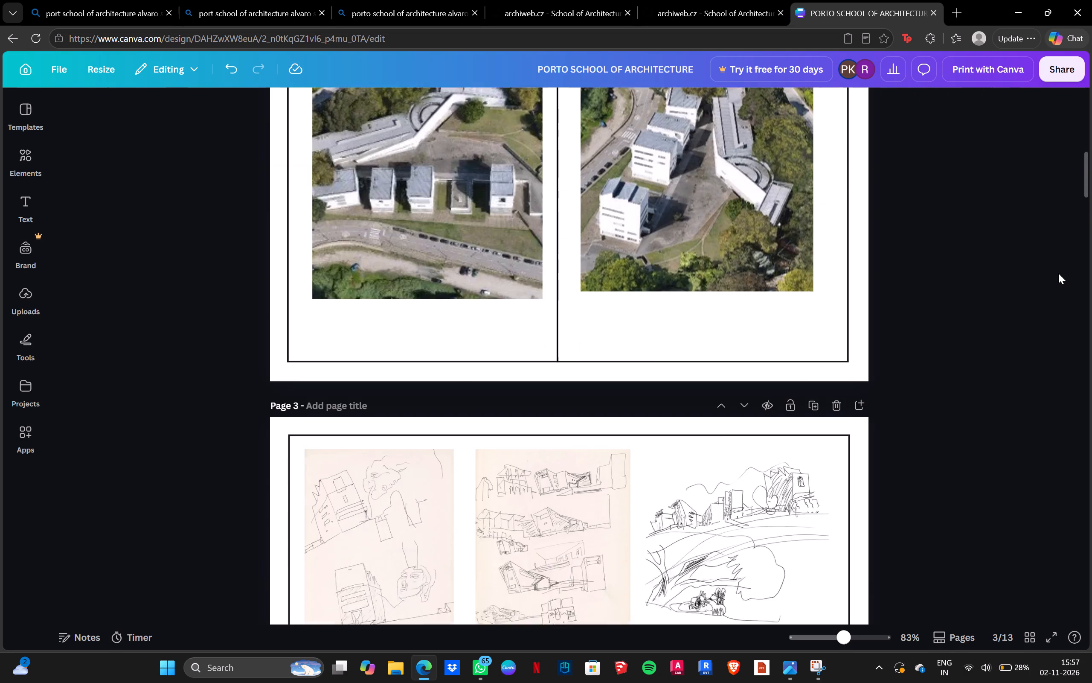
{"action": "scroll", "coordinate": [1058, 273], "scroll_direction": "up", "scroll_amount": 16}
{"action": "scroll", "coordinate": [1058, 274], "scroll_direction": "down", "scroll_amount": 5}
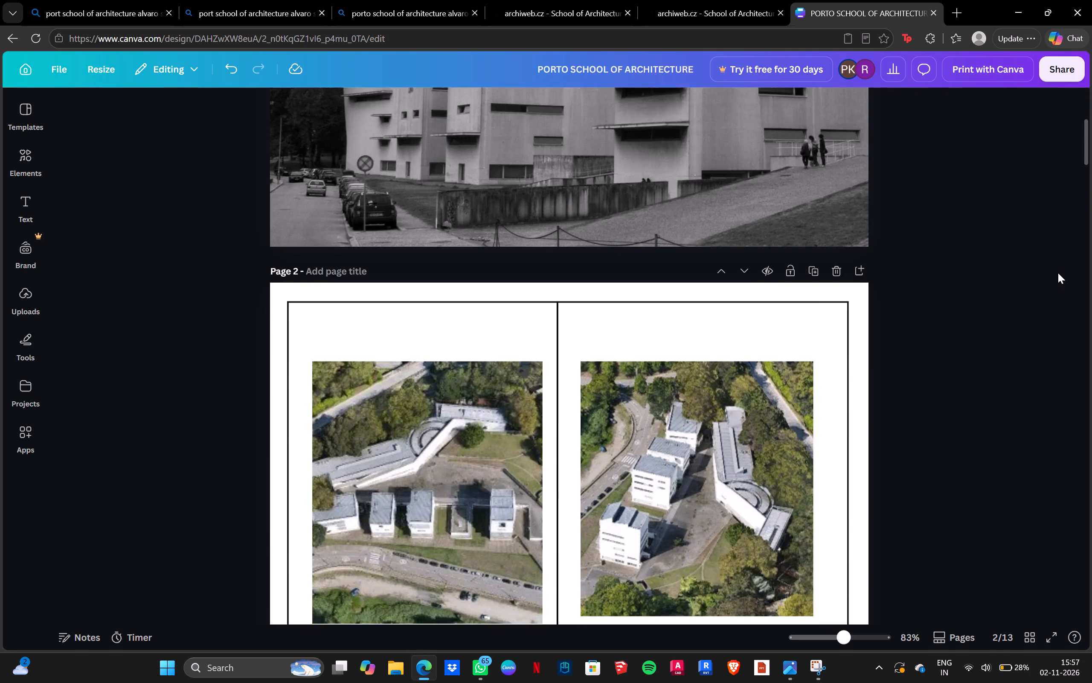
{"action": "scroll", "coordinate": [1058, 273], "scroll_direction": "down", "scroll_amount": 2}
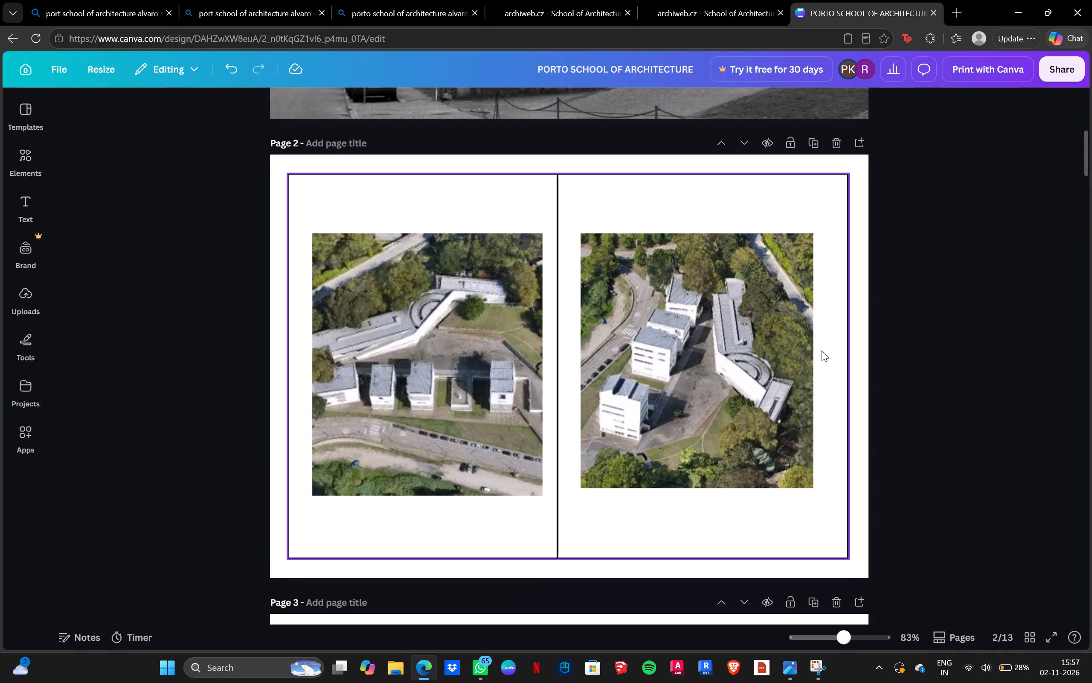
{"action": "left_click", "coordinate": [437, 378]}
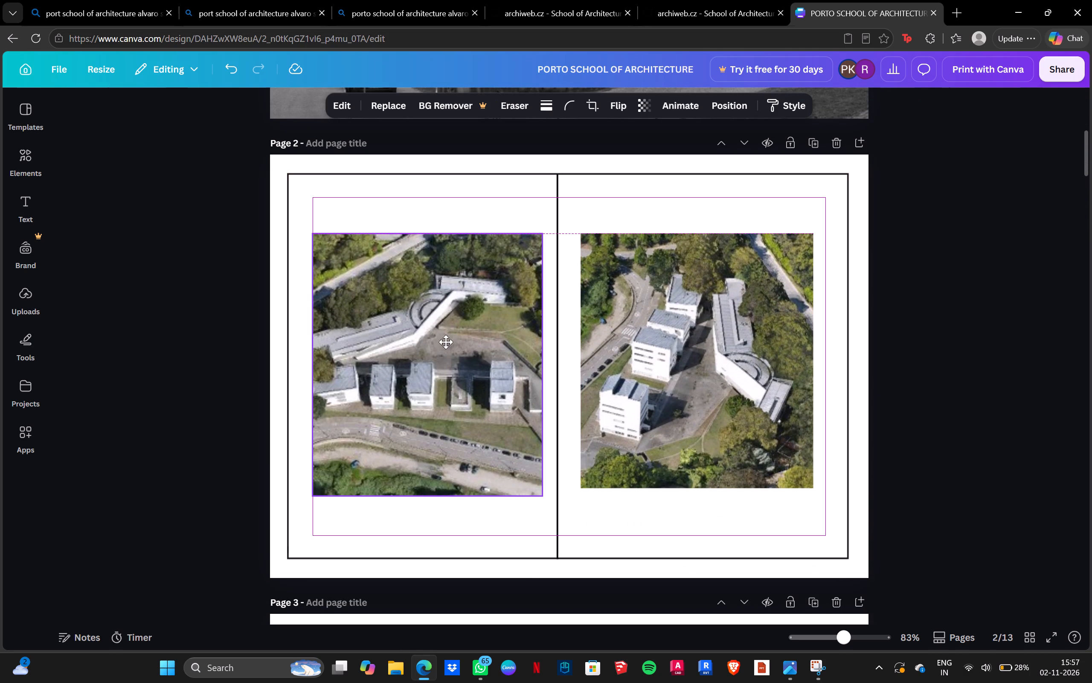
{"action": "left_click", "coordinate": [482, 389]}
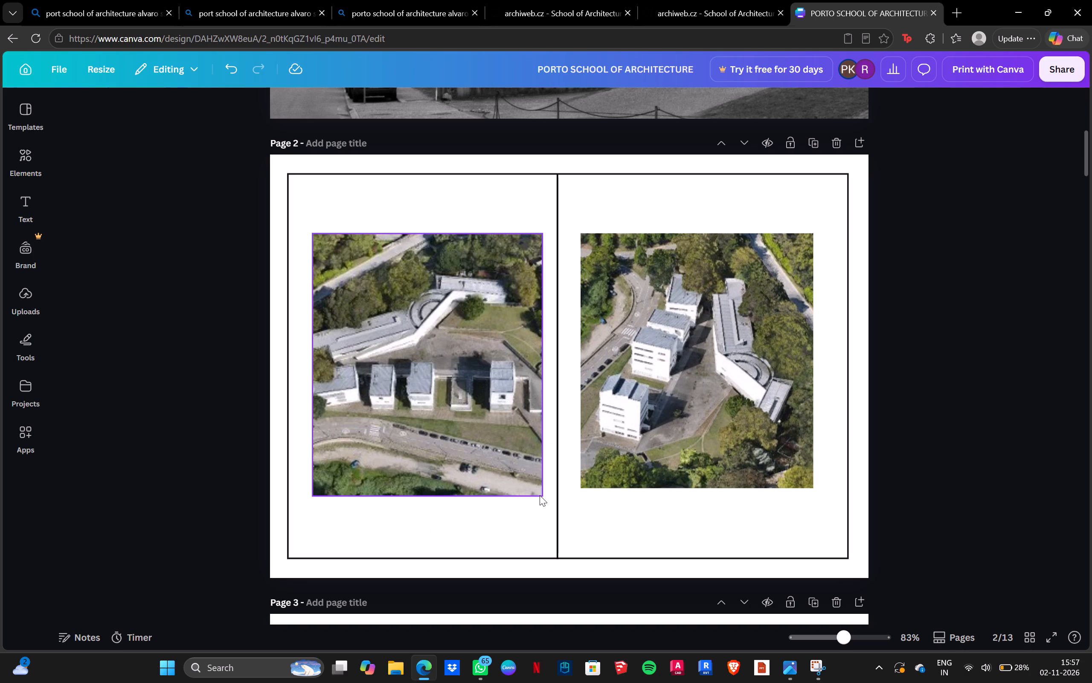
{"action": "left_click", "coordinate": [439, 411]}
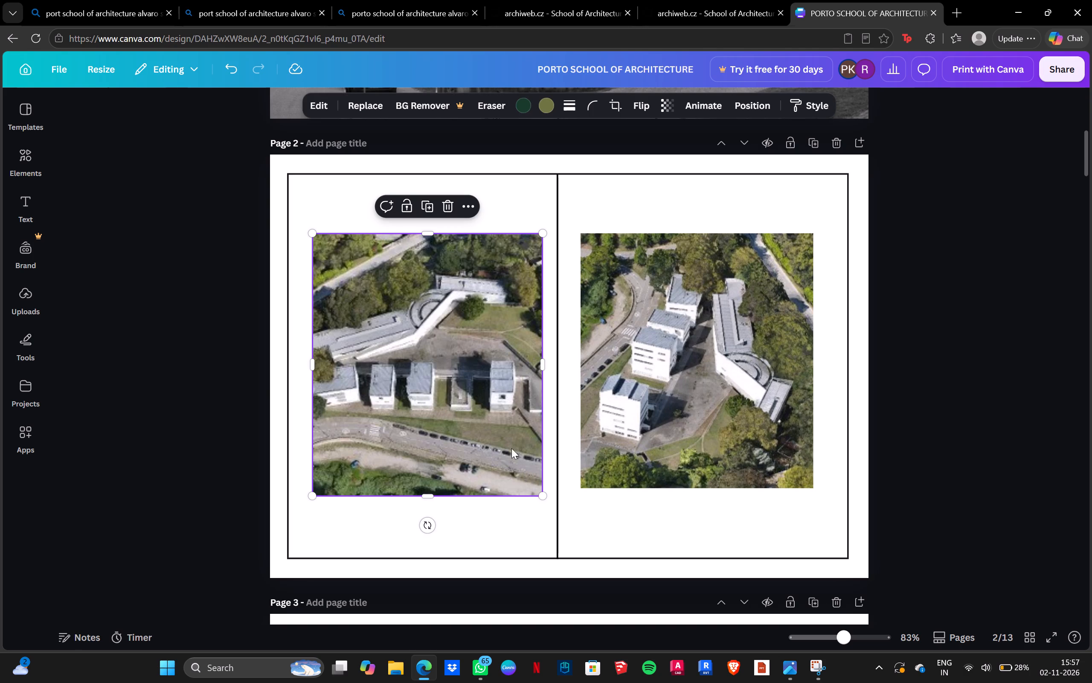
{"action": "left_click", "coordinate": [436, 432]}
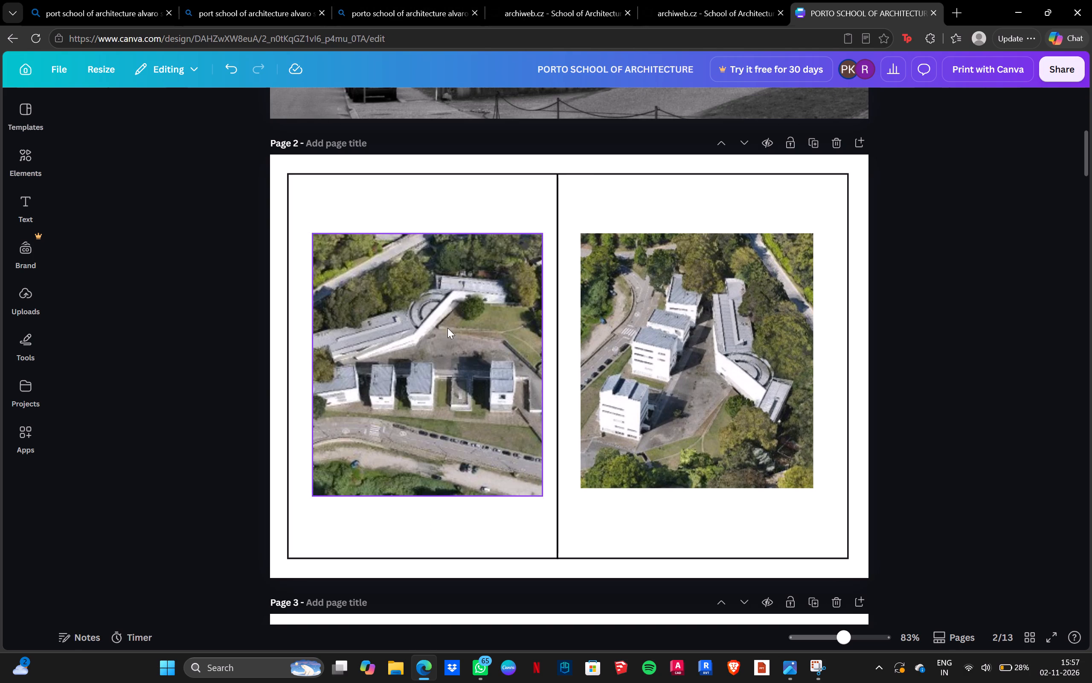
{"action": "left_click", "coordinate": [533, 485]}
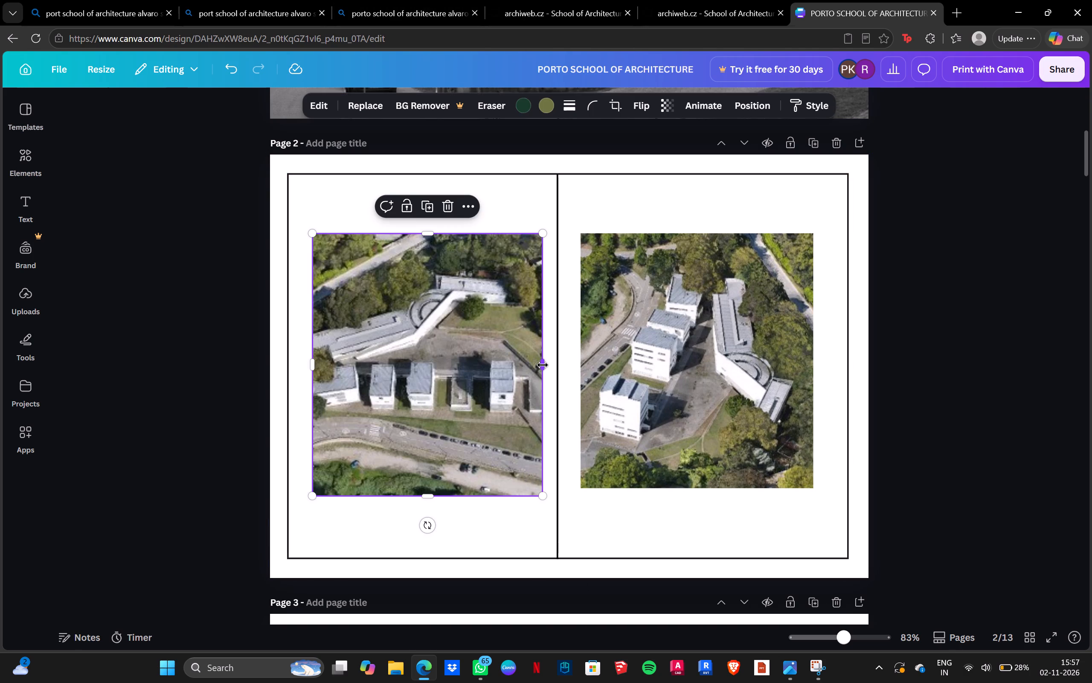
{"action": "left_click_drag", "start_coordinate": [543, 365], "coordinate": [675, 365]}
{"action": "left_click_drag", "start_coordinate": [311, 365], "coordinate": [301, 371]}
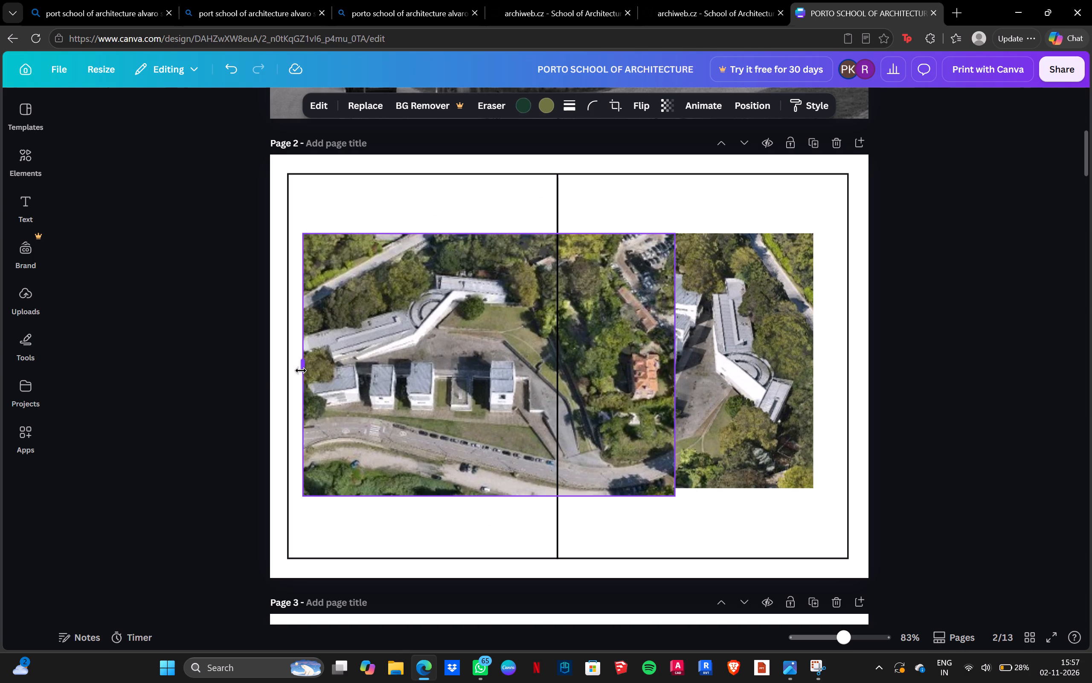
{"action": "left_click_drag", "start_coordinate": [301, 371], "coordinate": [245, 394]}
{"action": "left_click_drag", "start_coordinate": [343, 385], "coordinate": [467, 383]}
{"action": "left_click_drag", "start_coordinate": [371, 363], "coordinate": [371, 365]}
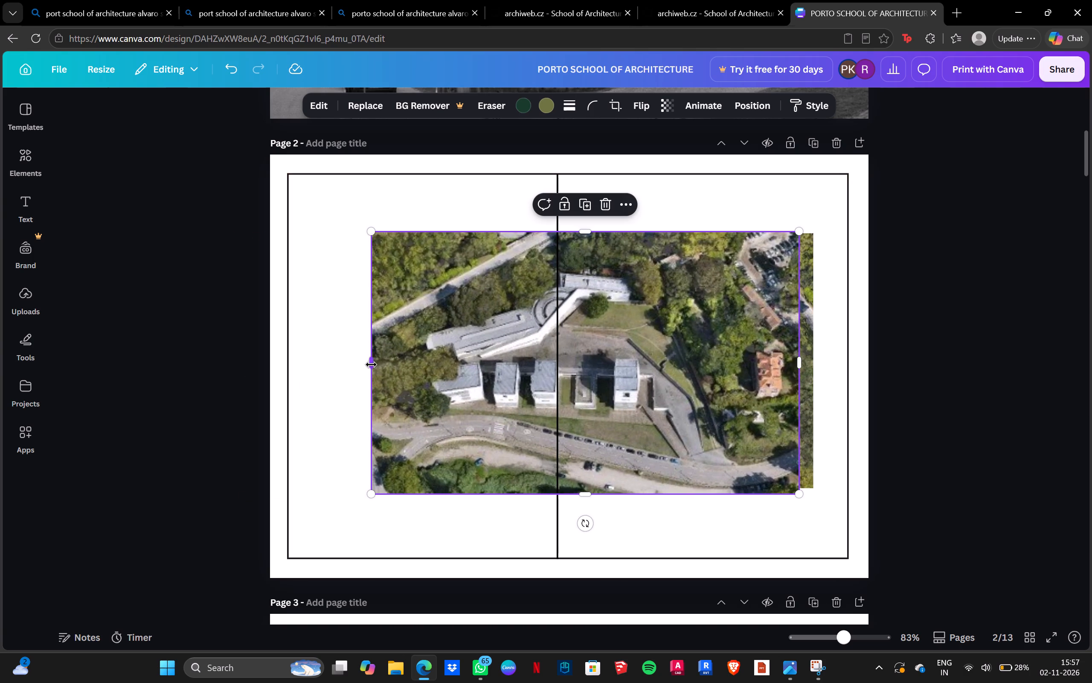
{"action": "left_click_drag", "start_coordinate": [371, 365], "coordinate": [355, 370]}
{"action": "left_click_drag", "start_coordinate": [580, 233], "coordinate": [578, 205]}
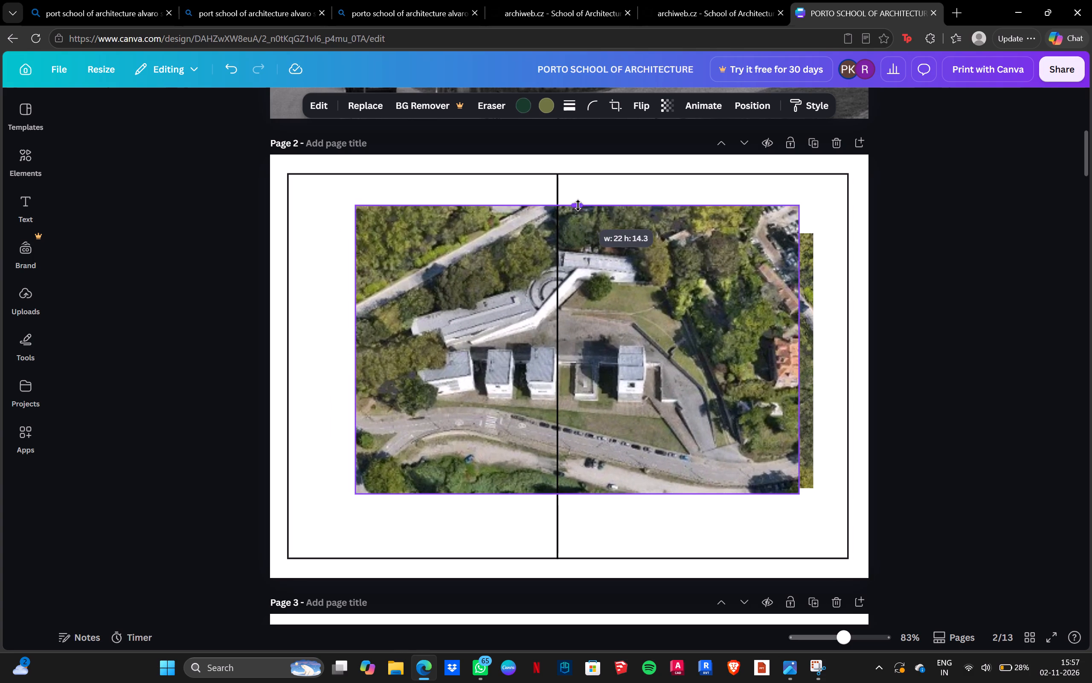
{"action": "left_click_drag", "start_coordinate": [578, 205], "coordinate": [573, 236]}
Move the widened aerial photo to the left edge of page 2's frame and shrink it to about half the frame's width.
{"action": "left_click_drag", "start_coordinate": [630, 387], "coordinate": [537, 384]}
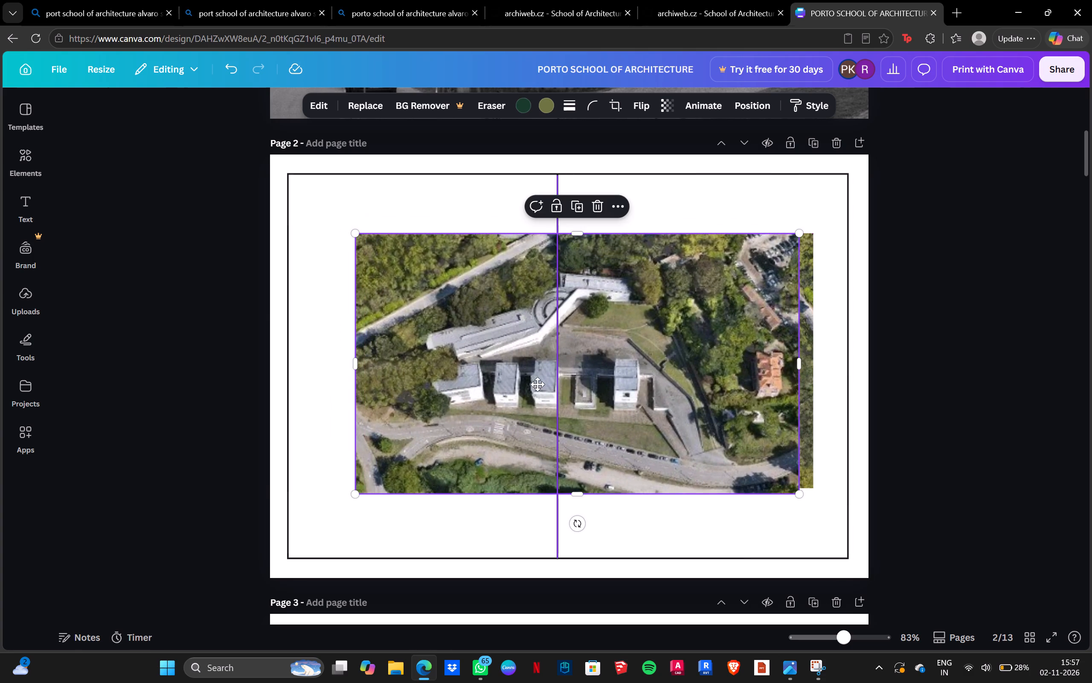
{"action": "left_click_drag", "start_coordinate": [537, 384], "coordinate": [568, 347]}
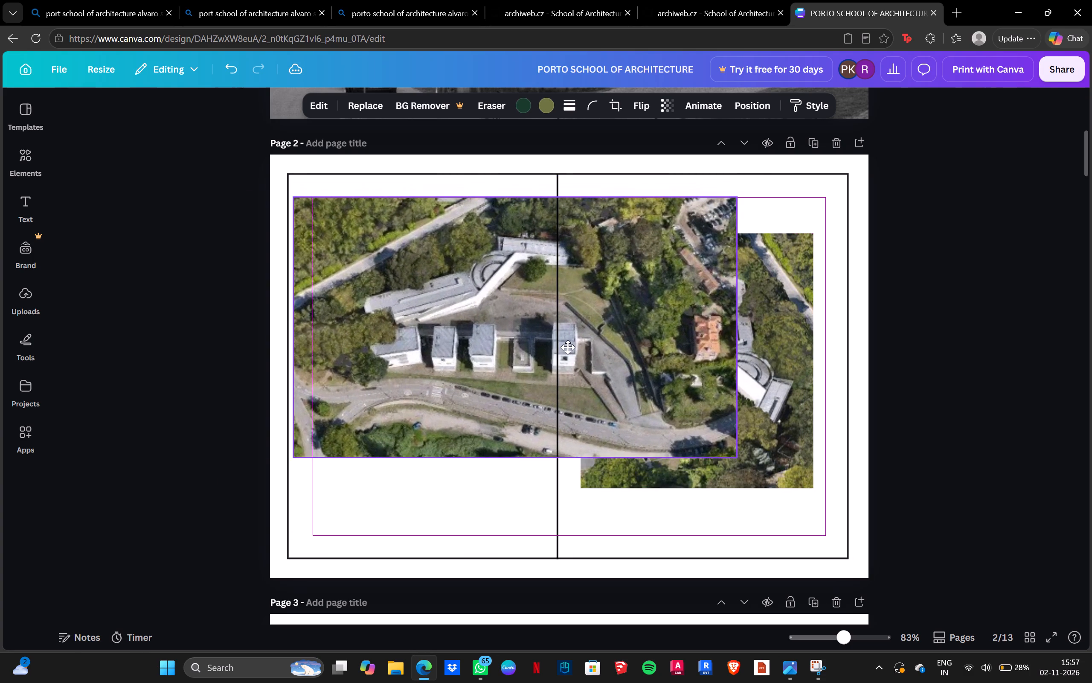
{"action": "left_click_drag", "start_coordinate": [568, 347], "coordinate": [568, 350]}
{"action": "left_click_drag", "start_coordinate": [736, 461], "coordinate": [553, 405]}
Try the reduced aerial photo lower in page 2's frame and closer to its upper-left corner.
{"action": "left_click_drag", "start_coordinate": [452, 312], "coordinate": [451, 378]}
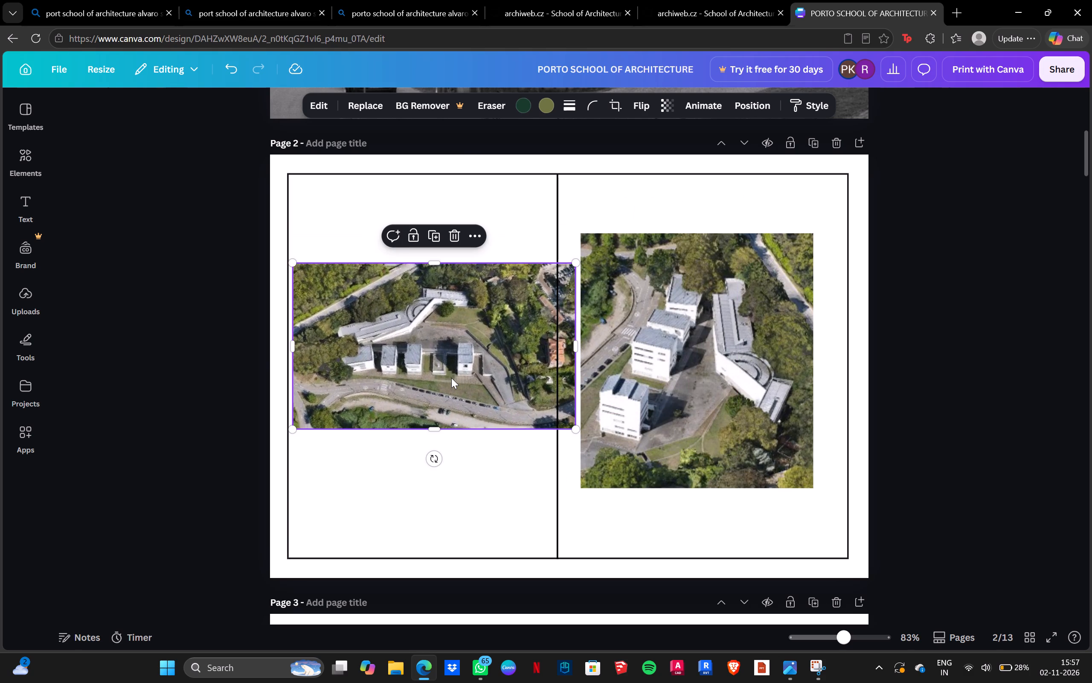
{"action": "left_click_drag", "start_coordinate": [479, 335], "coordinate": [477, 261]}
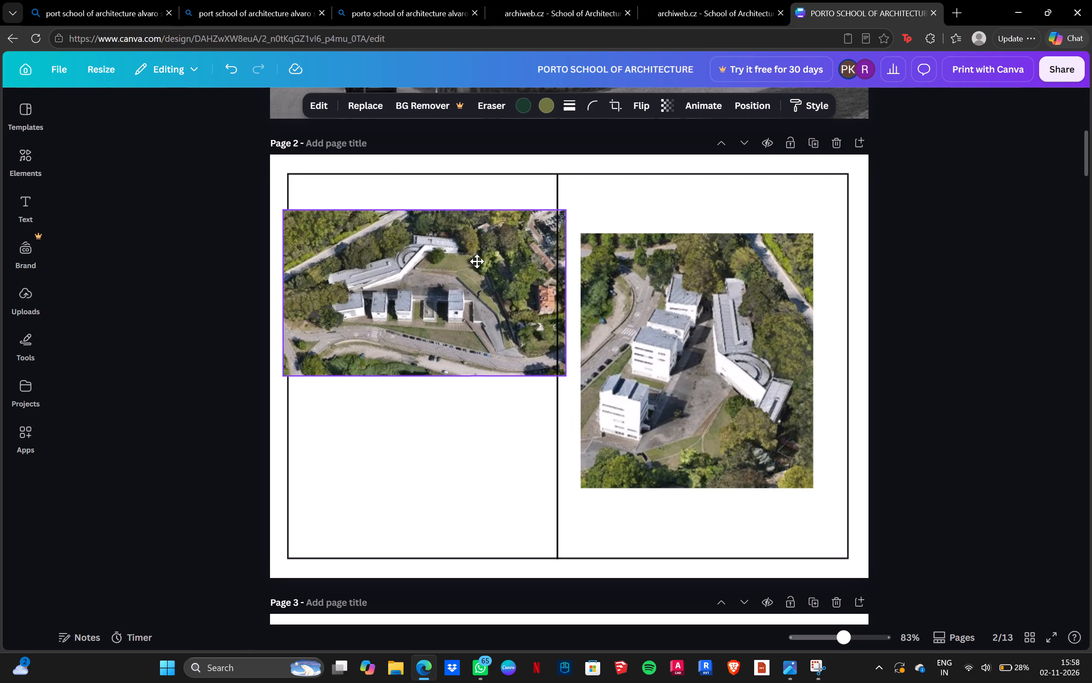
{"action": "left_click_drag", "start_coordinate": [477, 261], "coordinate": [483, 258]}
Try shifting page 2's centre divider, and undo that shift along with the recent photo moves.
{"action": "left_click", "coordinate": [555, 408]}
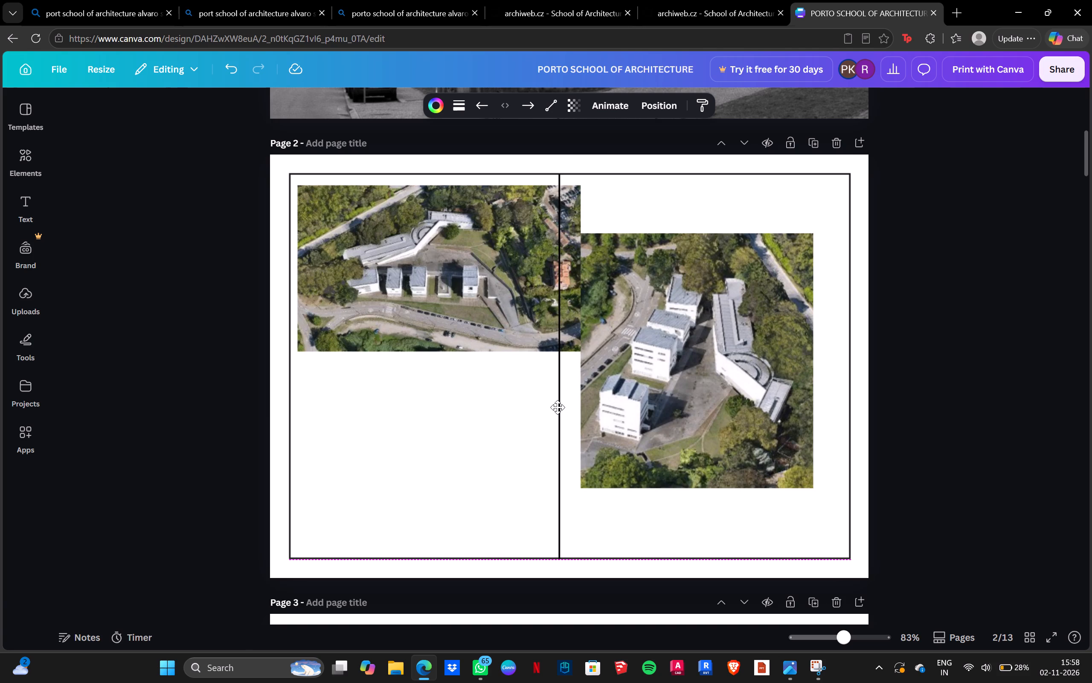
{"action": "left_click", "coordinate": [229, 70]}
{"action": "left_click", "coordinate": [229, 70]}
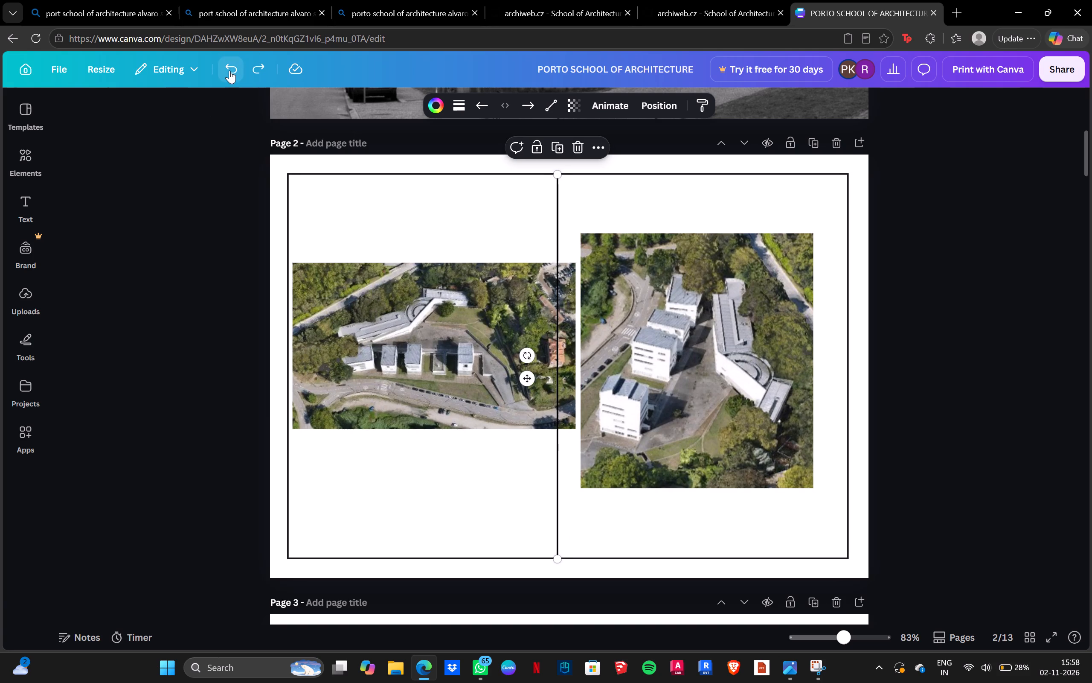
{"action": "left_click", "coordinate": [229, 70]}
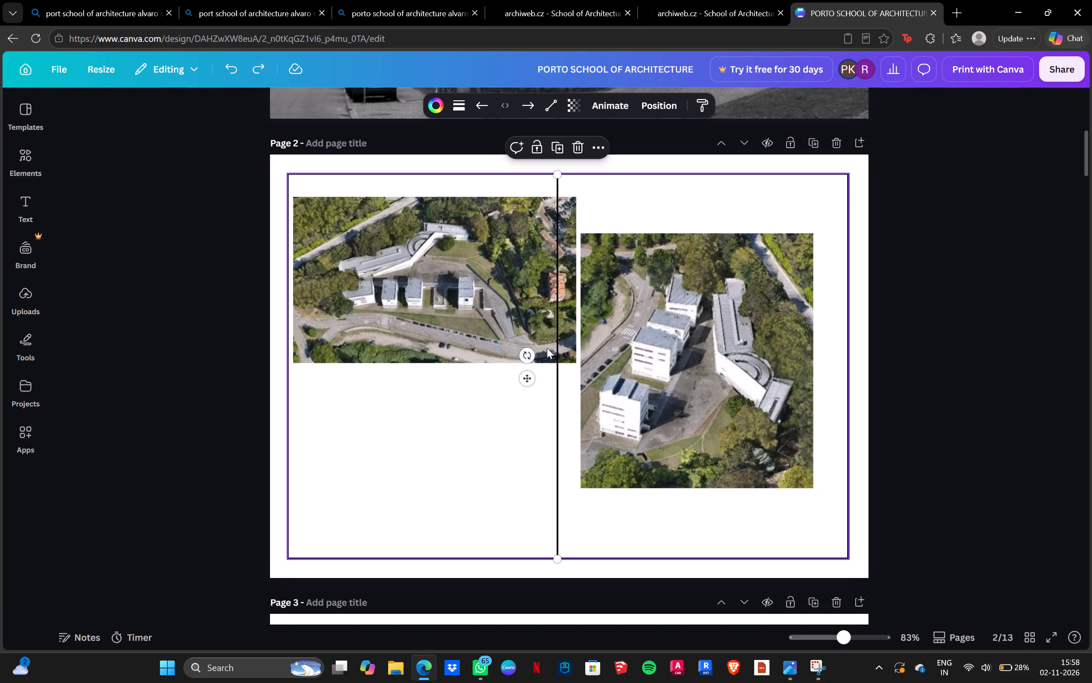
Place the wide aerial photo just inside the upper-left corner of page 2's frame.
{"action": "left_click_drag", "start_coordinate": [476, 301], "coordinate": [490, 293]}
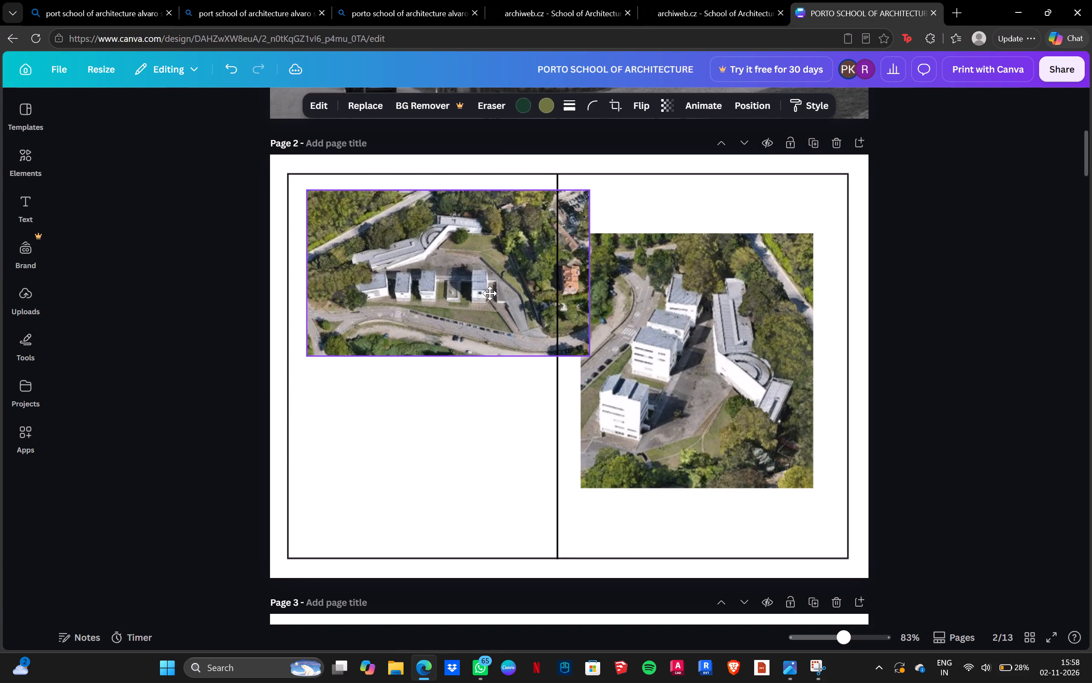
{"action": "left_click_drag", "start_coordinate": [490, 293], "coordinate": [487, 296]}
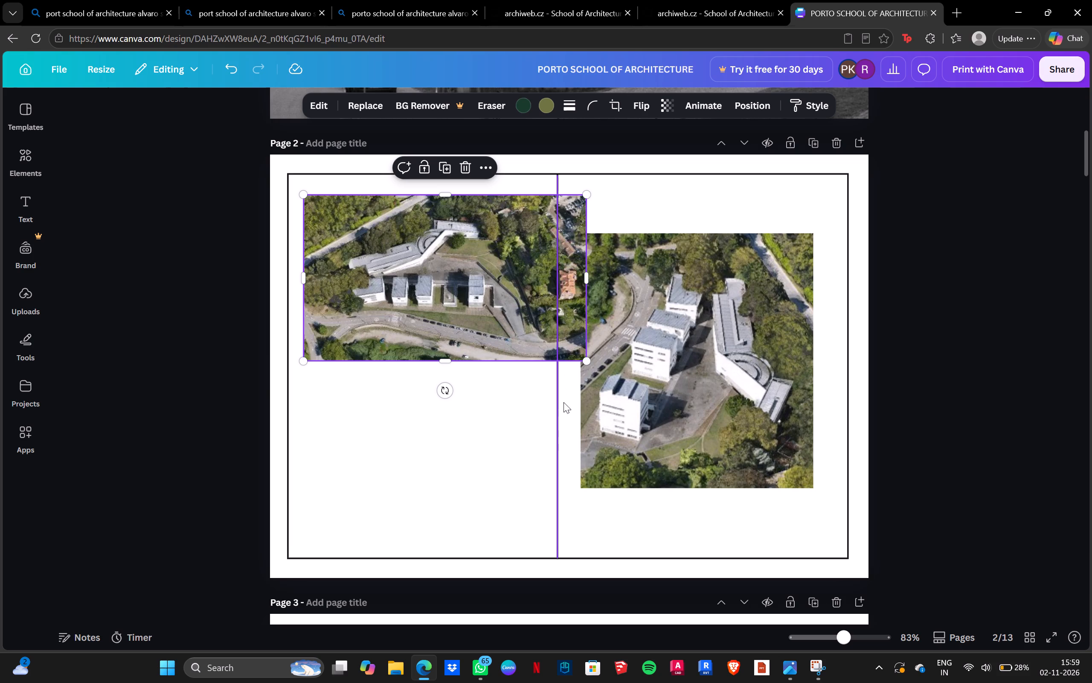
Move the nearly square aerial photo just inside the lower-right corner of page 2's frame.
{"action": "left_click_drag", "start_coordinate": [685, 382], "coordinate": [707, 432]}
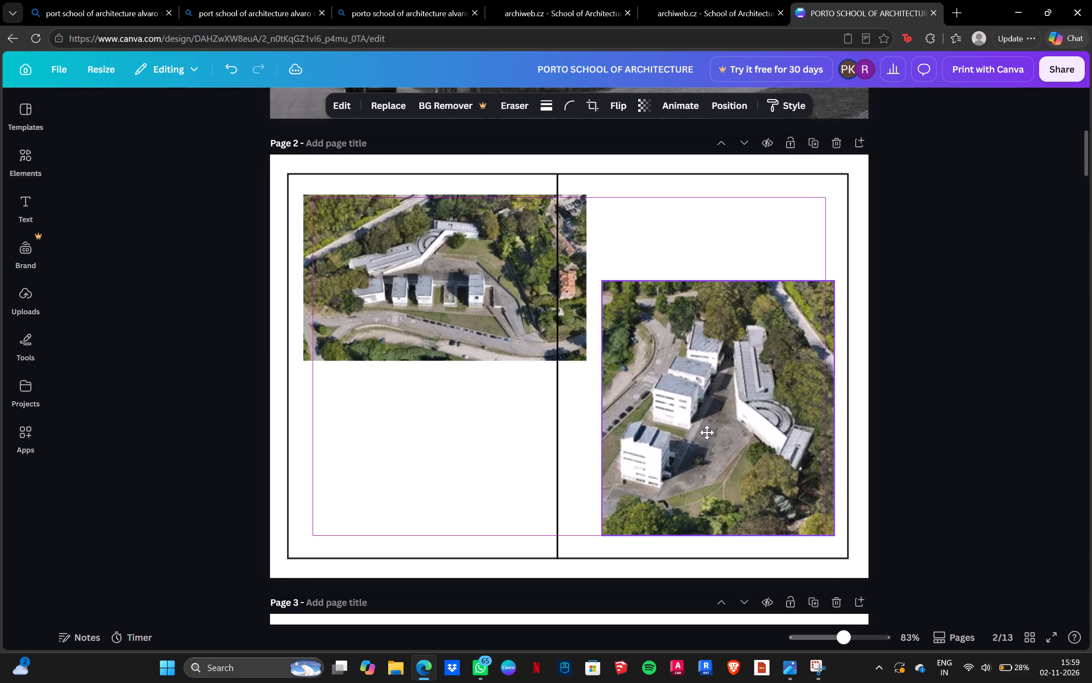
{"action": "left_click_drag", "start_coordinate": [707, 432], "coordinate": [702, 435]}
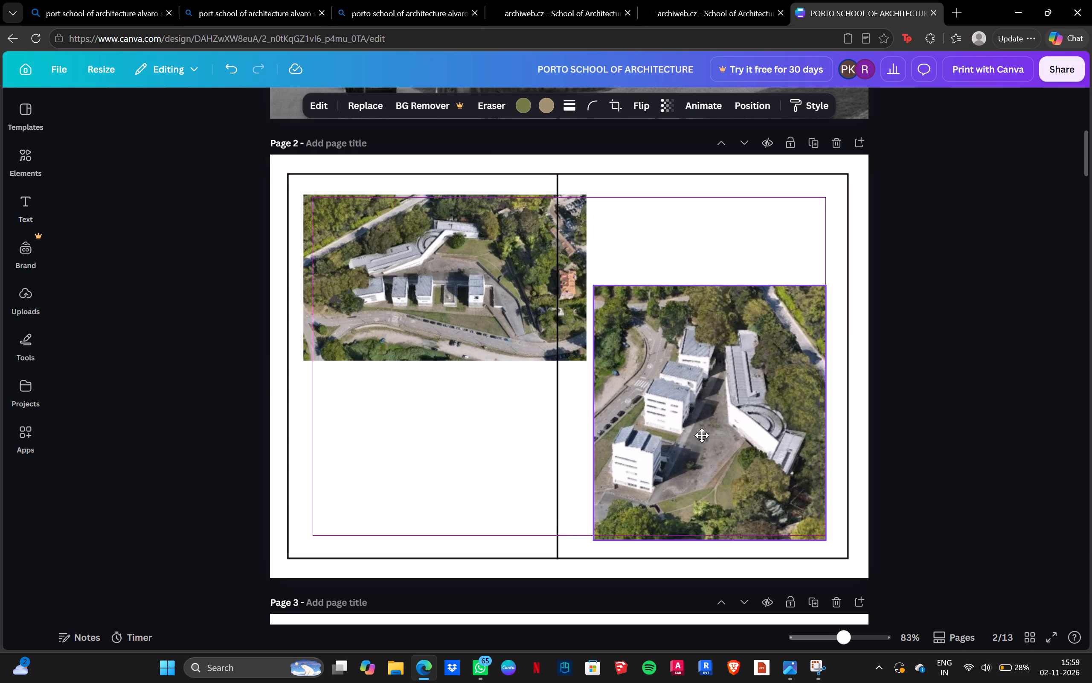
{"action": "left_click_drag", "start_coordinate": [702, 435], "coordinate": [702, 431]}
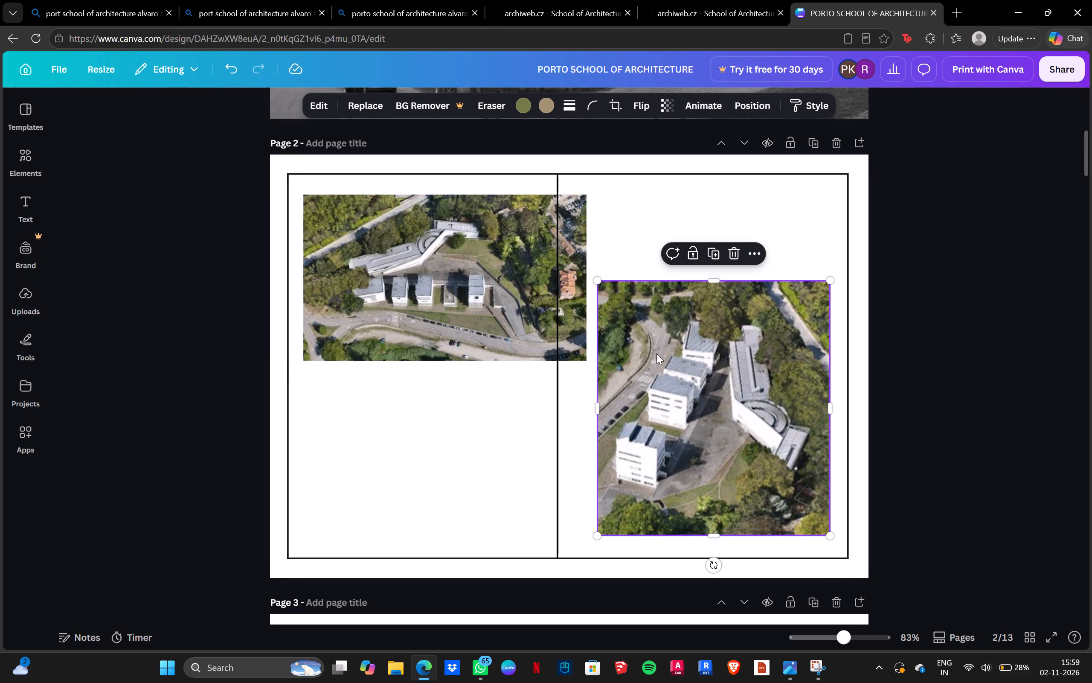
Shift page 2's vertical centre divider rightward, toward the space between the two aerial photos.
{"action": "left_click", "coordinate": [556, 400]}
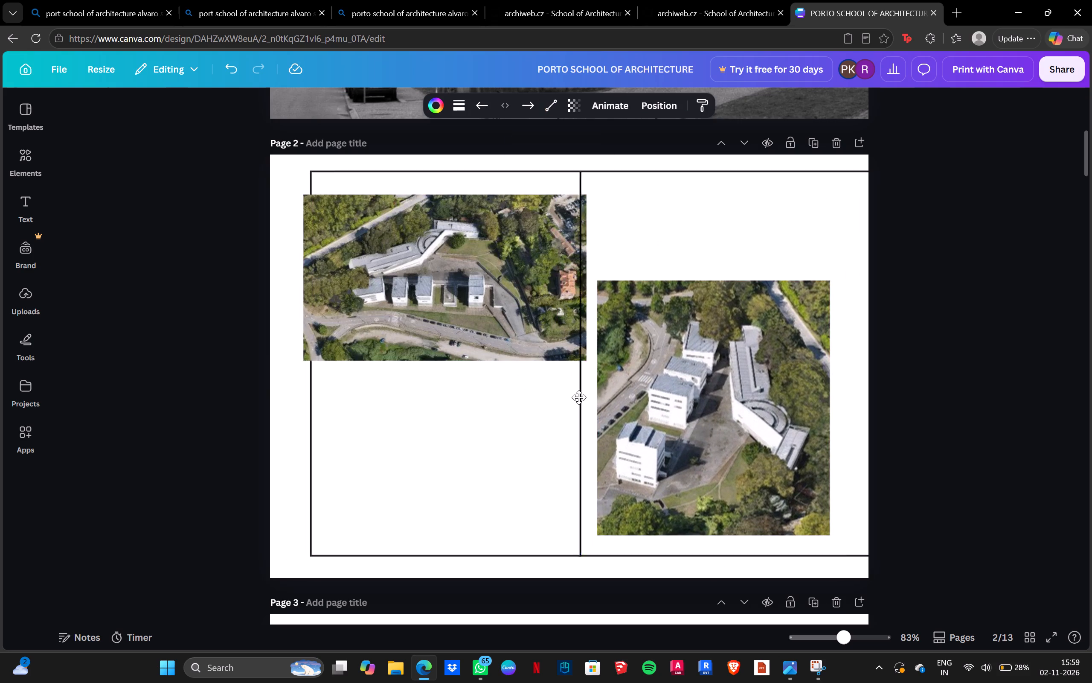
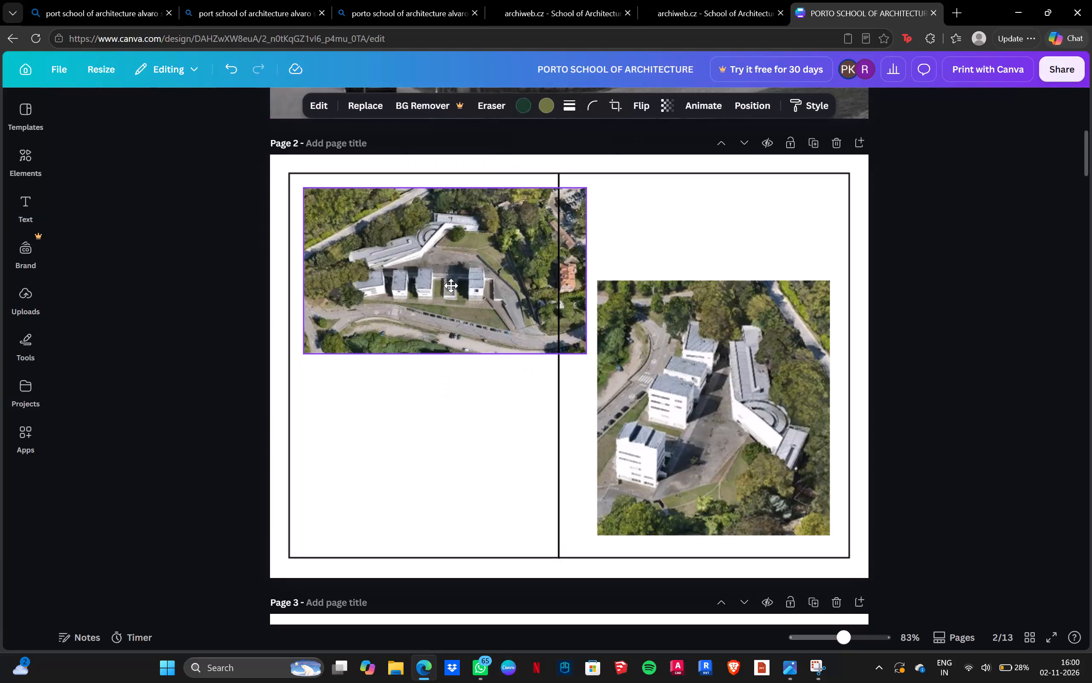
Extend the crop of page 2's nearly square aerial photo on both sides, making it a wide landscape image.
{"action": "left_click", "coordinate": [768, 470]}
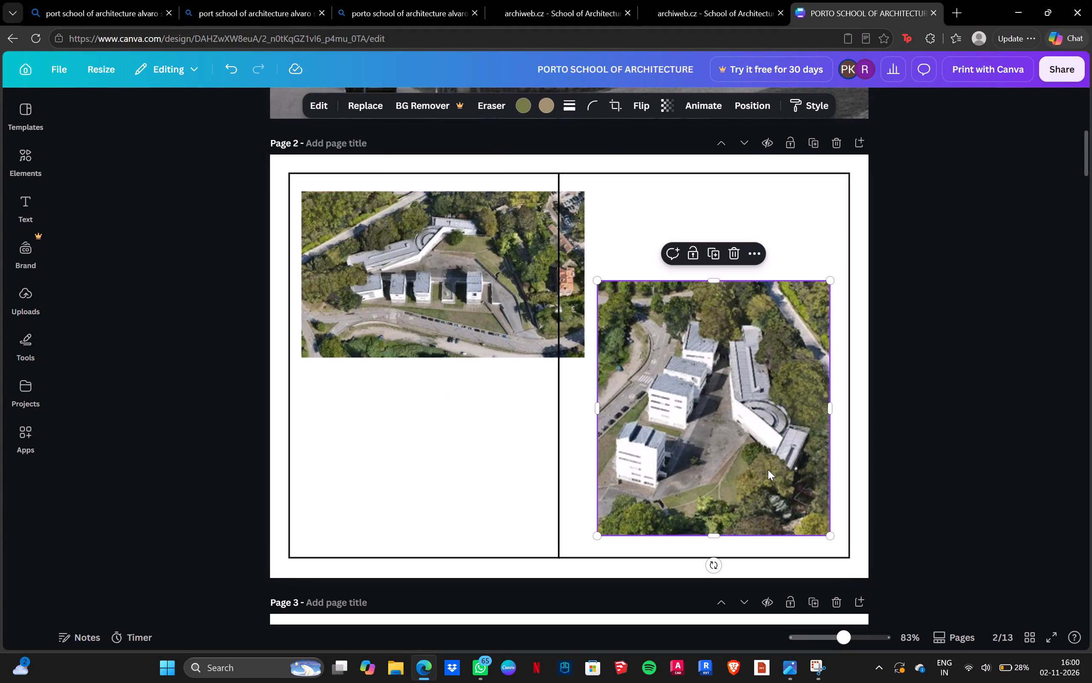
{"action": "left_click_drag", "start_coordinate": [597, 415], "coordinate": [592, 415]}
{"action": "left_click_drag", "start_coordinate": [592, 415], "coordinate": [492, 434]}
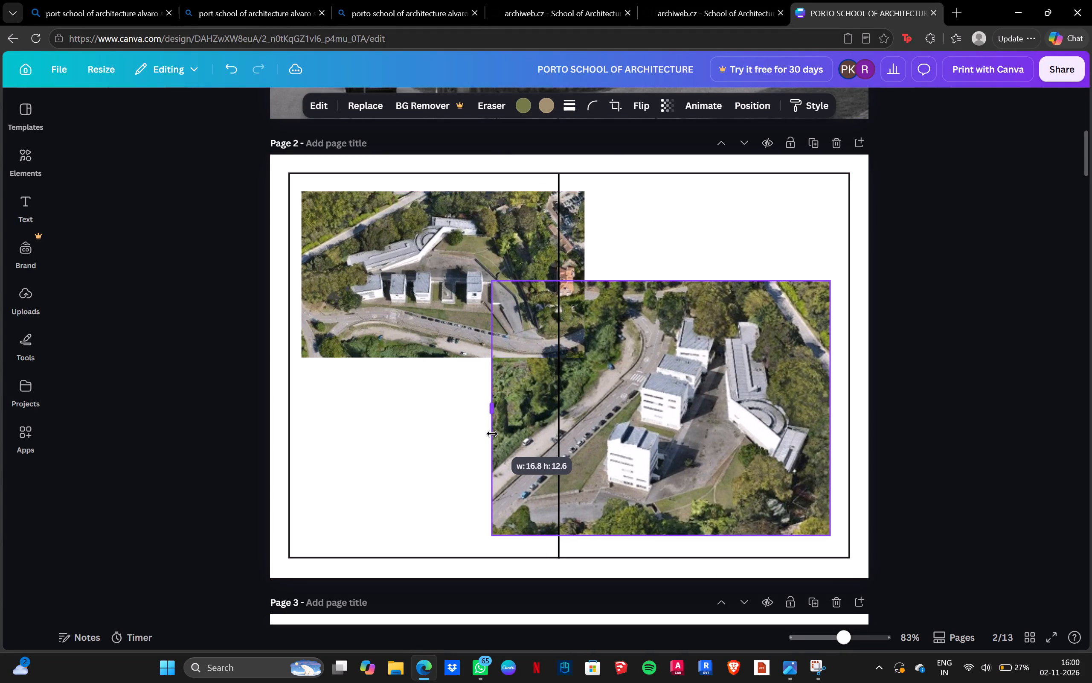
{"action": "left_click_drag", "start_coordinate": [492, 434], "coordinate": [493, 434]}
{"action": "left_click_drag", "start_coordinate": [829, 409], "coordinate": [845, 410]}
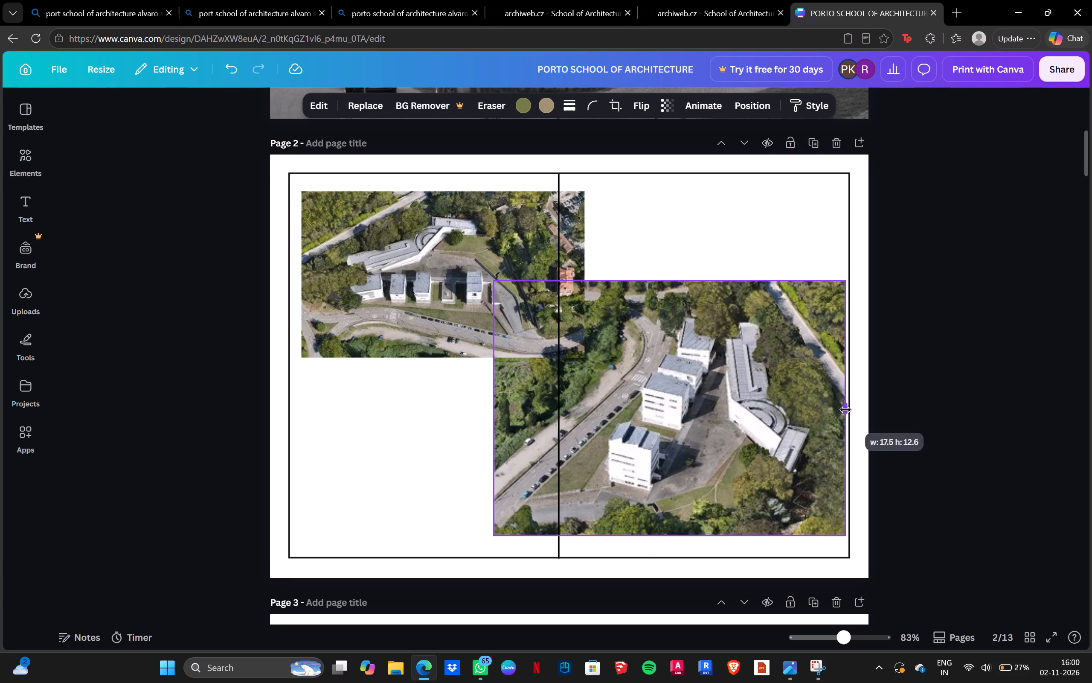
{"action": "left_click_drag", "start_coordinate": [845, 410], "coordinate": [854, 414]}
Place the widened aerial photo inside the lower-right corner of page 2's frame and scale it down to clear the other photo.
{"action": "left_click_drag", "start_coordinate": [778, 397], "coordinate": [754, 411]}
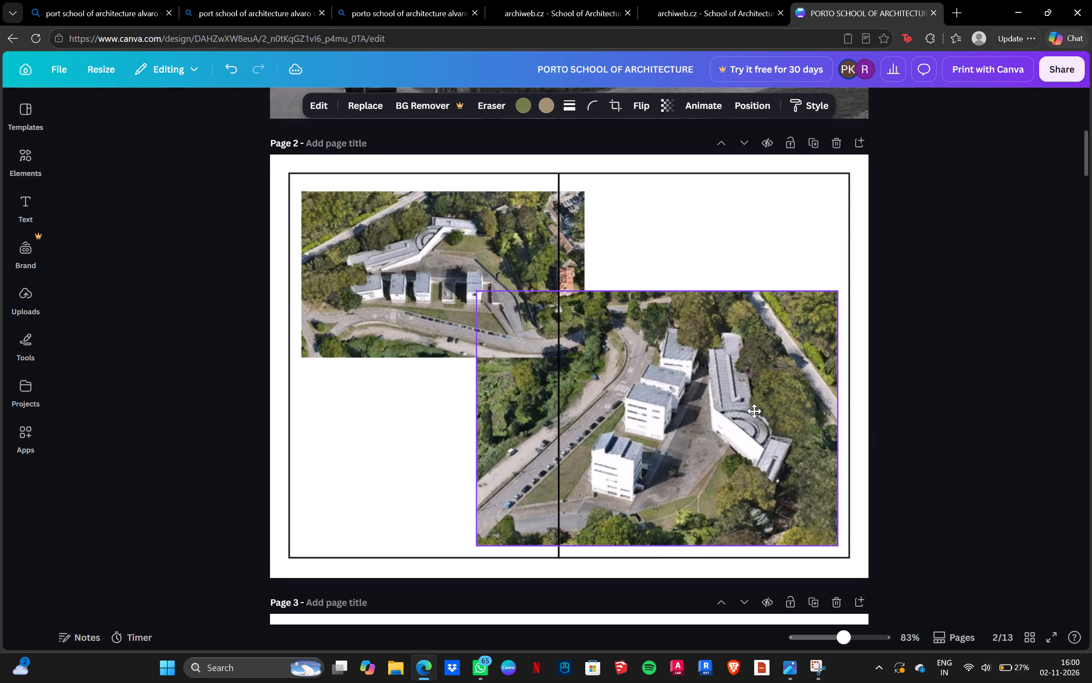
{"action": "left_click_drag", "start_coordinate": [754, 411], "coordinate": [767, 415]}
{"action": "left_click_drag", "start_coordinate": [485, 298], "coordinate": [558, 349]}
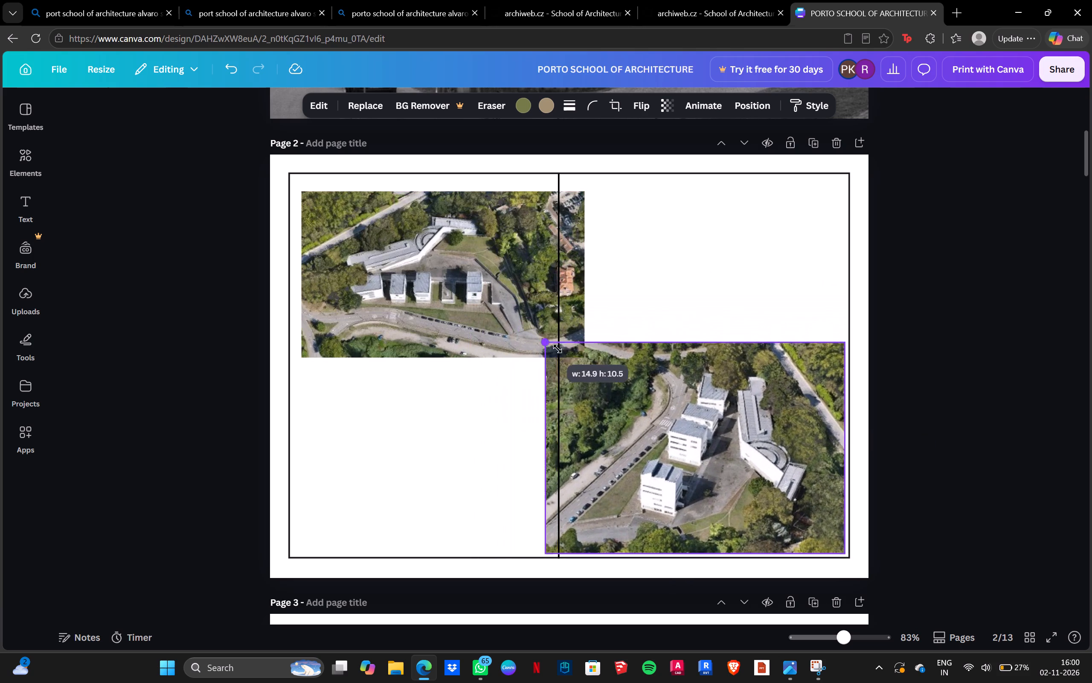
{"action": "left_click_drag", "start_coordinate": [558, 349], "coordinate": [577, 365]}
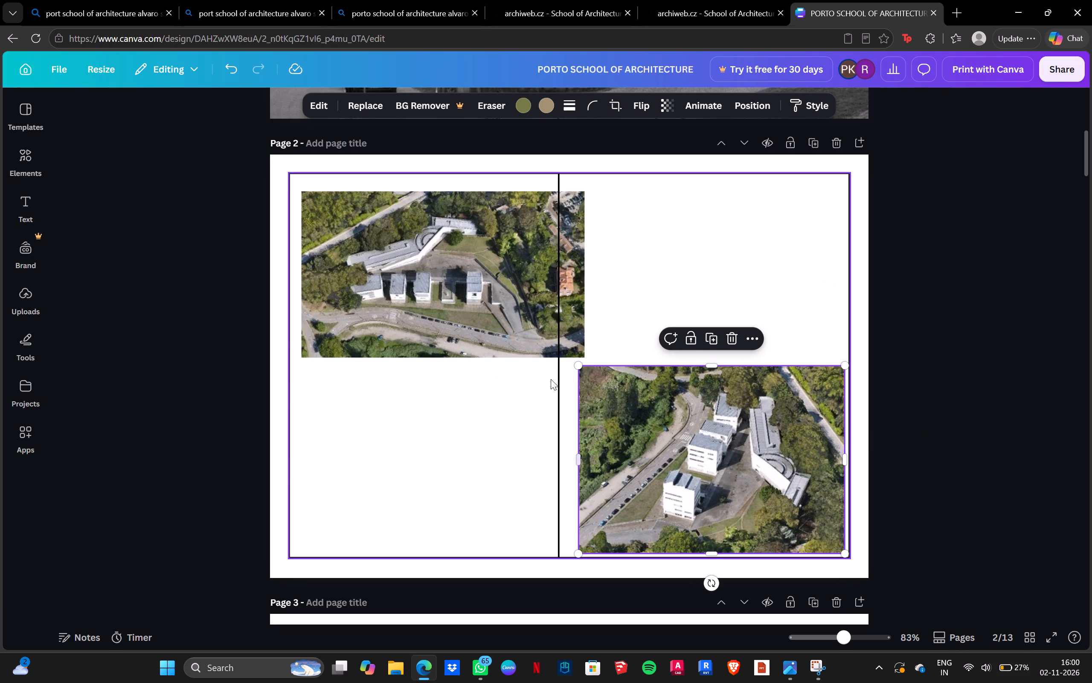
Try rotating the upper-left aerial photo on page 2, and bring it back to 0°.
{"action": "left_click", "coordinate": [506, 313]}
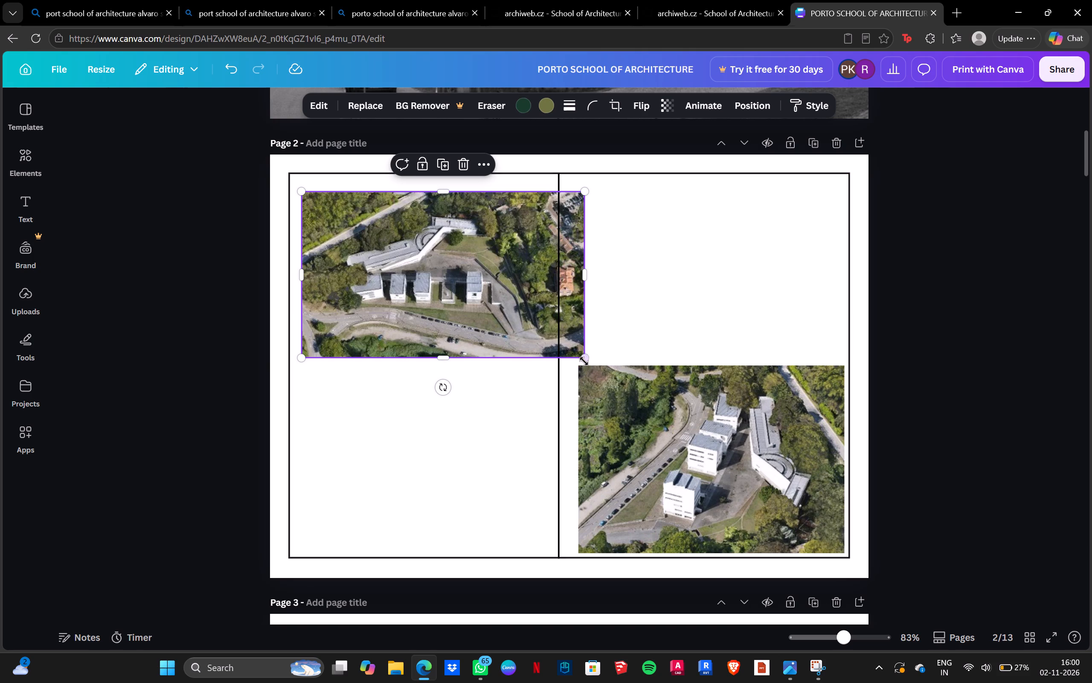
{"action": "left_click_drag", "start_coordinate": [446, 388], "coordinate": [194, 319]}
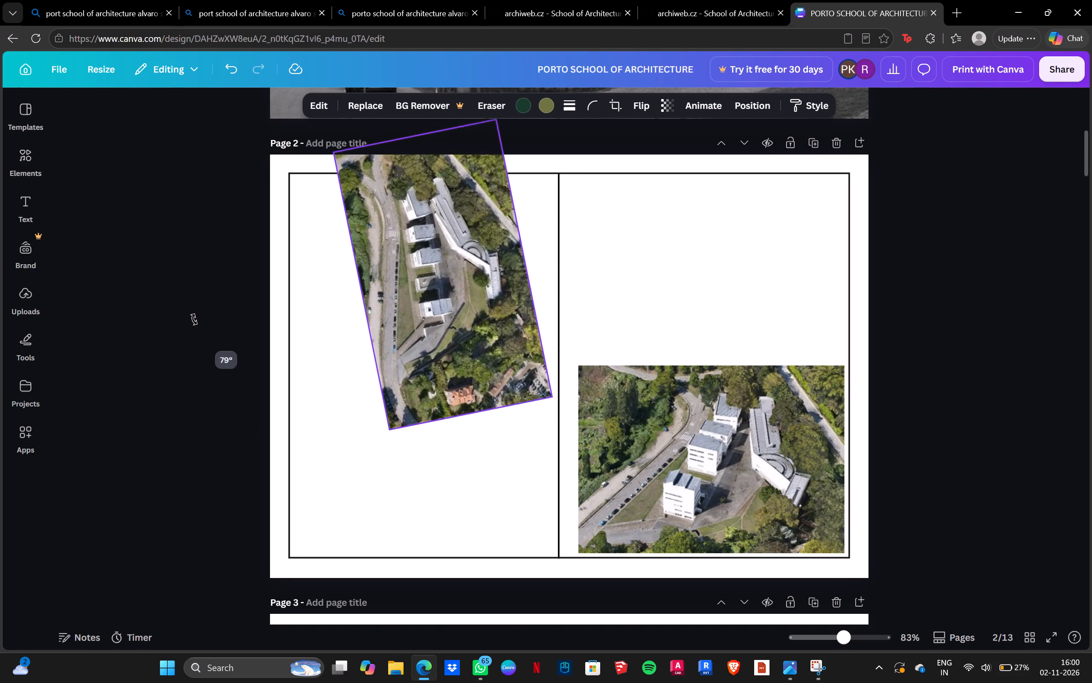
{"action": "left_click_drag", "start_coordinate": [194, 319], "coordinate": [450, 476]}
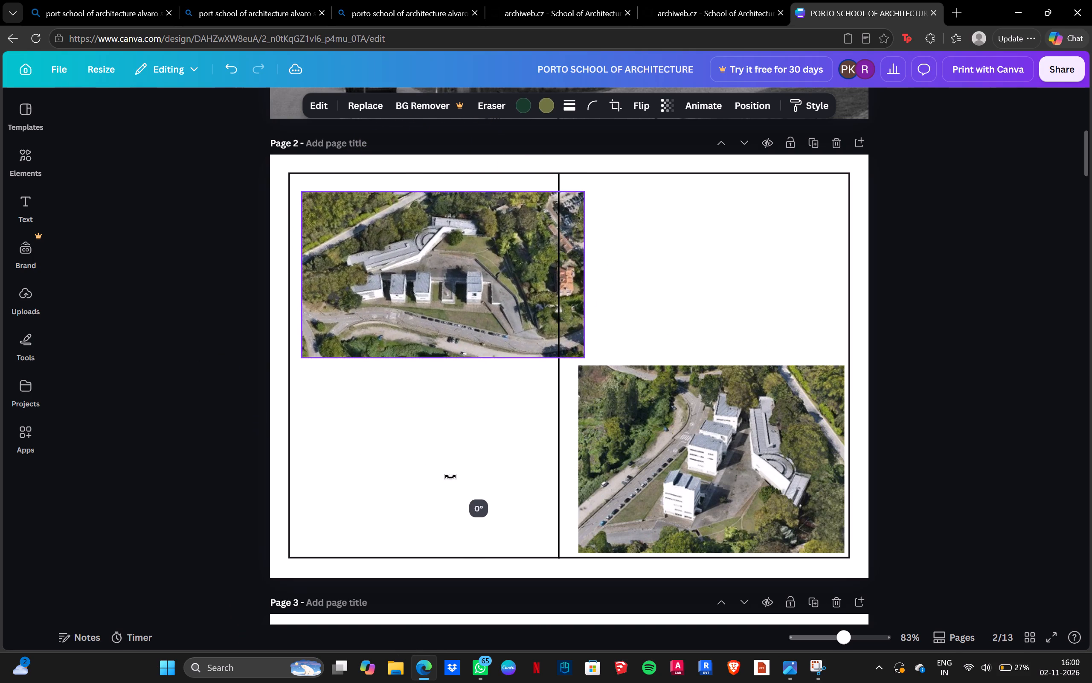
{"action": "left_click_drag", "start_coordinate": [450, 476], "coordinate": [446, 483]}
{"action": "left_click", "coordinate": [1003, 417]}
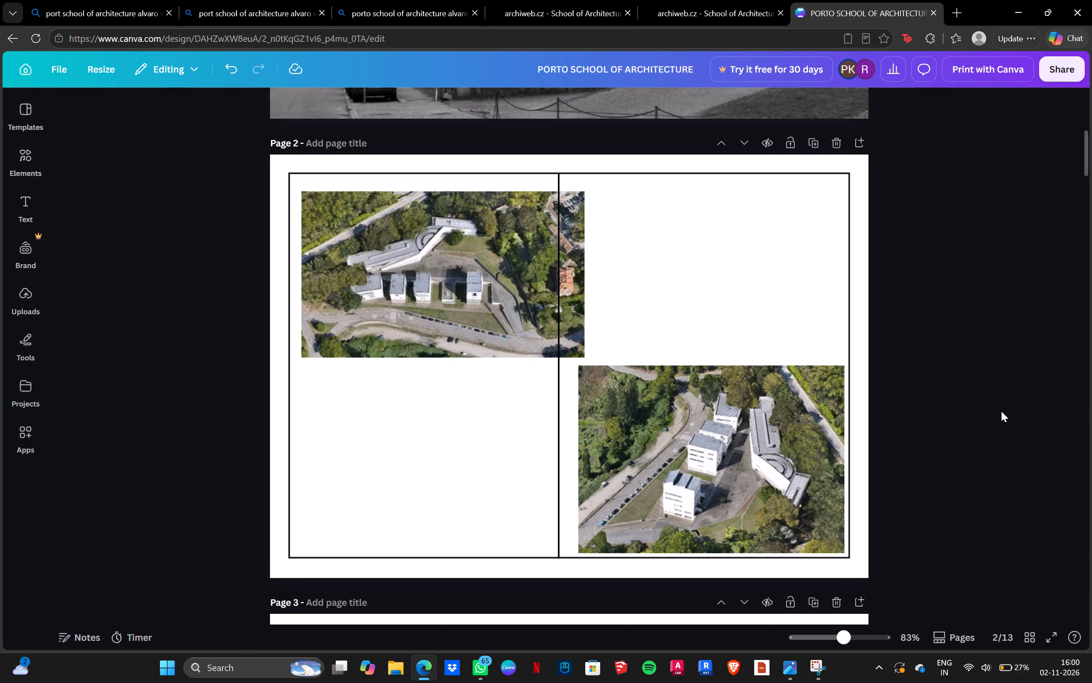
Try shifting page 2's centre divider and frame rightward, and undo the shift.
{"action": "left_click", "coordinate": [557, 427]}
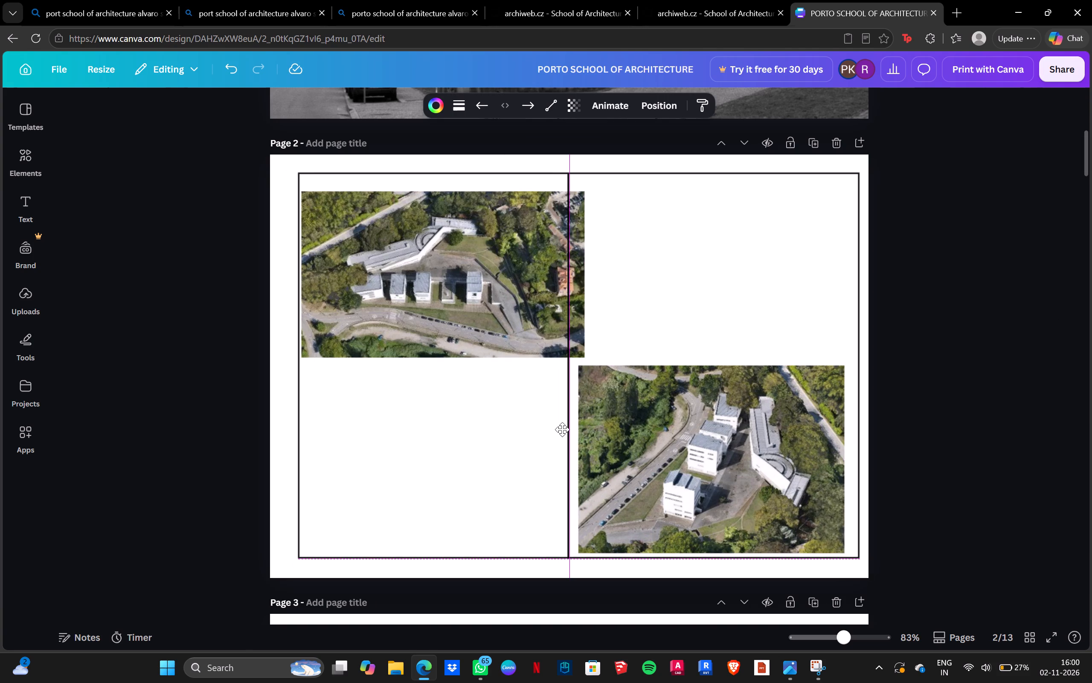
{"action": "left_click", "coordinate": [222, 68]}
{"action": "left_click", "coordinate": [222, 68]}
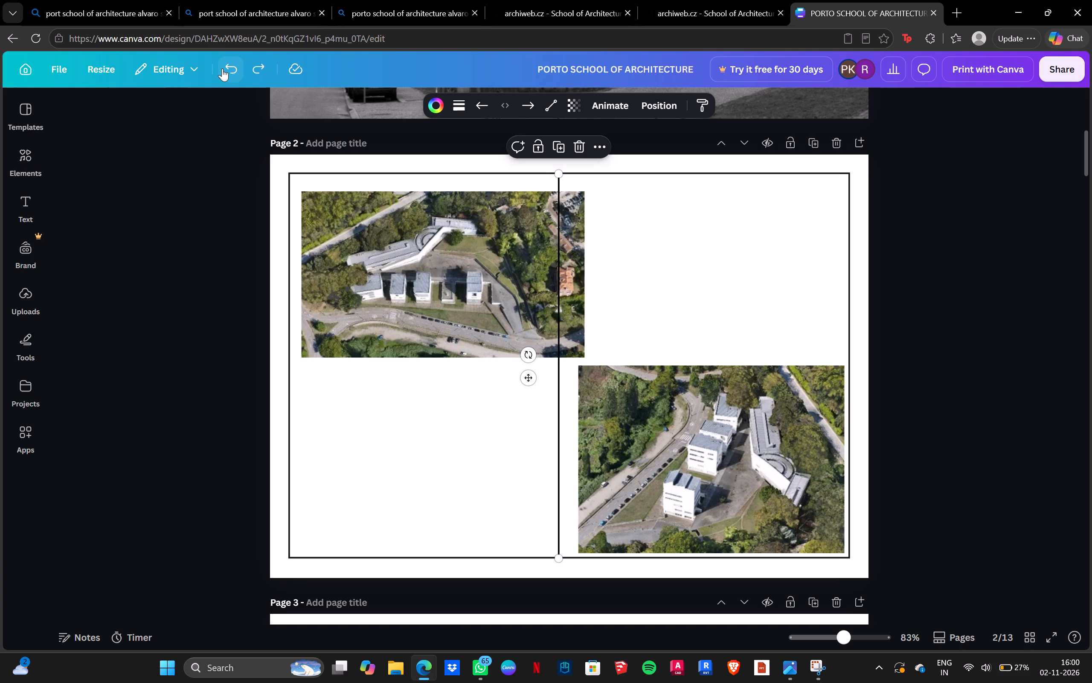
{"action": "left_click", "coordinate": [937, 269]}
Delete the vertical centre divider from page 2.
{"action": "left_click", "coordinate": [561, 423]}
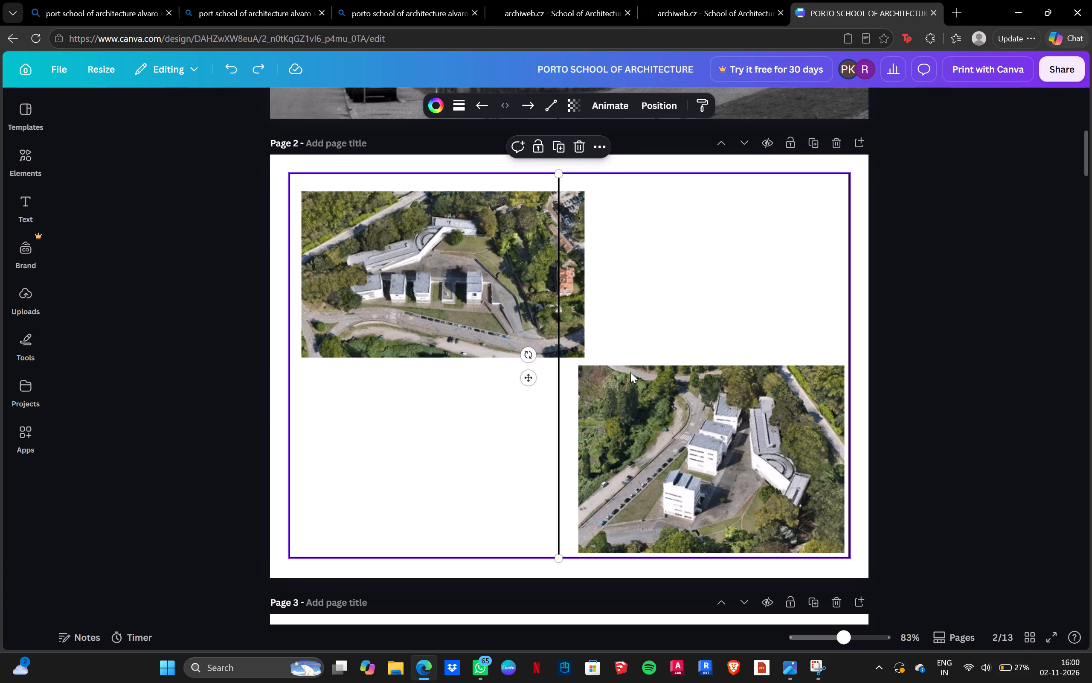
{"action": "key", "text": "Delete"}
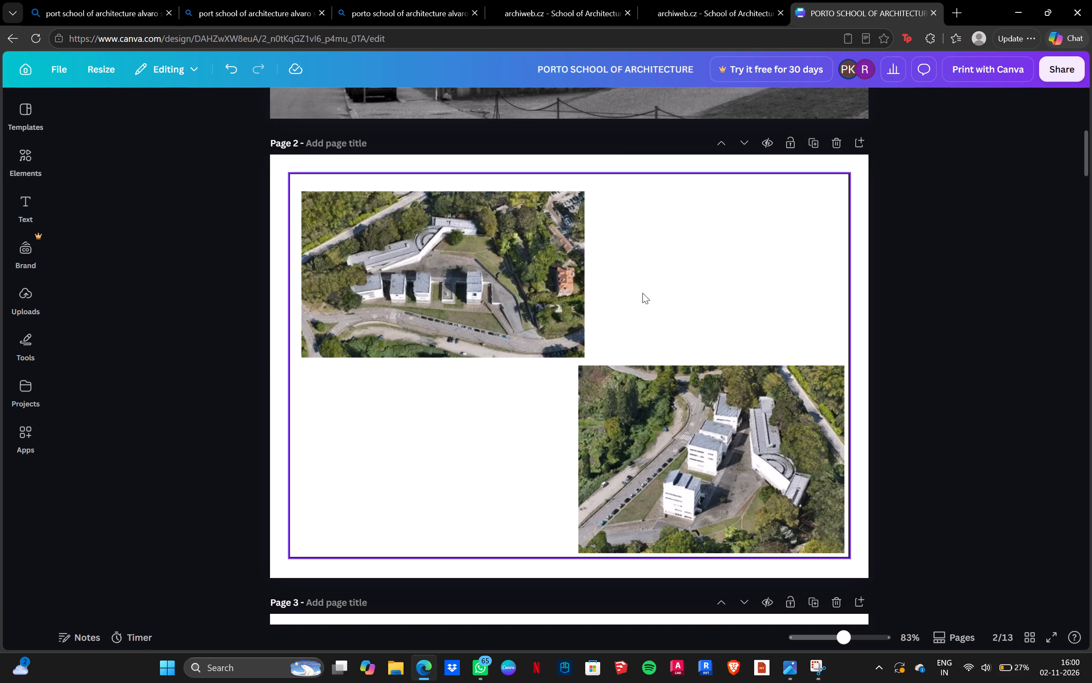
Delete the lower-right aerial photo from page 2.
{"action": "left_click_drag", "start_coordinate": [690, 451], "coordinate": [687, 444]}
{"action": "left_click", "coordinate": [721, 447]}
{"action": "left_click", "coordinate": [738, 435]}
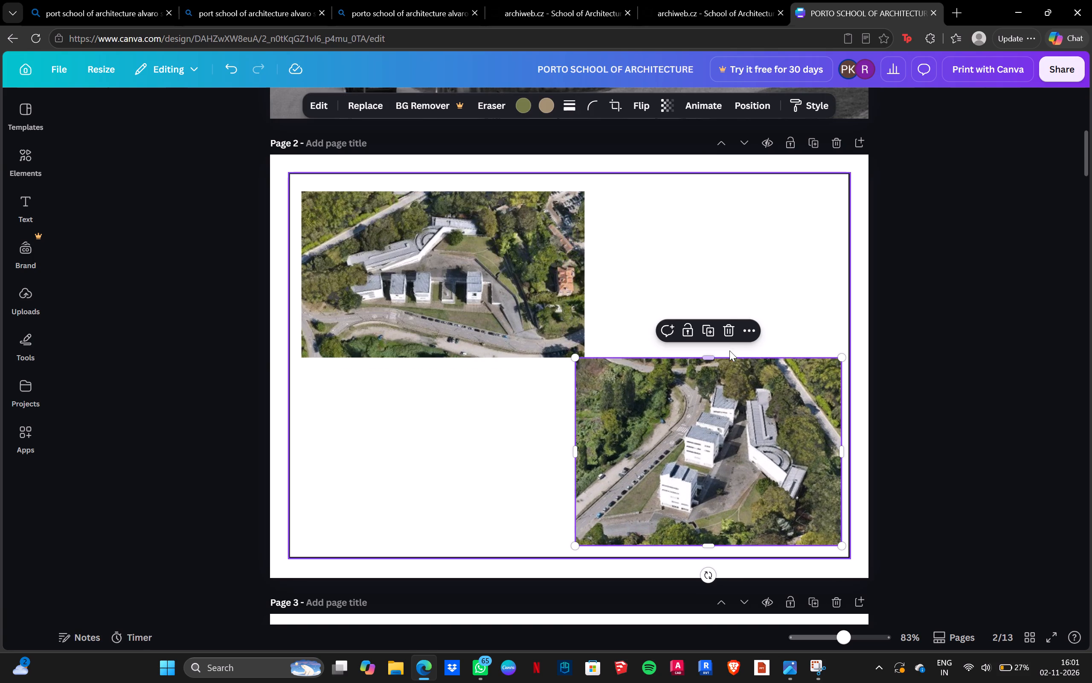
{"action": "left_click", "coordinate": [728, 339]}
Enlarge the remaining aerial photo to about 27 wide so it nearly spans page 2's frame, and centre it on the page.
{"action": "left_click", "coordinate": [481, 296]}
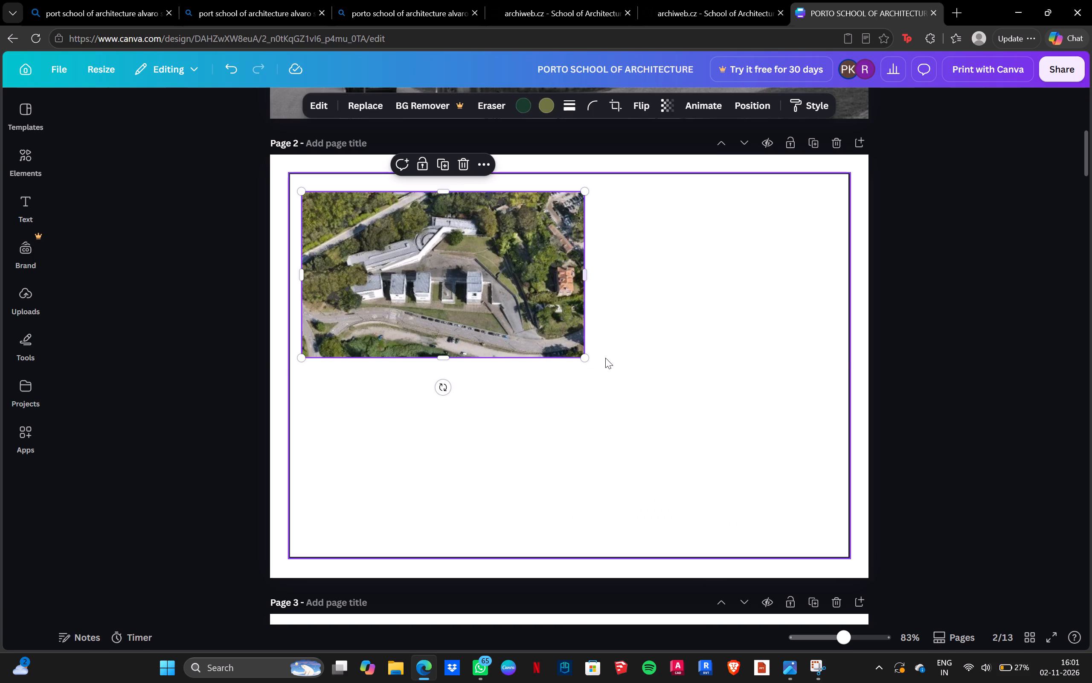
{"action": "left_click_drag", "start_coordinate": [587, 356], "coordinate": [810, 570]}
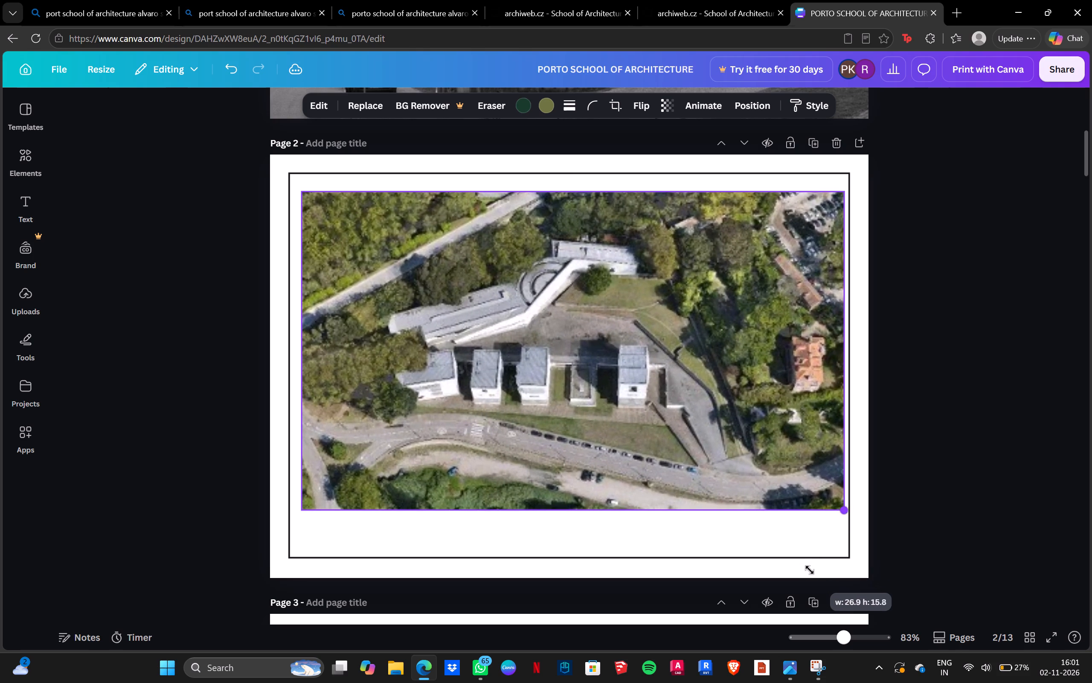
{"action": "left_click_drag", "start_coordinate": [810, 570], "coordinate": [806, 568]}
{"action": "left_click_drag", "start_coordinate": [570, 193], "coordinate": [571, 196]}
{"action": "left_click_drag", "start_coordinate": [619, 424], "coordinate": [622, 438]}
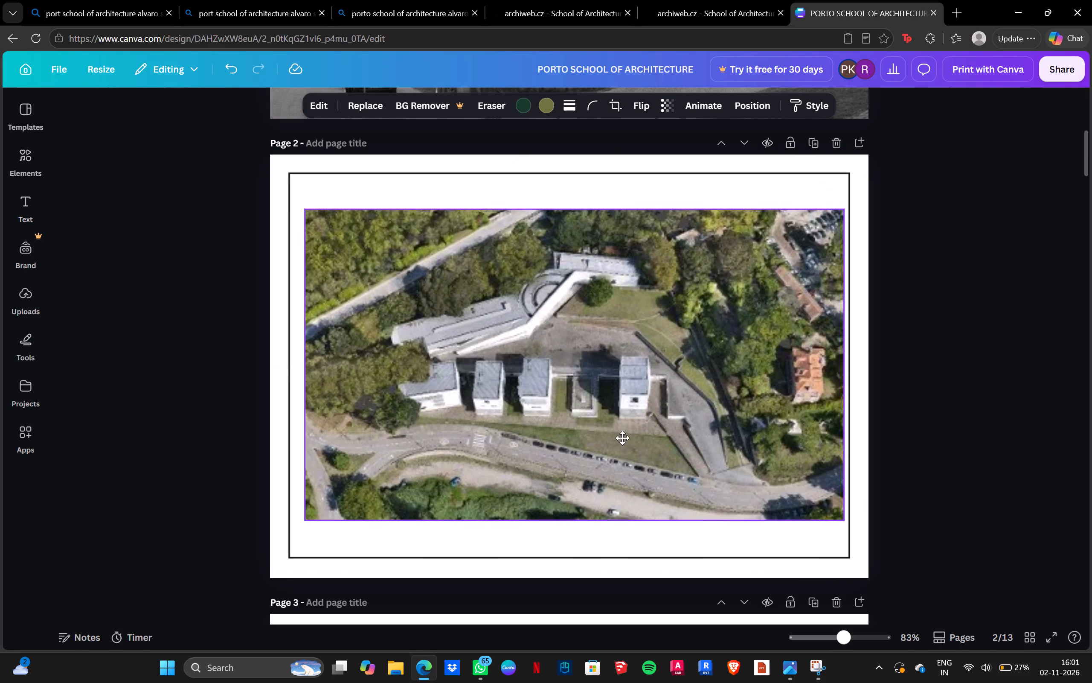
{"action": "left_click_drag", "start_coordinate": [622, 438], "coordinate": [616, 437]}
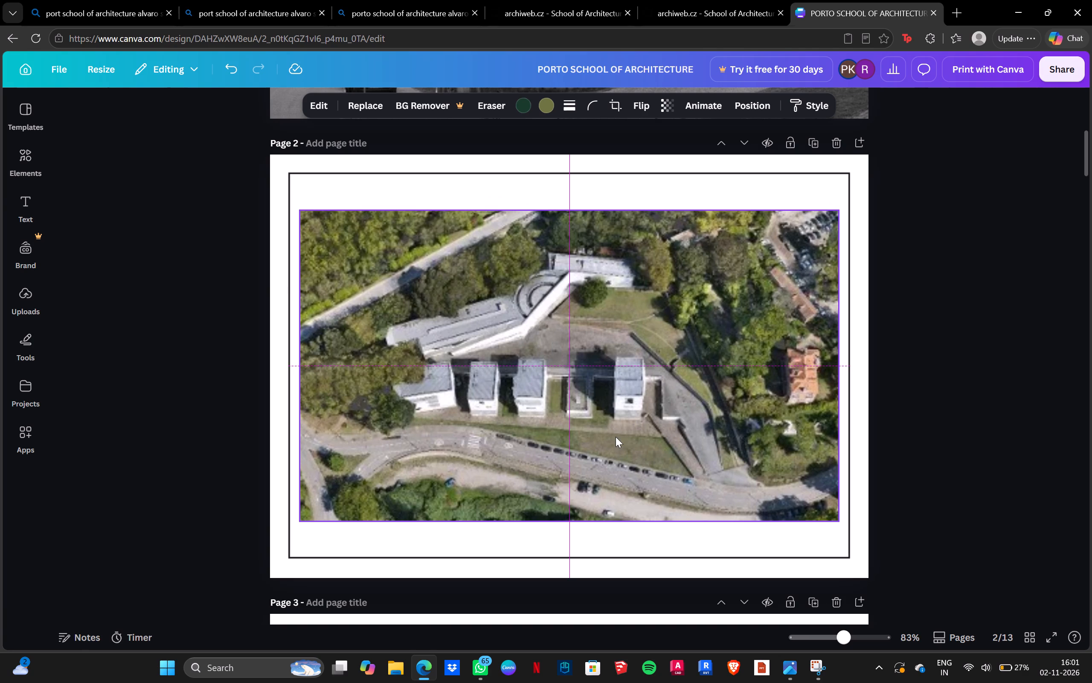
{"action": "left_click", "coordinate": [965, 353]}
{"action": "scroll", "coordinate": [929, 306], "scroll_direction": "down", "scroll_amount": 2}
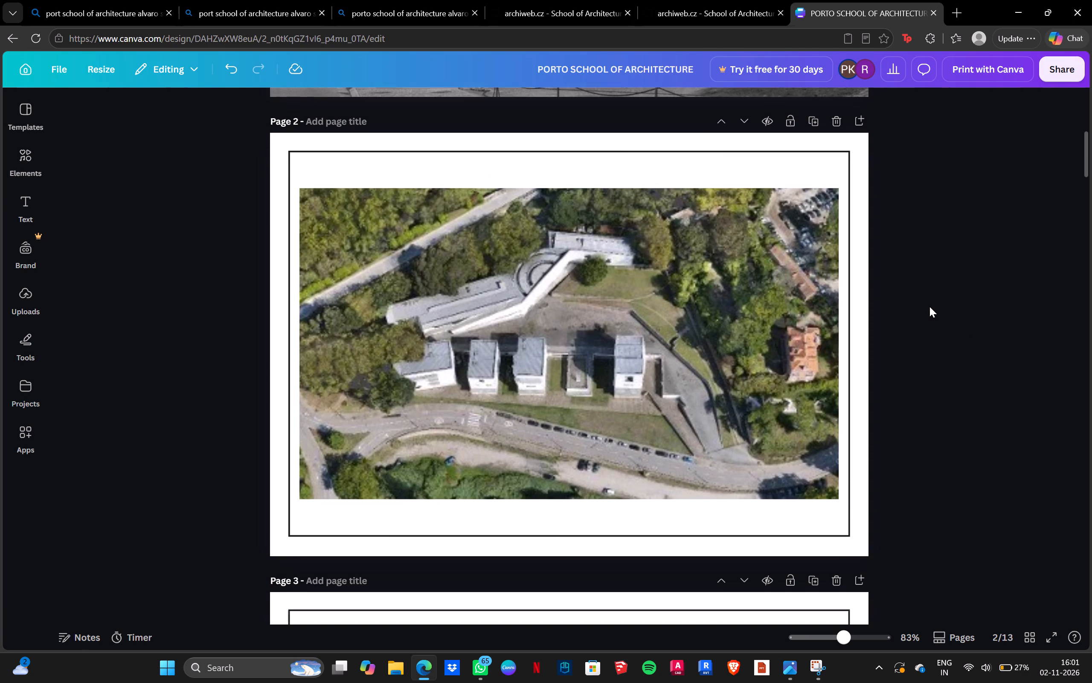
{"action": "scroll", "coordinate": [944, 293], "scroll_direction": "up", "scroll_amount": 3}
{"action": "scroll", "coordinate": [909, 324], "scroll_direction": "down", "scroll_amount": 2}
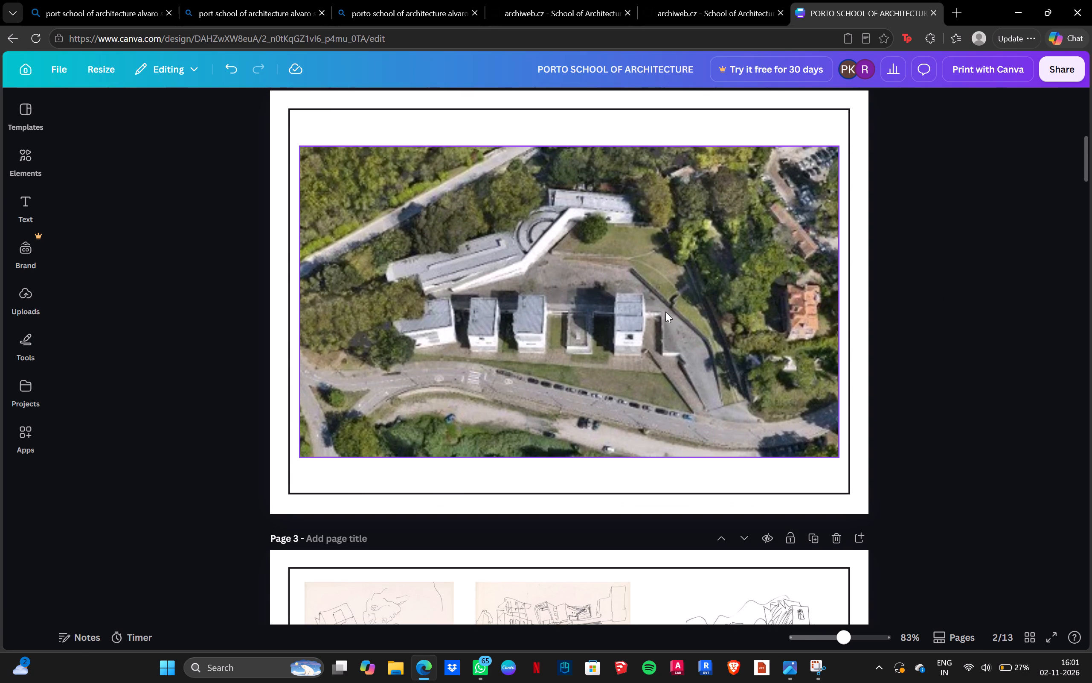
On the archiweb.cz School of Architecture in Porto page, close the enlarged photo and look through the gallery's photos and drawings.
{"action": "left_click", "coordinate": [728, 0]}
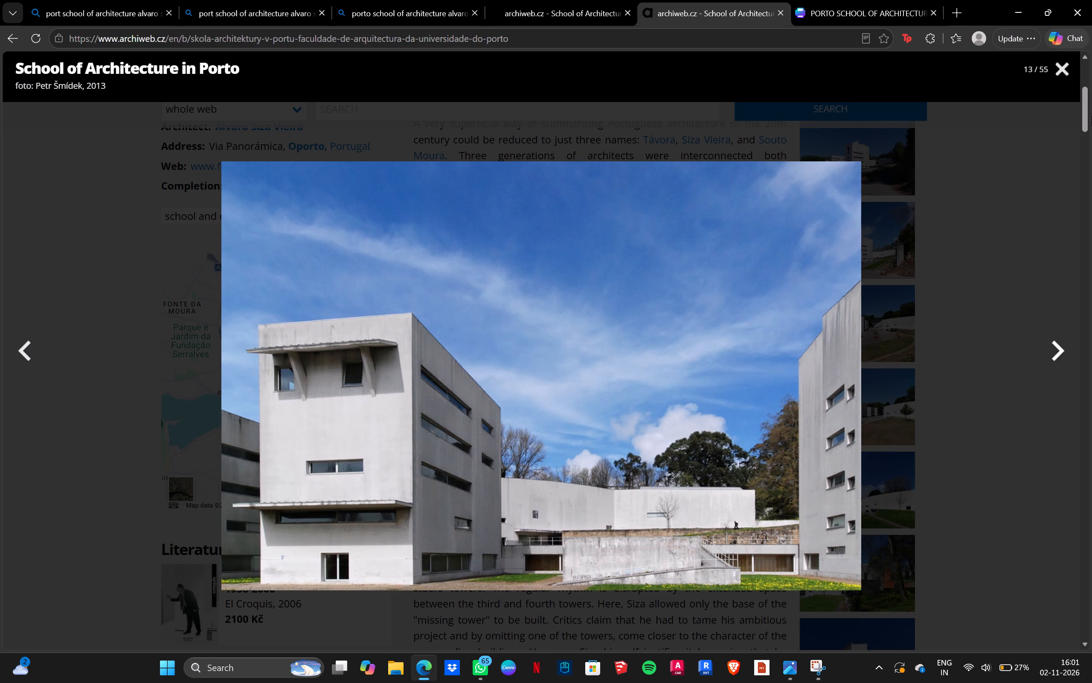
{"action": "left_click", "coordinate": [1066, 68]}
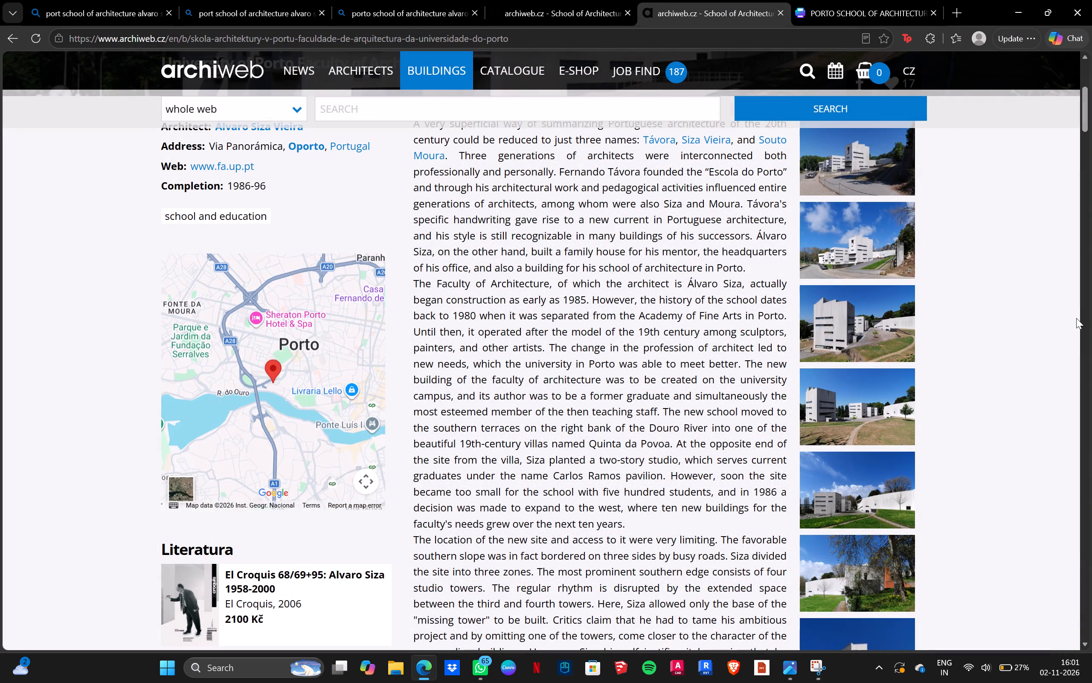
{"action": "scroll", "coordinate": [1091, 371], "scroll_direction": "up", "scroll_amount": 6}
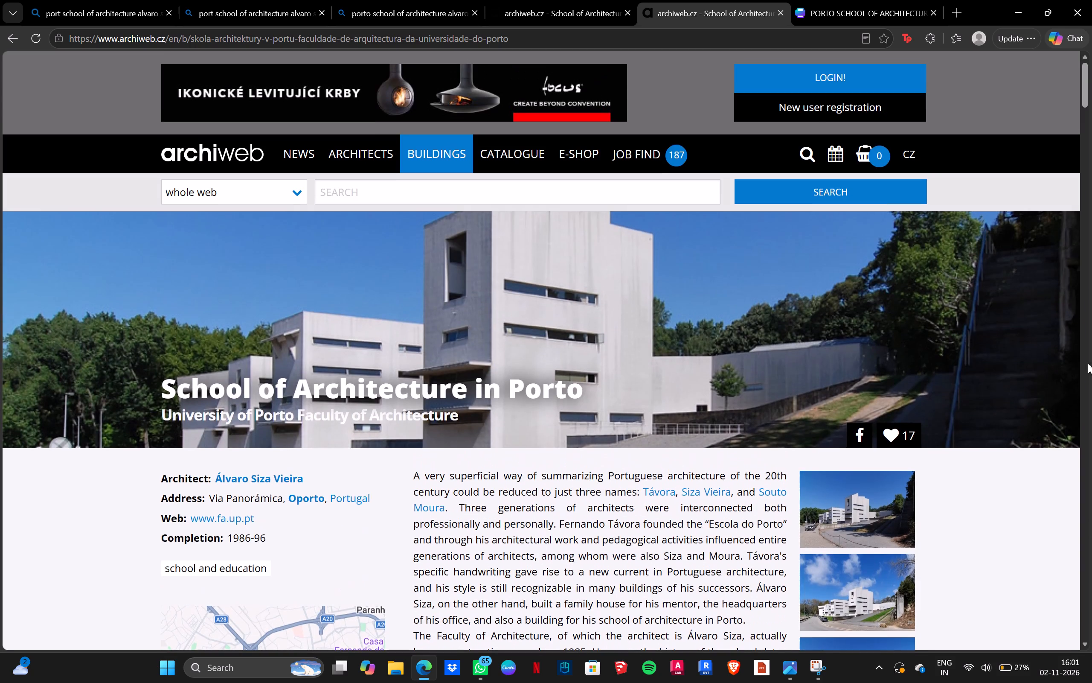
{"action": "scroll", "coordinate": [1005, 447], "scroll_direction": "down", "scroll_amount": 17}
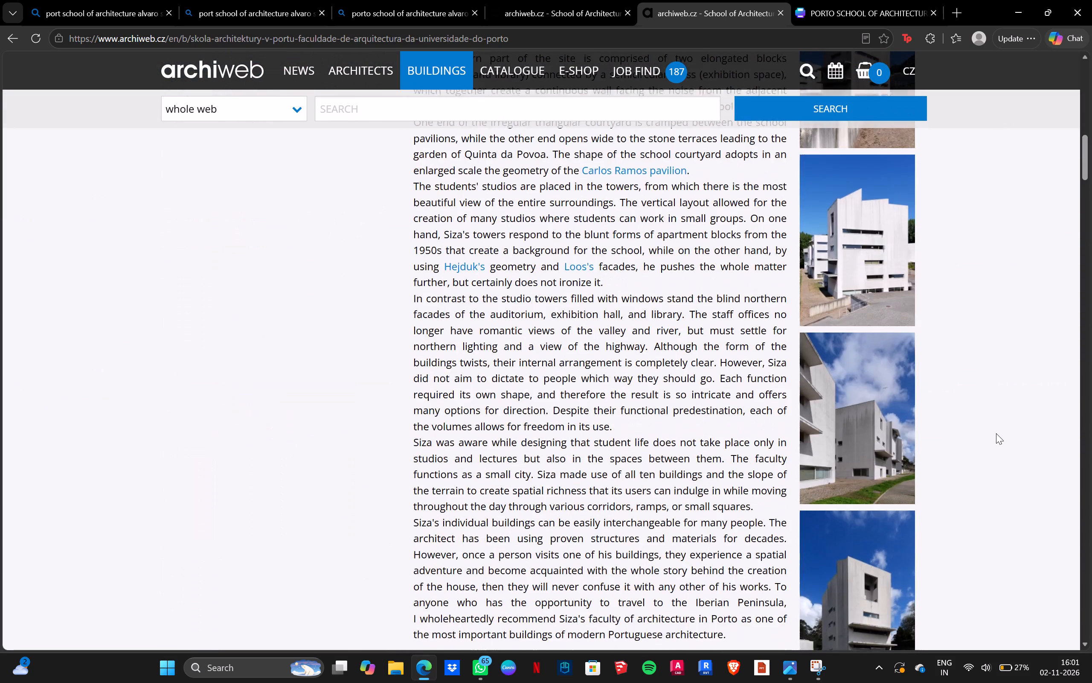
{"action": "scroll", "coordinate": [996, 433], "scroll_direction": "down", "scroll_amount": 16}
{"action": "scroll", "coordinate": [997, 425], "scroll_direction": "down", "scroll_amount": 7}
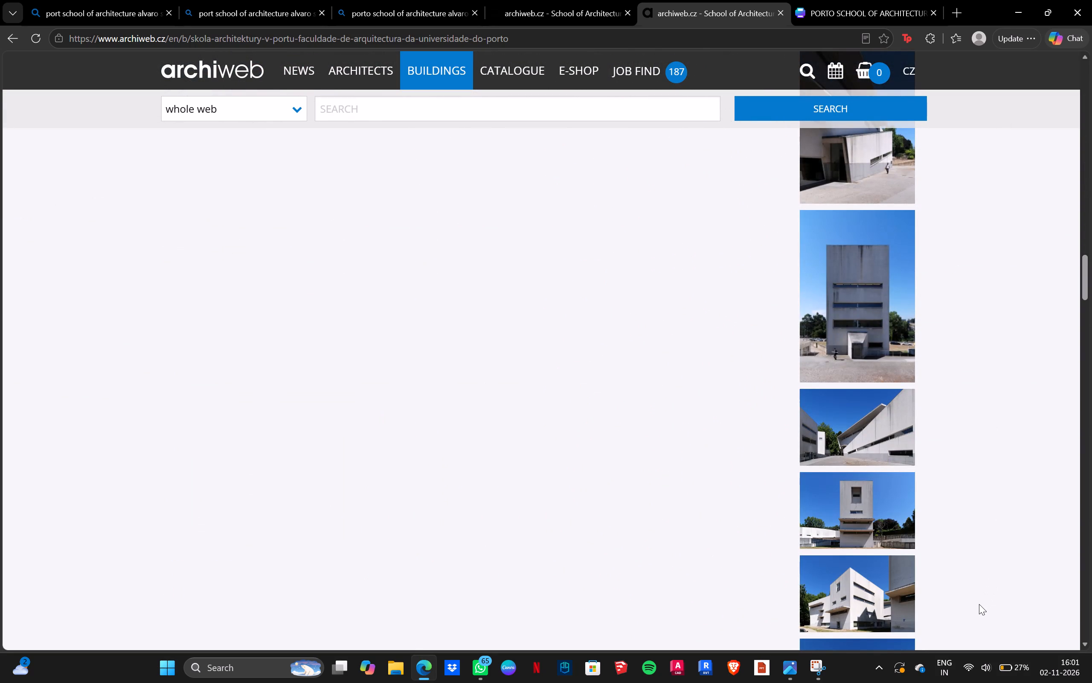
{"action": "scroll", "coordinate": [884, 275], "scroll_direction": "down", "scroll_amount": 15}
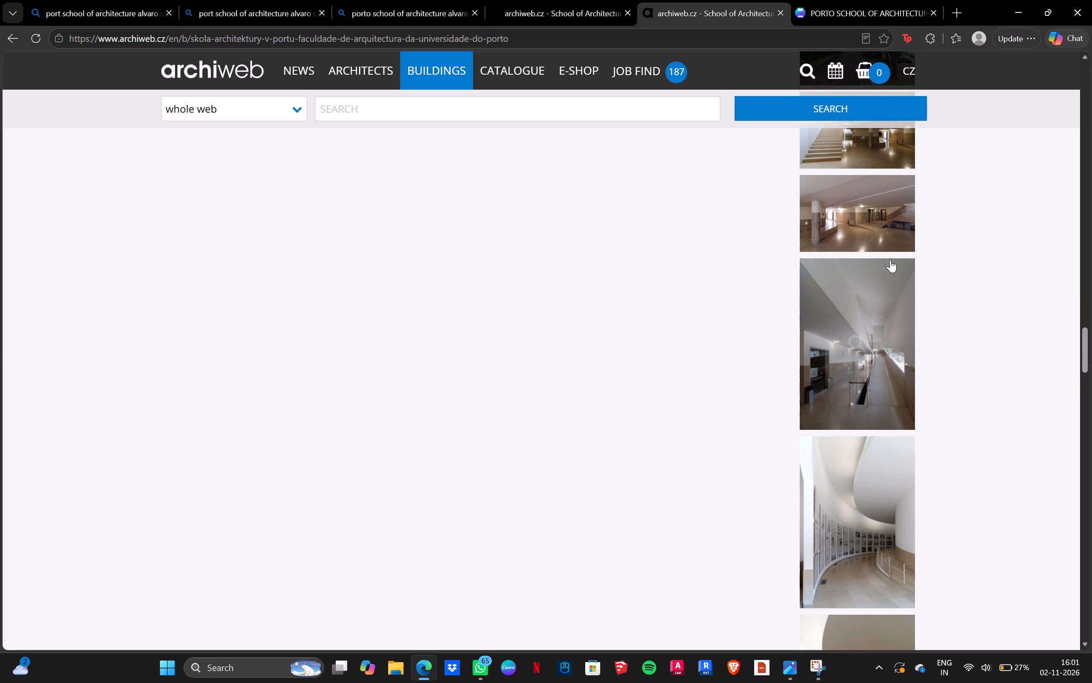
{"action": "scroll", "coordinate": [891, 257], "scroll_direction": "down", "scroll_amount": 20}
{"action": "scroll", "coordinate": [891, 257], "scroll_direction": "down", "scroll_amount": 20}
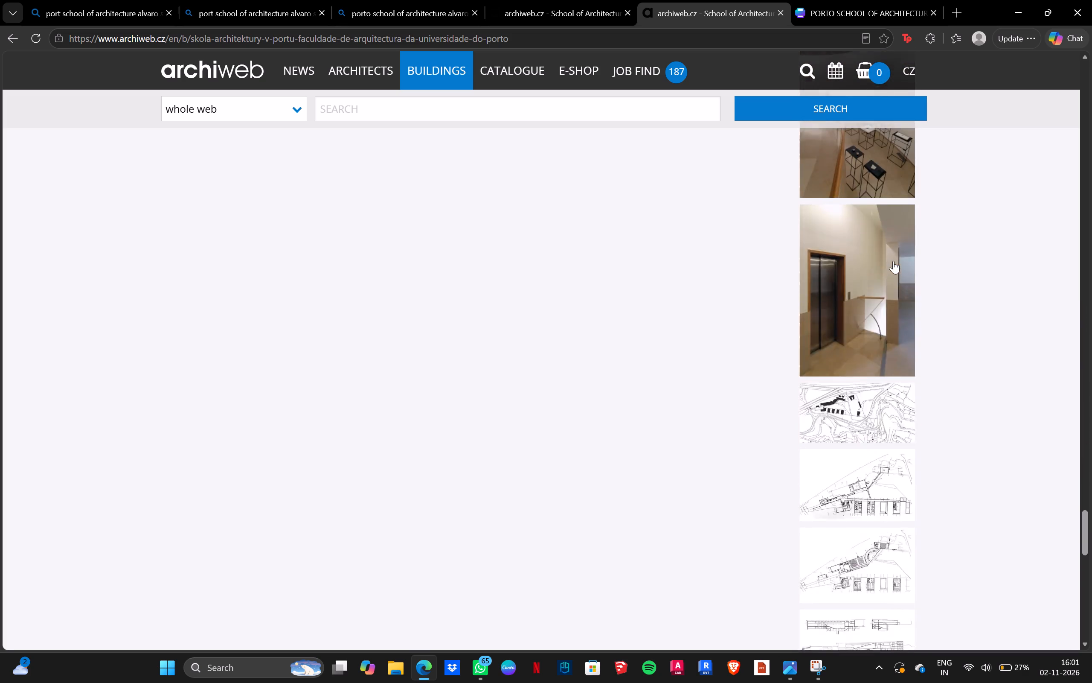
{"action": "scroll", "coordinate": [893, 261], "scroll_direction": "down", "scroll_amount": 9}
{"action": "scroll", "coordinate": [893, 267], "scroll_direction": "up", "scroll_amount": 16}
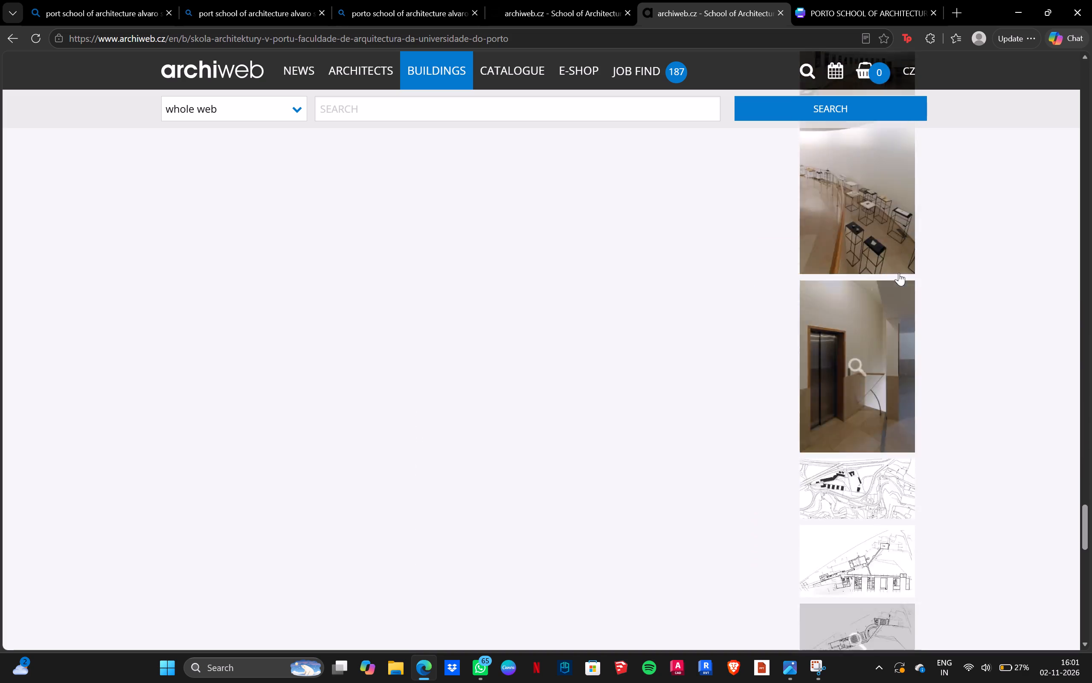
{"action": "scroll", "coordinate": [899, 273], "scroll_direction": "up", "scroll_amount": 20}
{"action": "scroll", "coordinate": [899, 273], "scroll_direction": "up", "scroll_amount": 20}
{"action": "scroll", "coordinate": [899, 273], "scroll_direction": "up", "scroll_amount": 5}
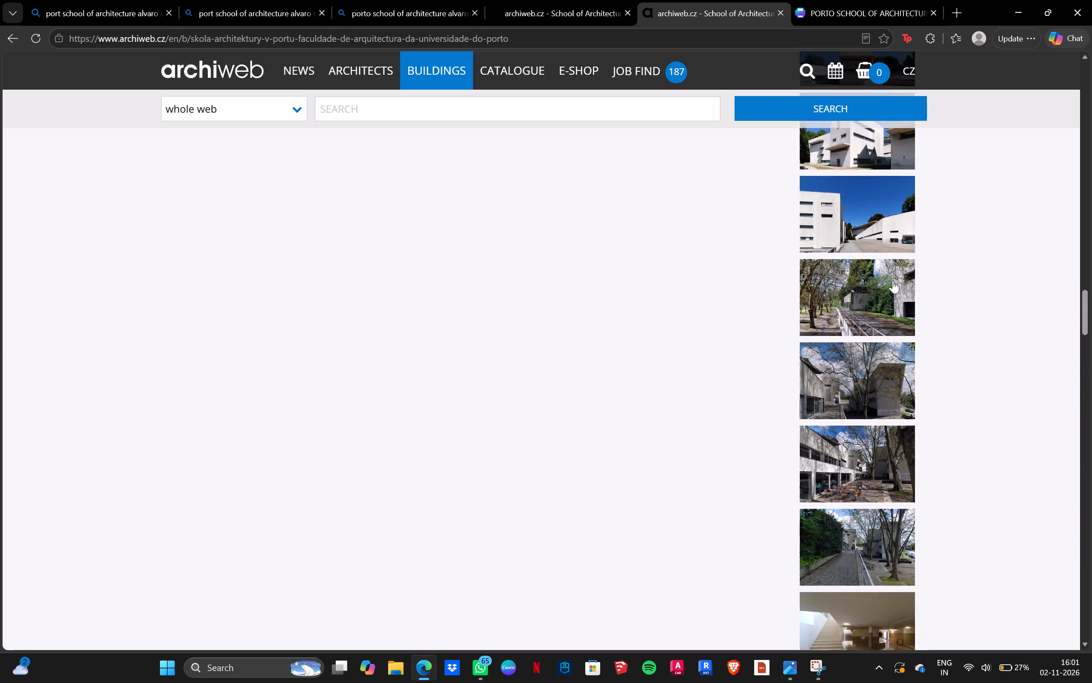
{"action": "scroll", "coordinate": [893, 280], "scroll_direction": "up", "scroll_amount": 20}
{"action": "scroll", "coordinate": [893, 280], "scroll_direction": "up", "scroll_amount": 20}
{"action": "scroll", "coordinate": [893, 280], "scroll_direction": "up", "scroll_amount": 5}
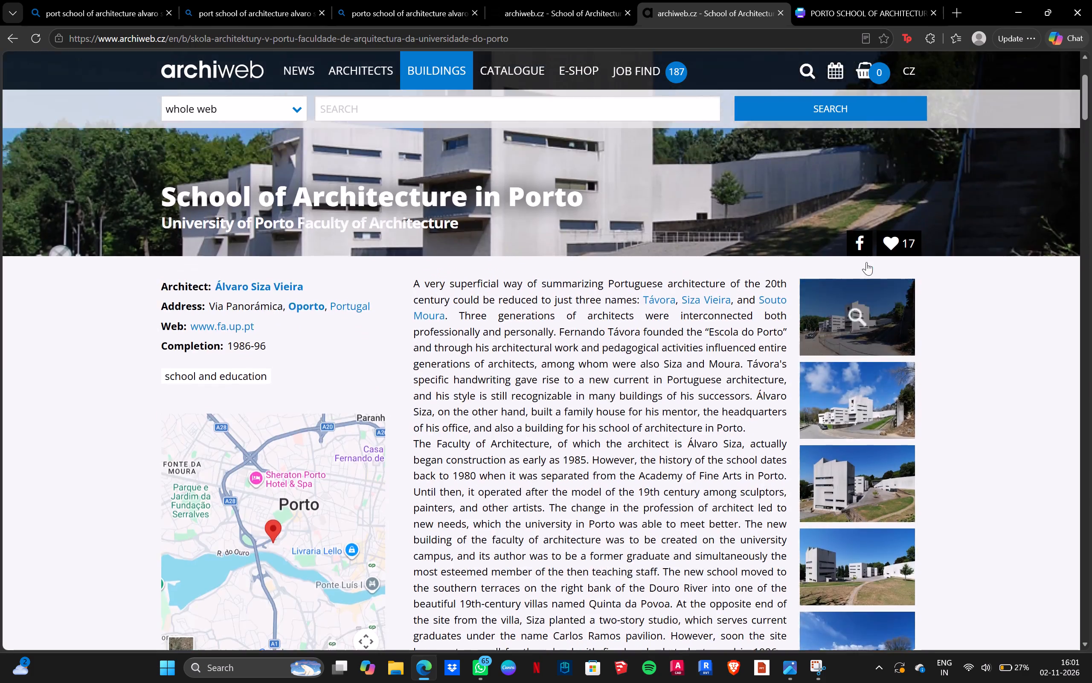
{"action": "scroll", "coordinate": [865, 262], "scroll_direction": "up", "scroll_amount": 5}
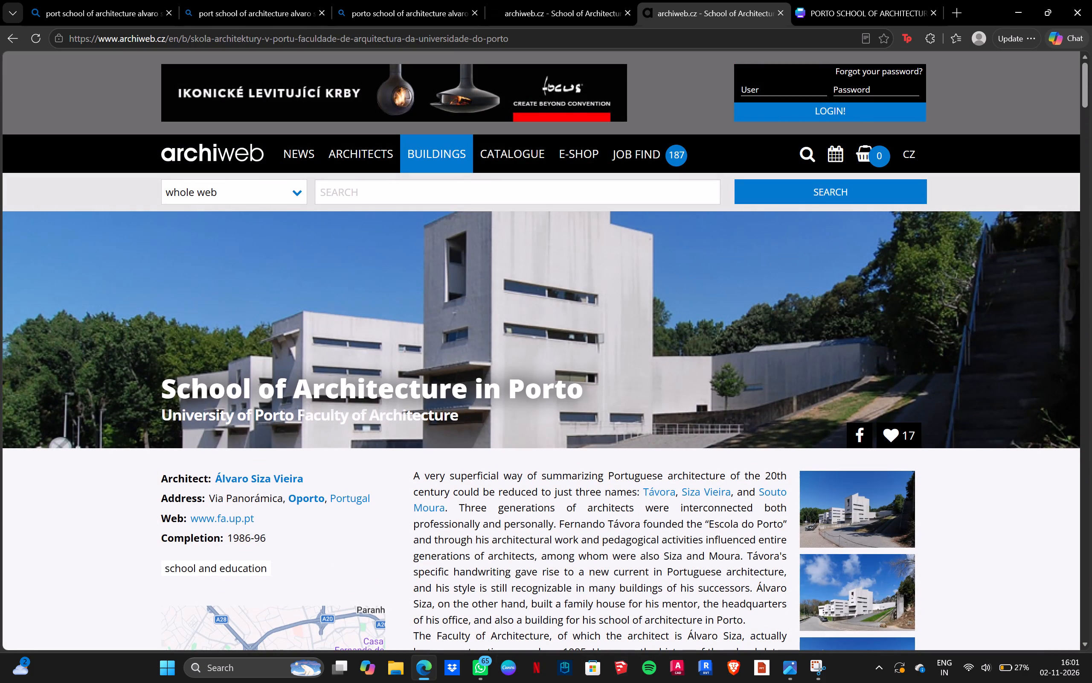
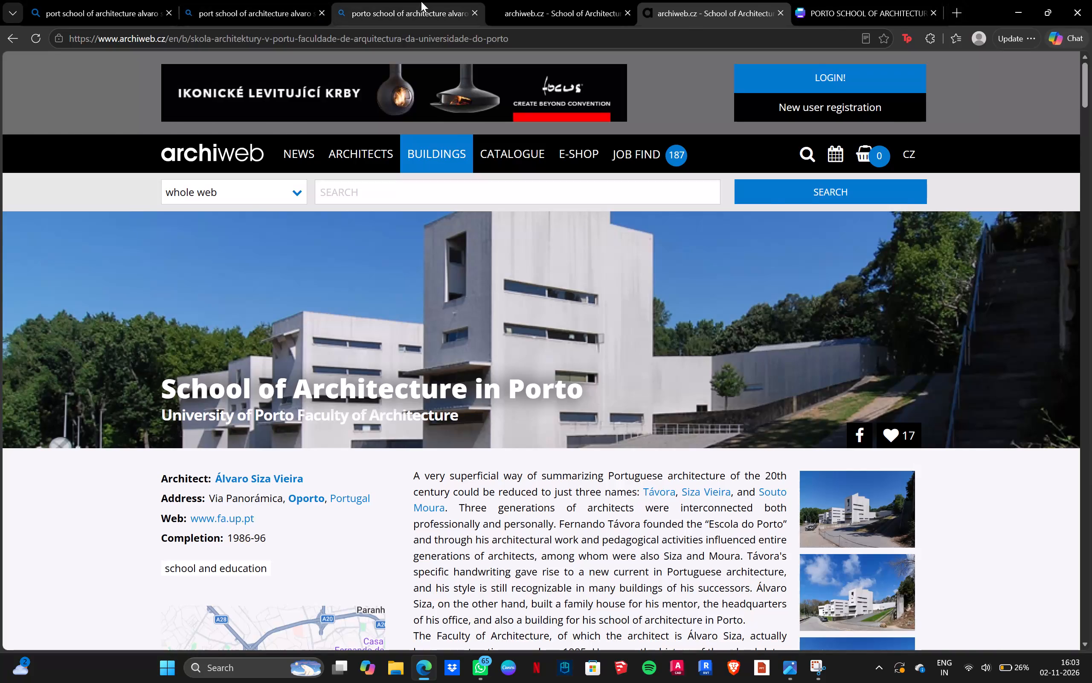
Return to the Porto school image results and search images for "porto school of architecture alvaro siza top view".
{"action": "left_click", "coordinate": [421, 2]}
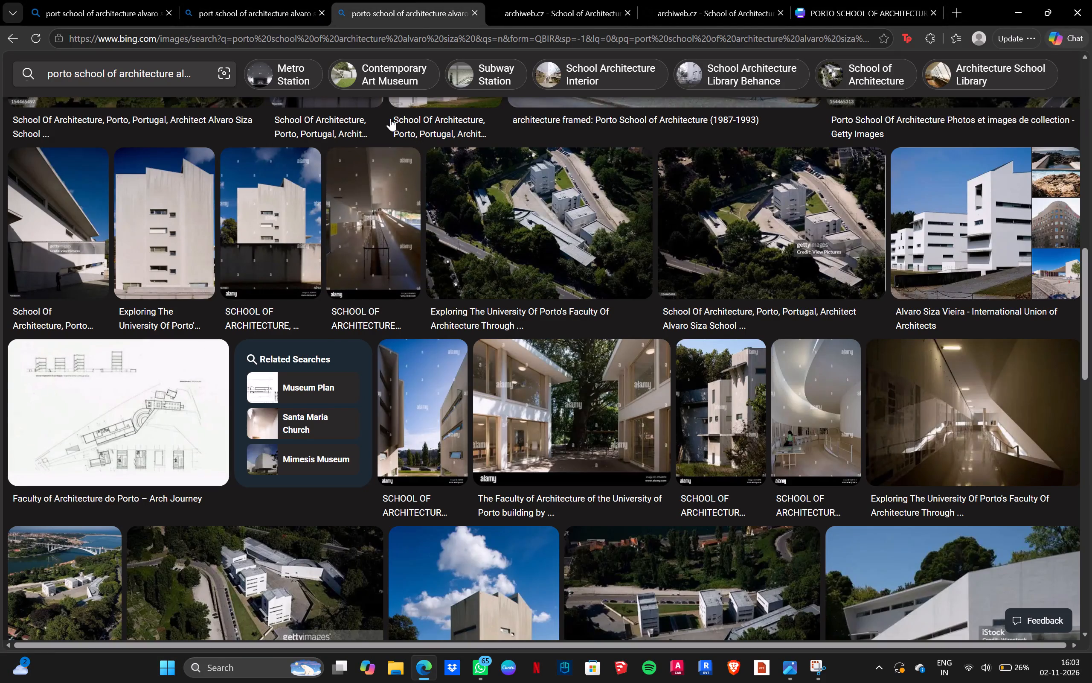
{"action": "scroll", "coordinate": [492, 393], "scroll_direction": "up", "scroll_amount": 5}
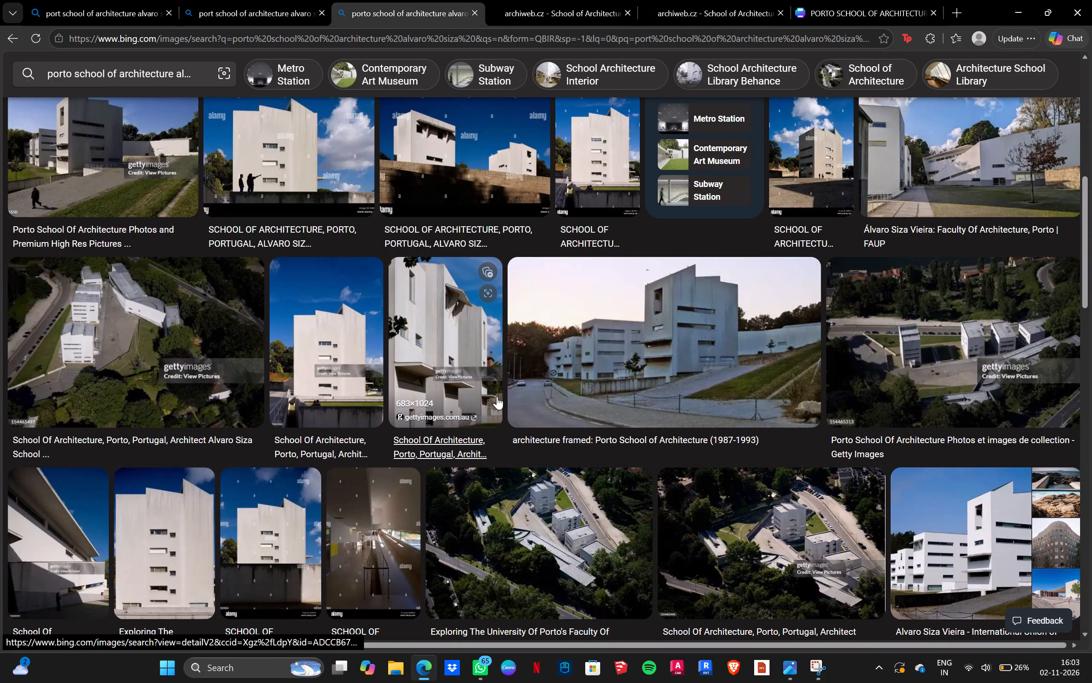
{"action": "scroll", "coordinate": [497, 397], "scroll_direction": "up", "scroll_amount": 10}
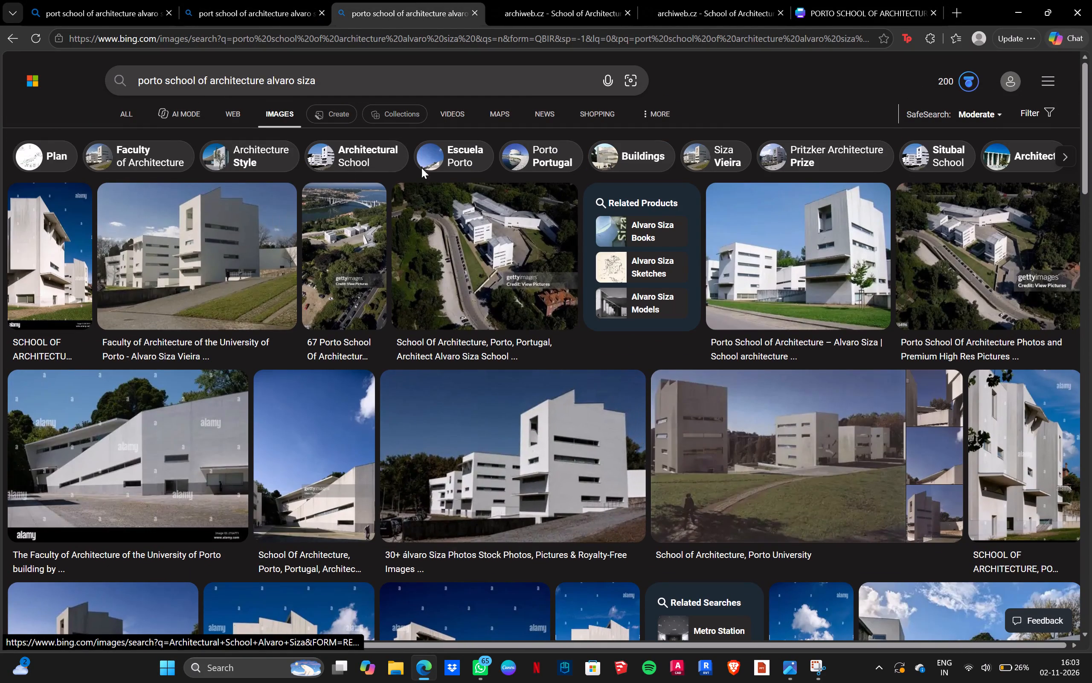
{"action": "left_click", "coordinate": [432, 92]}
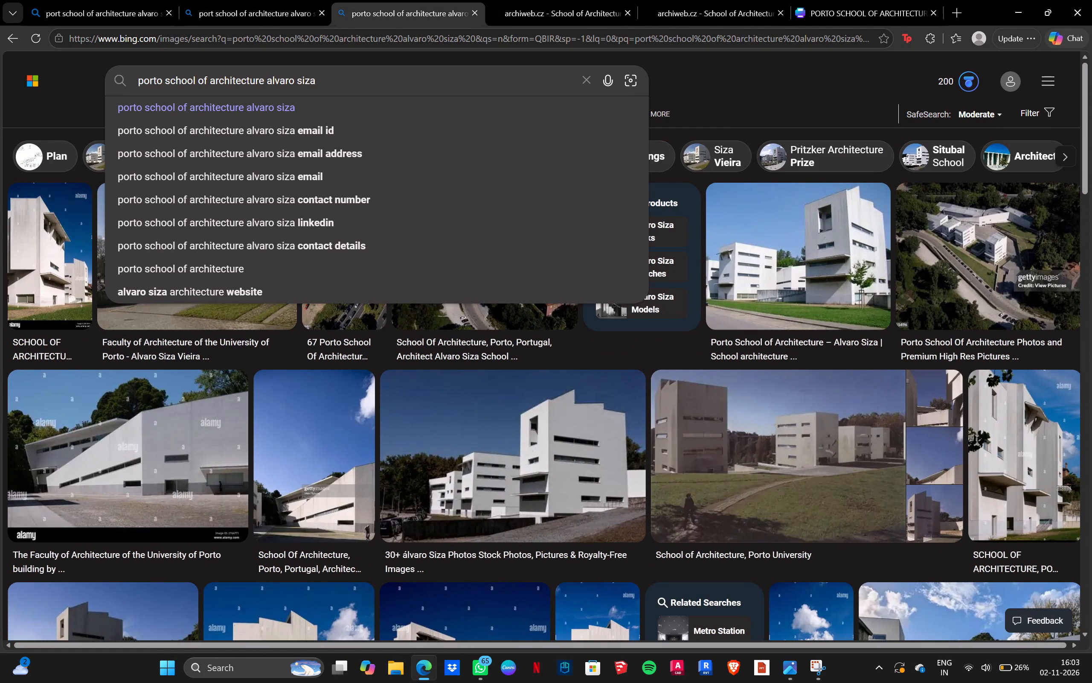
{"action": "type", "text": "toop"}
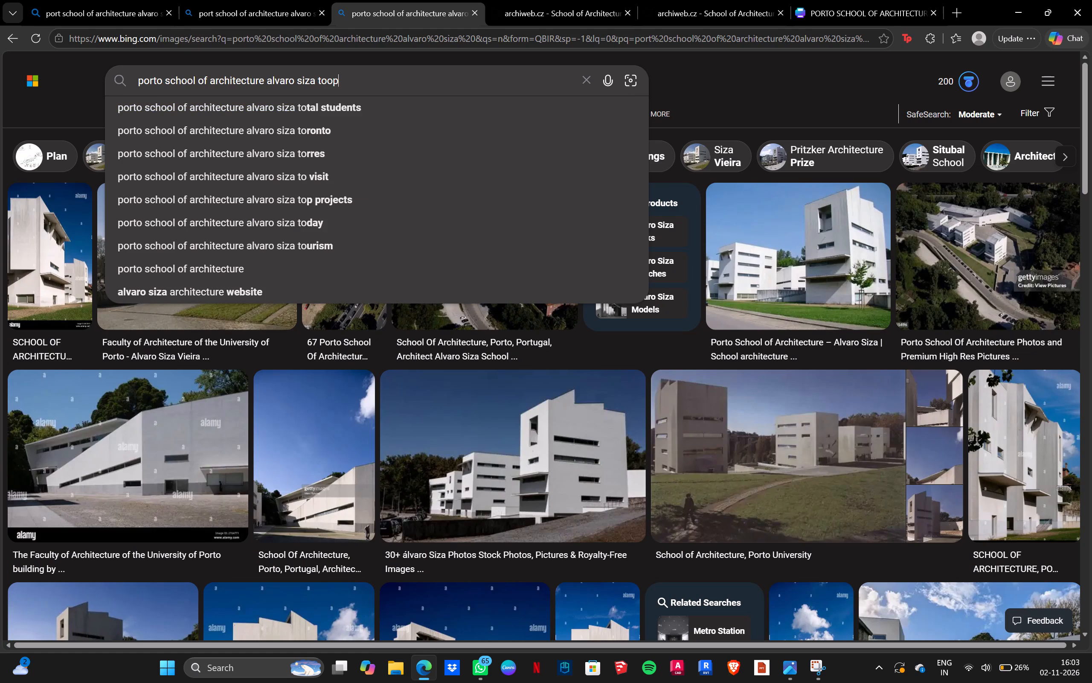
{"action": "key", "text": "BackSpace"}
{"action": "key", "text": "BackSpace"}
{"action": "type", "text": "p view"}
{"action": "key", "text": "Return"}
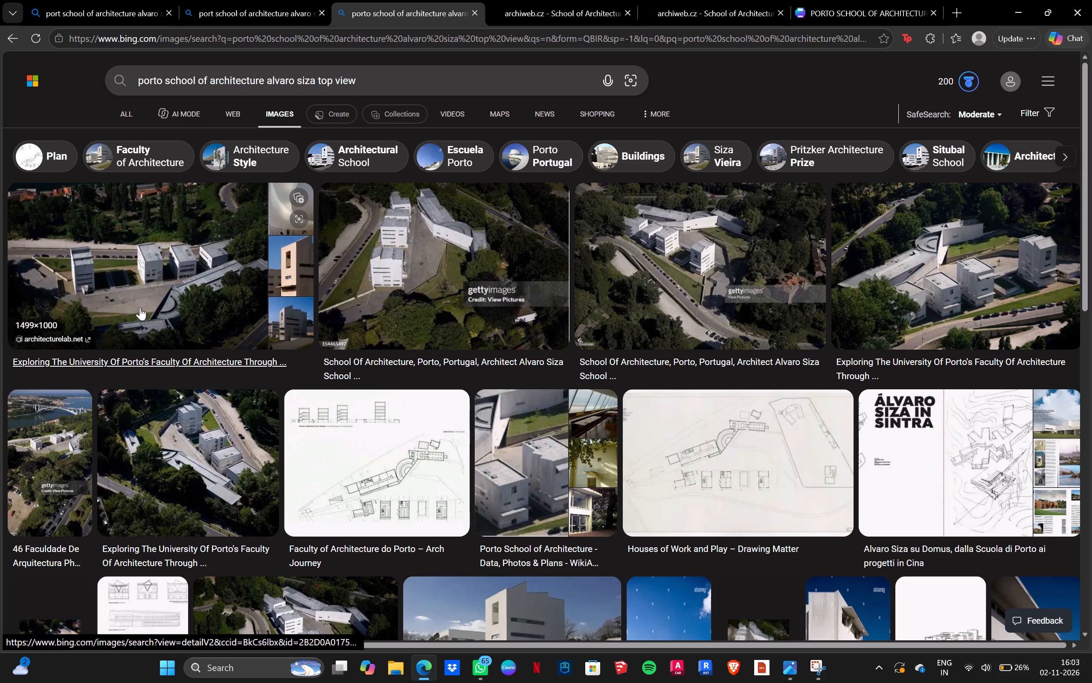
Browse the Bing image results for a suitable top or aerial view of Siza's Porto School of Architecture.
{"action": "scroll", "coordinate": [546, 426], "scroll_direction": "down", "scroll_amount": 4}
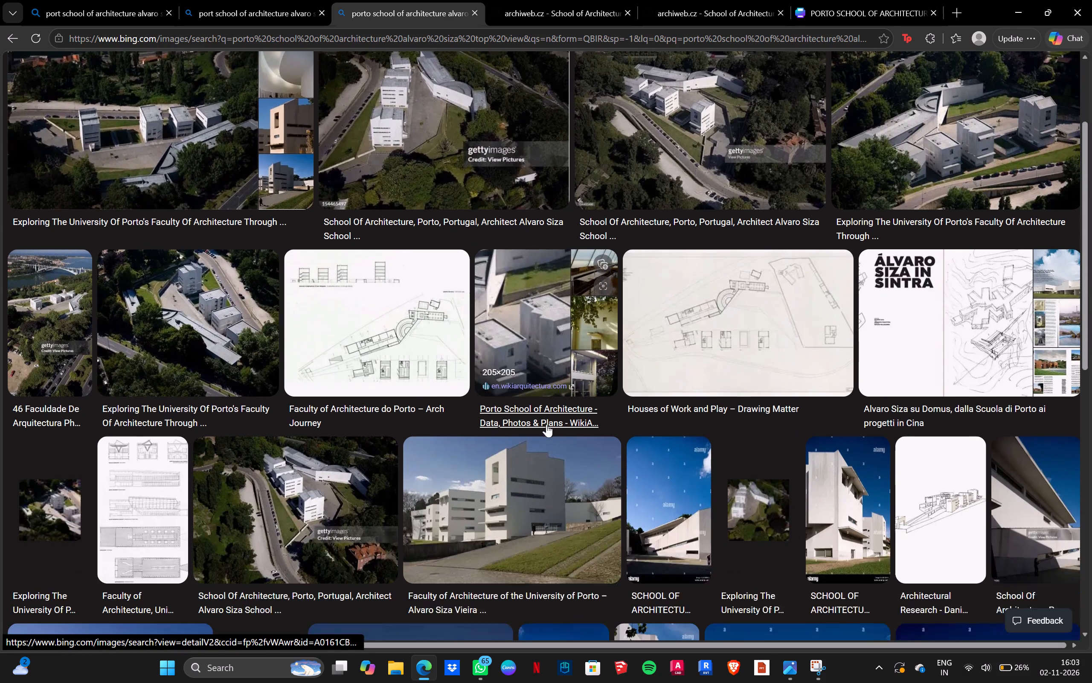
{"action": "scroll", "coordinate": [546, 424], "scroll_direction": "down", "scroll_amount": 6}
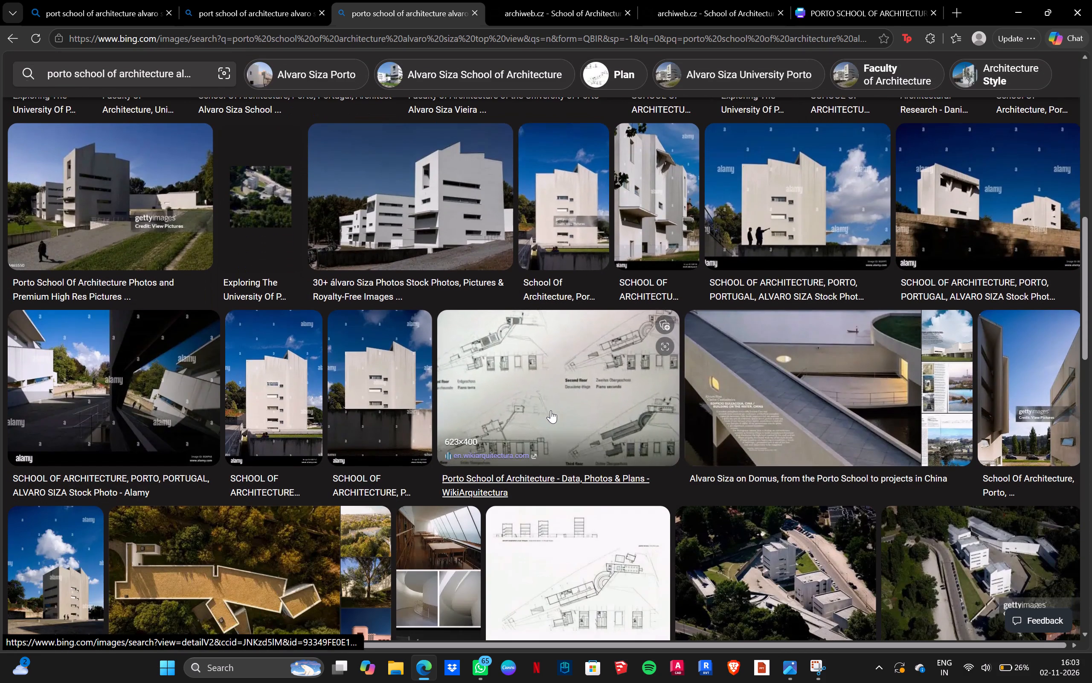
{"action": "scroll", "coordinate": [551, 410], "scroll_direction": "down", "scroll_amount": 4}
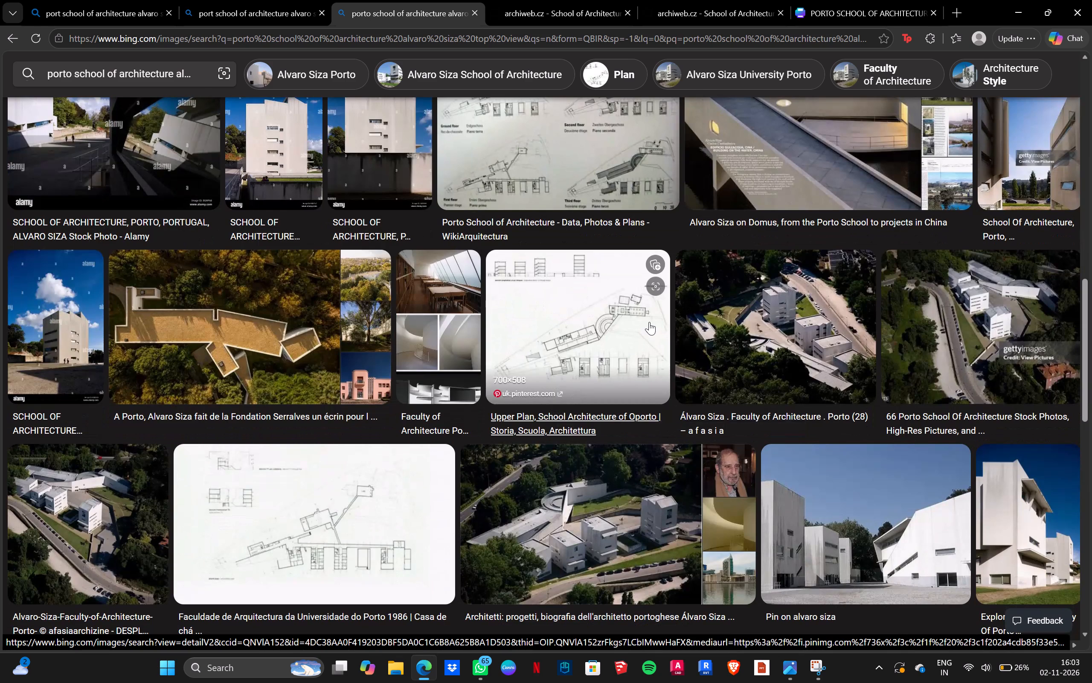
{"action": "scroll", "coordinate": [649, 322], "scroll_direction": "down", "scroll_amount": 4}
{"action": "scroll", "coordinate": [306, 404], "scroll_direction": "down", "scroll_amount": 4}
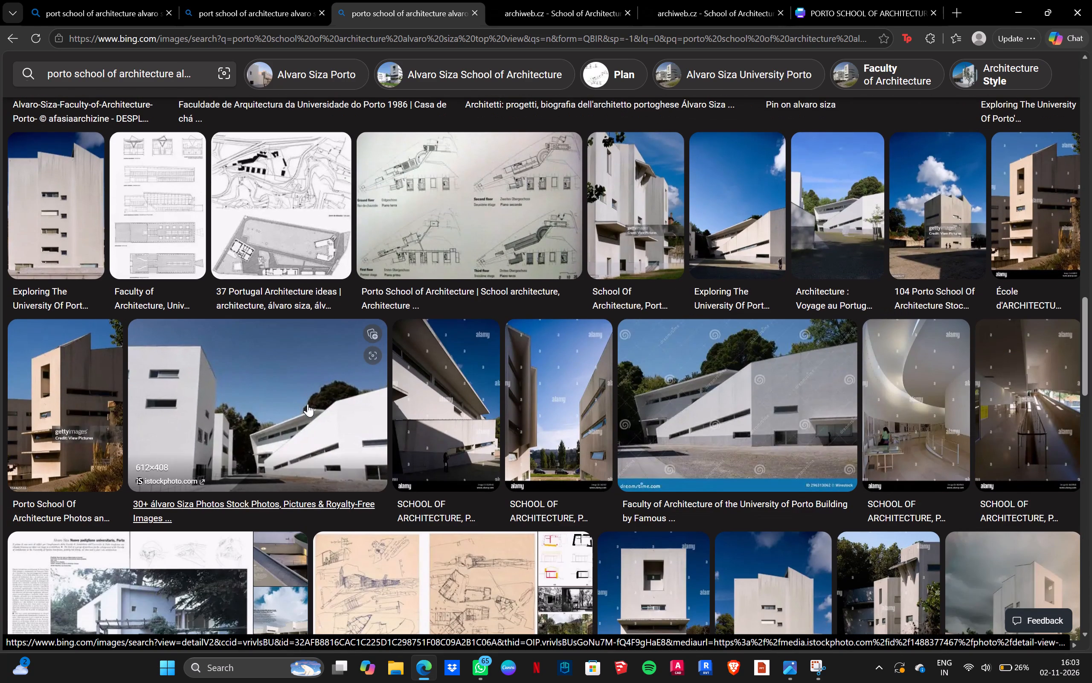
{"action": "scroll", "coordinate": [306, 403], "scroll_direction": "down", "scroll_amount": 2}
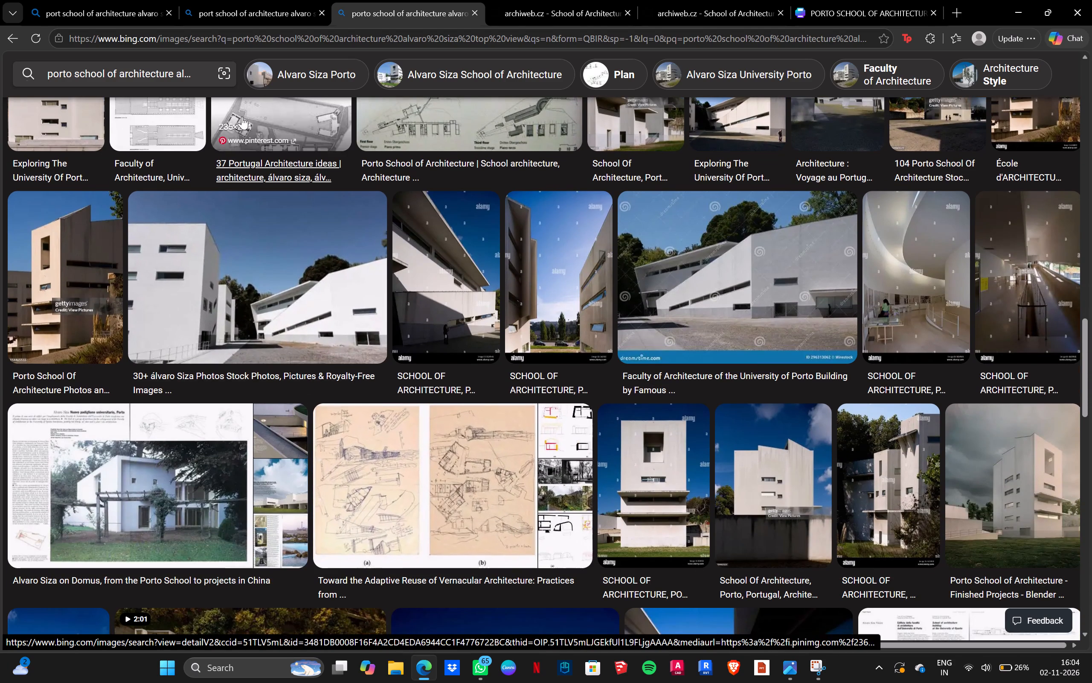
{"action": "scroll", "coordinate": [392, 252], "scroll_direction": "down", "scroll_amount": 8}
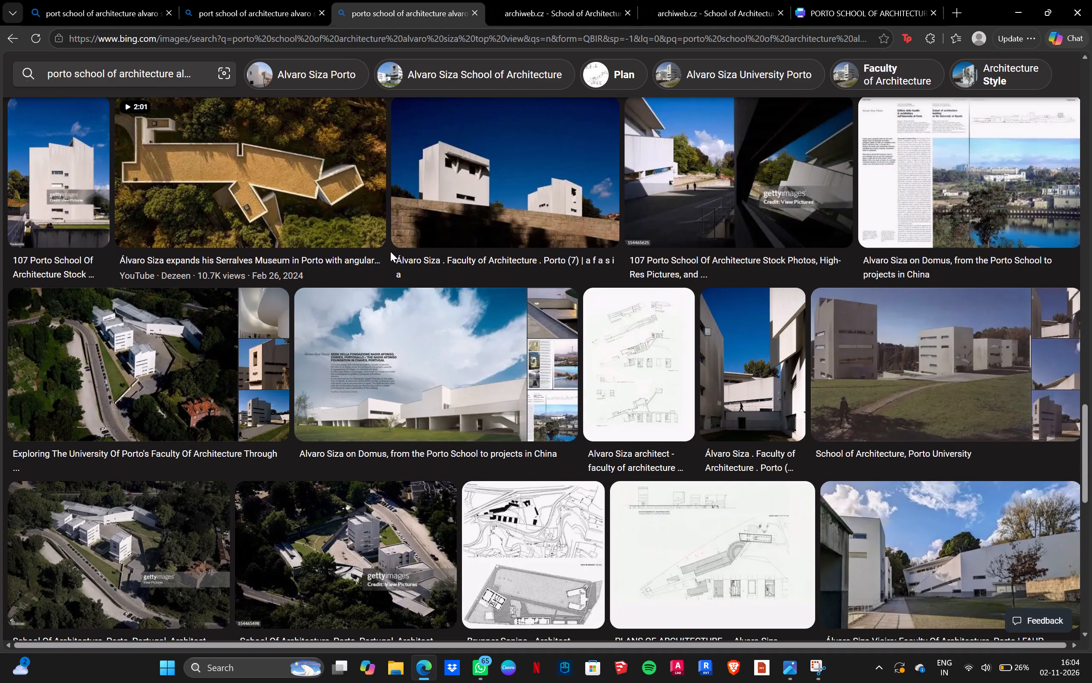
{"action": "scroll", "coordinate": [390, 251], "scroll_direction": "down", "scroll_amount": 1}
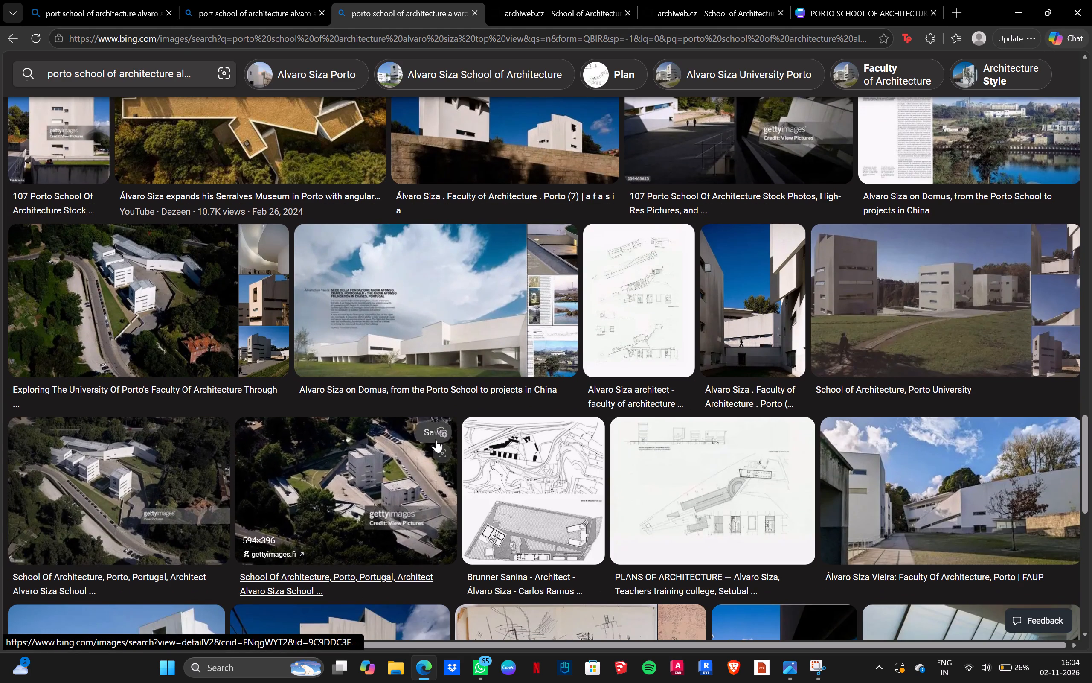
{"action": "scroll", "coordinate": [799, 316], "scroll_direction": "down", "scroll_amount": 4}
{"action": "scroll", "coordinate": [385, 341], "scroll_direction": "down", "scroll_amount": 1}
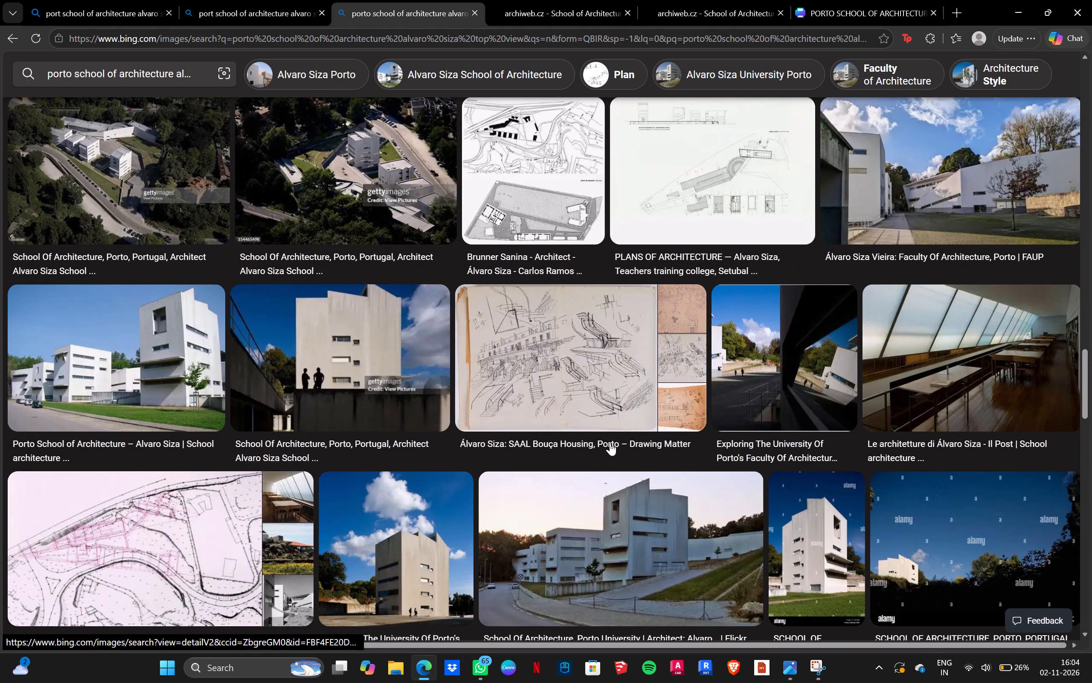
{"action": "scroll", "coordinate": [758, 509], "scroll_direction": "up", "scroll_amount": 2}
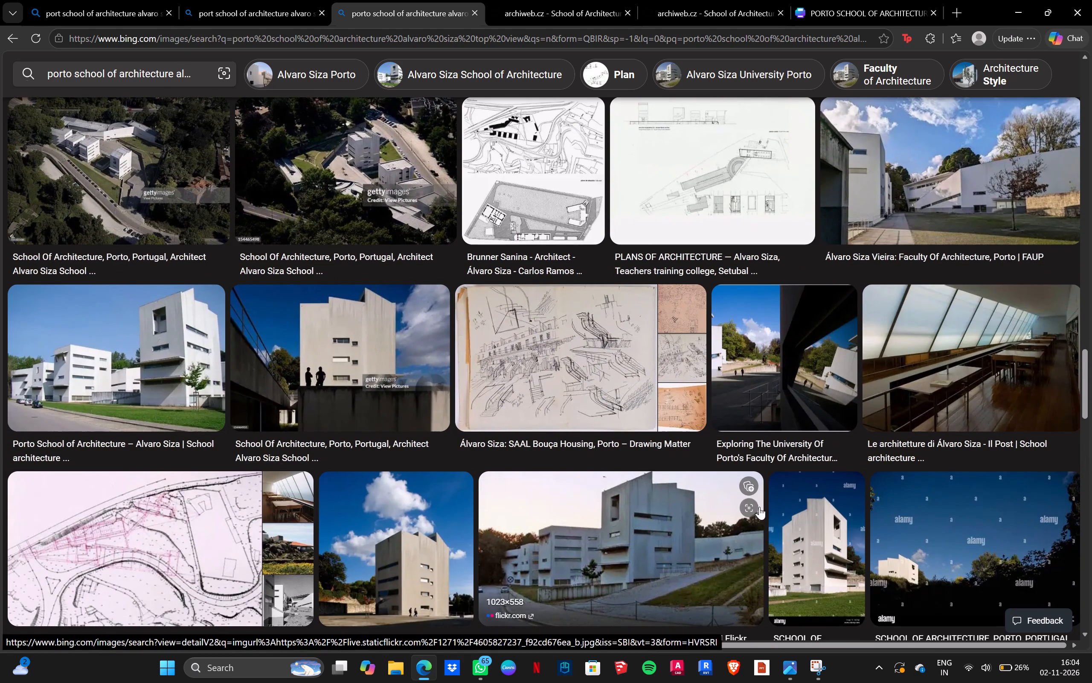
{"action": "scroll", "coordinate": [759, 507], "scroll_direction": "up", "scroll_amount": 20}
{"action": "scroll", "coordinate": [759, 507], "scroll_direction": "up", "scroll_amount": 7}
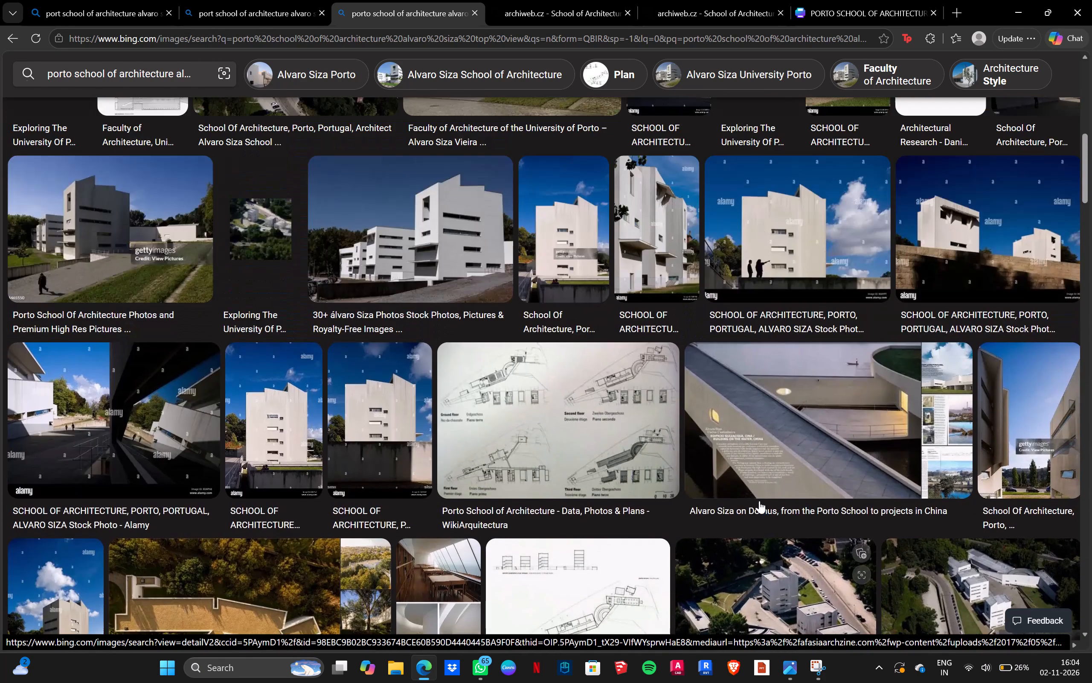
{"action": "scroll", "coordinate": [759, 502], "scroll_direction": "down", "scroll_amount": 5}
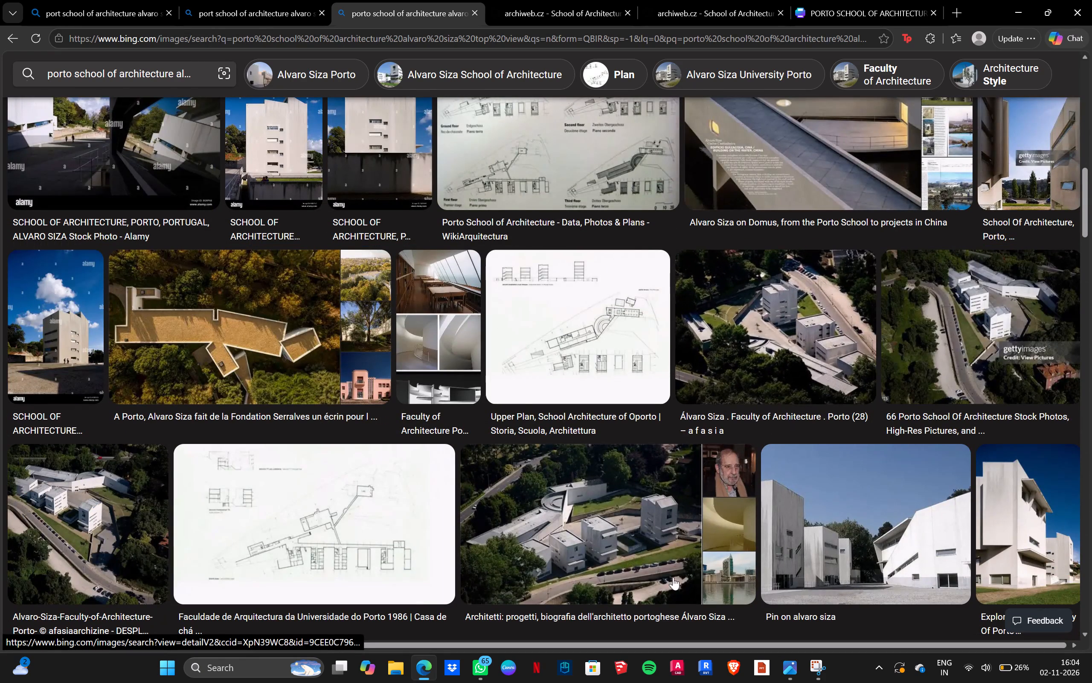
{"action": "scroll", "coordinate": [557, 293], "scroll_direction": "up", "scroll_amount": 9}
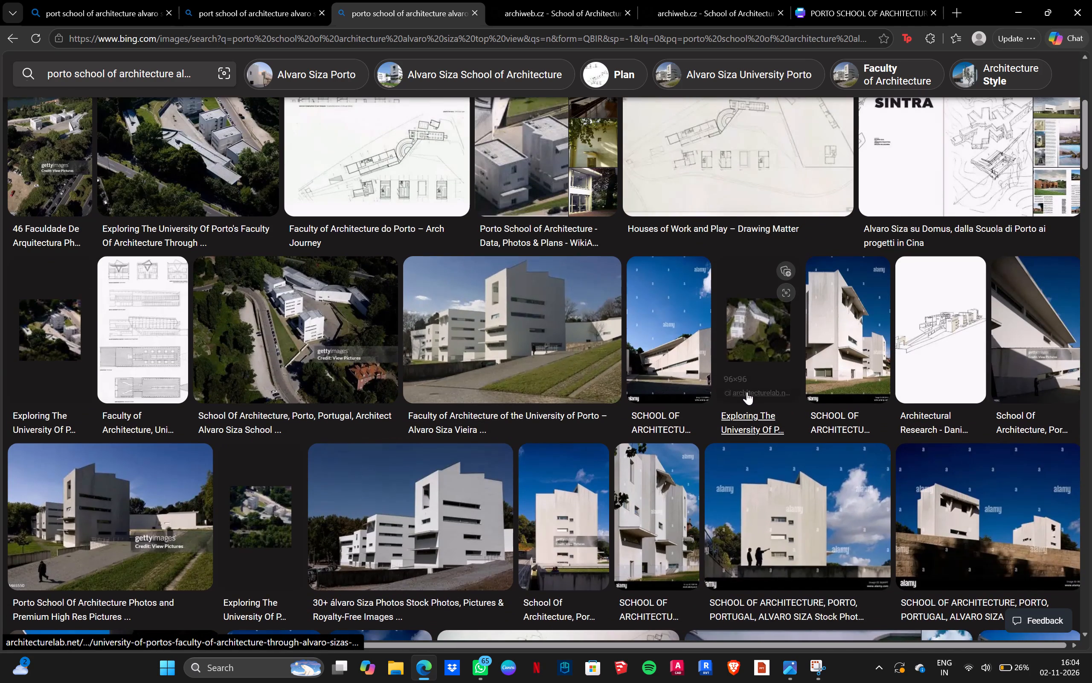
{"action": "scroll", "coordinate": [747, 392], "scroll_direction": "up", "scroll_amount": 4}
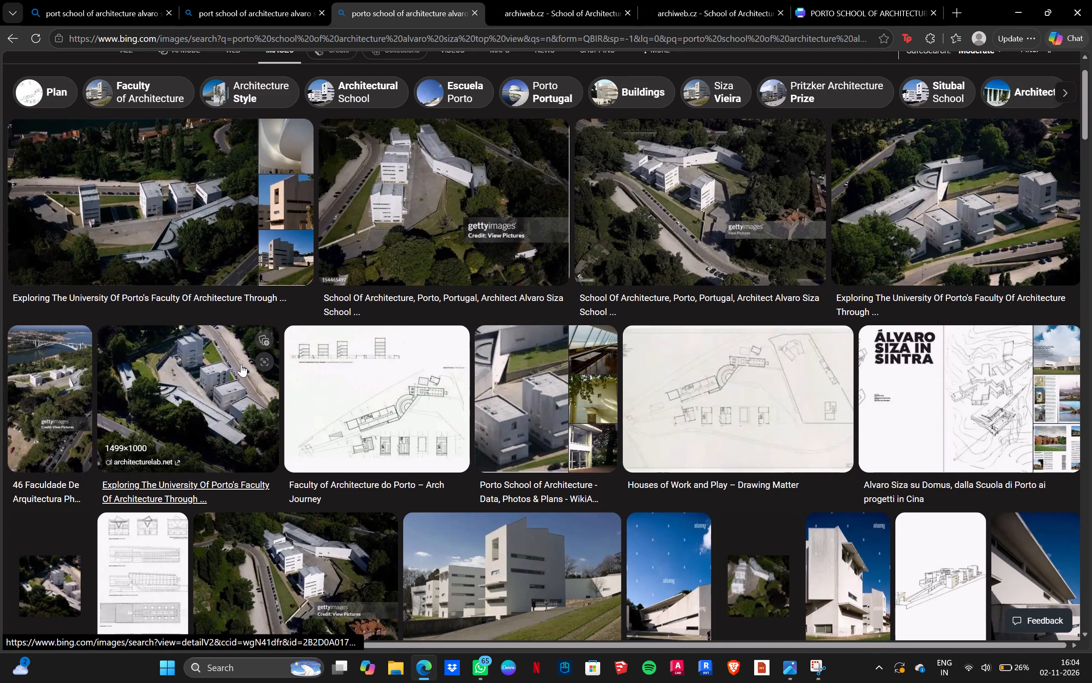
{"action": "scroll", "coordinate": [241, 364], "scroll_direction": "up", "scroll_amount": 1}
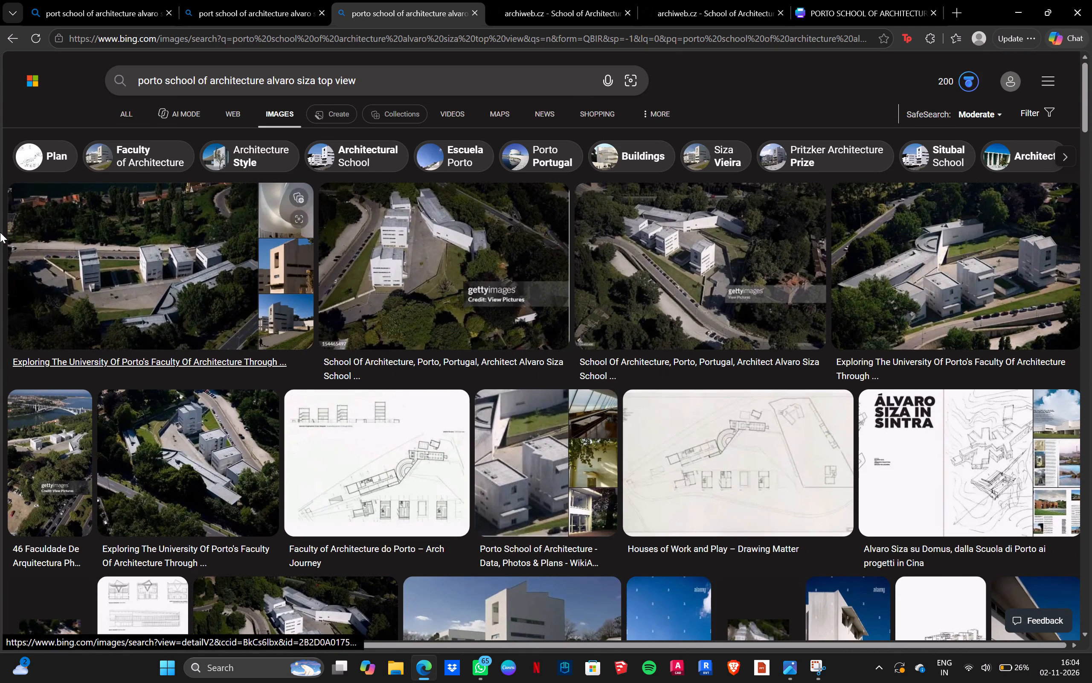
Open the 1140 × 761 aerial photo from architecturelab.net and copy the image.
{"action": "left_click", "coordinate": [967, 308]}
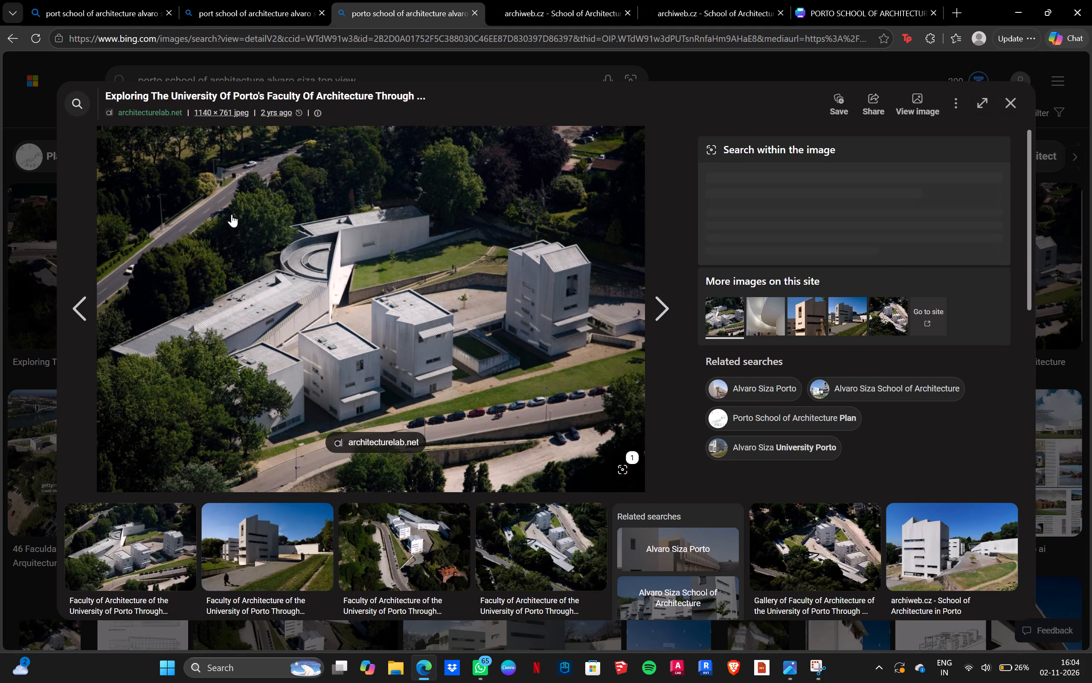
{"action": "right_click", "coordinate": [436, 289]}
{"action": "left_click", "coordinate": [508, 350]}
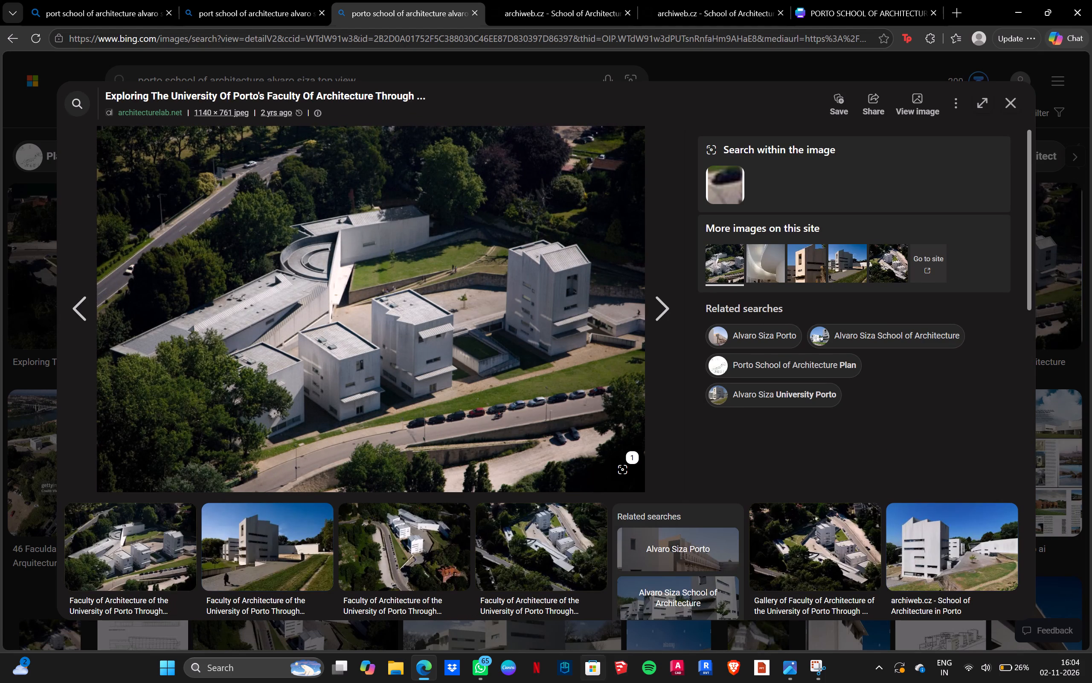
Switch to the Canva design and replace page 2's existing aerial photo with the copied one.
{"action": "left_click", "coordinate": [903, 0]}
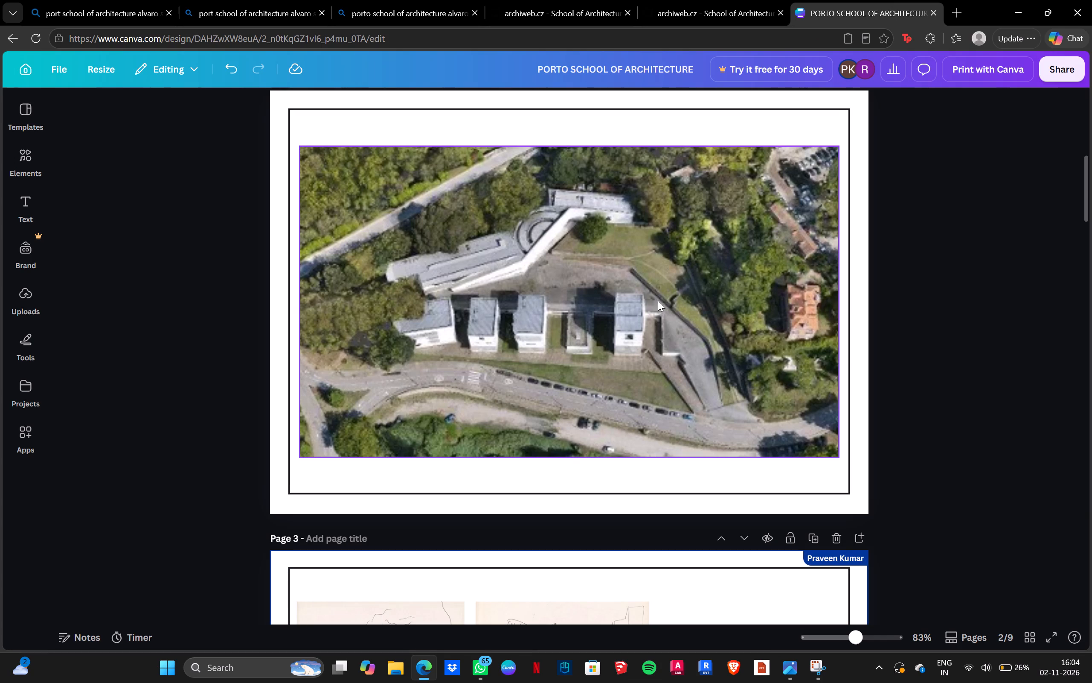
{"action": "left_click", "coordinate": [681, 303]}
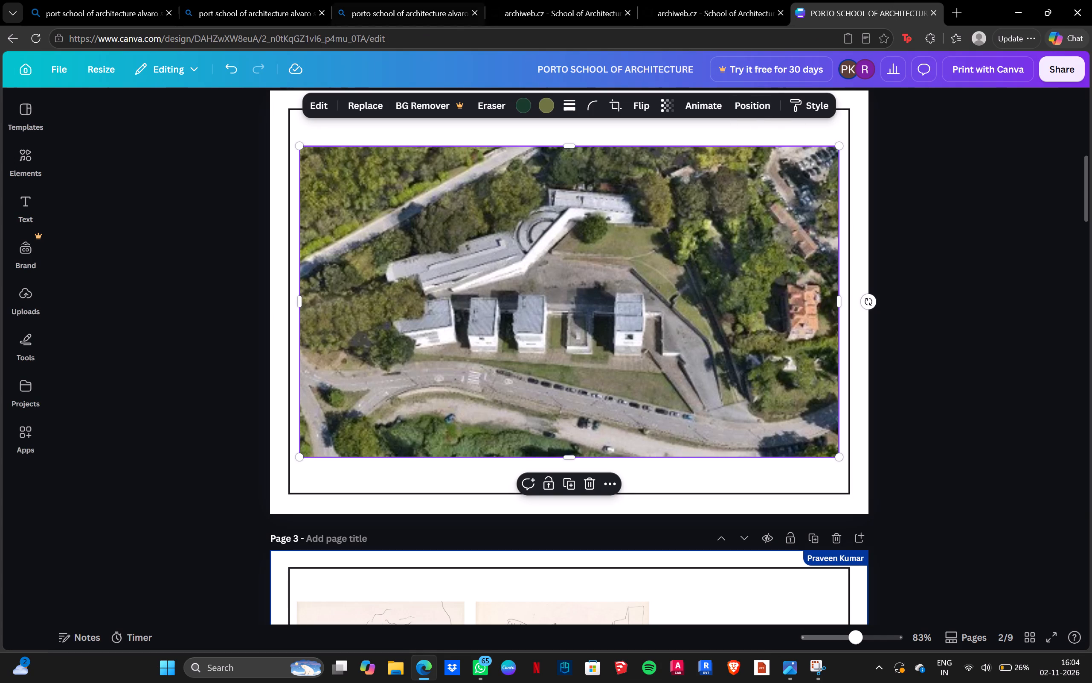
{"action": "key", "text": "Delete"}
{"action": "right_click", "coordinate": [619, 263]}
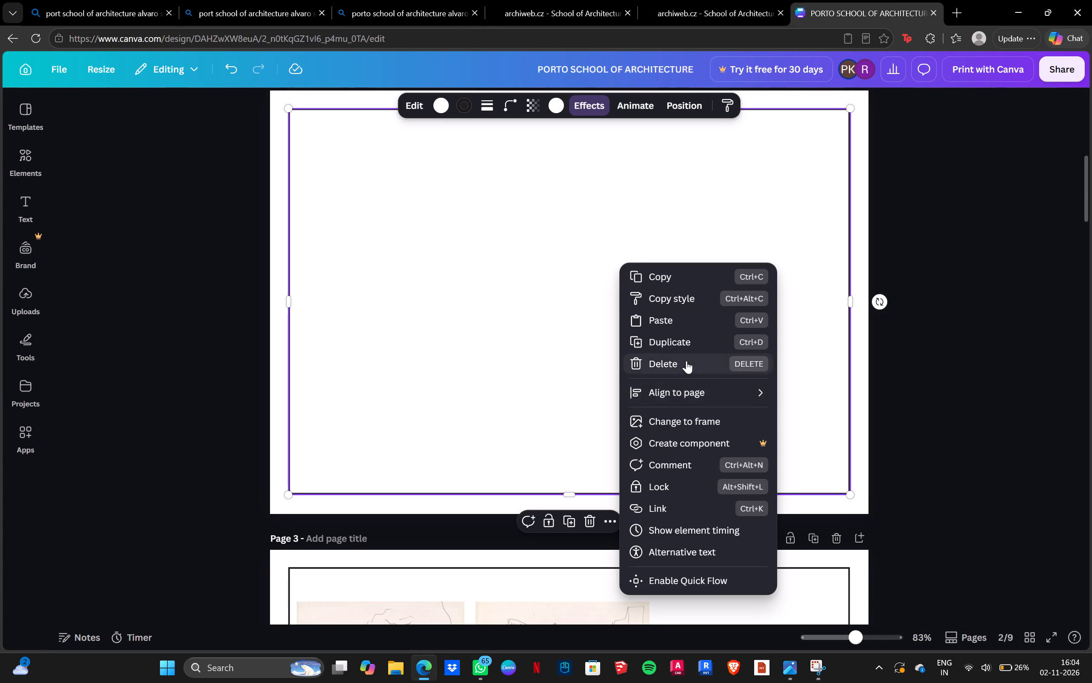
{"action": "left_click", "coordinate": [691, 326]}
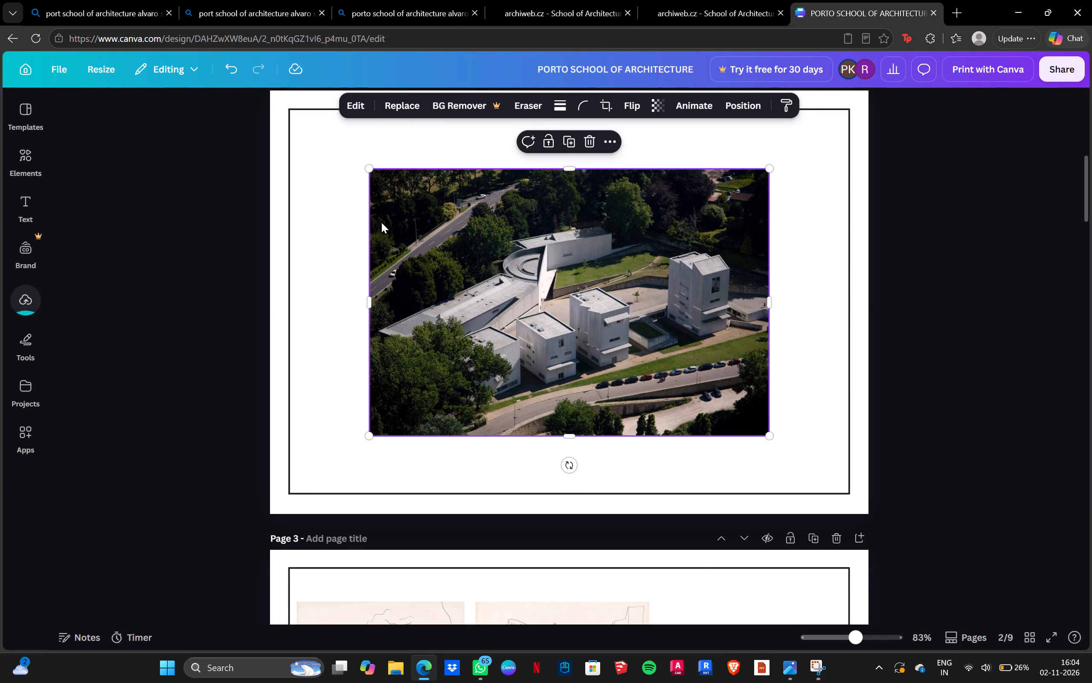
Enlarge the pasted aerial photo until it spans the full width of page 2's black frame.
{"action": "left_click_drag", "start_coordinate": [370, 172], "coordinate": [299, 118]}
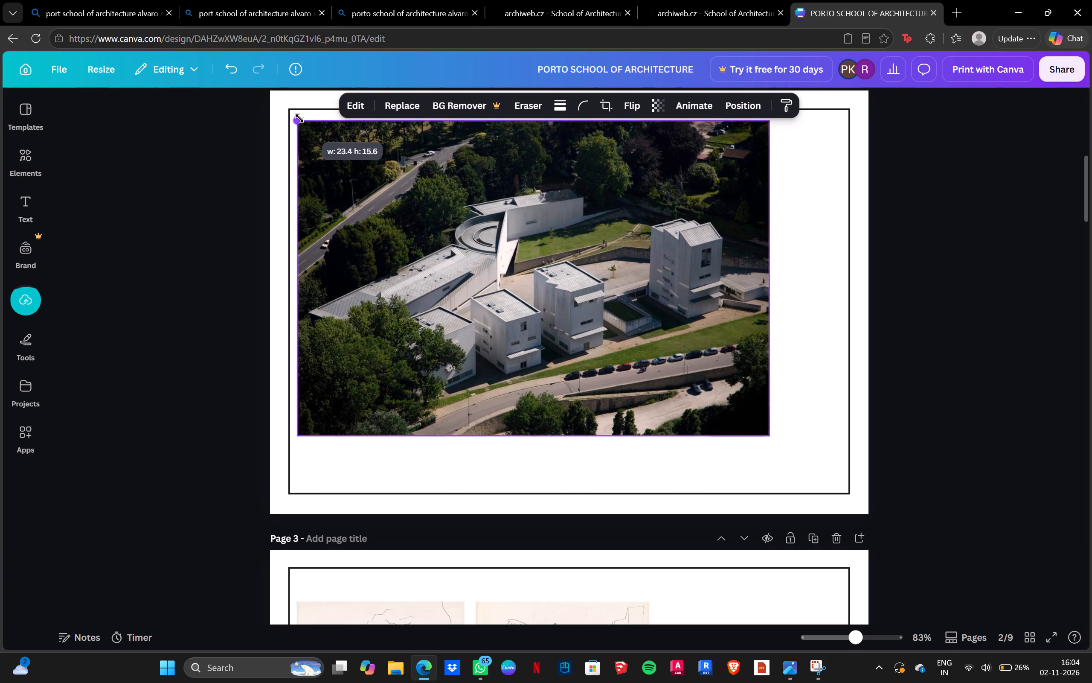
{"action": "left_click_drag", "start_coordinate": [299, 118], "coordinate": [293, 114]}
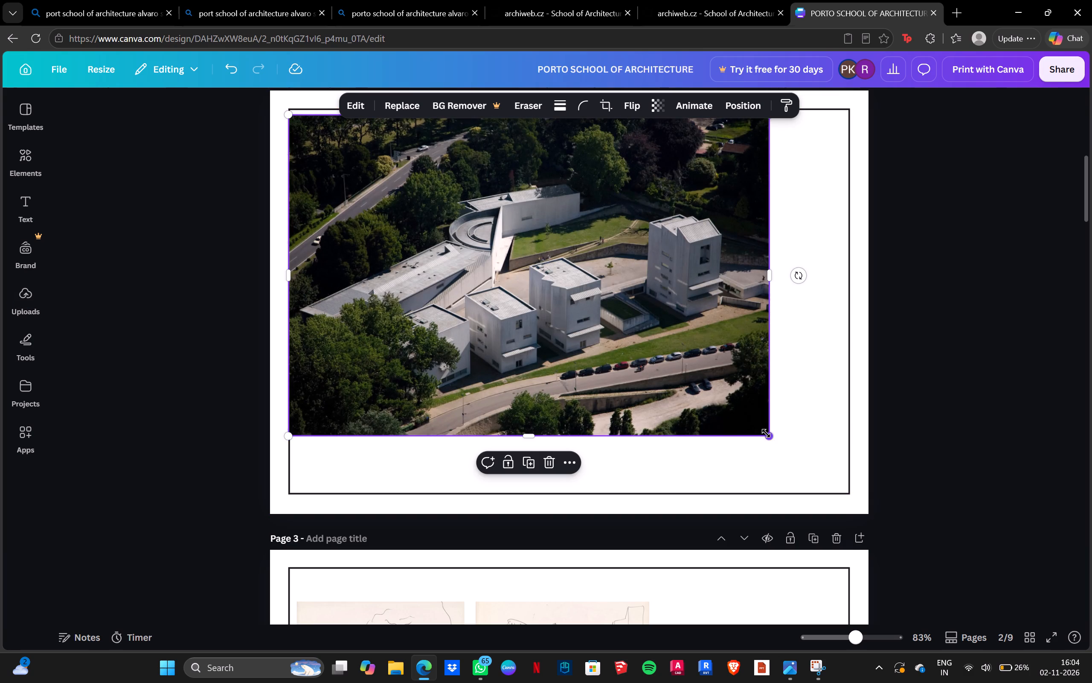
{"action": "left_click_drag", "start_coordinate": [768, 434], "coordinate": [846, 496]}
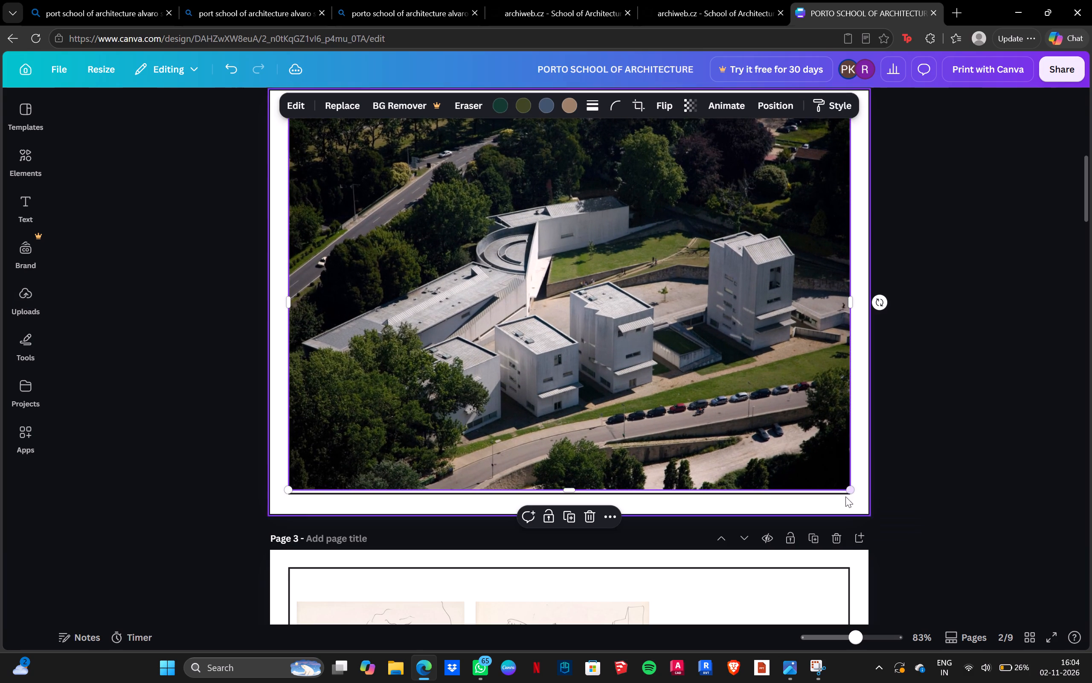
{"action": "left_click", "coordinate": [1010, 222]}
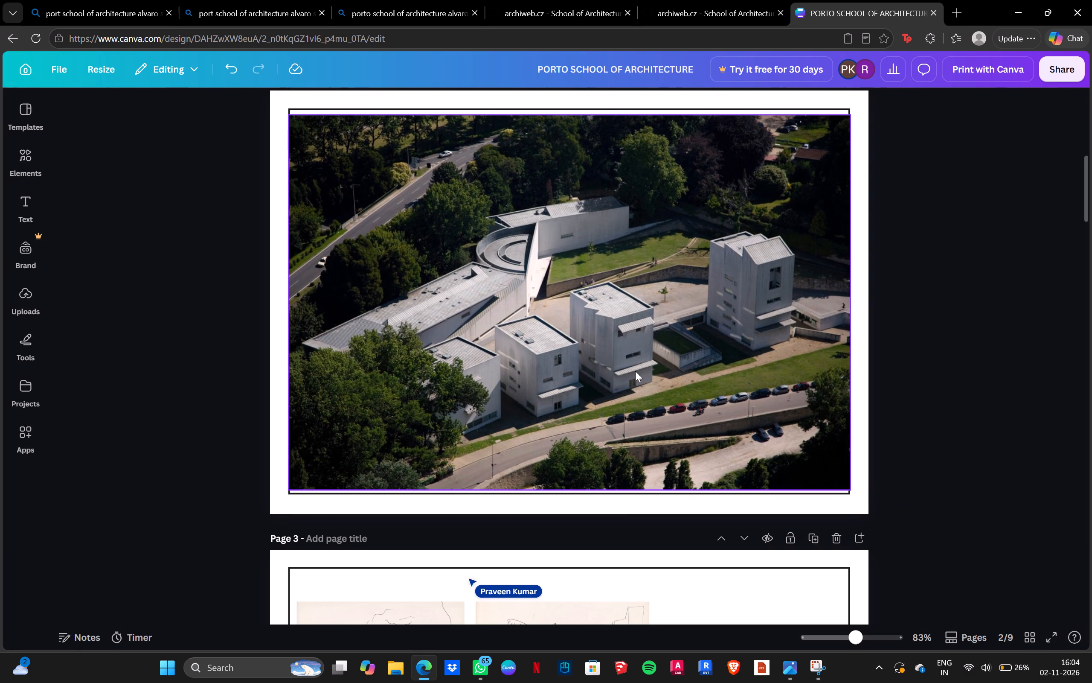
Delete the black rectangular frame around the photo on page 2.
{"action": "left_click", "coordinate": [837, 110]}
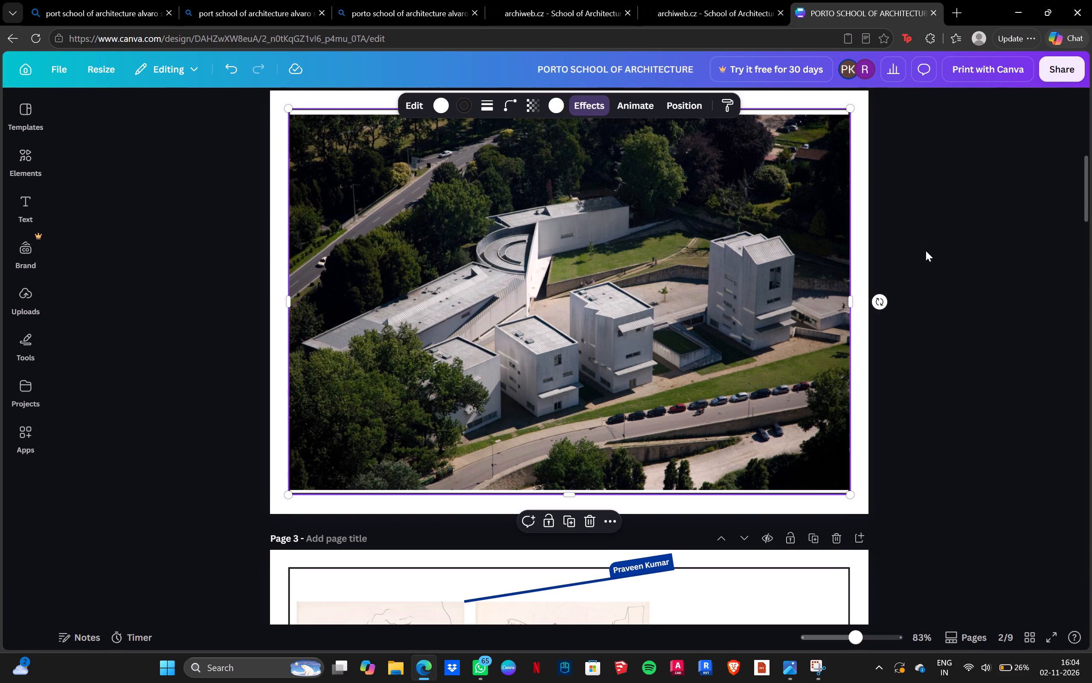
{"action": "key", "text": "Delete"}
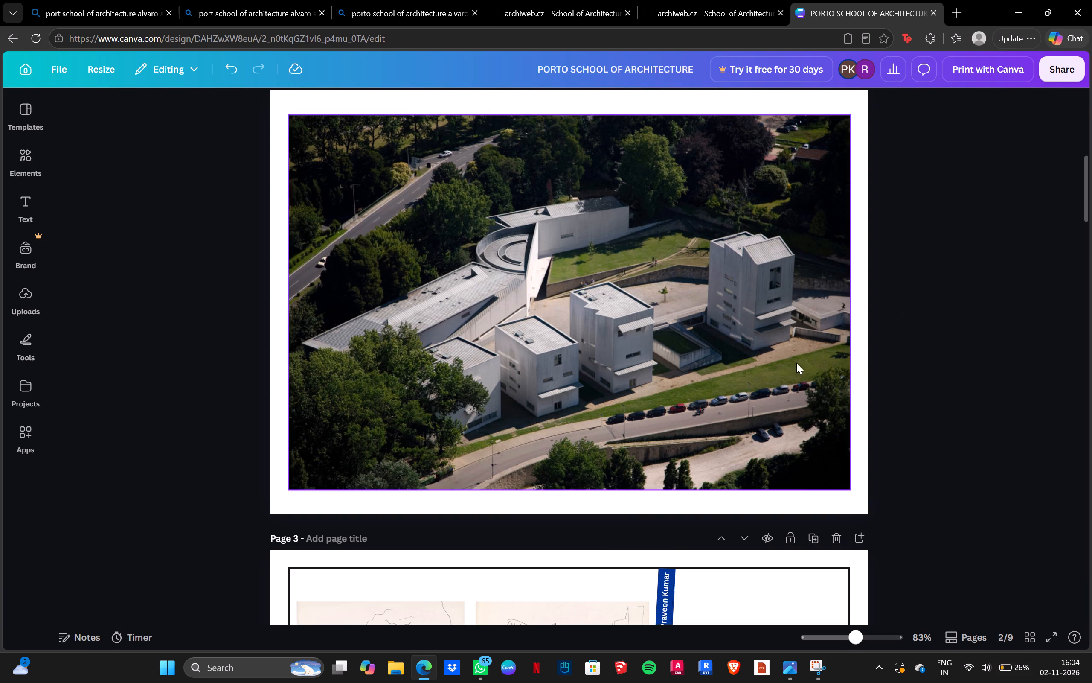
{"action": "left_click", "coordinate": [985, 388]}
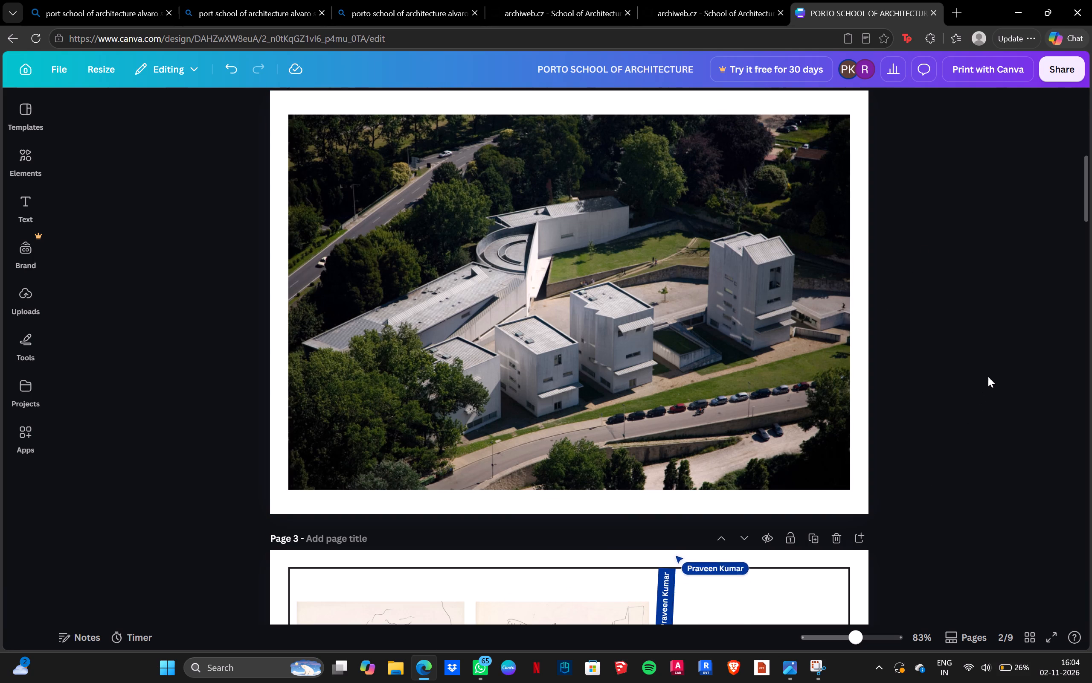
Enlarge the aerial photo proportionally until it spans the full width of page 2.
{"action": "scroll", "coordinate": [987, 371], "scroll_direction": "up", "scroll_amount": 1}
{"action": "left_click", "coordinate": [377, 284]}
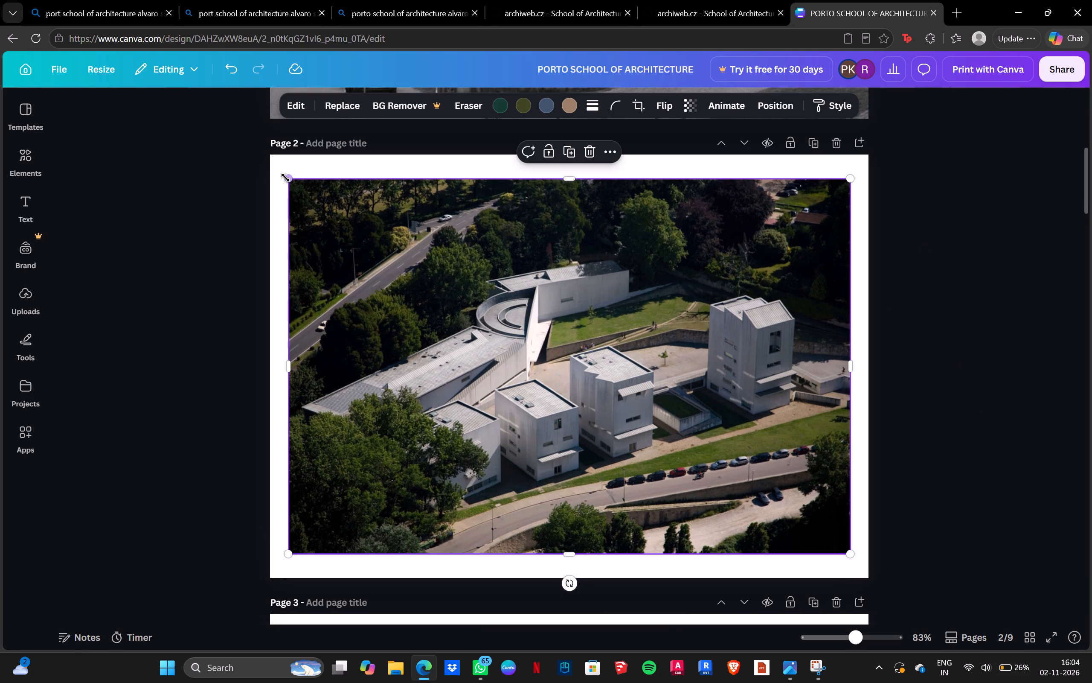
{"action": "left_click_drag", "start_coordinate": [288, 178], "coordinate": [273, 161]}
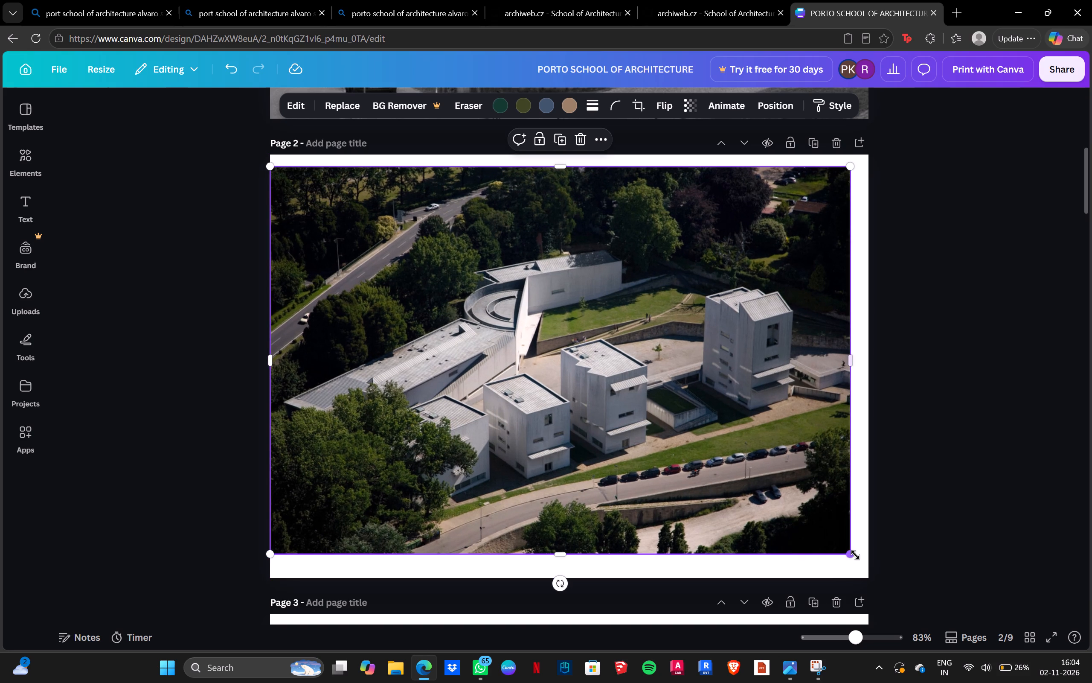
{"action": "left_click_drag", "start_coordinate": [850, 557], "coordinate": [866, 569]}
{"action": "left_click", "coordinate": [986, 456]}
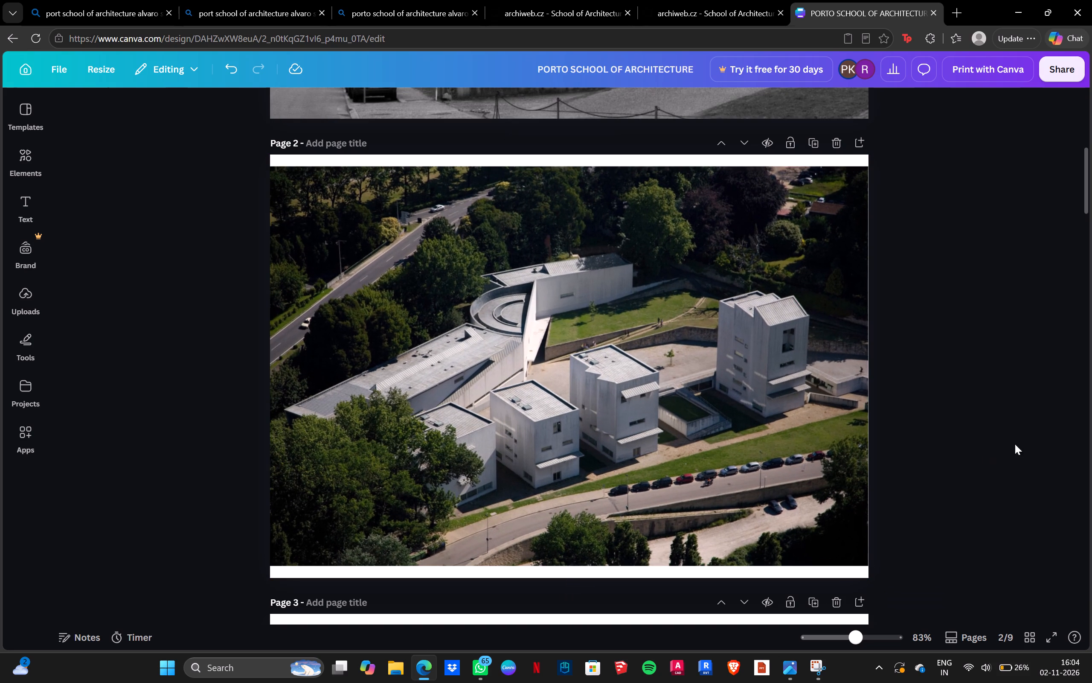
Extend the photo's top and bottom to page 2's edges and its right side slightly past the page, covering the whole page.
{"action": "left_click", "coordinate": [641, 293]}
{"action": "left_click_drag", "start_coordinate": [570, 168], "coordinate": [570, 164]}
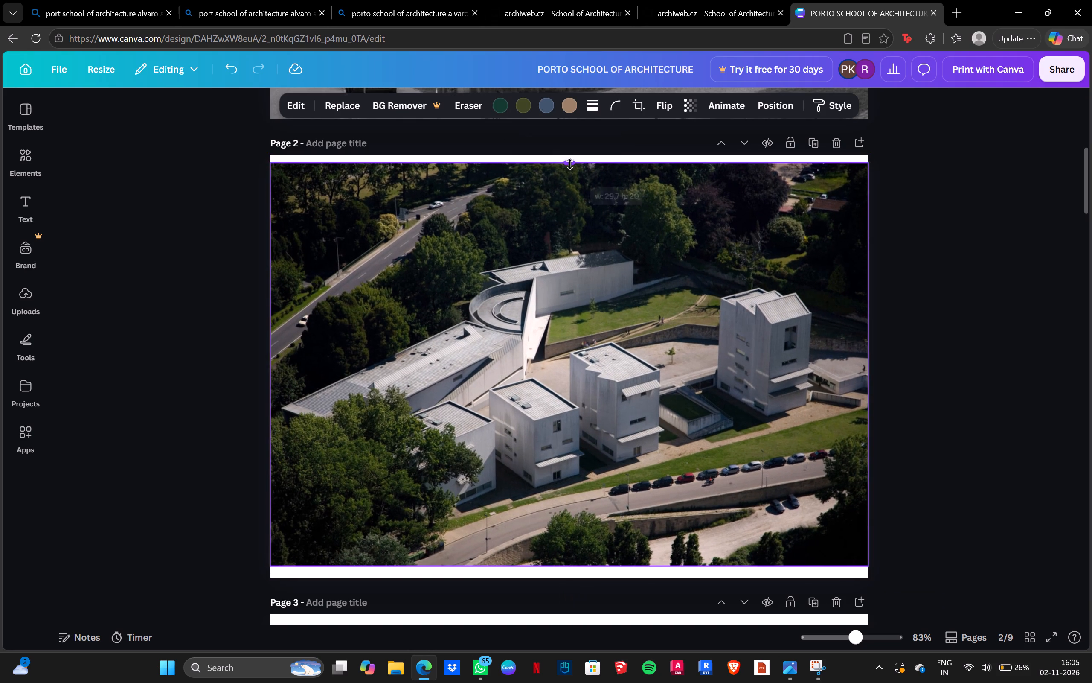
{"action": "left_click_drag", "start_coordinate": [570, 164], "coordinate": [570, 158]}
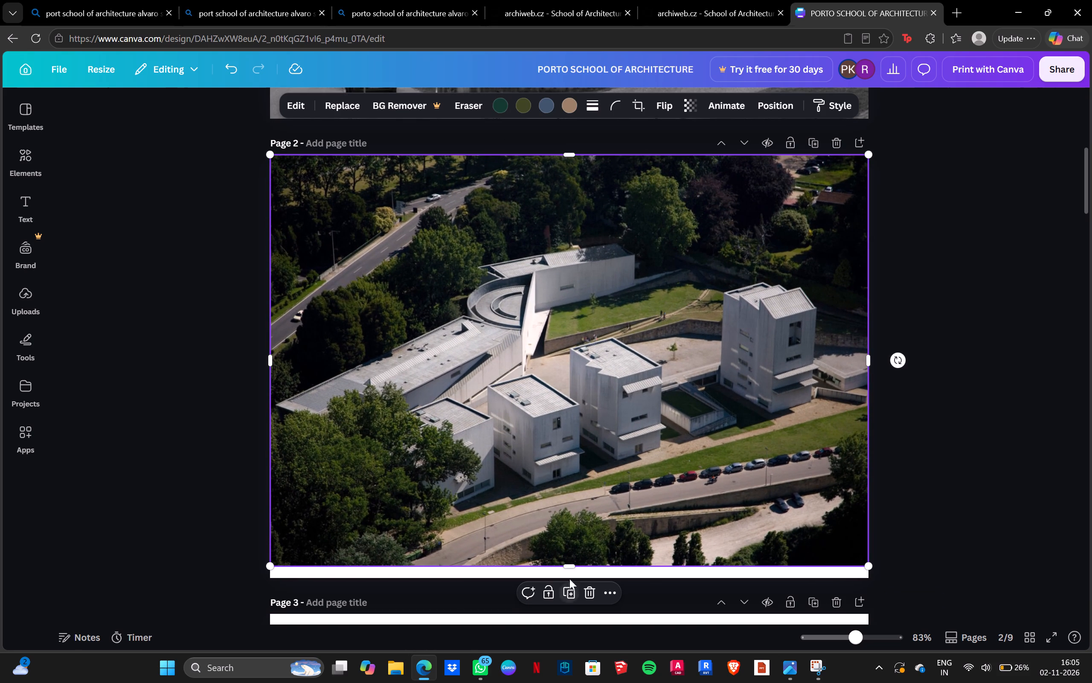
{"action": "left_click_drag", "start_coordinate": [570, 565], "coordinate": [570, 575]}
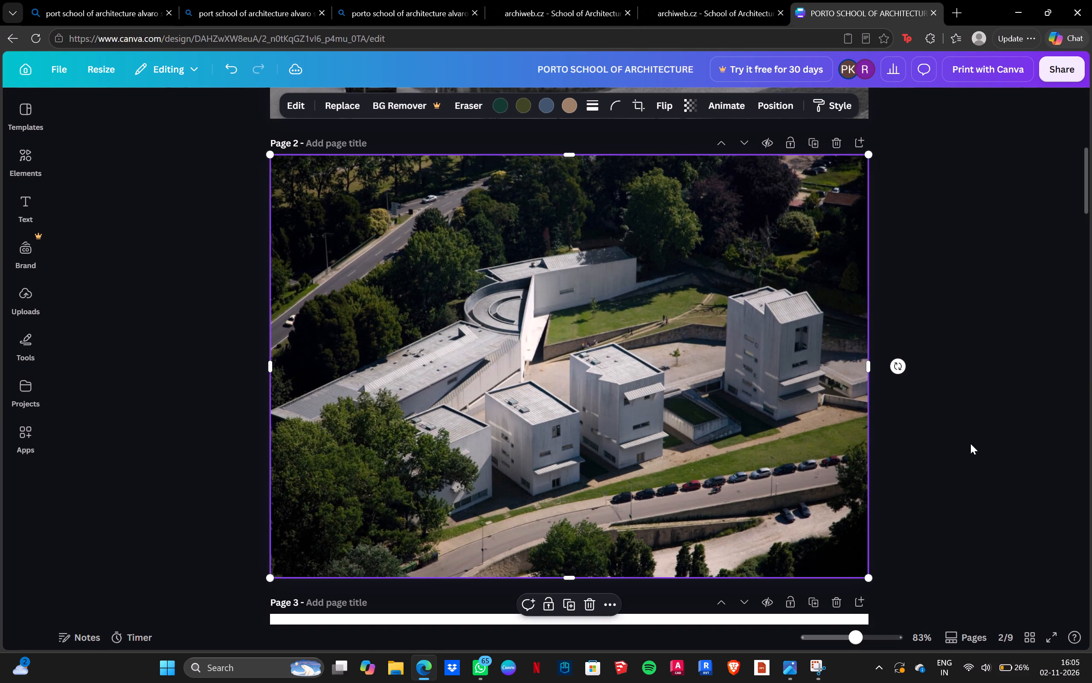
{"action": "left_click", "coordinate": [970, 444]}
{"action": "left_click", "coordinate": [777, 457]}
{"action": "left_click", "coordinate": [869, 365]}
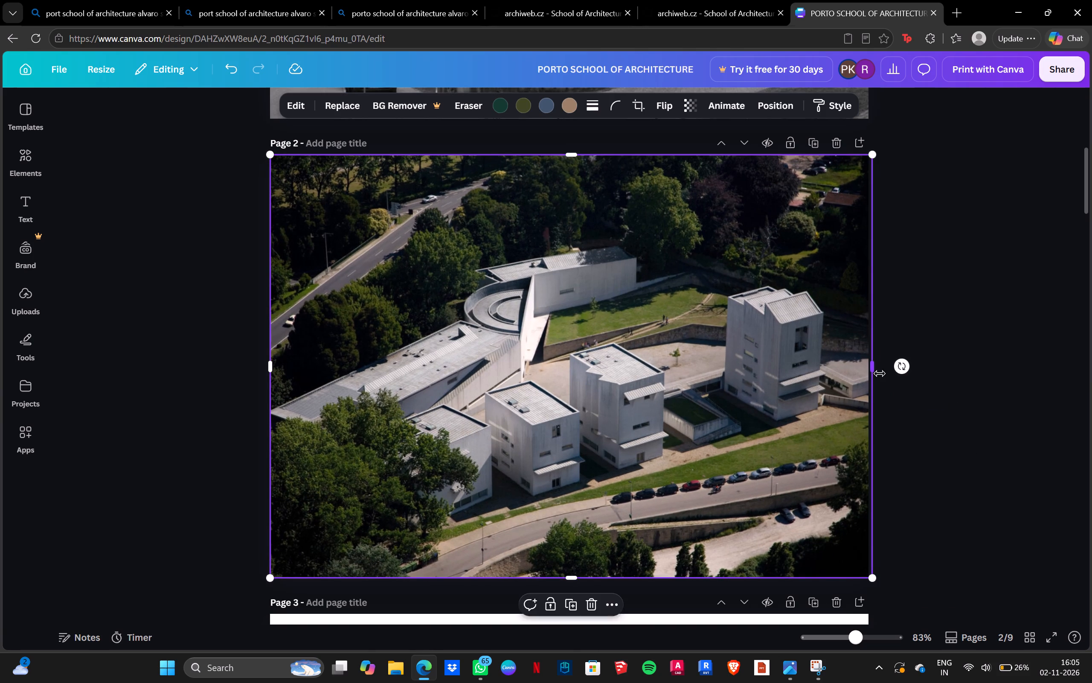
Extend the aerial photo's bottom edge slightly past page 2, making the photo about 29.9 by 21.2.
{"action": "left_click", "coordinate": [973, 408]}
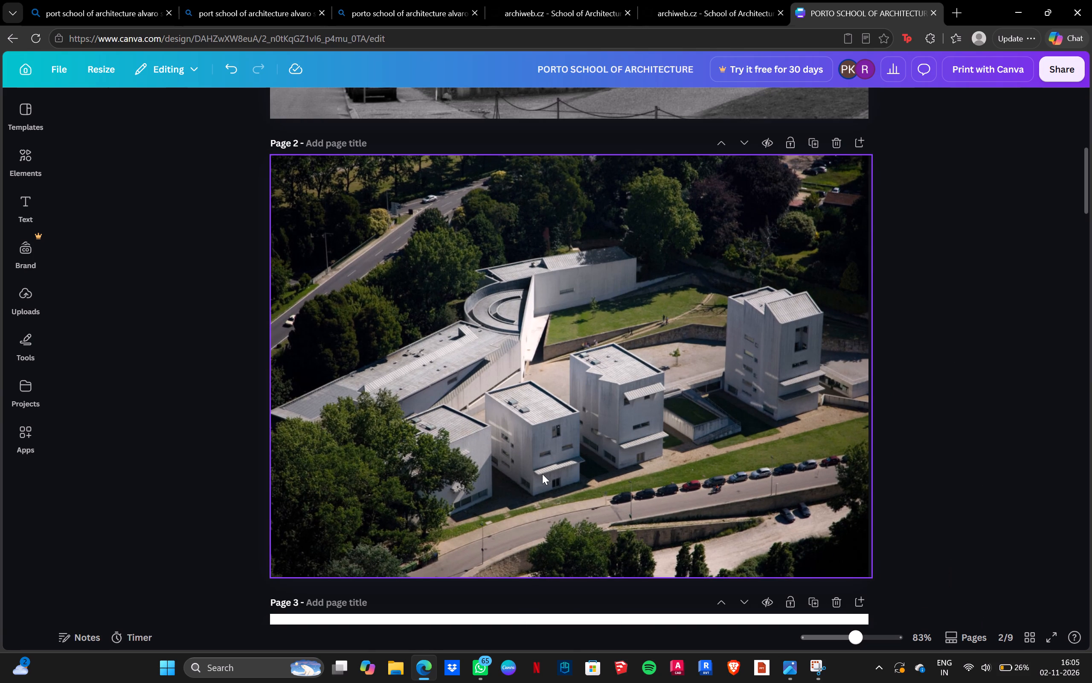
{"action": "left_click", "coordinate": [542, 474]}
{"action": "left_click", "coordinate": [573, 579]}
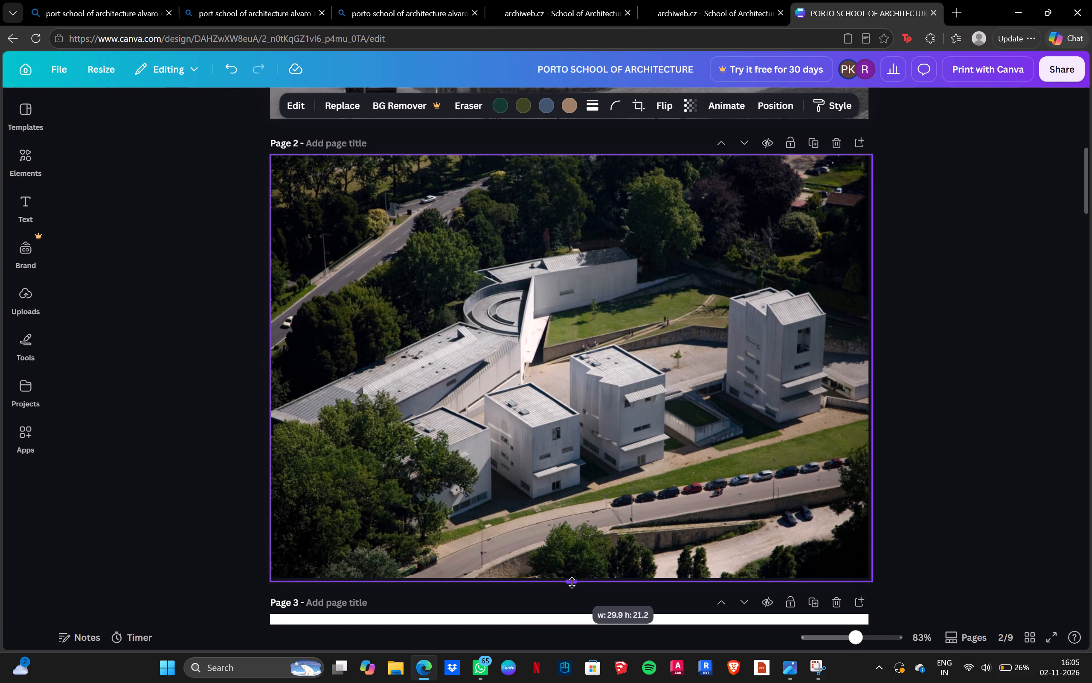
{"action": "left_click", "coordinate": [1018, 467]}
Review all page thumbnails in the grid overview and examine the sketch layout on page 3.
{"action": "scroll", "coordinate": [1003, 339], "scroll_direction": "down", "scroll_amount": 1}
{"action": "left_click", "coordinate": [1027, 640]}
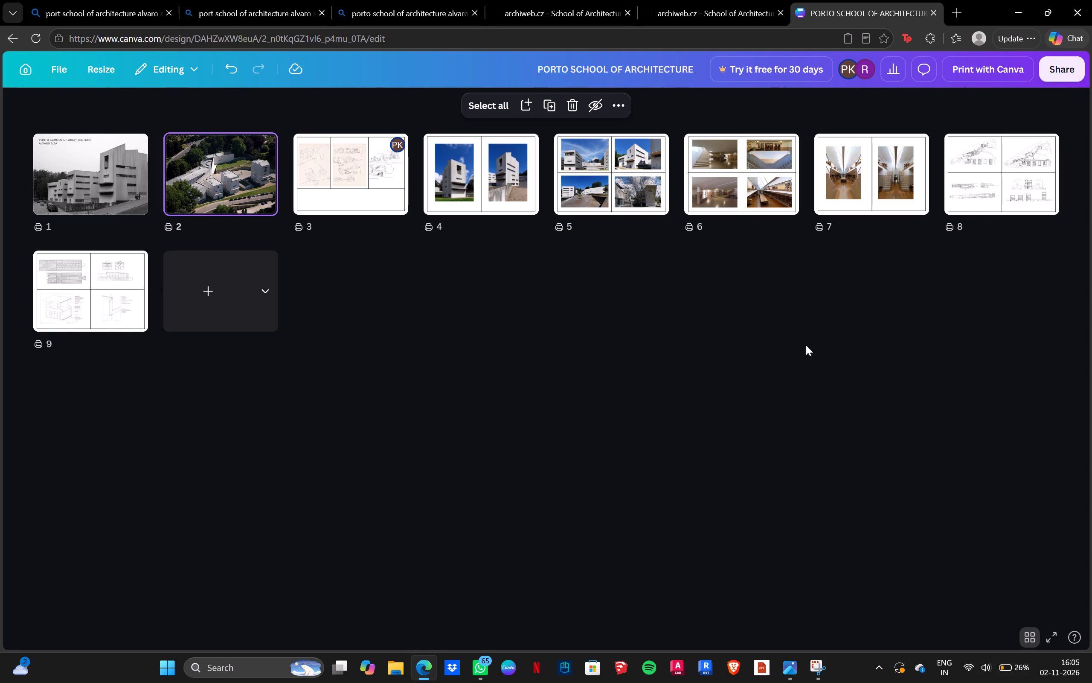
{"action": "left_click", "coordinate": [243, 181]}
{"action": "double_click", "coordinate": [235, 193]}
{"action": "left_click", "coordinate": [1053, 552]}
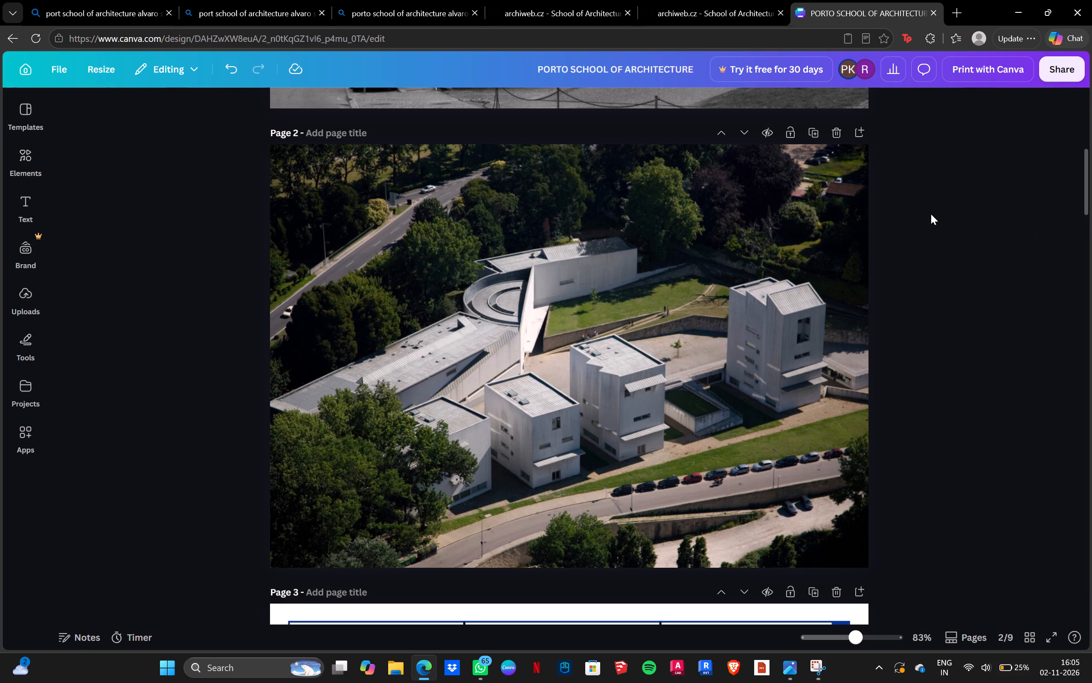
{"action": "scroll", "coordinate": [931, 217], "scroll_direction": "down", "scroll_amount": 8}
{"action": "scroll", "coordinate": [933, 233], "scroll_direction": "up", "scroll_amount": 2}
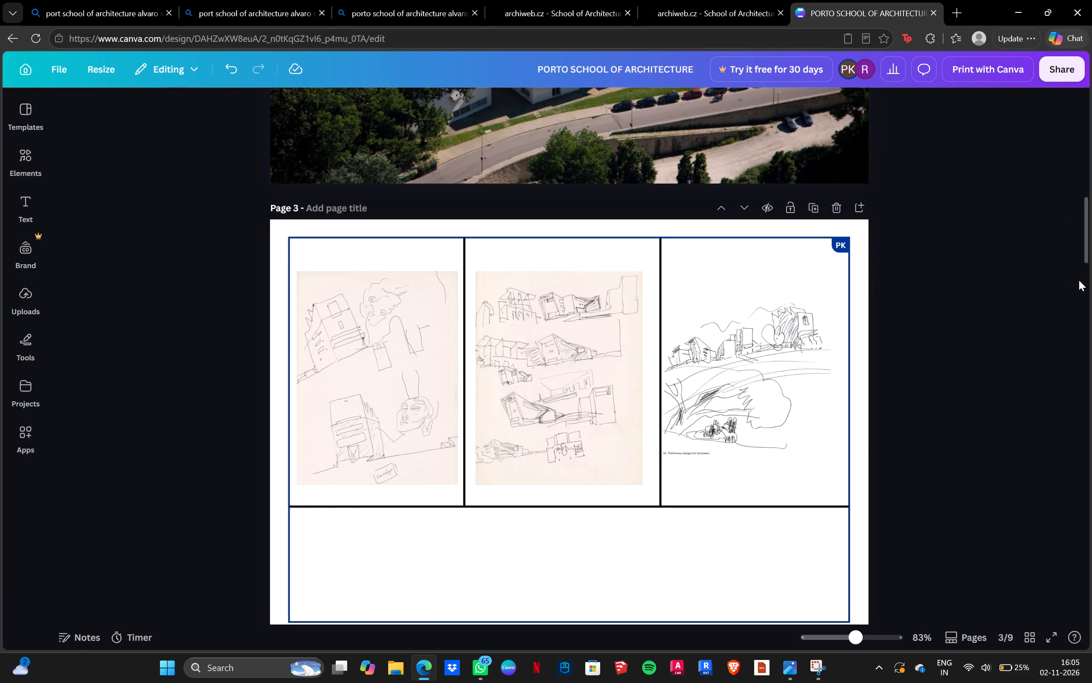
{"action": "scroll", "coordinate": [1079, 280], "scroll_direction": "down", "scroll_amount": 1}
{"action": "left_click_drag", "start_coordinate": [958, 313], "coordinate": [962, 317]}
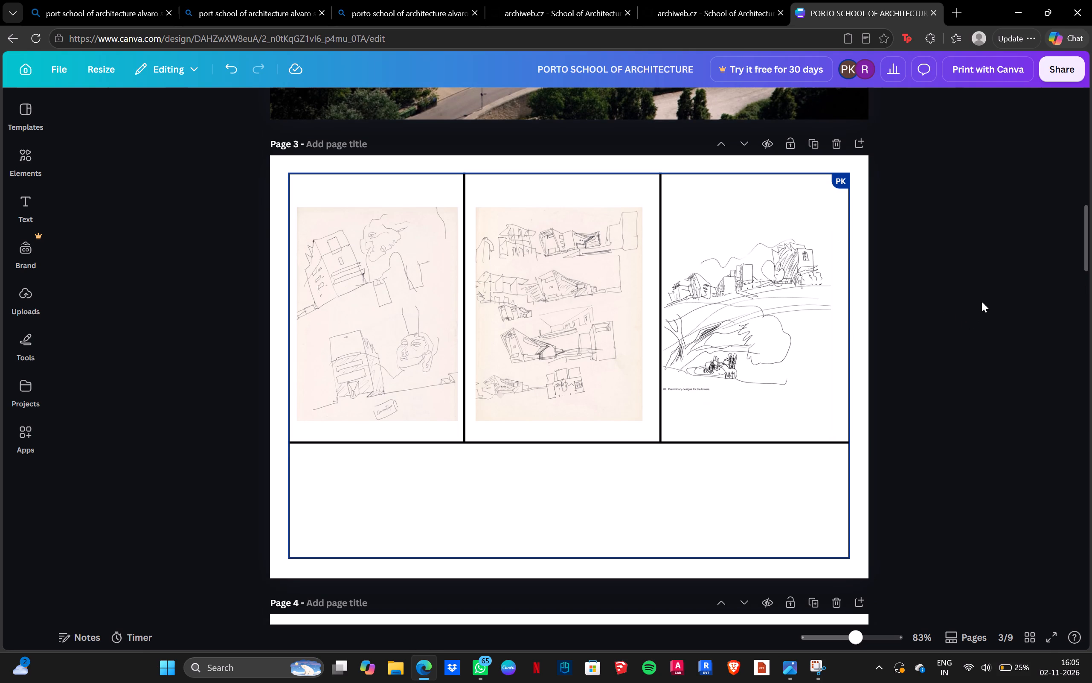
Shift the rectangular frame and its attached dividing lines on page 3 slightly right and down.
{"action": "left_click", "coordinate": [463, 429]}
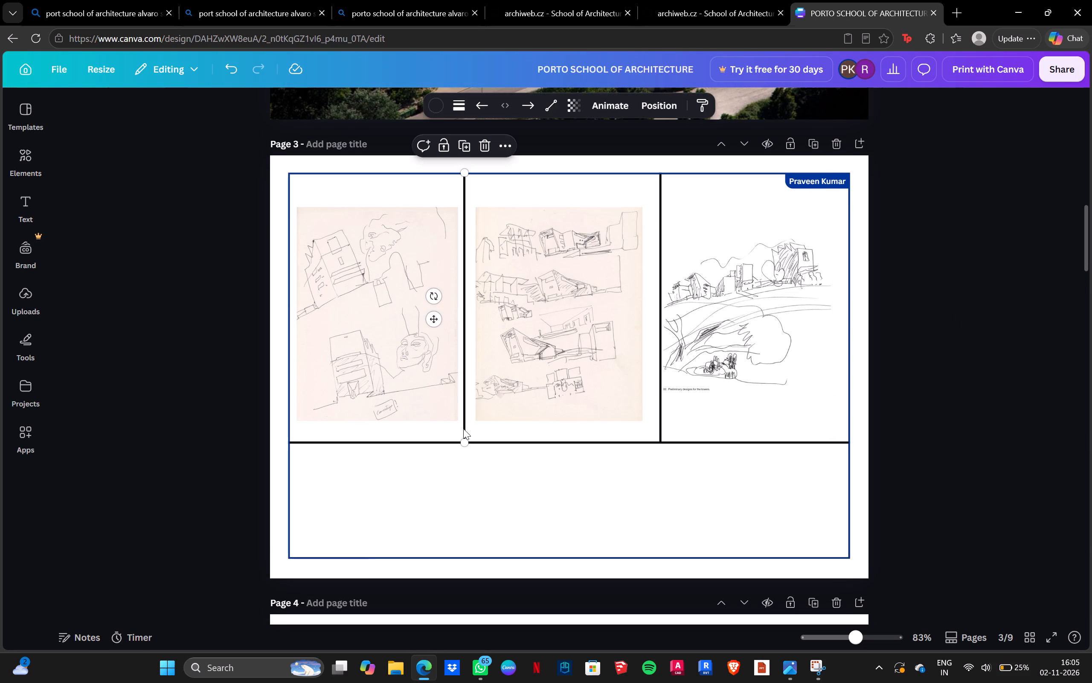
{"action": "left_click", "coordinate": [463, 429]}
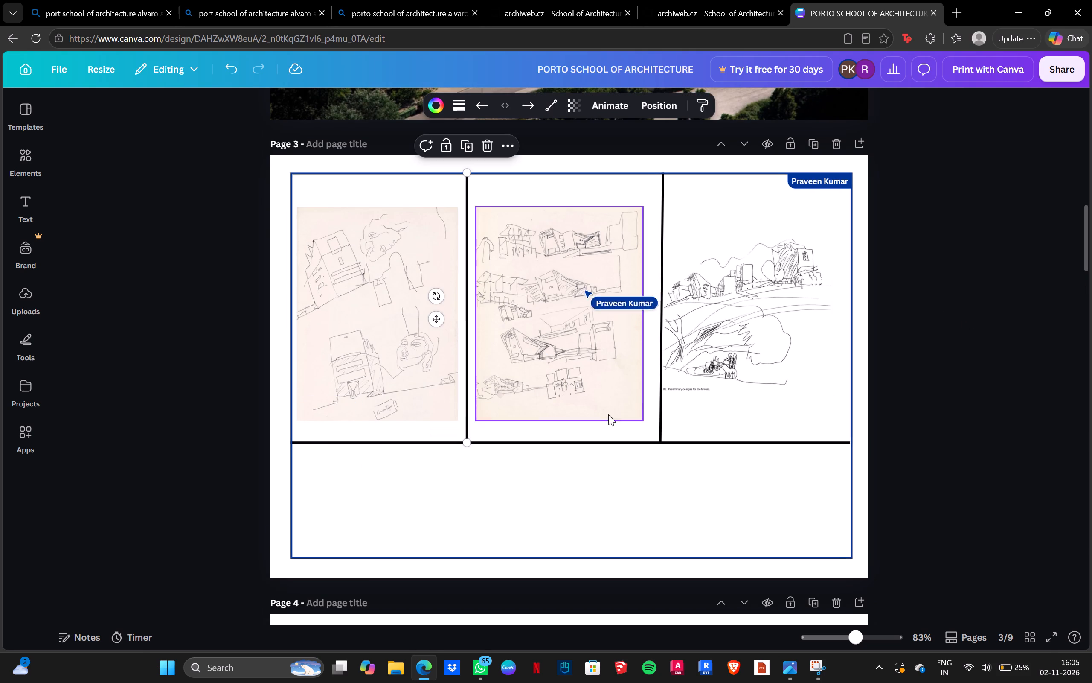
{"action": "left_click_drag", "start_coordinate": [662, 415], "coordinate": [654, 417]}
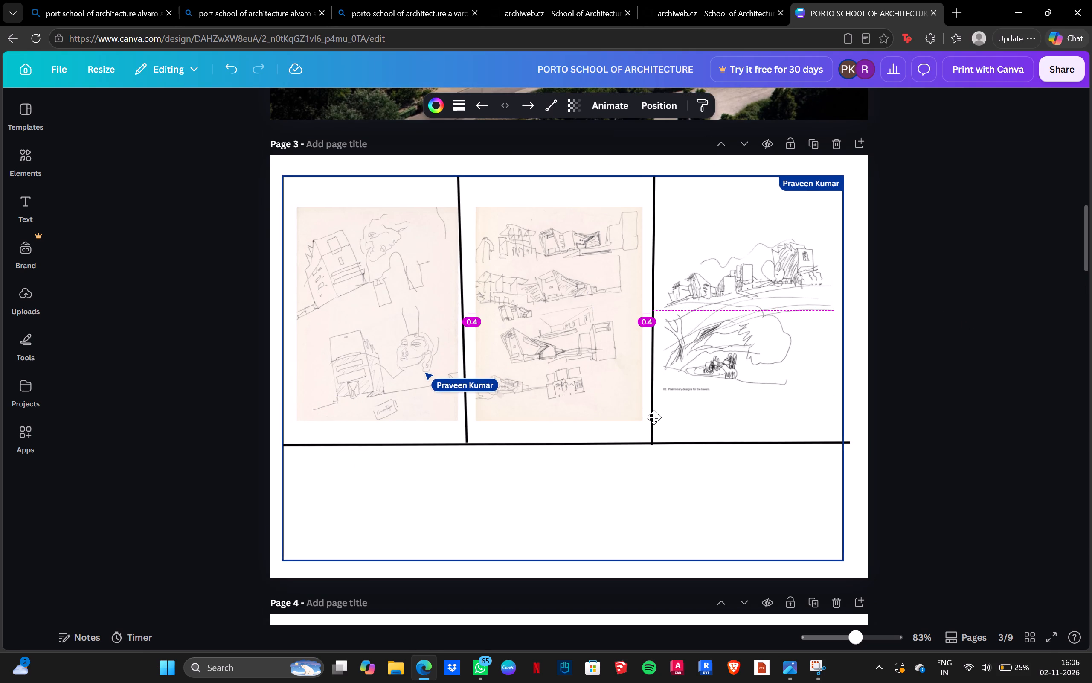
{"action": "left_click_drag", "start_coordinate": [654, 417], "coordinate": [663, 420]}
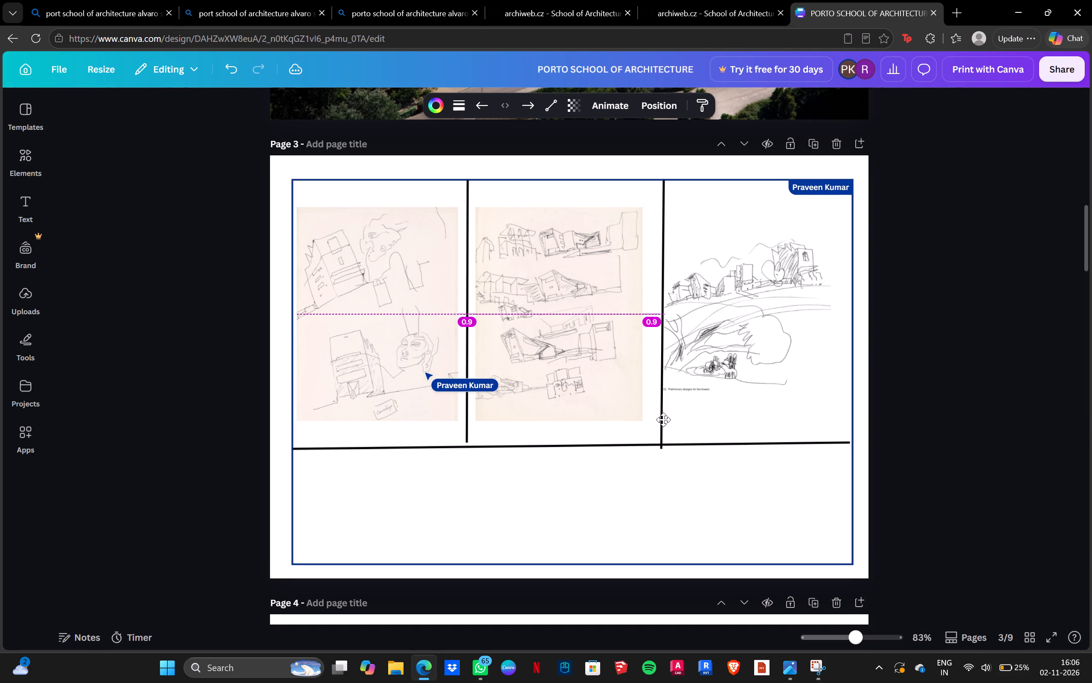
{"action": "left_click_drag", "start_coordinate": [663, 420], "coordinate": [662, 421]}
{"action": "left_click", "coordinate": [985, 395]}
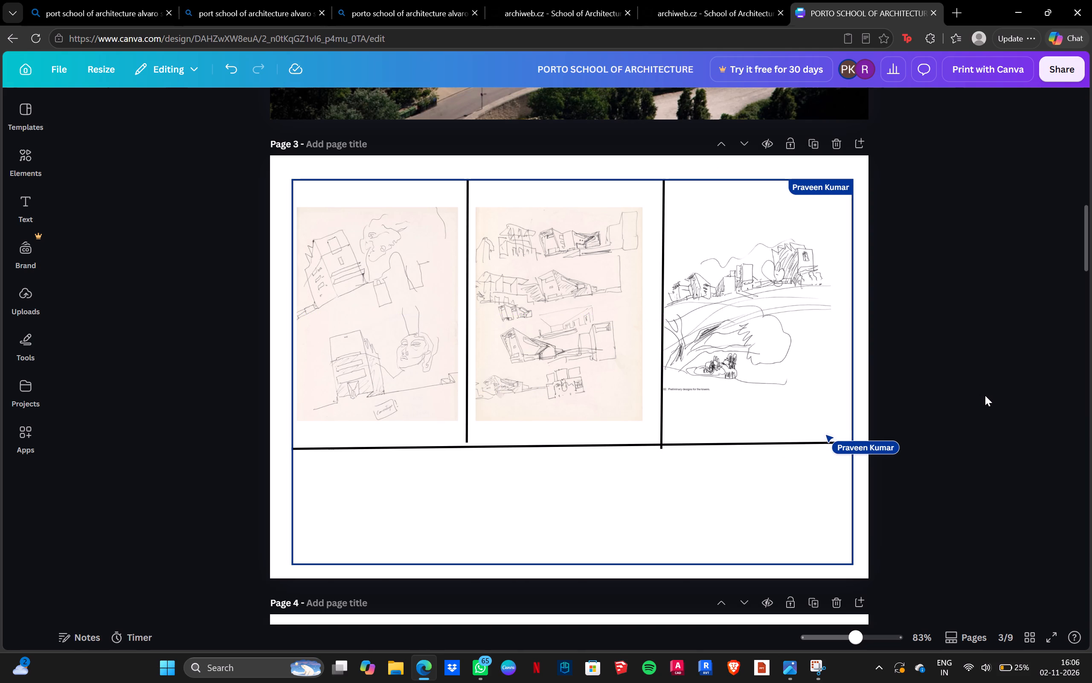
{"action": "left_click", "coordinate": [985, 395]}
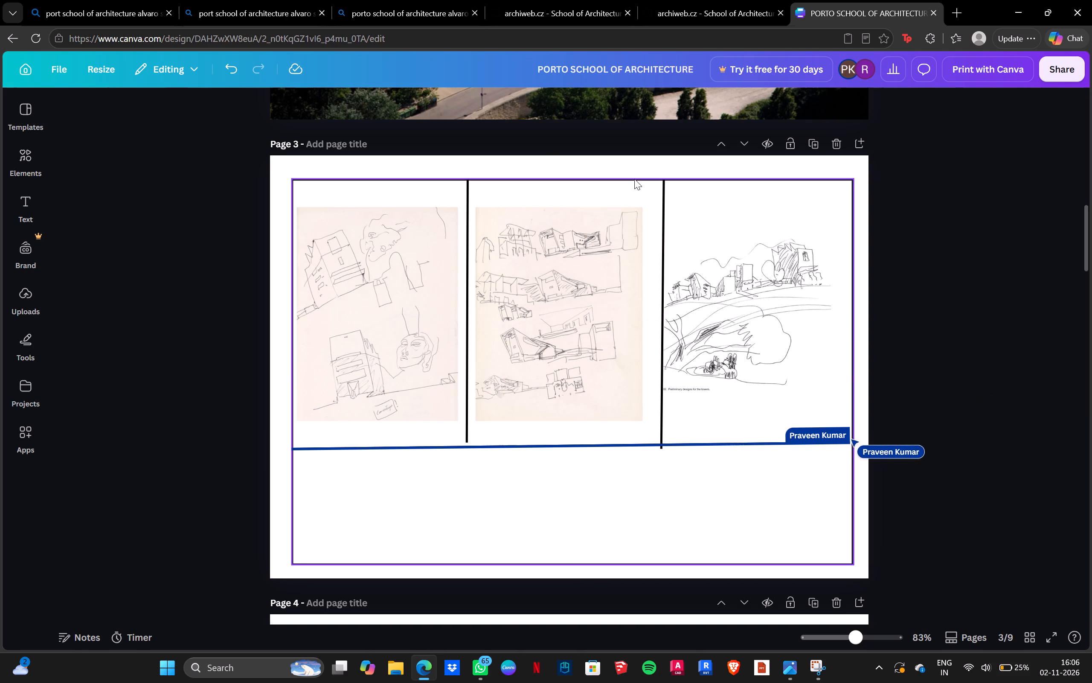
{"action": "left_click_drag", "start_coordinate": [634, 179], "coordinate": [634, 167]}
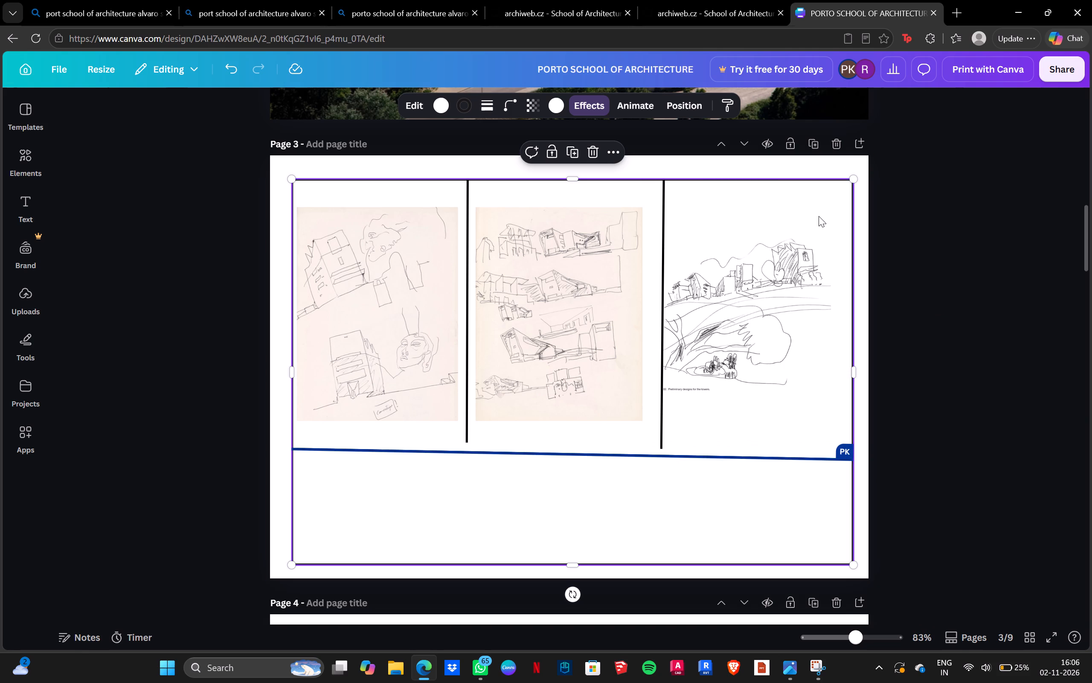
{"action": "left_click", "coordinate": [1022, 441]}
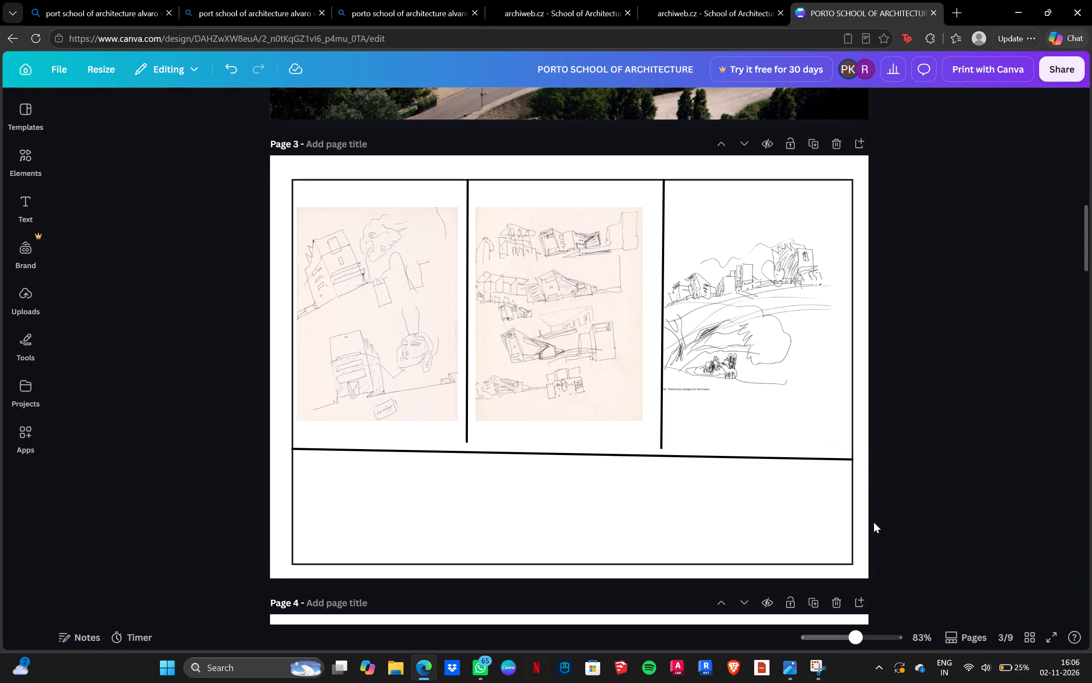
Square up page 3's grid by levelling the horizontal divider and making both vertical dividers upright and meeting it.
{"action": "left_click", "coordinate": [519, 452]}
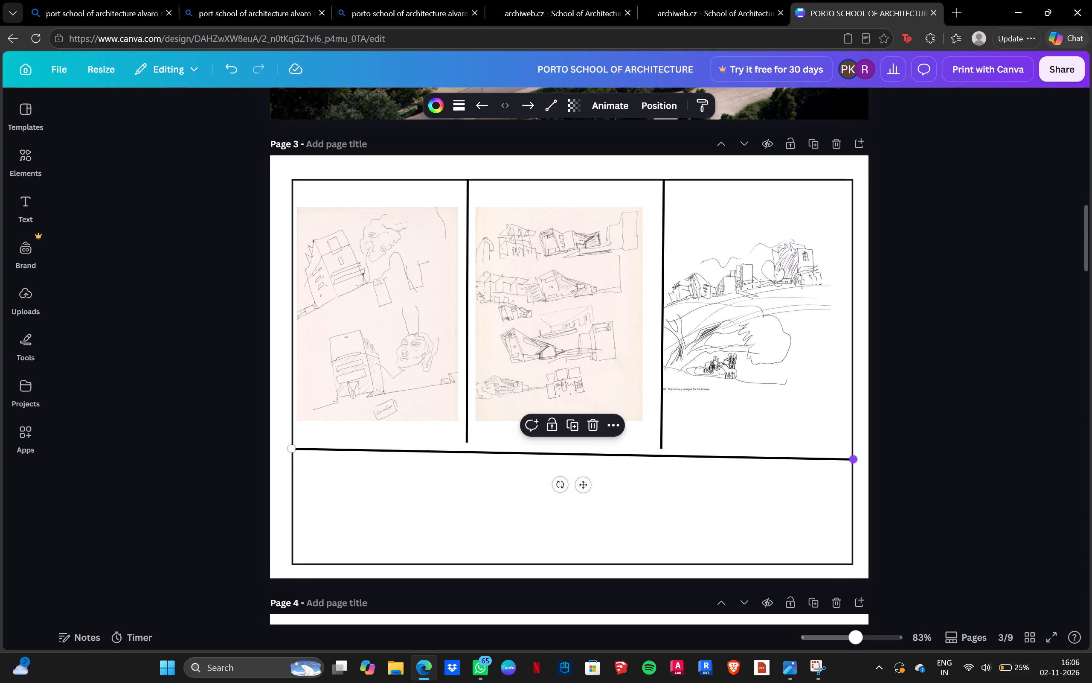
{"action": "left_click_drag", "start_coordinate": [855, 461], "coordinate": [854, 454]}
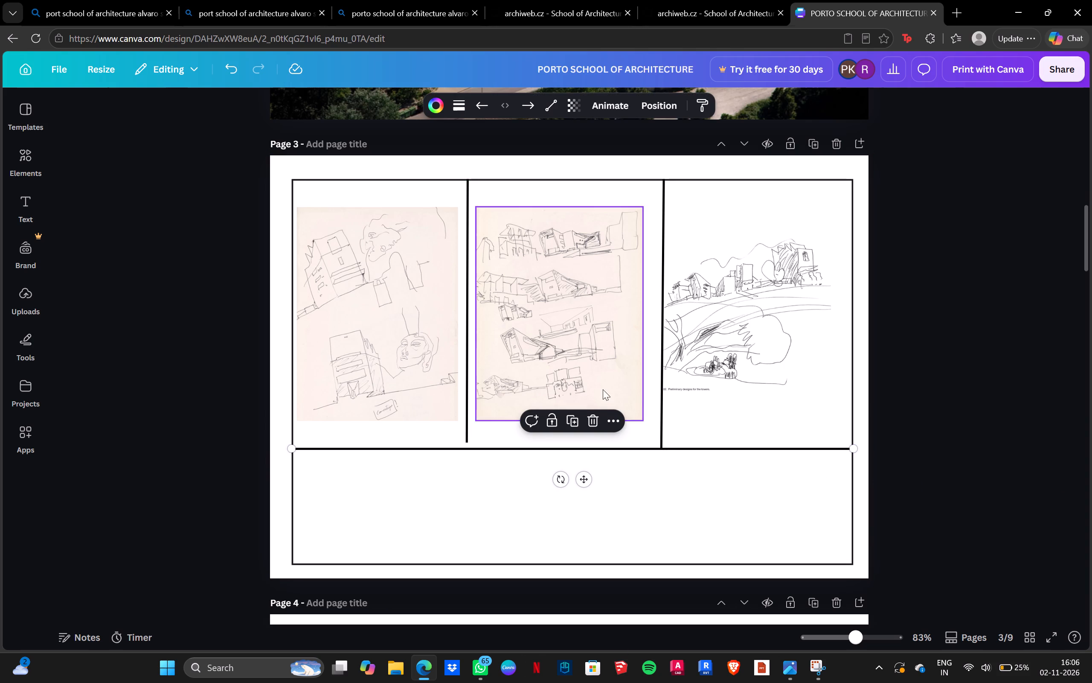
{"action": "left_click", "coordinate": [465, 438]}
{"action": "left_click", "coordinate": [465, 444]}
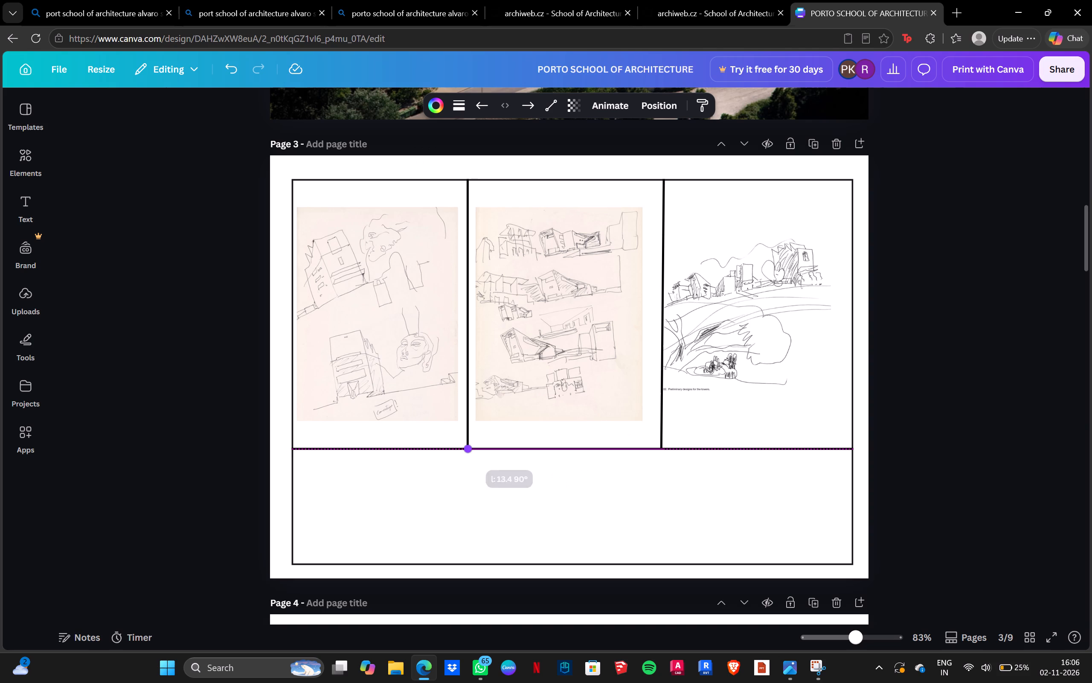
{"action": "left_click", "coordinate": [663, 432]}
{"action": "left_click", "coordinate": [665, 179]}
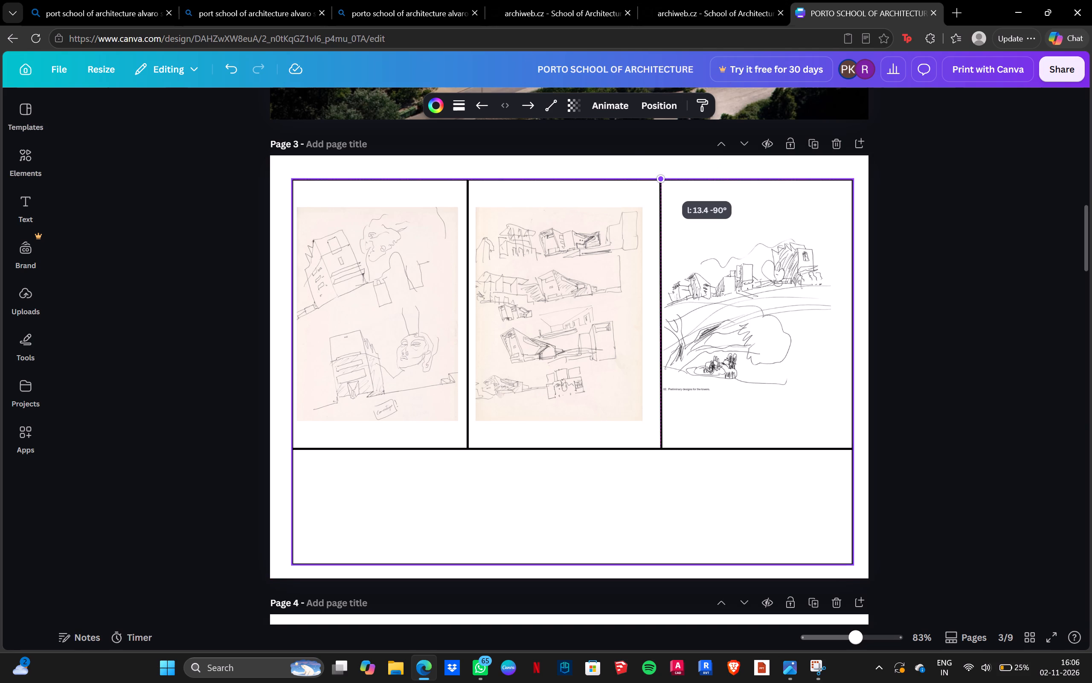
{"action": "left_click", "coordinate": [941, 274]}
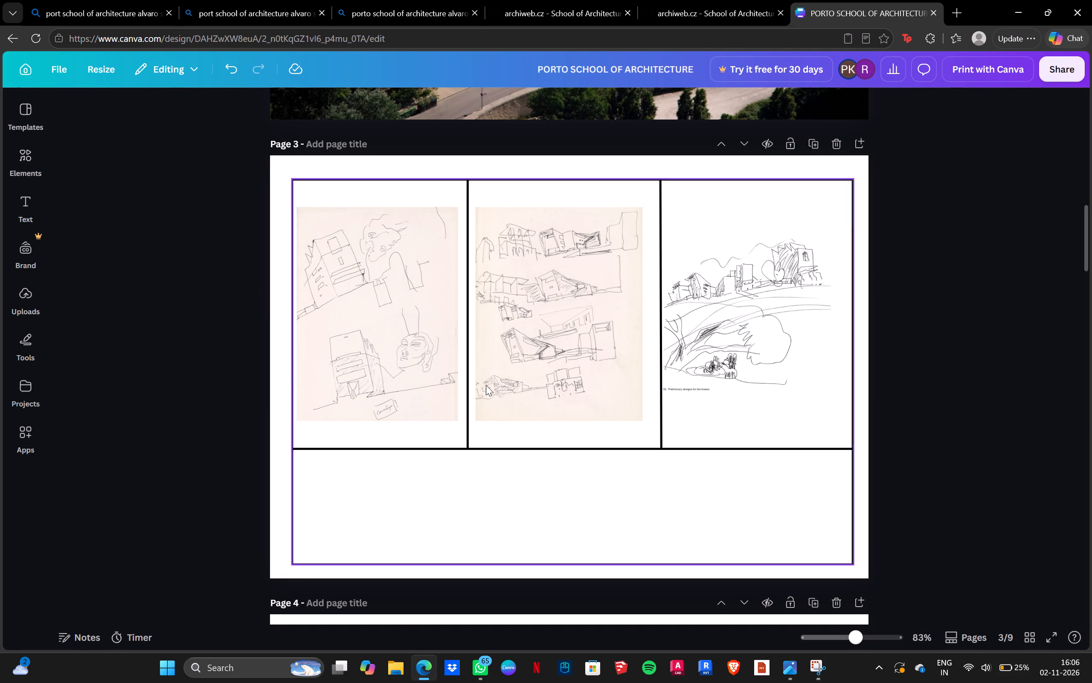
Centre the middle and right sketches in their page 3 cells by shifting them slightly right, and straighten the divider between them.
{"action": "left_click_drag", "start_coordinate": [572, 365], "coordinate": [578, 363]}
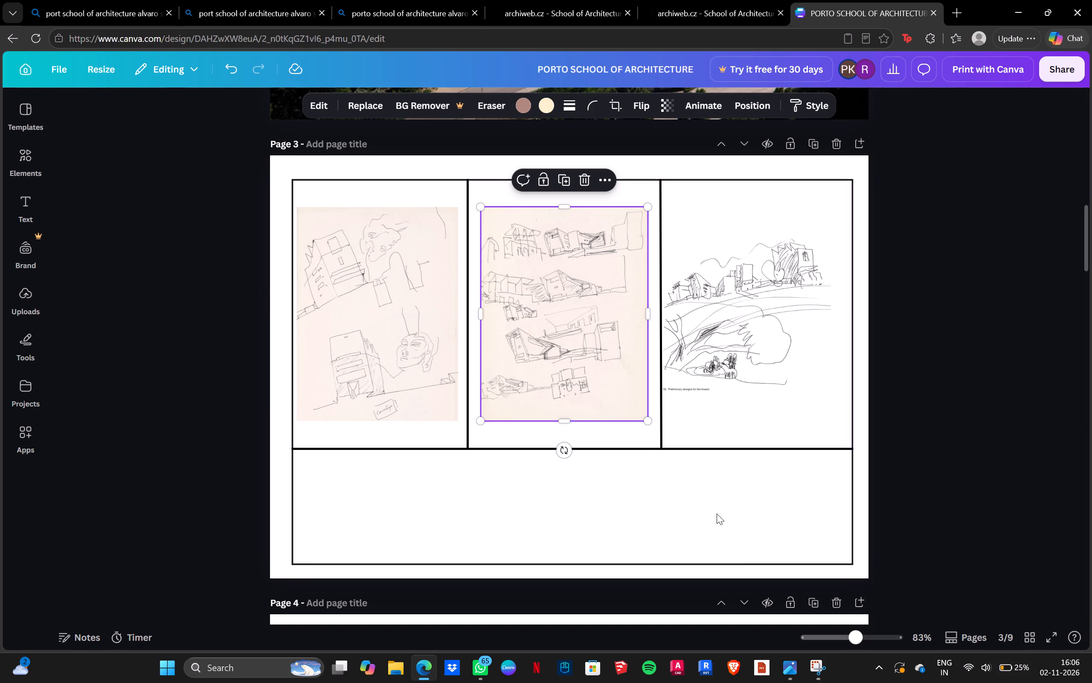
{"action": "left_click", "coordinate": [660, 442]}
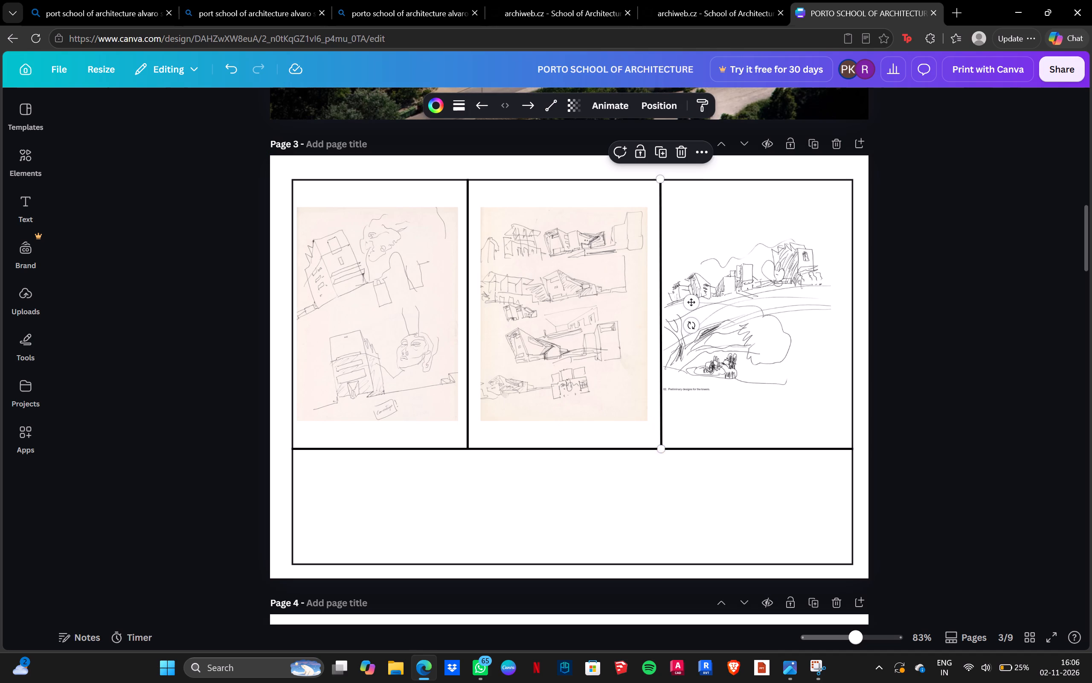
{"action": "left_click_drag", "start_coordinate": [663, 450], "coordinate": [659, 449]}
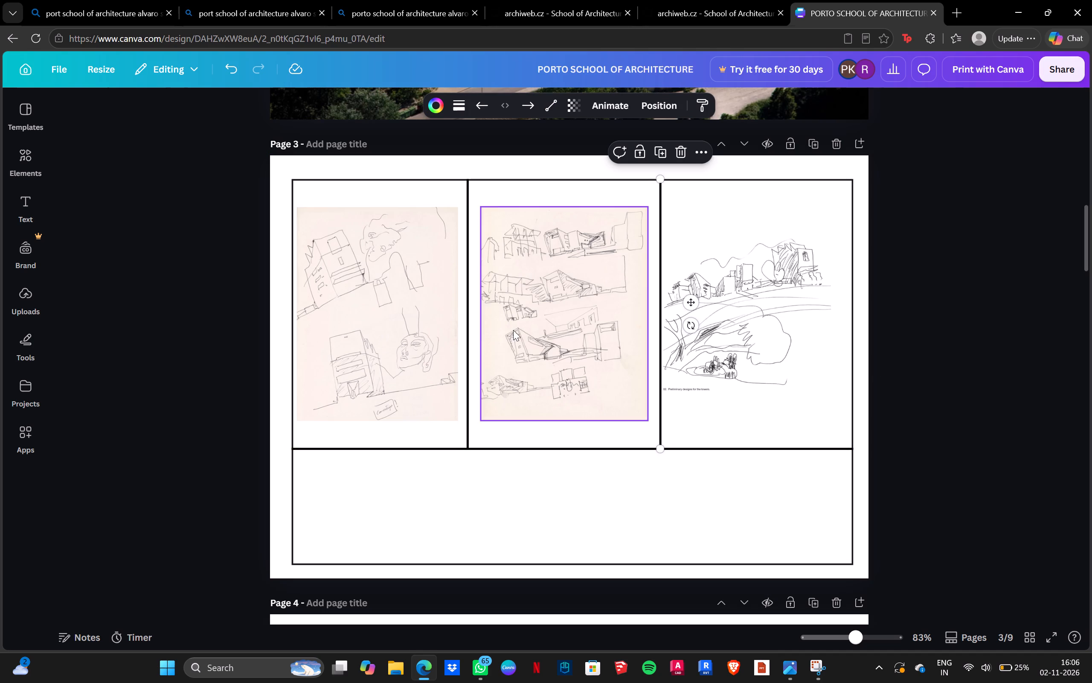
{"action": "left_click", "coordinate": [405, 330]}
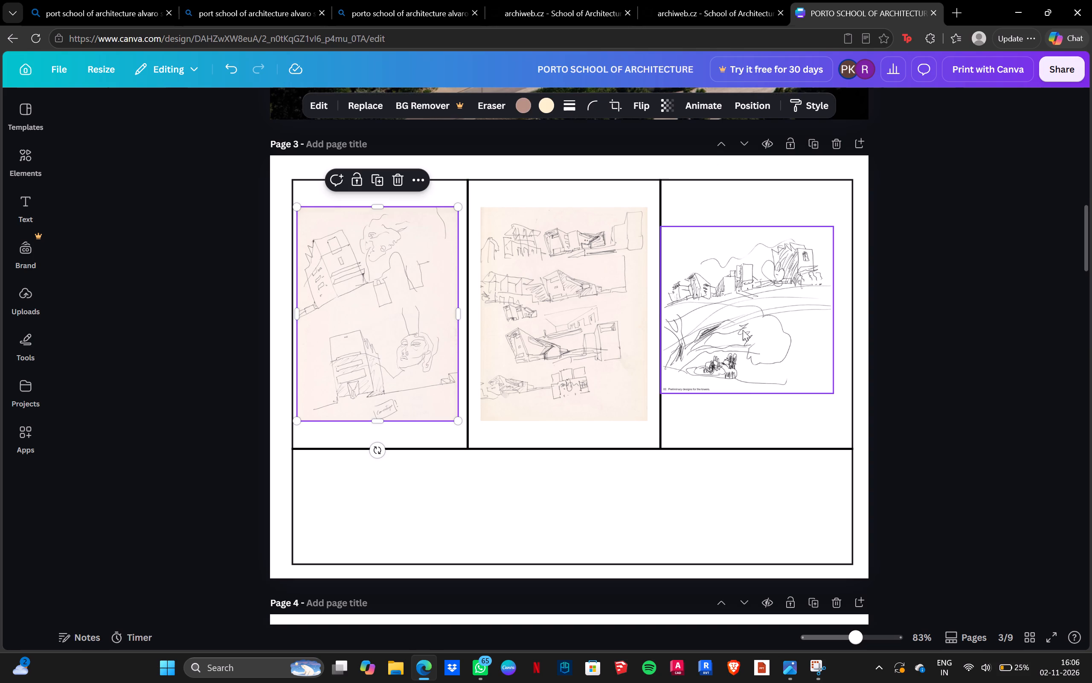
{"action": "left_click_drag", "start_coordinate": [761, 330], "coordinate": [771, 329]}
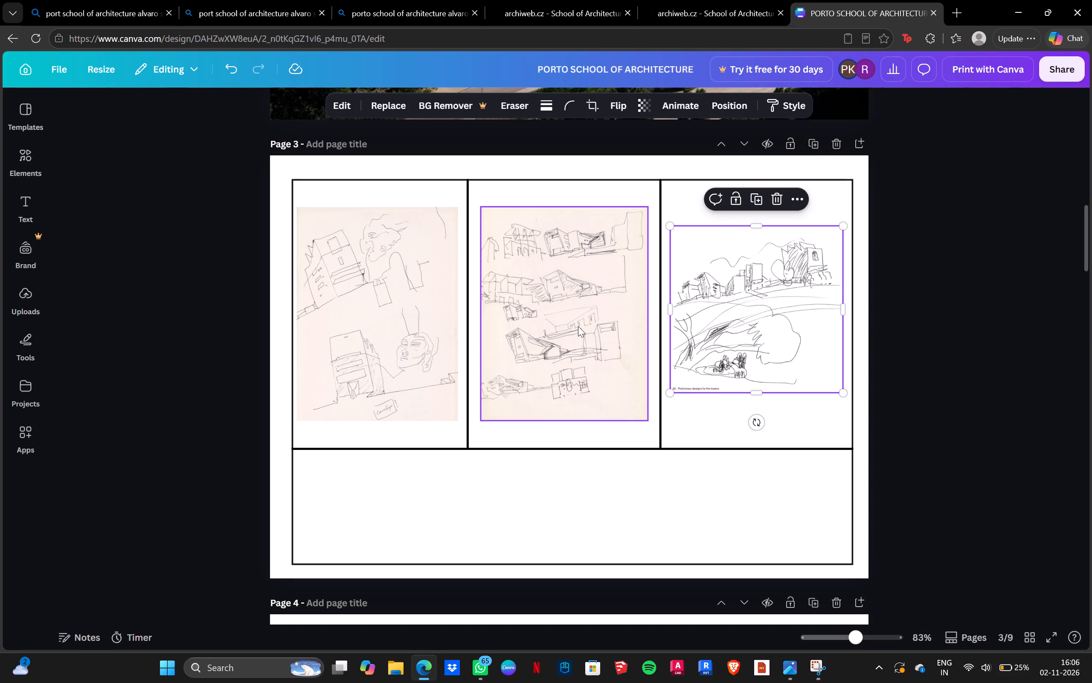
{"action": "left_click", "coordinate": [383, 313]}
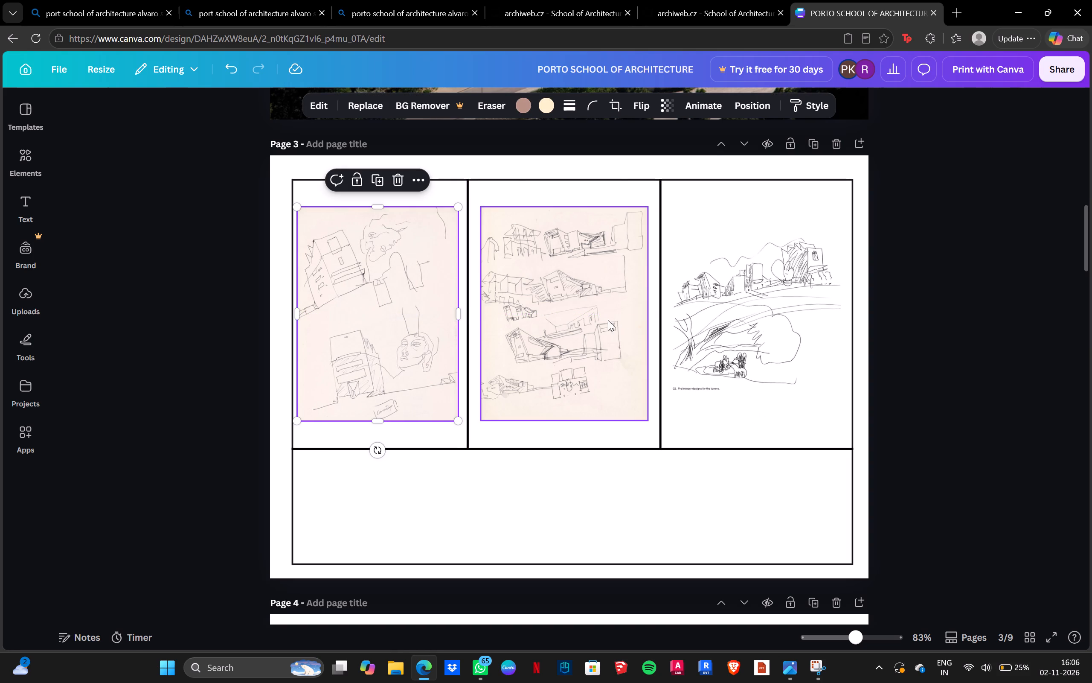
{"action": "left_click", "coordinate": [592, 319]}
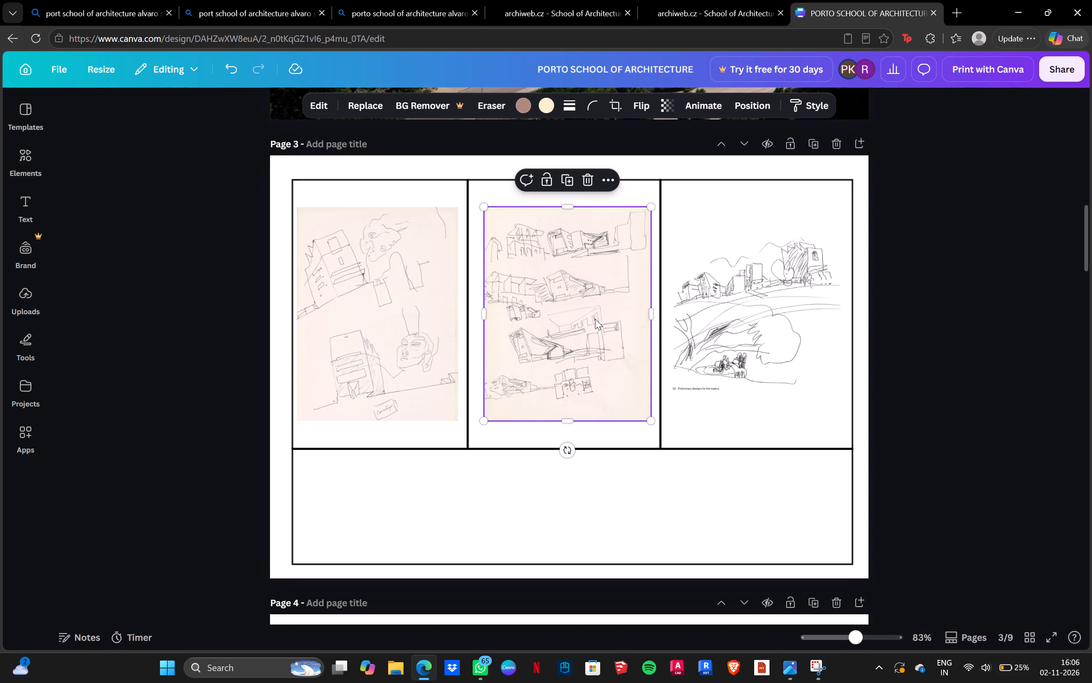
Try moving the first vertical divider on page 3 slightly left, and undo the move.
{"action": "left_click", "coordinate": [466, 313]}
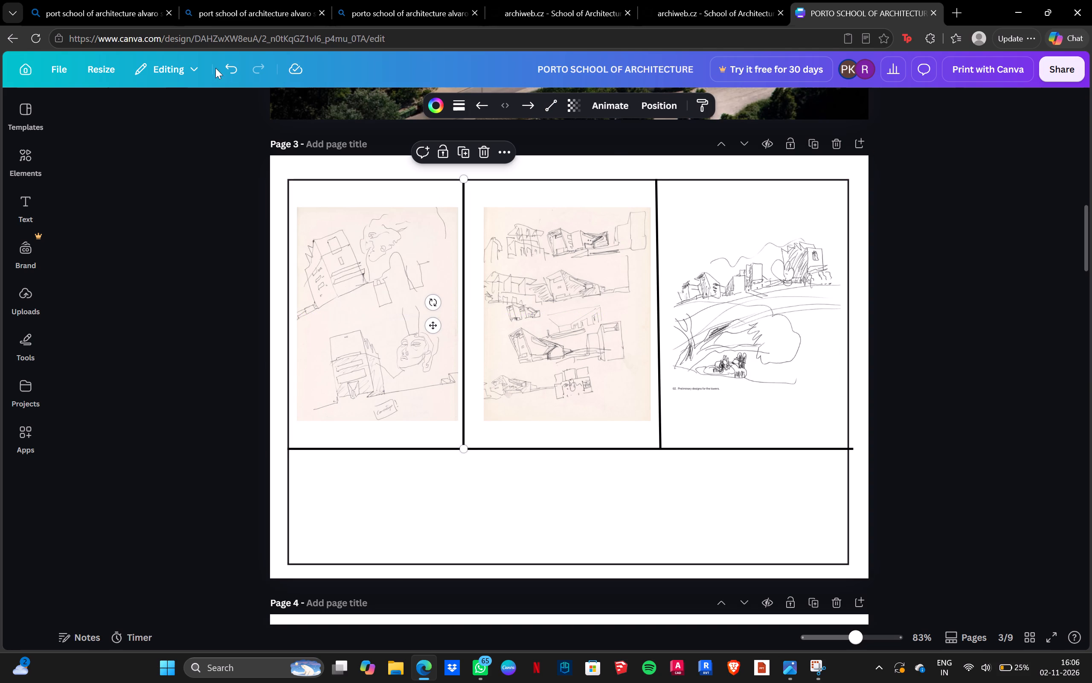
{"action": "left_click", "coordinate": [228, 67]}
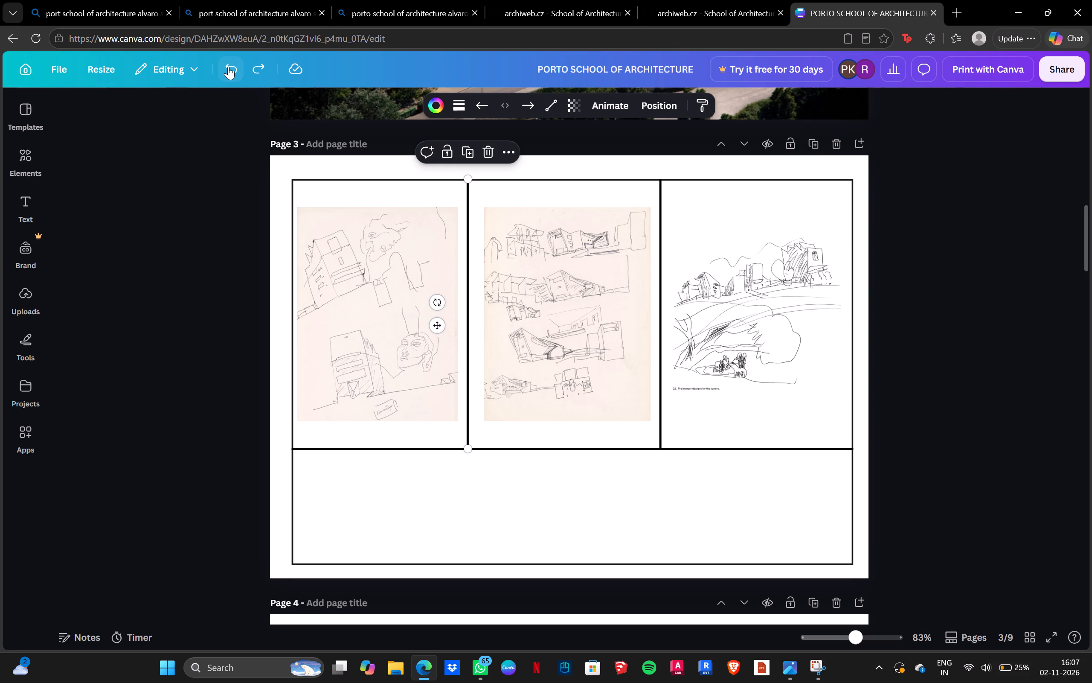
Move the rectangular frame on page 3 slightly up so that it is vertically centred on the page.
{"action": "left_click_drag", "start_coordinate": [771, 180], "coordinate": [770, 180]}
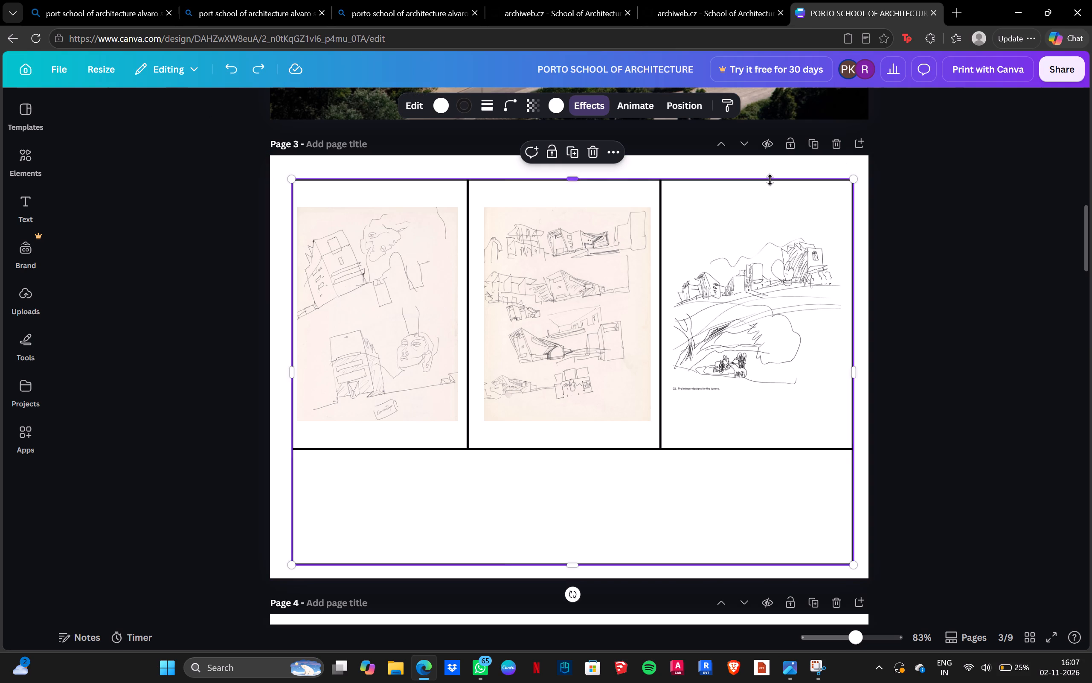
{"action": "left_click_drag", "start_coordinate": [770, 180], "coordinate": [771, 177]}
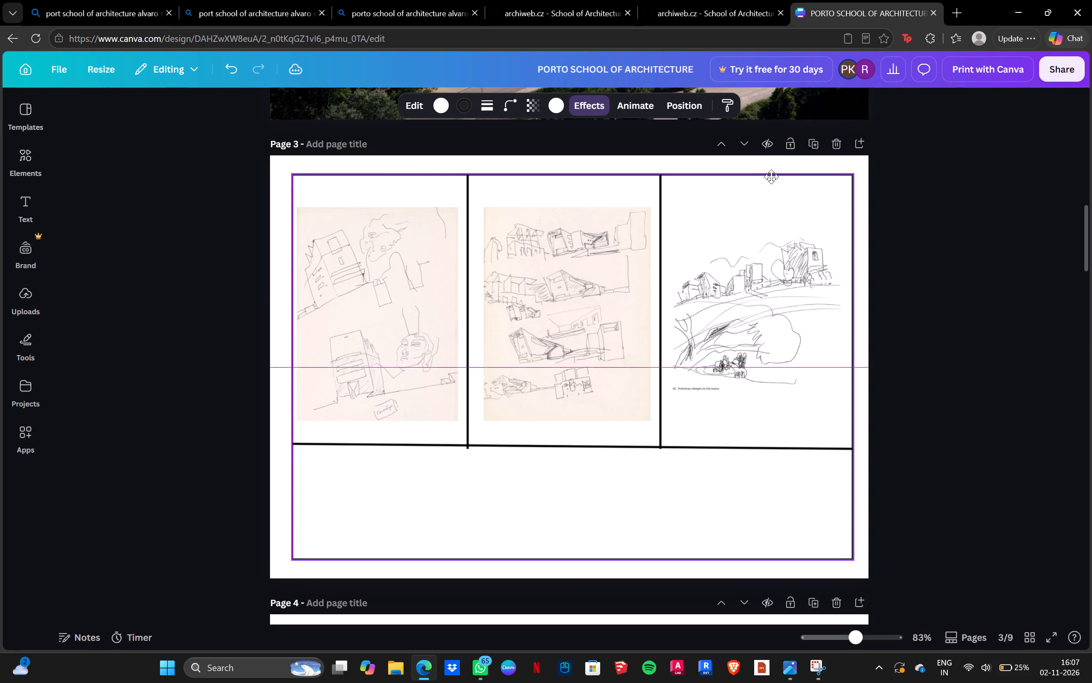
{"action": "left_click_drag", "start_coordinate": [771, 177], "coordinate": [771, 175]}
{"action": "left_click_drag", "start_coordinate": [771, 175], "coordinate": [770, 175]}
{"action": "left_click", "coordinate": [993, 247]}
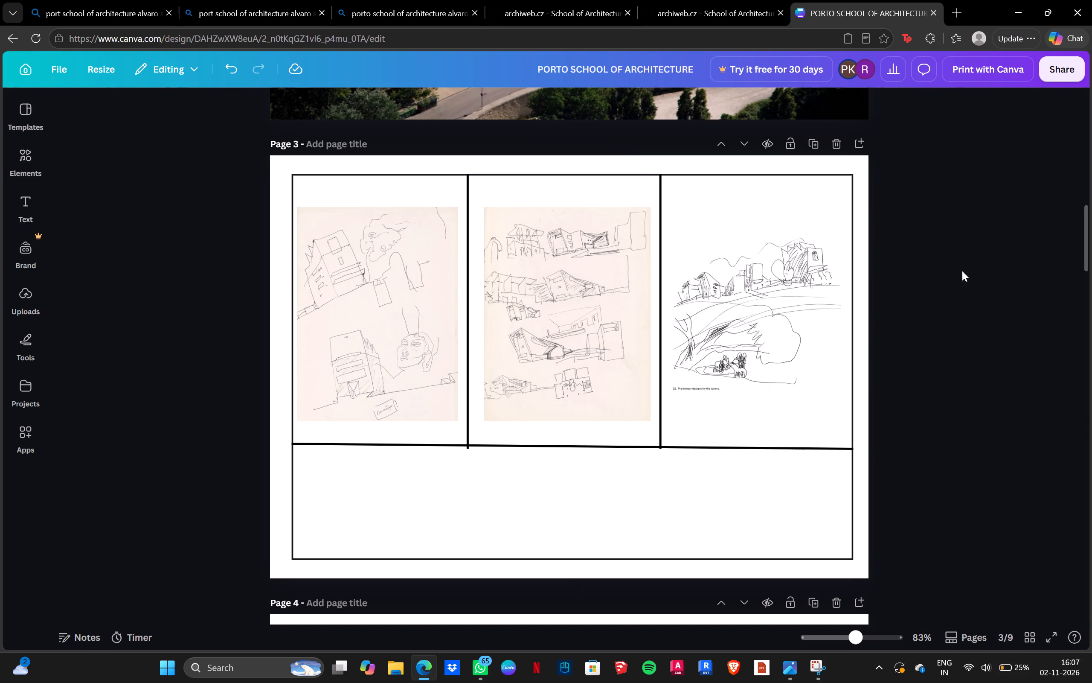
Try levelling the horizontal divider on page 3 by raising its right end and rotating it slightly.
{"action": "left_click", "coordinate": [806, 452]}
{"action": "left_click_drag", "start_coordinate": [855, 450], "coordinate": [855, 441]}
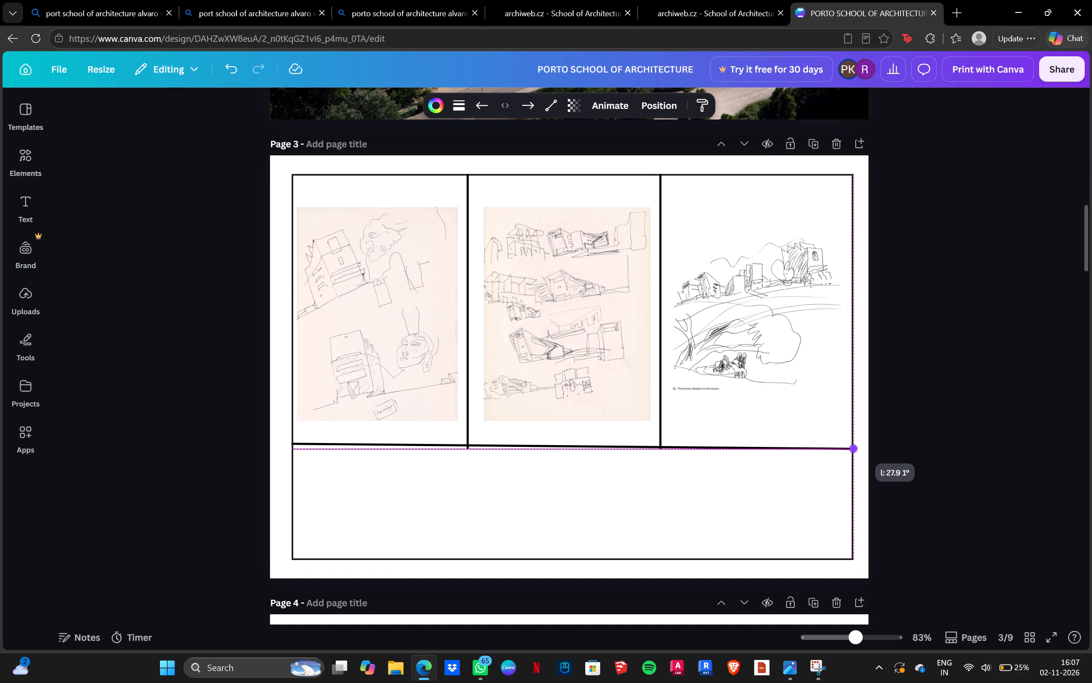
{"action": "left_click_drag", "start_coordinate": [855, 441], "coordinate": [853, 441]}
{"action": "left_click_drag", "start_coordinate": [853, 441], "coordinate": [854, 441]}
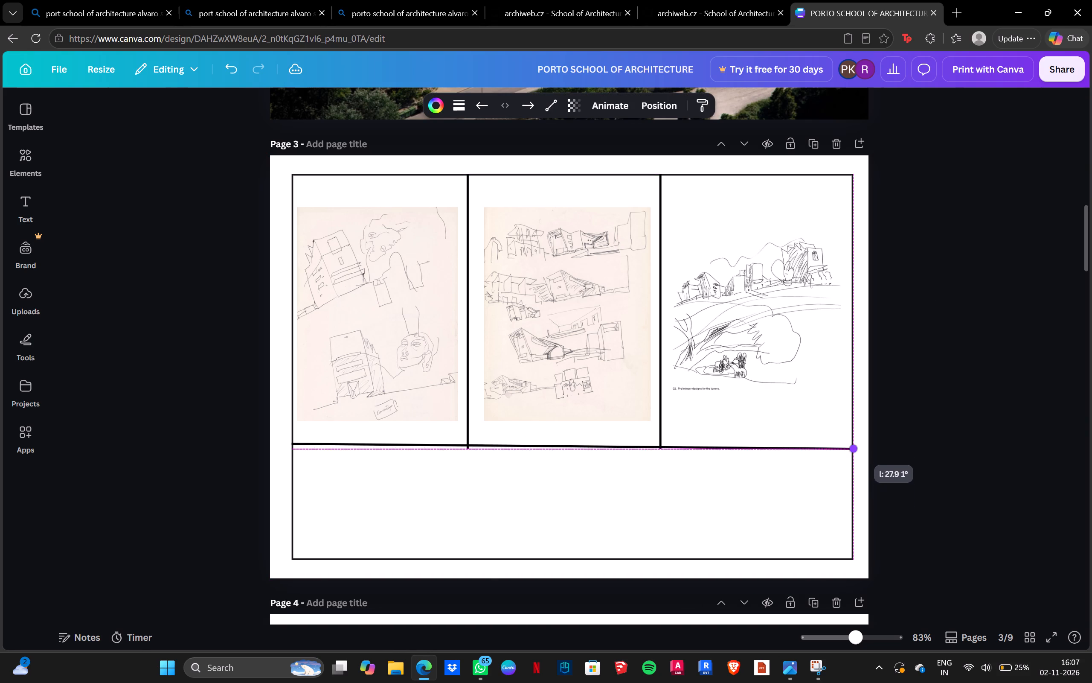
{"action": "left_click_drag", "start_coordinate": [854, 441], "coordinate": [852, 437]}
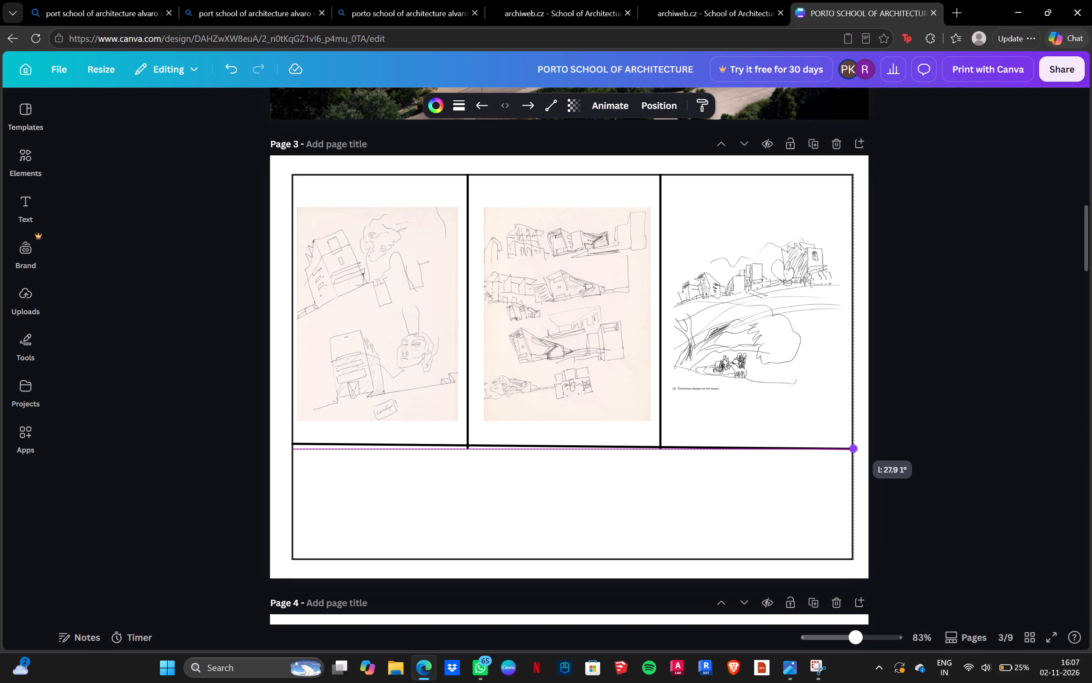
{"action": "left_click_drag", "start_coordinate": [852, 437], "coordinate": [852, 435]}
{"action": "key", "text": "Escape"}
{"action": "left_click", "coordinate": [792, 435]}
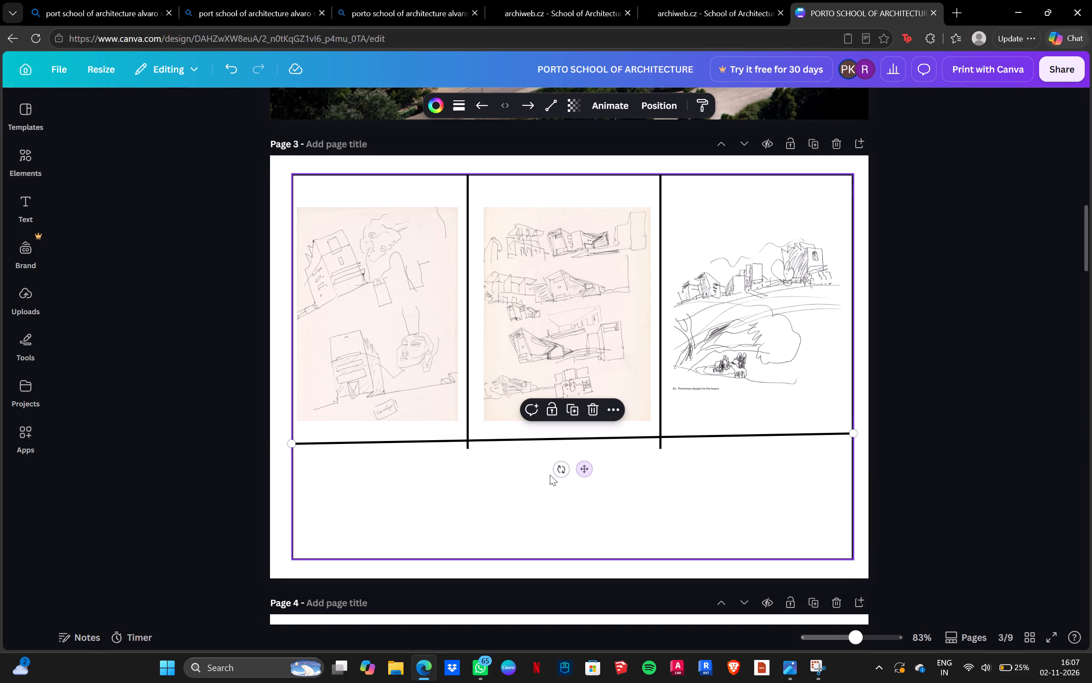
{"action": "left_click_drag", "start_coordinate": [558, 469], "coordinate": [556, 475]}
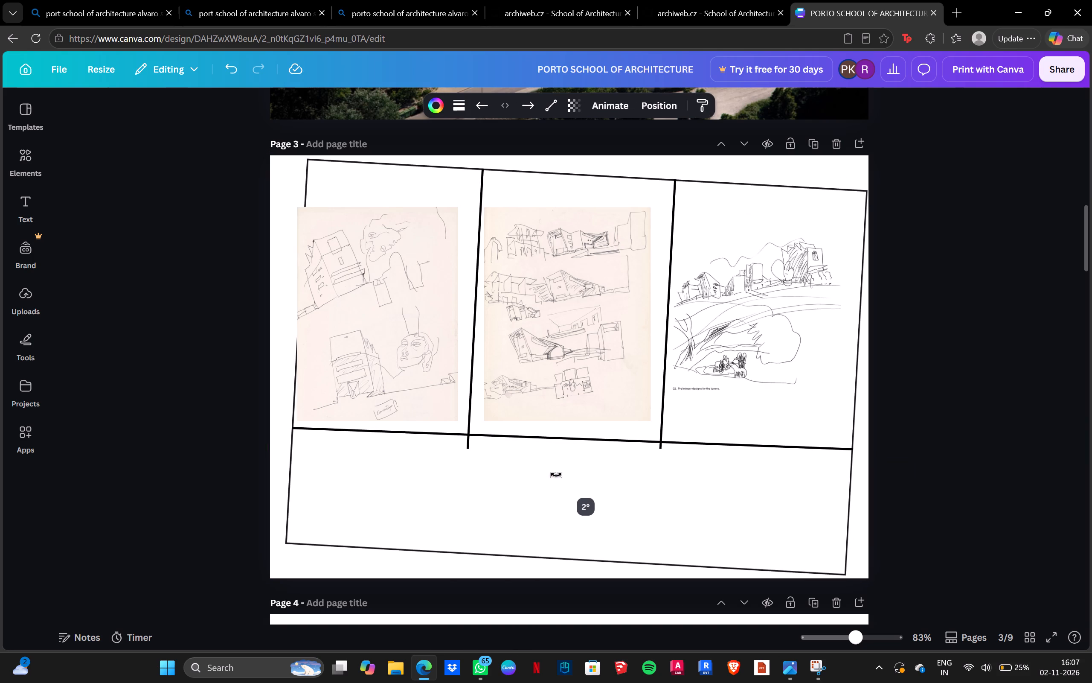
Undo the recent page 3 edits back to before the grid was squared up and the sketches and frame were shifted.
{"action": "triple_click", "coordinate": [224, 66]}
{"action": "triple_click", "coordinate": [224, 66]}
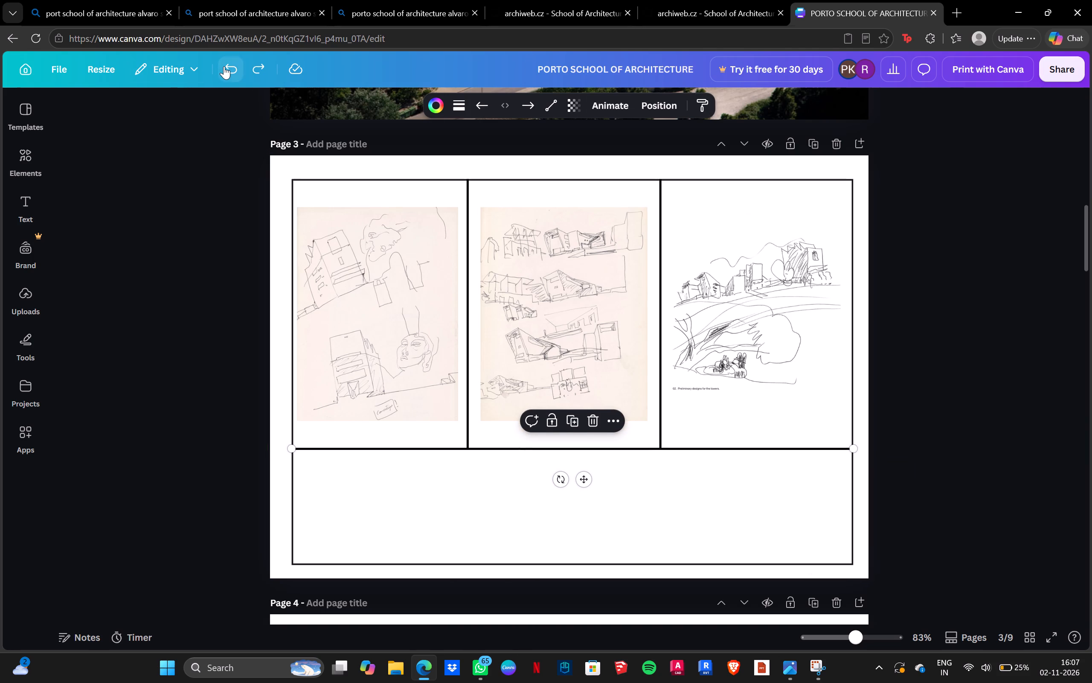
{"action": "triple_click", "coordinate": [224, 66]}
{"action": "triple_click", "coordinate": [224, 66]}
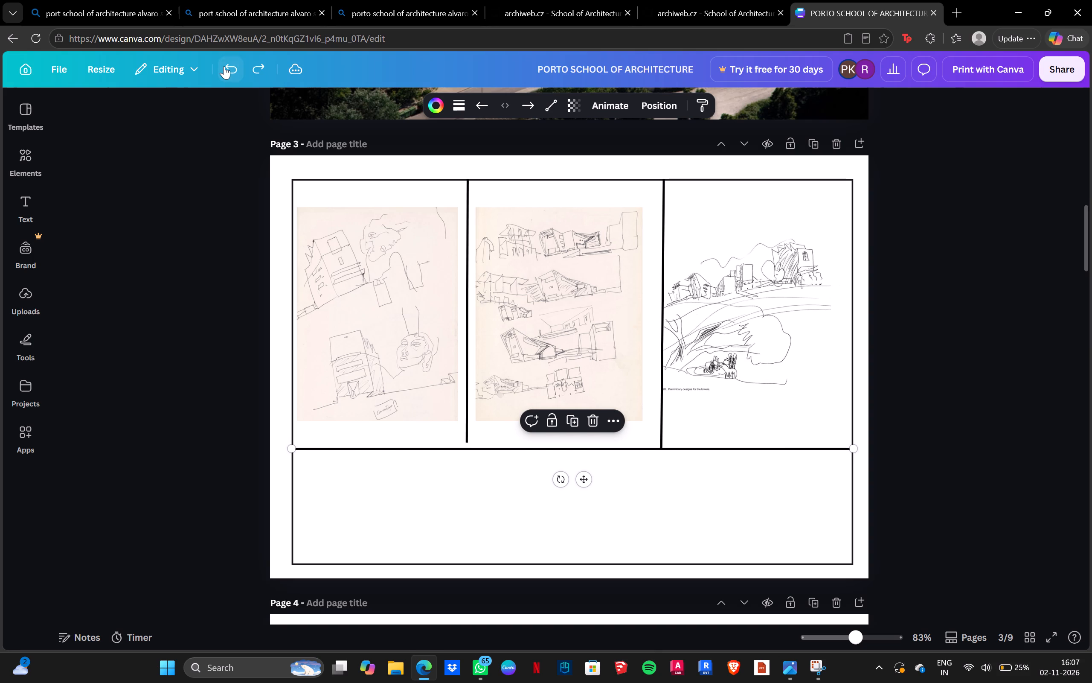
{"action": "triple_click", "coordinate": [224, 66]}
{"action": "double_click", "coordinate": [224, 66]}
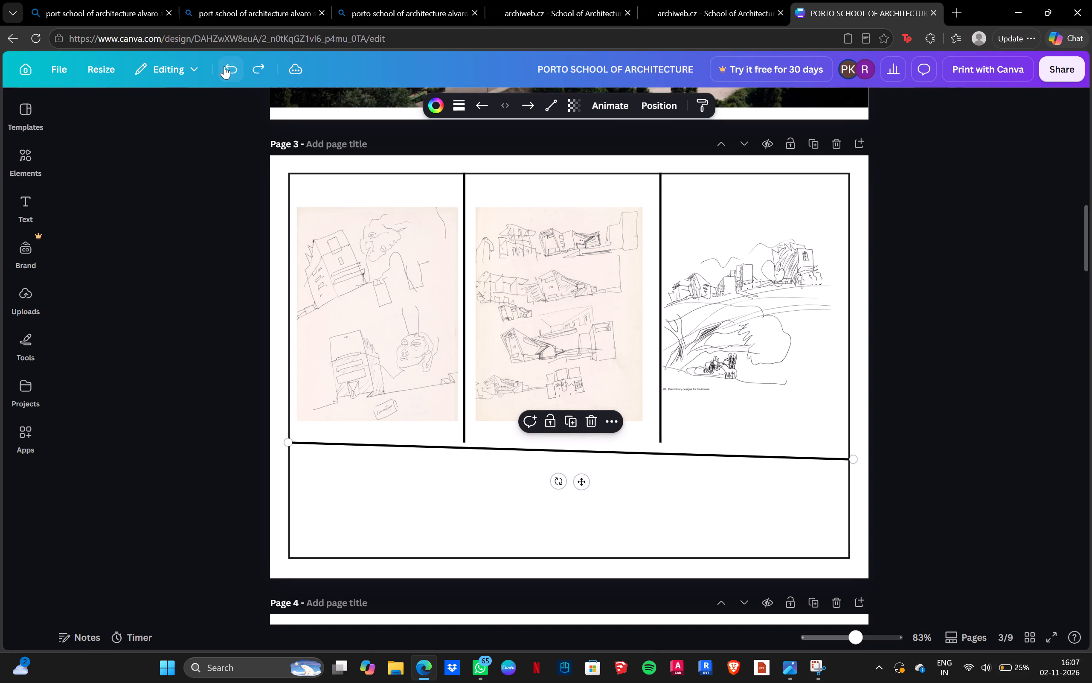
{"action": "triple_click", "coordinate": [259, 63]}
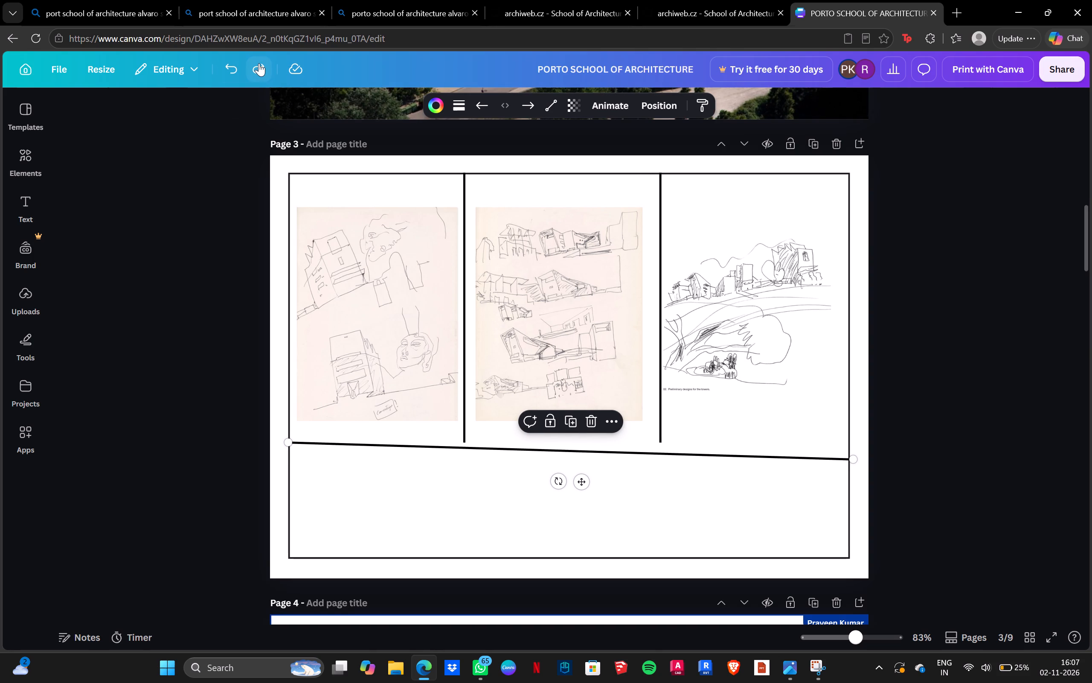
{"action": "left_click", "coordinate": [259, 63]}
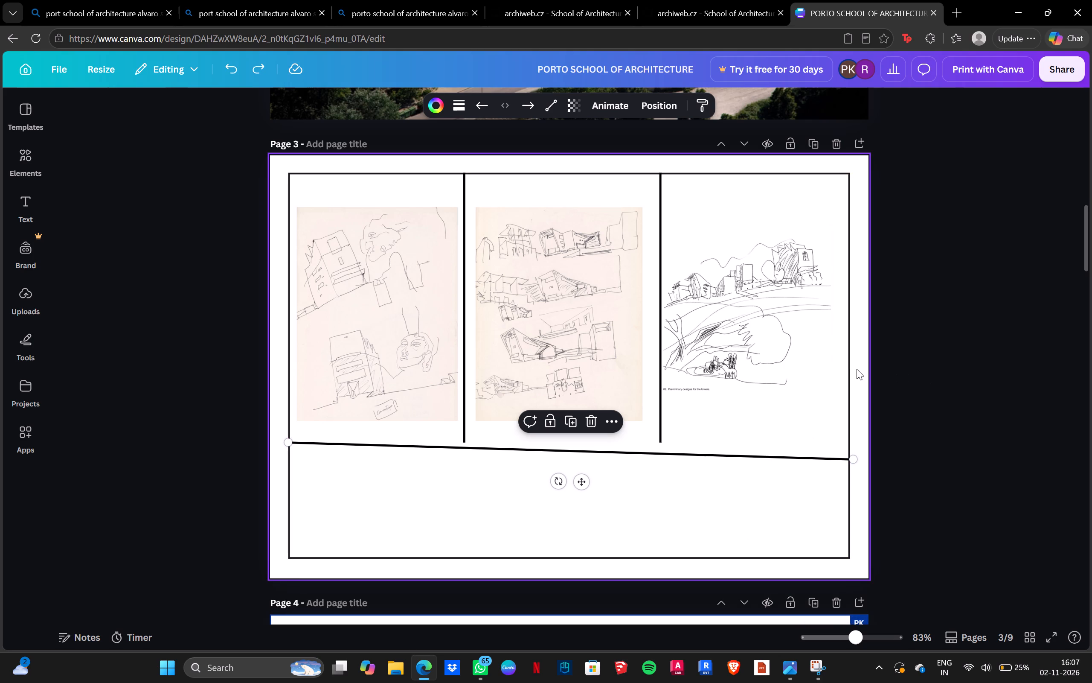
{"action": "left_click", "coordinate": [970, 501]}
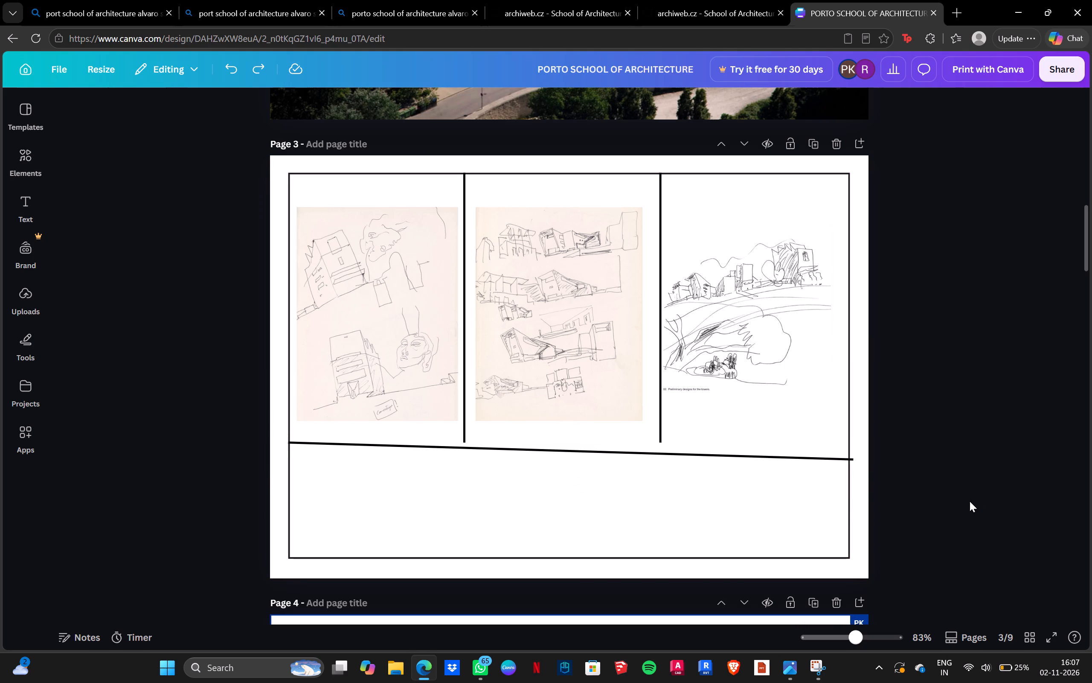
Delete the slanted horizontal divider below the sketches on page 3.
{"action": "left_click", "coordinate": [603, 451]}
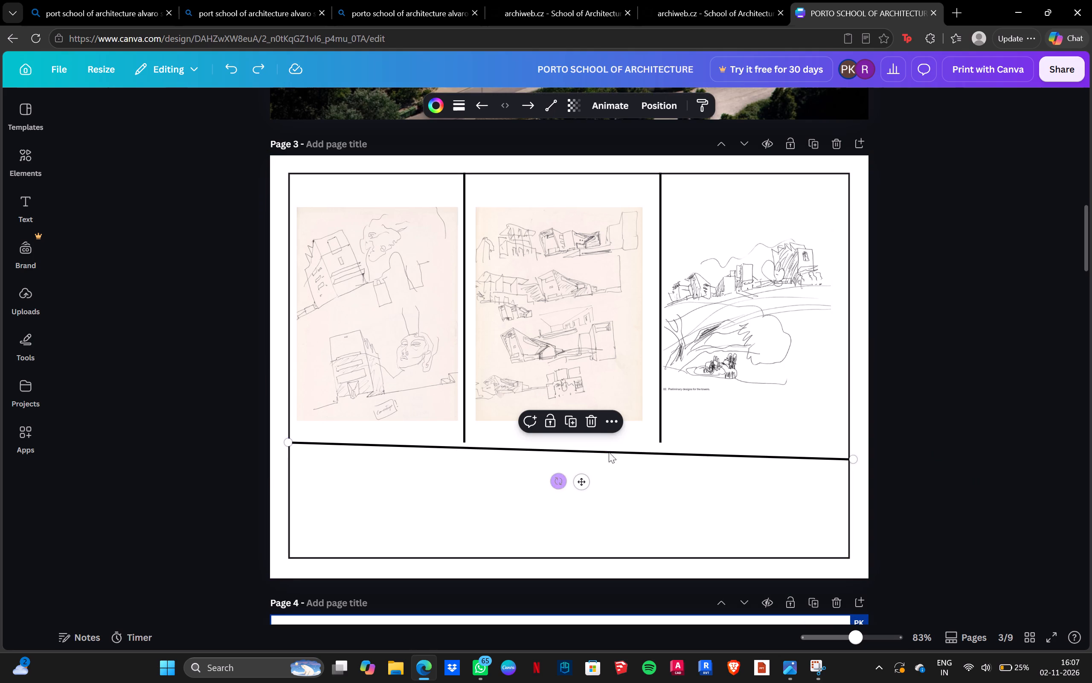
{"action": "left_click", "coordinate": [595, 424]}
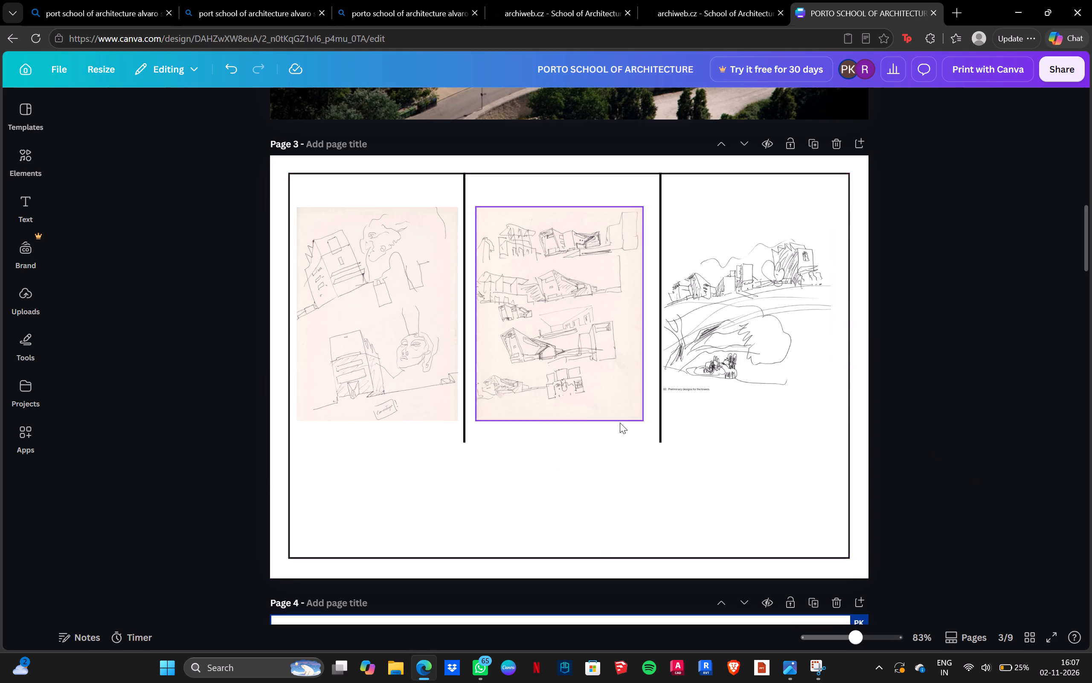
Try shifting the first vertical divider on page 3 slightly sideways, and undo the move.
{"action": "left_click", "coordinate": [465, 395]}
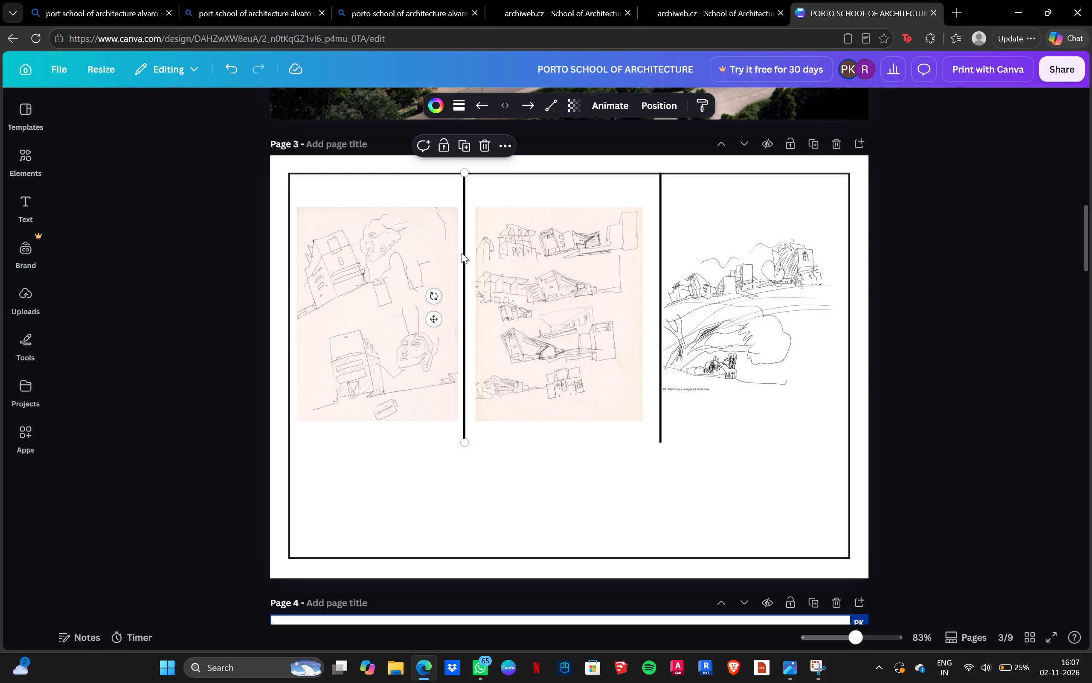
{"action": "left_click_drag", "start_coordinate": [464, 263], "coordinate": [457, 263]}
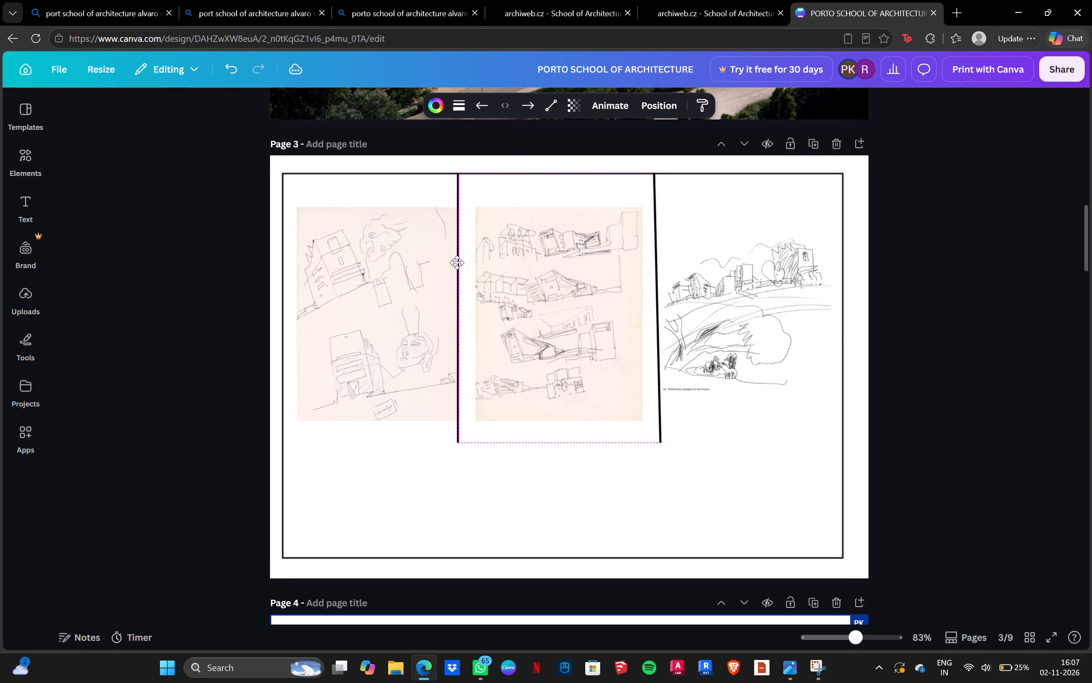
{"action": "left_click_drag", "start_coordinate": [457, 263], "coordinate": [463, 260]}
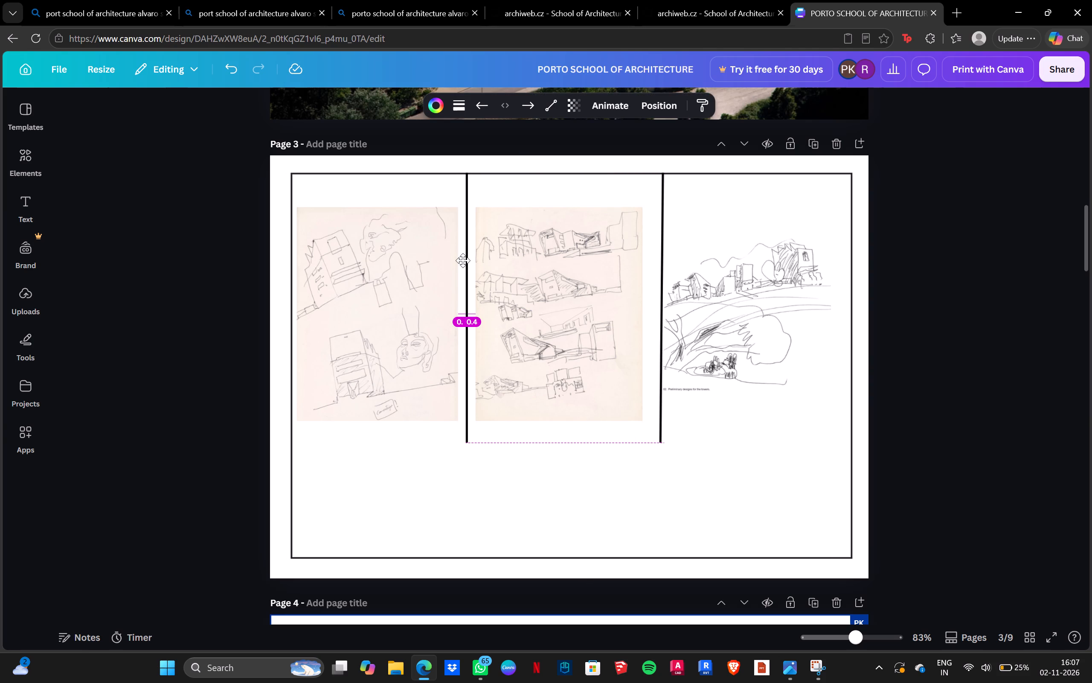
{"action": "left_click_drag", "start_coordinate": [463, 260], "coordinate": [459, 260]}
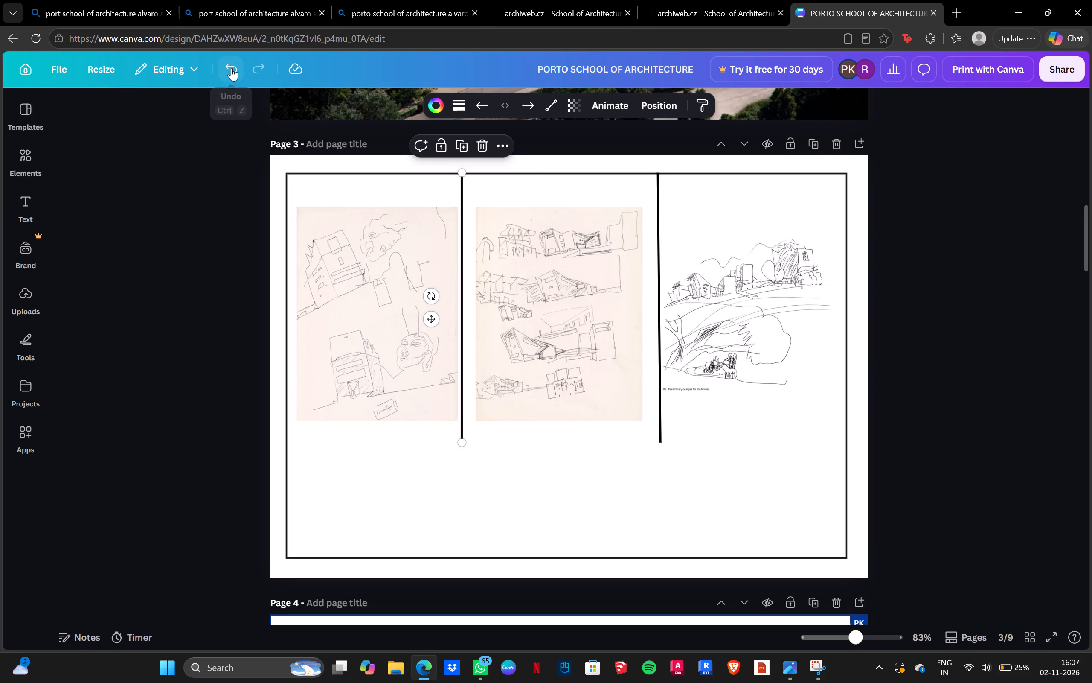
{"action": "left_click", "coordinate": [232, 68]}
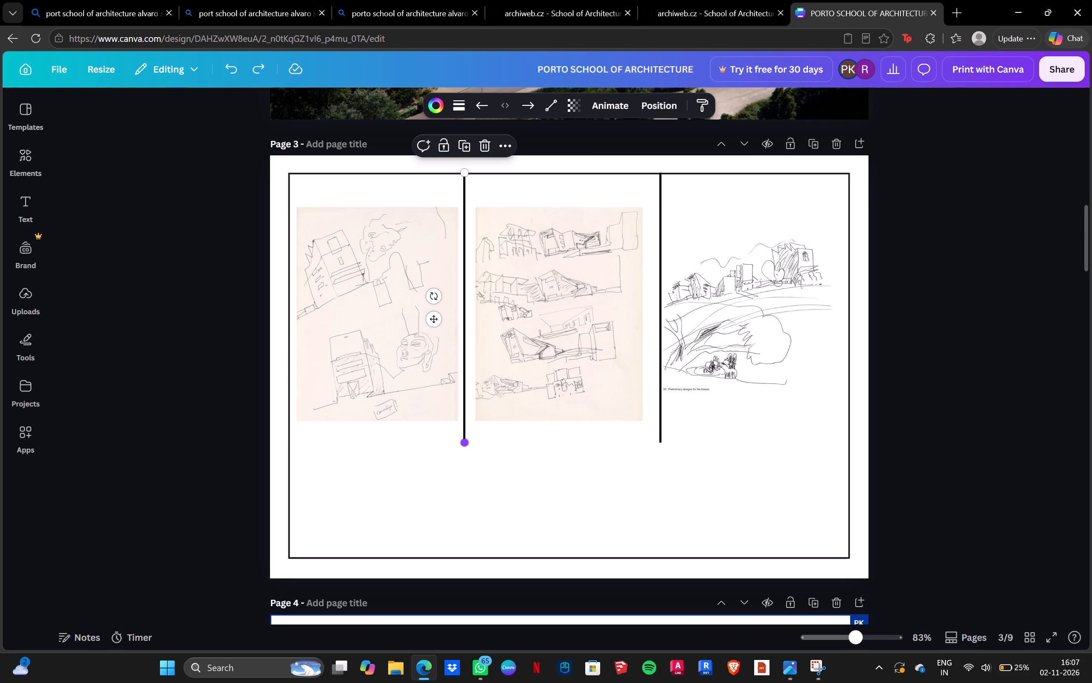
Extend both vertical dividers on page 3 straight down to the frame's bottom edge.
{"action": "left_click", "coordinate": [465, 444]}
{"action": "left_click_drag", "start_coordinate": [463, 446], "coordinate": [465, 474]}
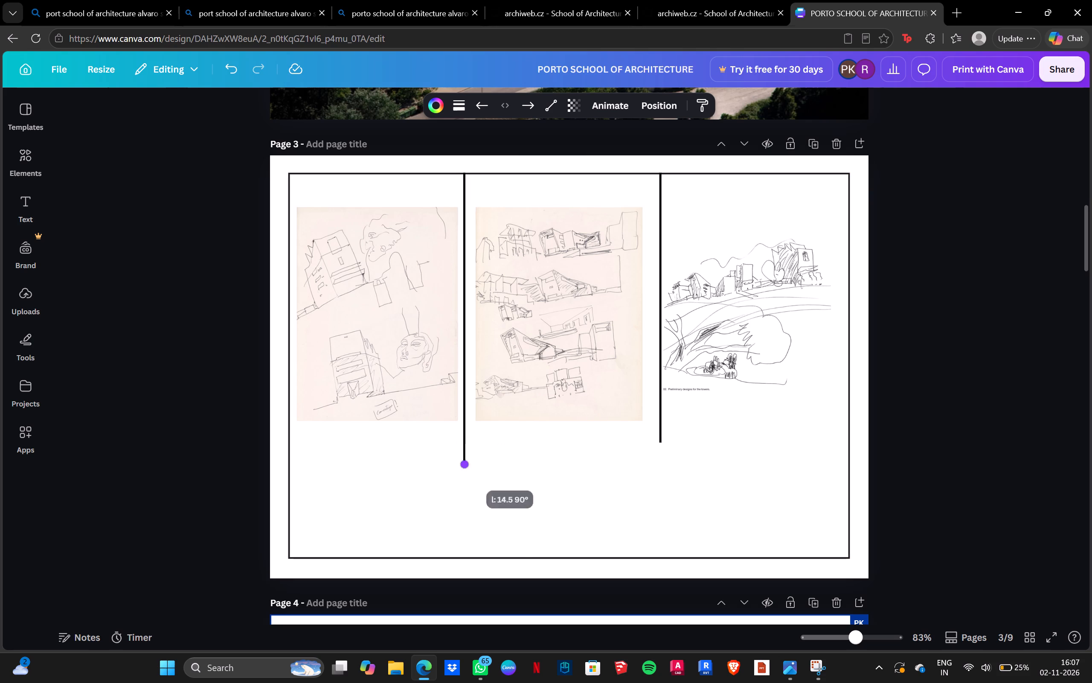
{"action": "left_click_drag", "start_coordinate": [465, 474], "coordinate": [463, 558]}
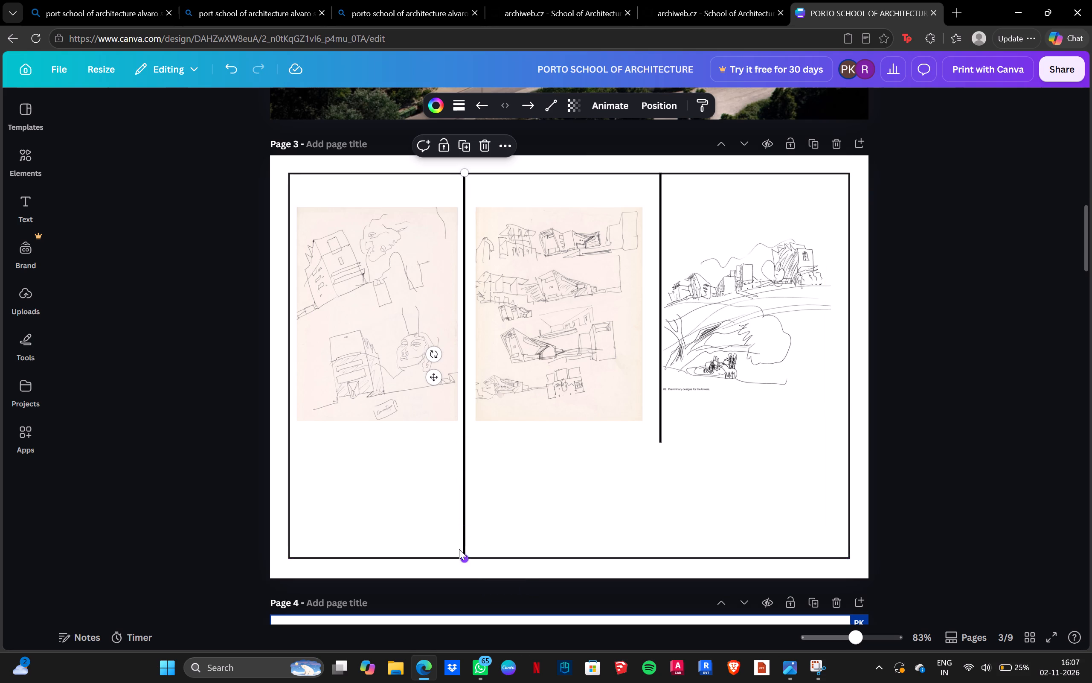
{"action": "left_click", "coordinate": [661, 438]}
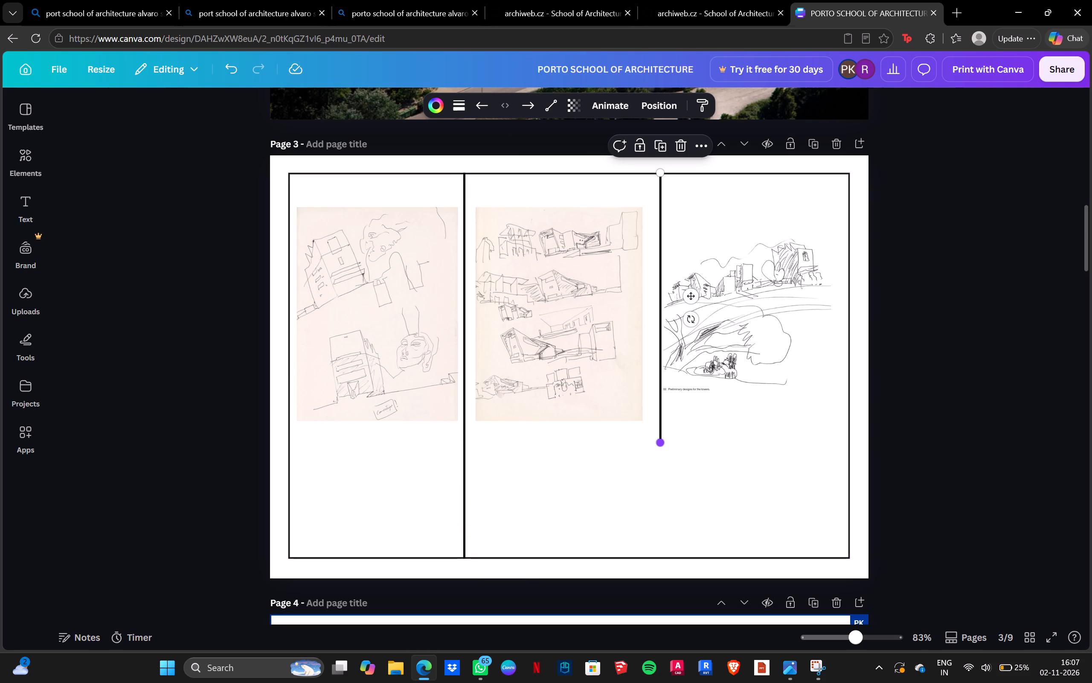
{"action": "left_click_drag", "start_coordinate": [660, 443], "coordinate": [656, 557]}
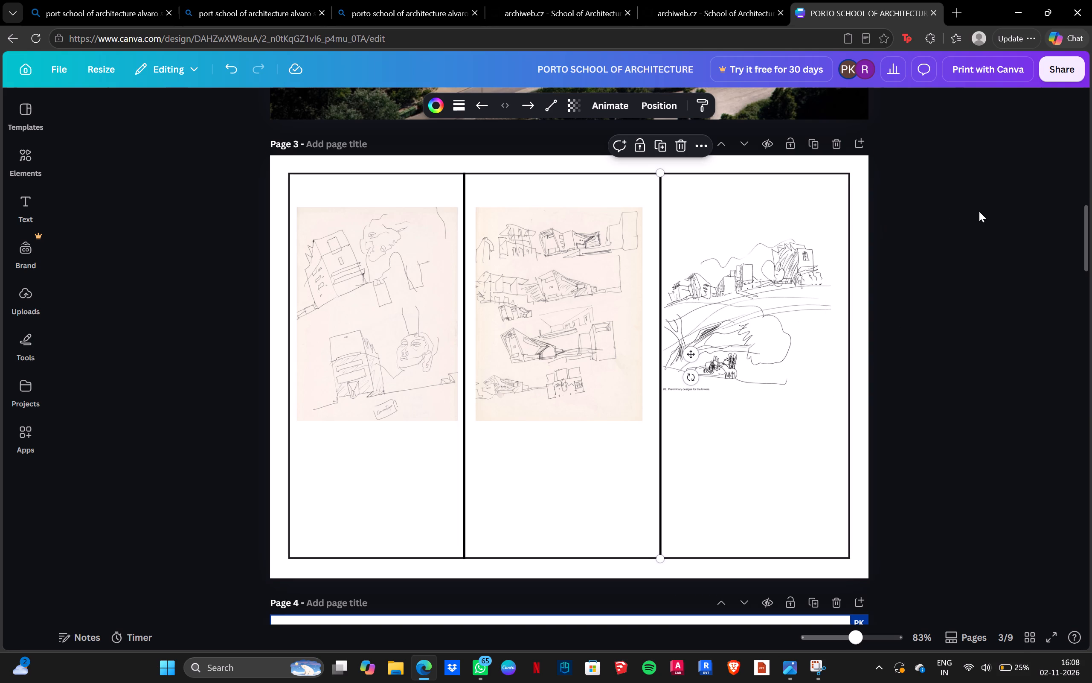
{"action": "left_click", "coordinate": [999, 282]}
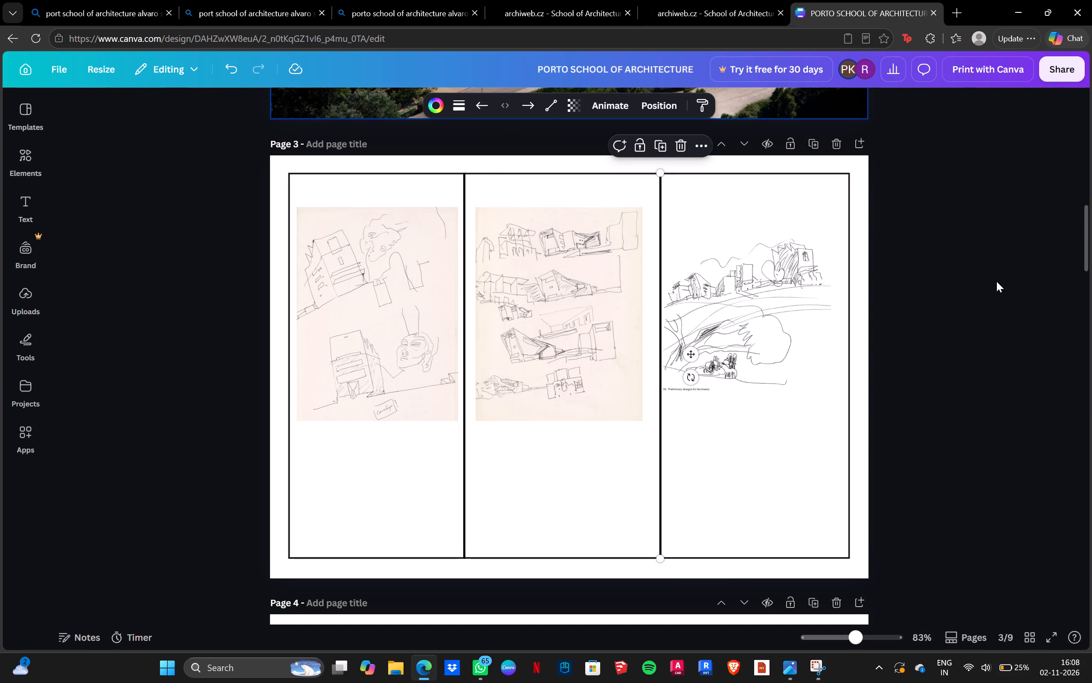
Set the stroke weight of both vertical dividers on page 3 to 3.
{"action": "left_click", "coordinate": [660, 360]}
{"action": "left_click", "coordinate": [465, 105]}
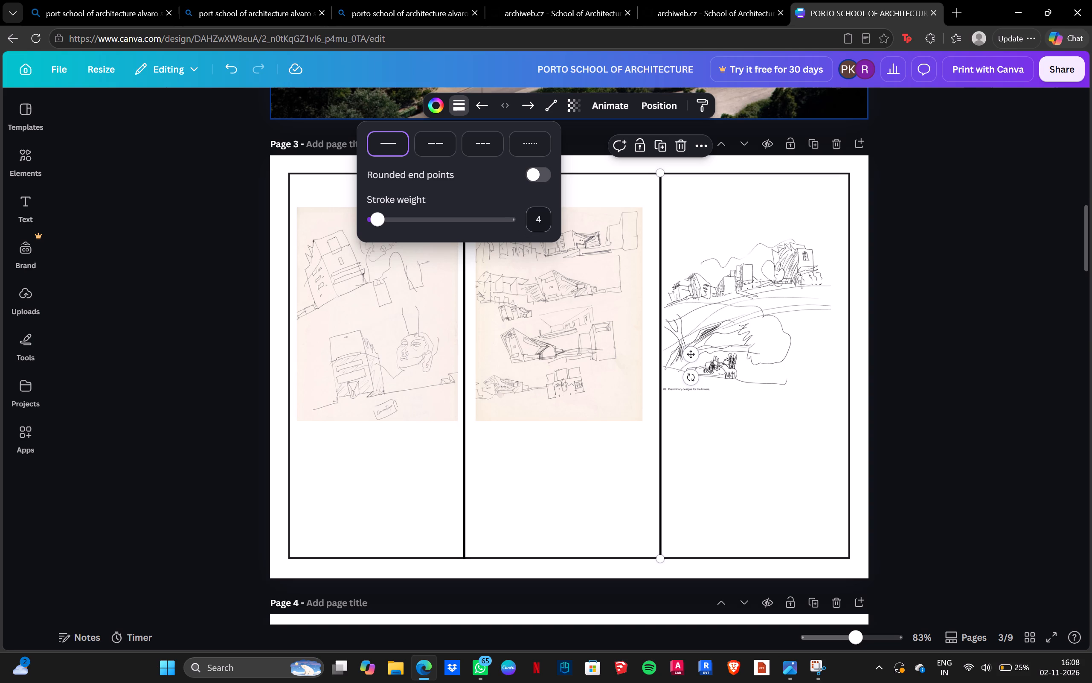
{"action": "left_click", "coordinate": [545, 223]}
{"action": "key", "text": "Delete"}
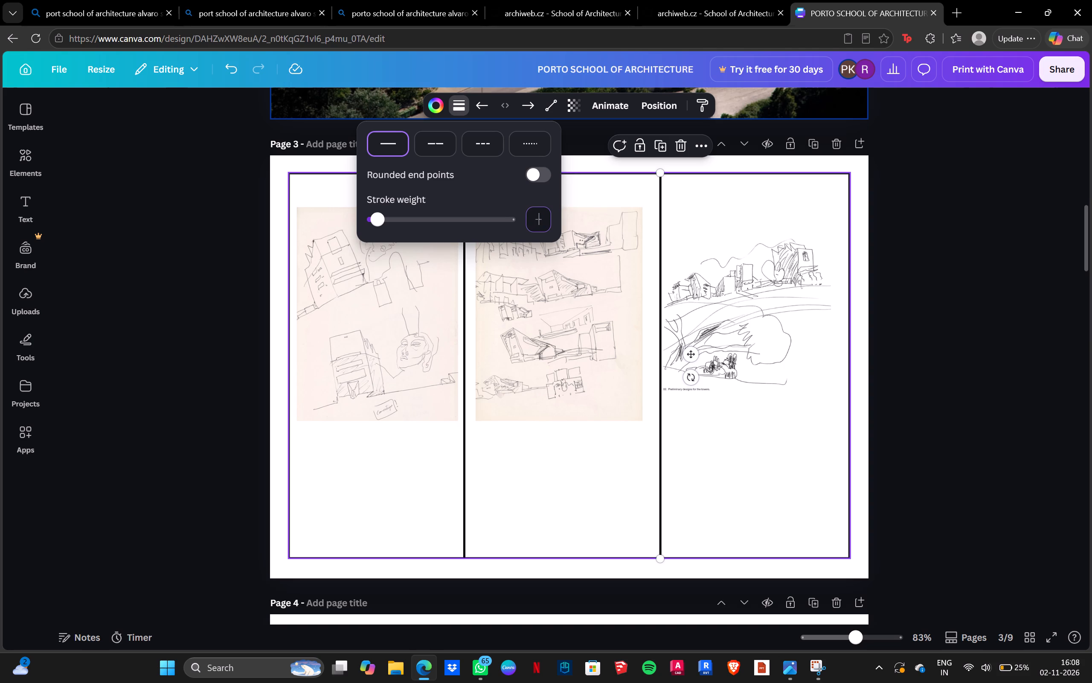
{"action": "key", "text": "3"}
{"action": "key", "text": "Return"}
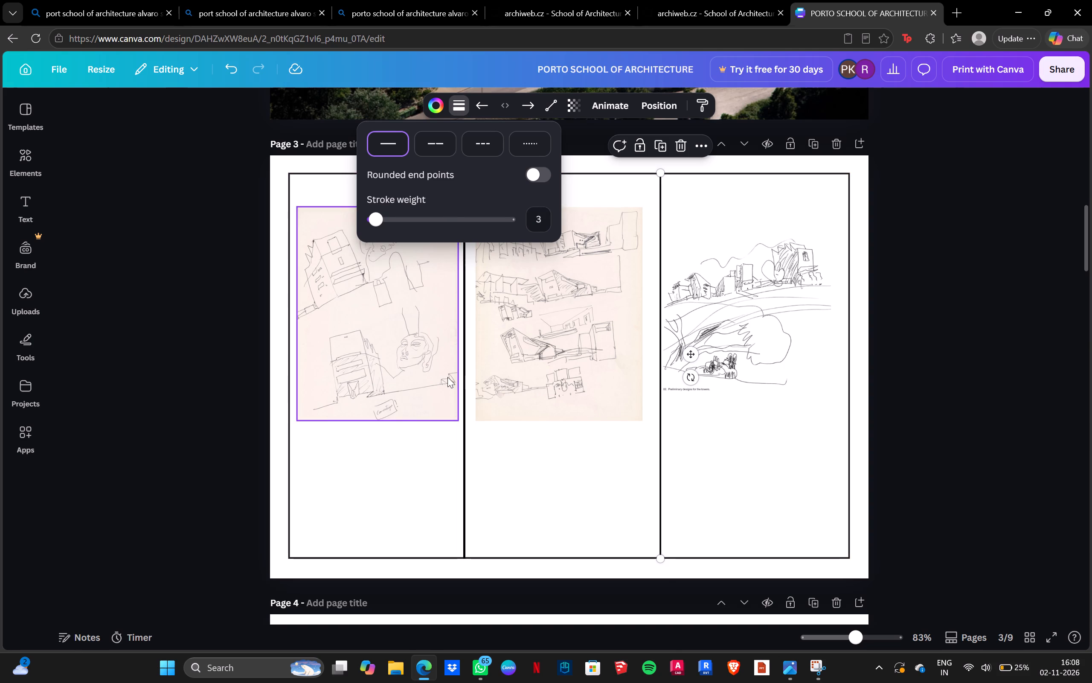
{"action": "left_click", "coordinate": [466, 383]}
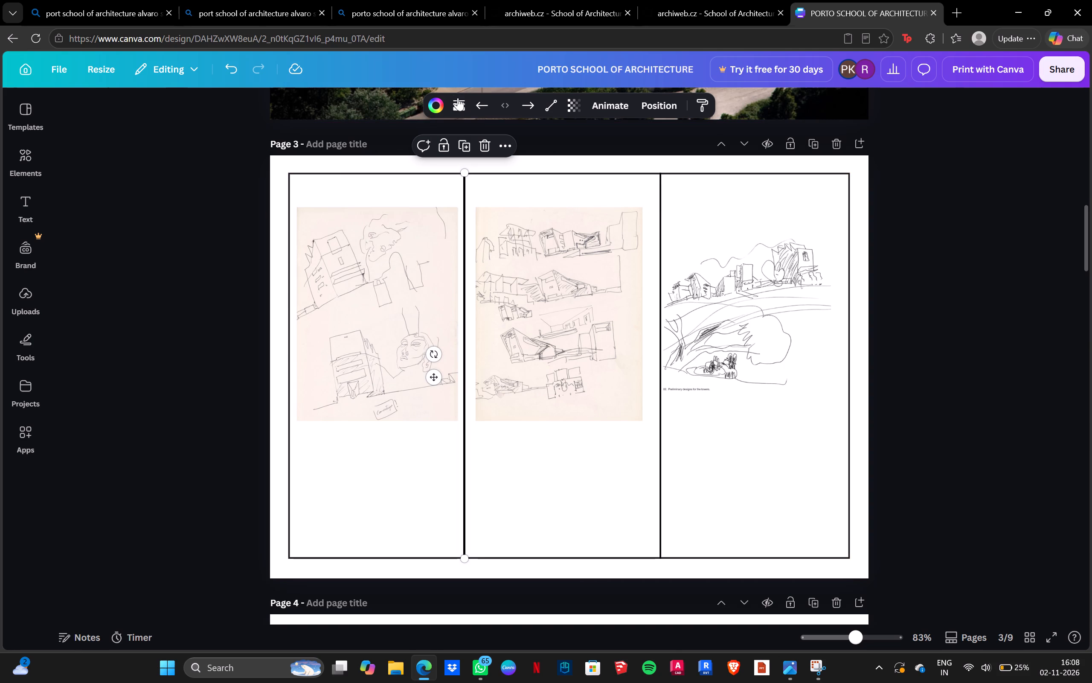
{"action": "left_click", "coordinate": [460, 105]}
{"action": "left_click", "coordinate": [542, 217]}
{"action": "key", "text": "Delete"}
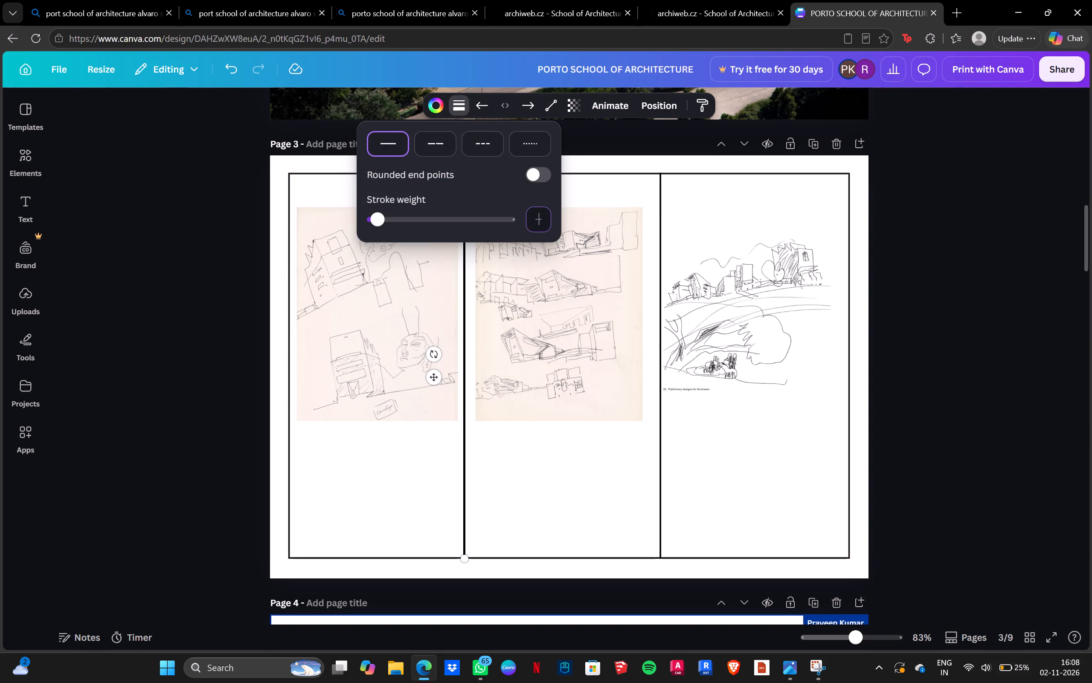
{"action": "key", "text": "3"}
{"action": "key", "text": "Return"}
{"action": "left_click", "coordinate": [895, 343]}
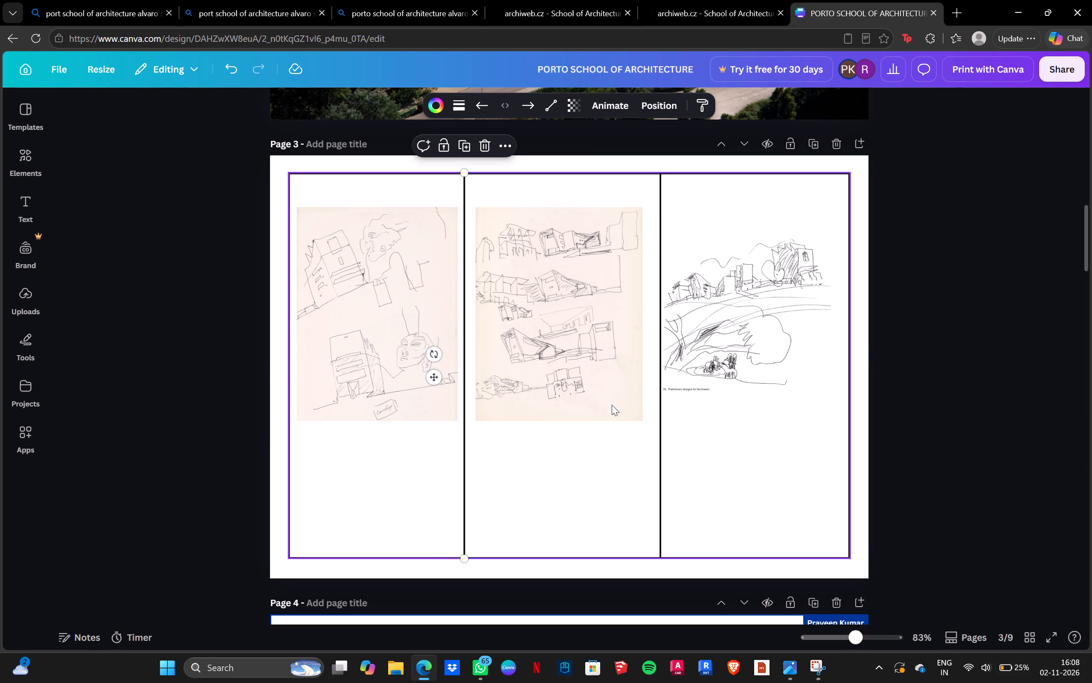
Shift the middle sketch on page 3 slightly right and down within its column.
{"action": "left_click_drag", "start_coordinate": [526, 349], "coordinate": [531, 348]}
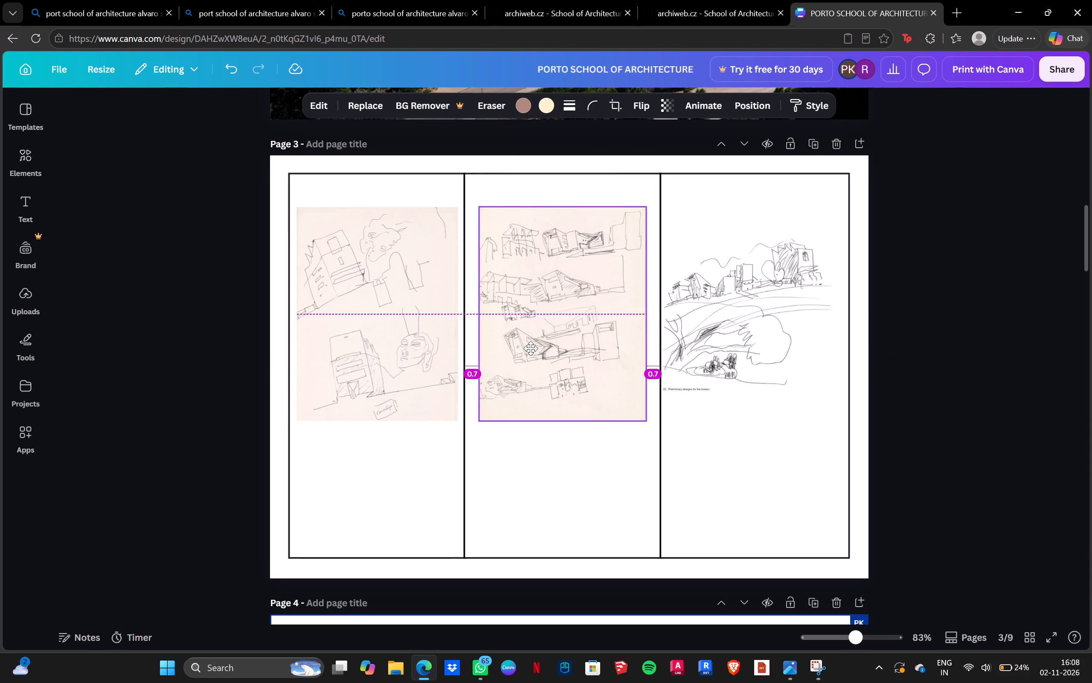
{"action": "left_click_drag", "start_coordinate": [531, 348], "coordinate": [531, 351]}
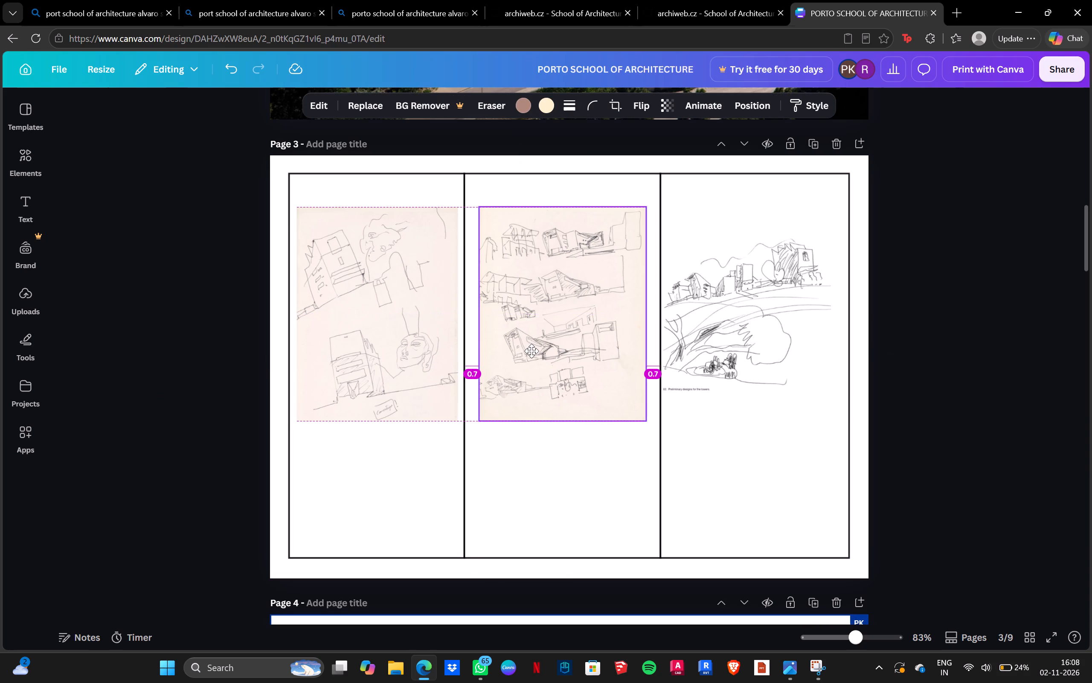
{"action": "left_click_drag", "start_coordinate": [531, 351], "coordinate": [534, 353]}
Move the first vertical divider on page 3 slightly right and make it span the frame's full height again.
{"action": "left_click", "coordinate": [462, 392]}
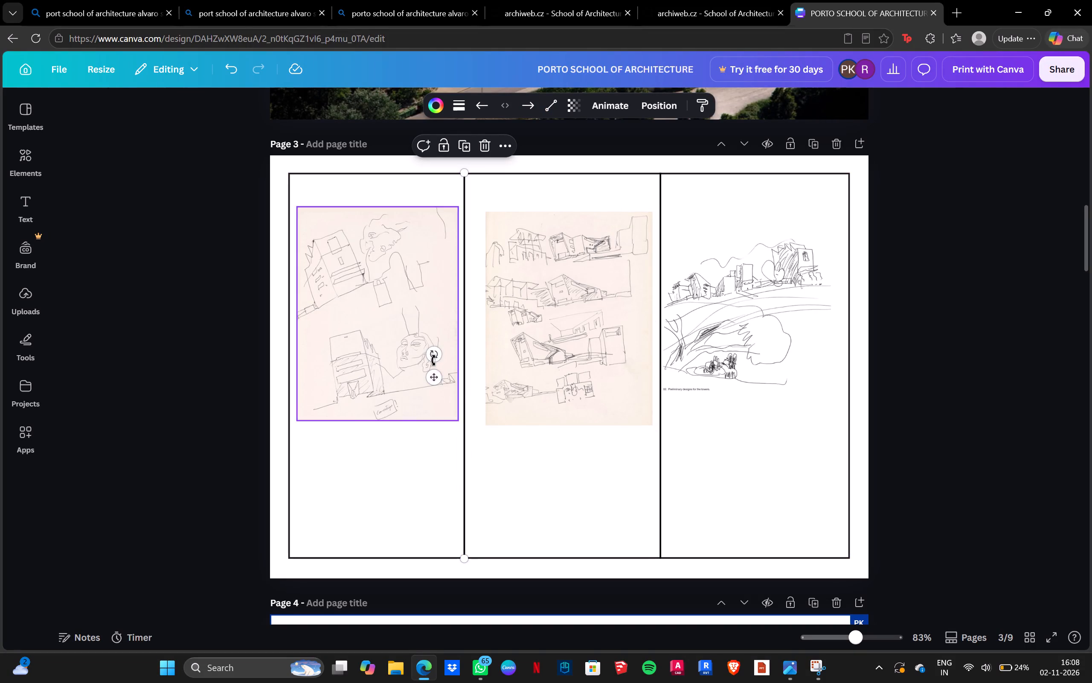
{"action": "left_click", "coordinate": [436, 379]}
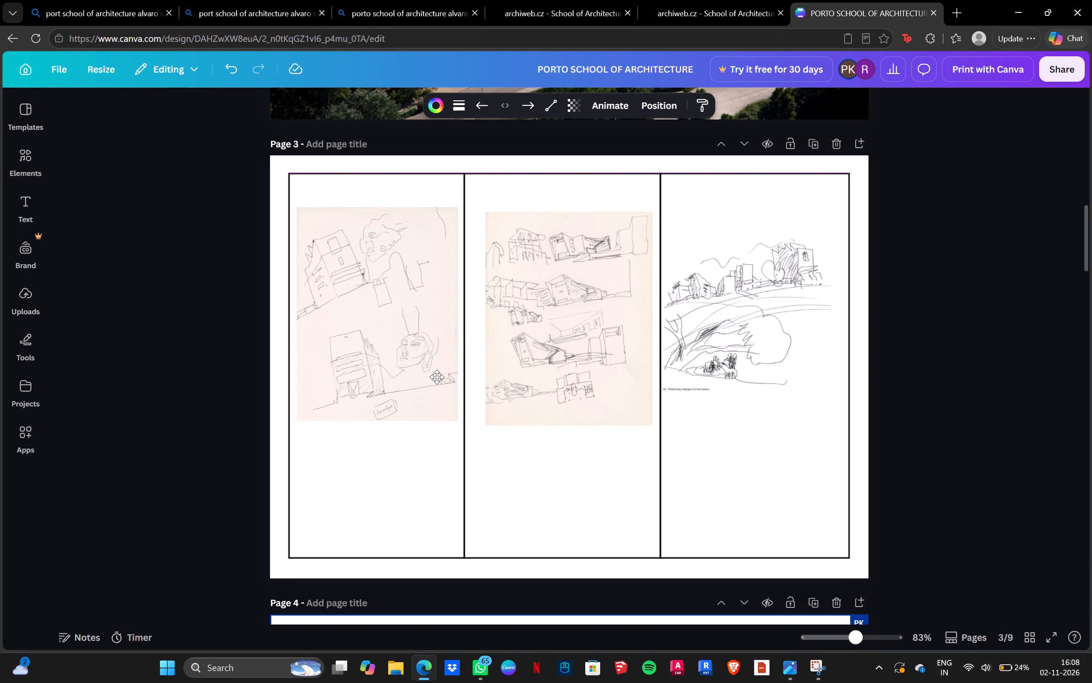
{"action": "left_click_drag", "start_coordinate": [462, 172], "coordinate": [460, 207]}
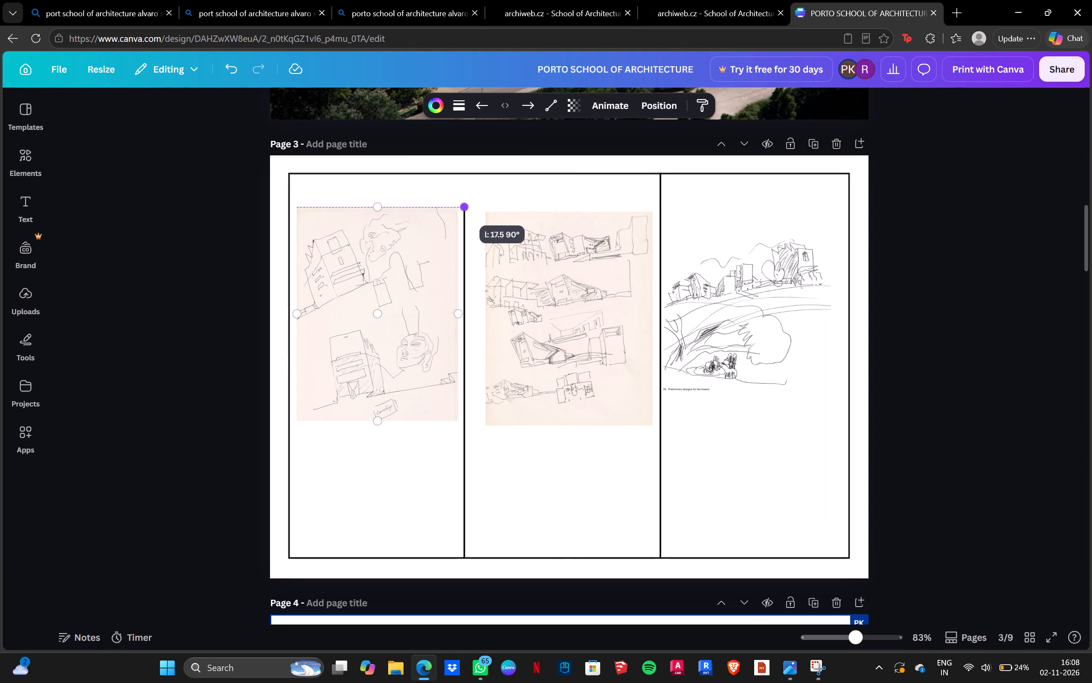
{"action": "left_click_drag", "start_coordinate": [460, 207], "coordinate": [462, 229]}
{"action": "left_click_drag", "start_coordinate": [464, 557], "coordinate": [466, 546]}
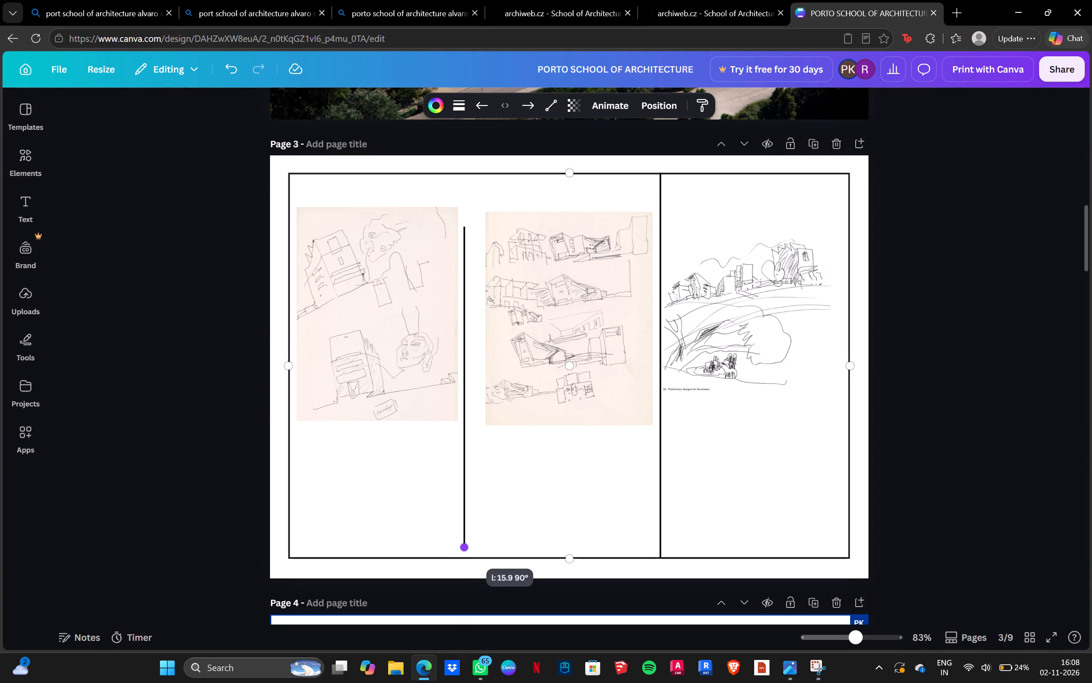
{"action": "left_click_drag", "start_coordinate": [466, 546], "coordinate": [466, 539]}
{"action": "left_click_drag", "start_coordinate": [463, 508], "coordinate": [468, 508]}
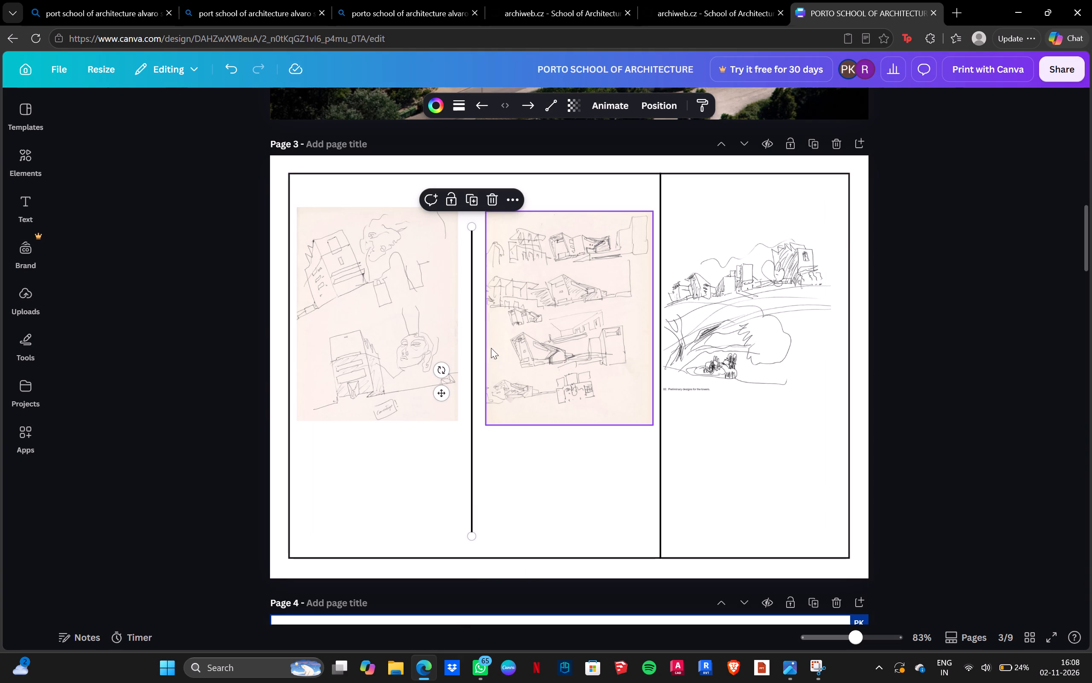
{"action": "left_click_drag", "start_coordinate": [471, 224], "coordinate": [477, 175]}
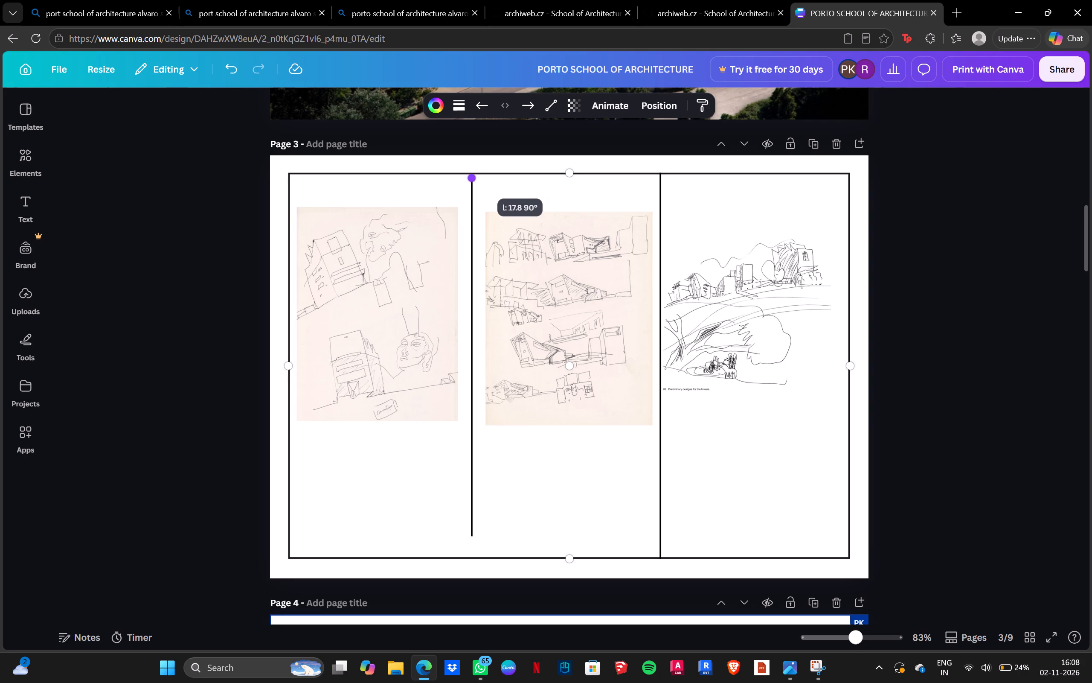
{"action": "left_click_drag", "start_coordinate": [477, 175], "coordinate": [477, 175]}
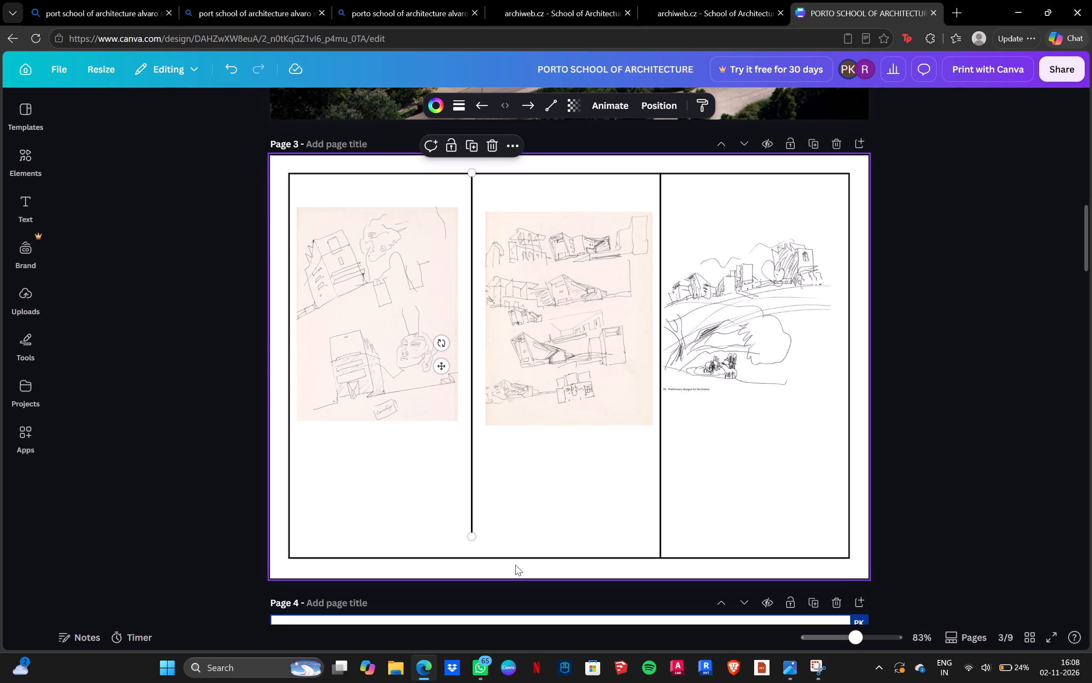
{"action": "left_click_drag", "start_coordinate": [473, 538], "coordinate": [473, 538]}
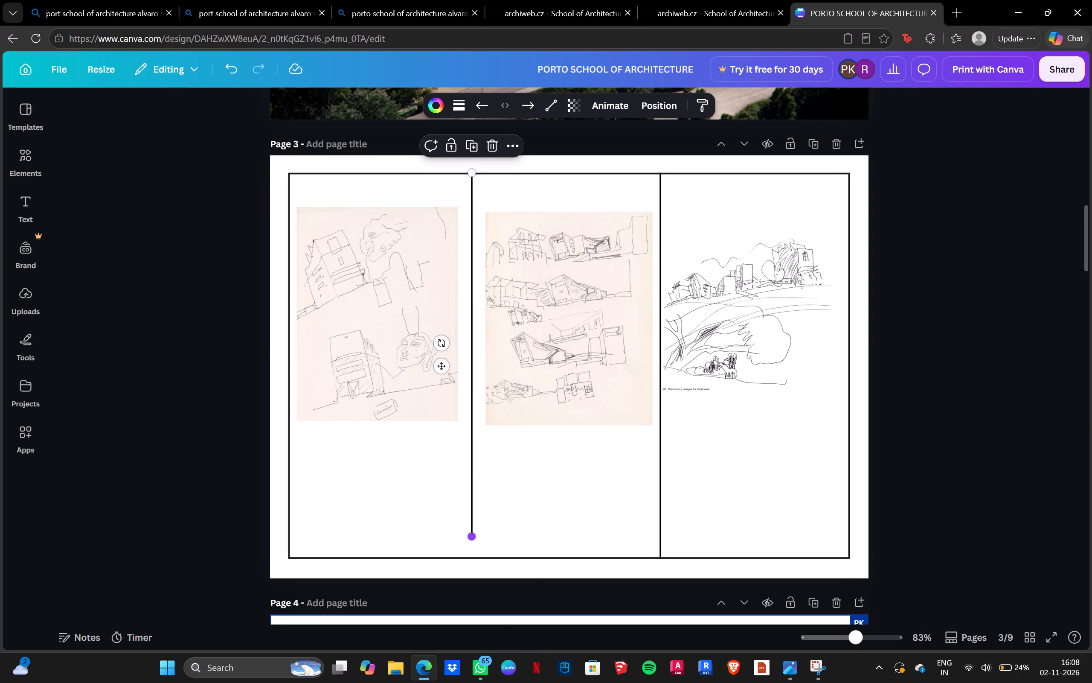
{"action": "left_click_drag", "start_coordinate": [473, 538], "coordinate": [470, 559]}
Shift the third-column sketch on page 3 slightly right and down, away from the second divider.
{"action": "left_click", "coordinate": [722, 334]}
{"action": "left_click_drag", "start_coordinate": [722, 334], "coordinate": [735, 340]}
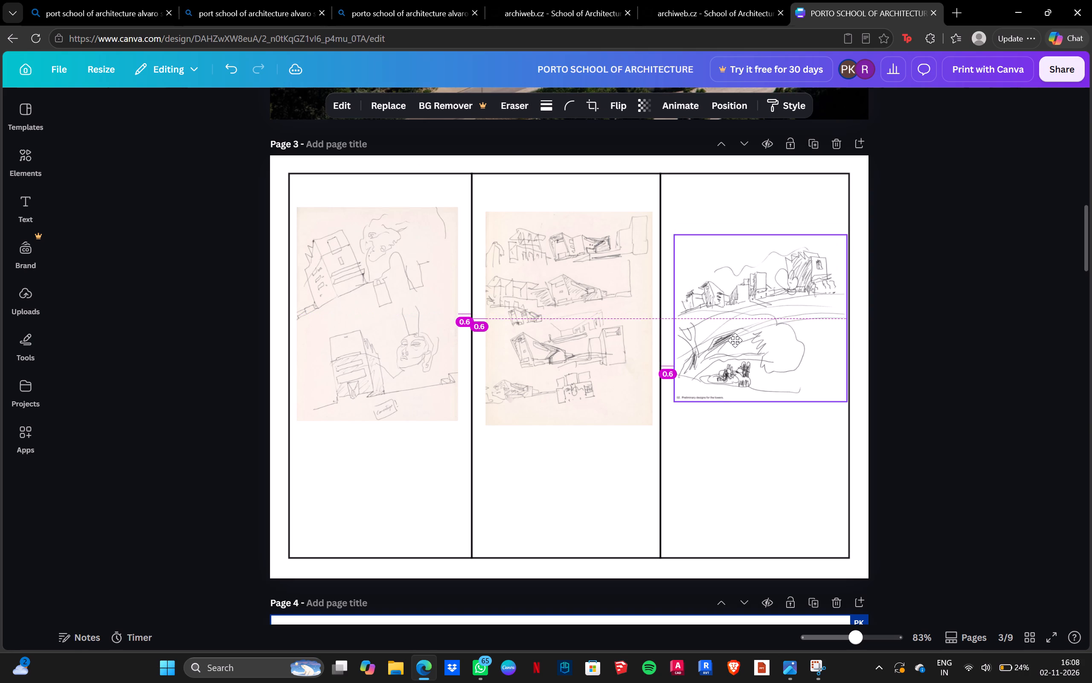
{"action": "left_click_drag", "start_coordinate": [735, 340], "coordinate": [732, 339]}
{"action": "left_click", "coordinate": [955, 350]}
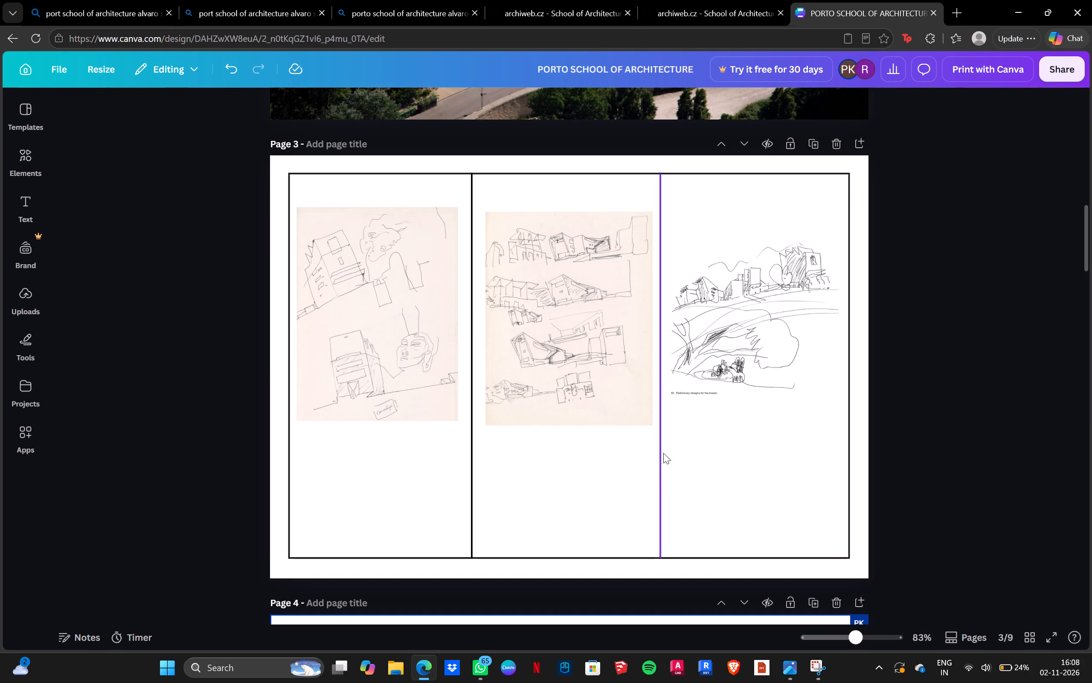
Move the second vertical divider on page 3 slightly right and extend it back to the frame's top and bottom edges.
{"action": "left_click", "coordinate": [657, 438]}
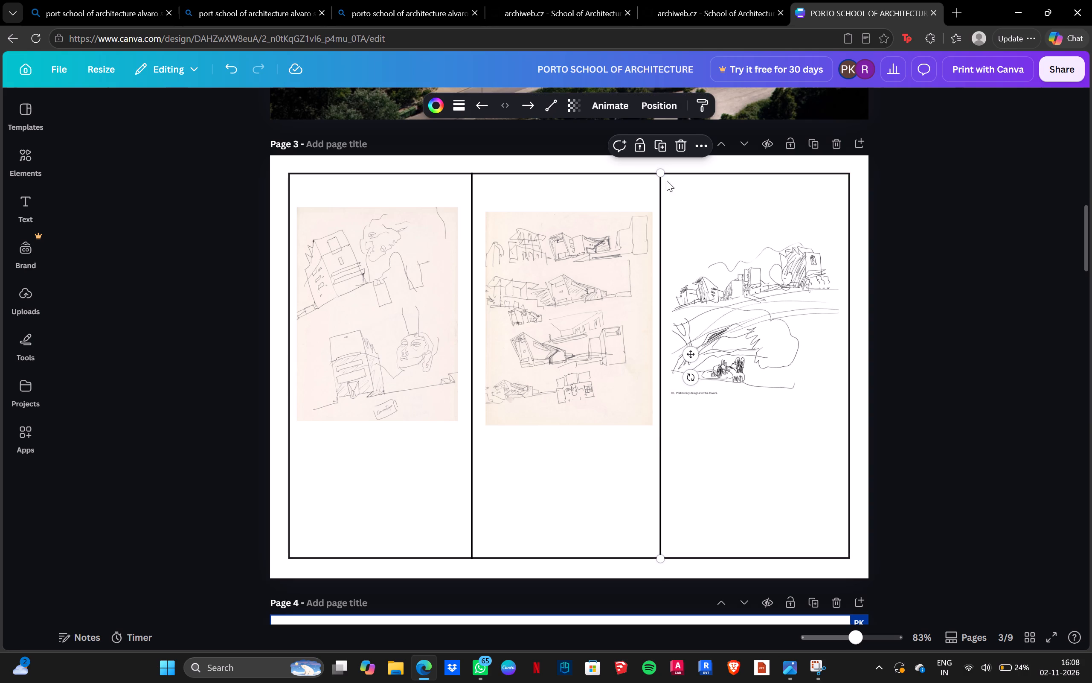
{"action": "left_click_drag", "start_coordinate": [663, 172], "coordinate": [661, 198]}
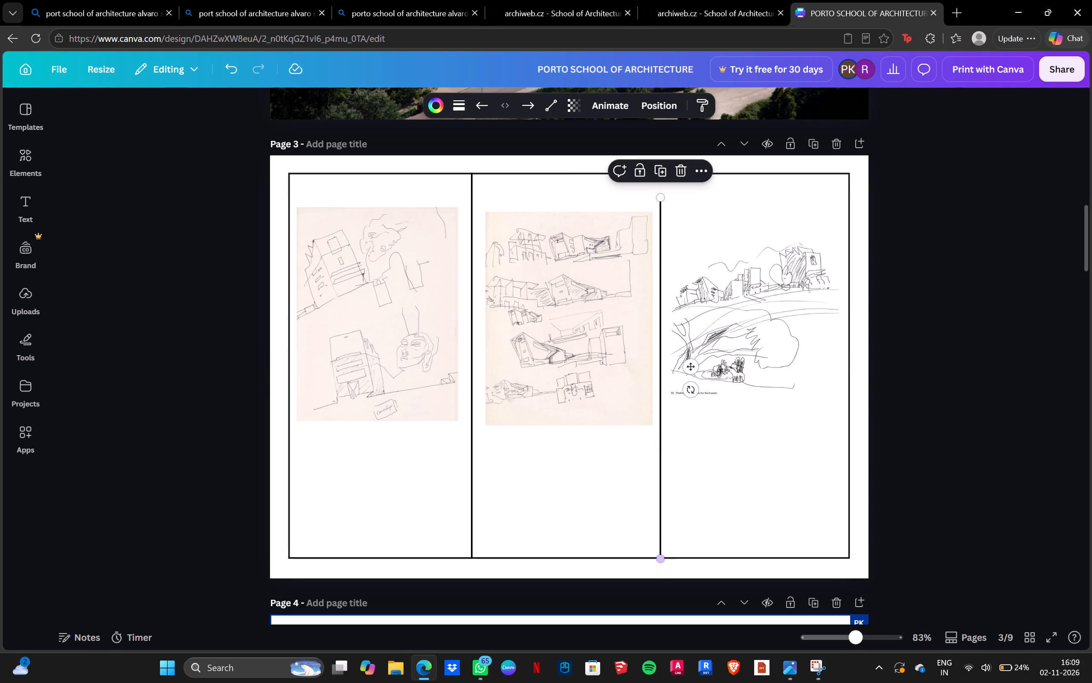
{"action": "left_click_drag", "start_coordinate": [661, 558], "coordinate": [661, 547]}
{"action": "left_click_drag", "start_coordinate": [659, 528], "coordinate": [661, 527]}
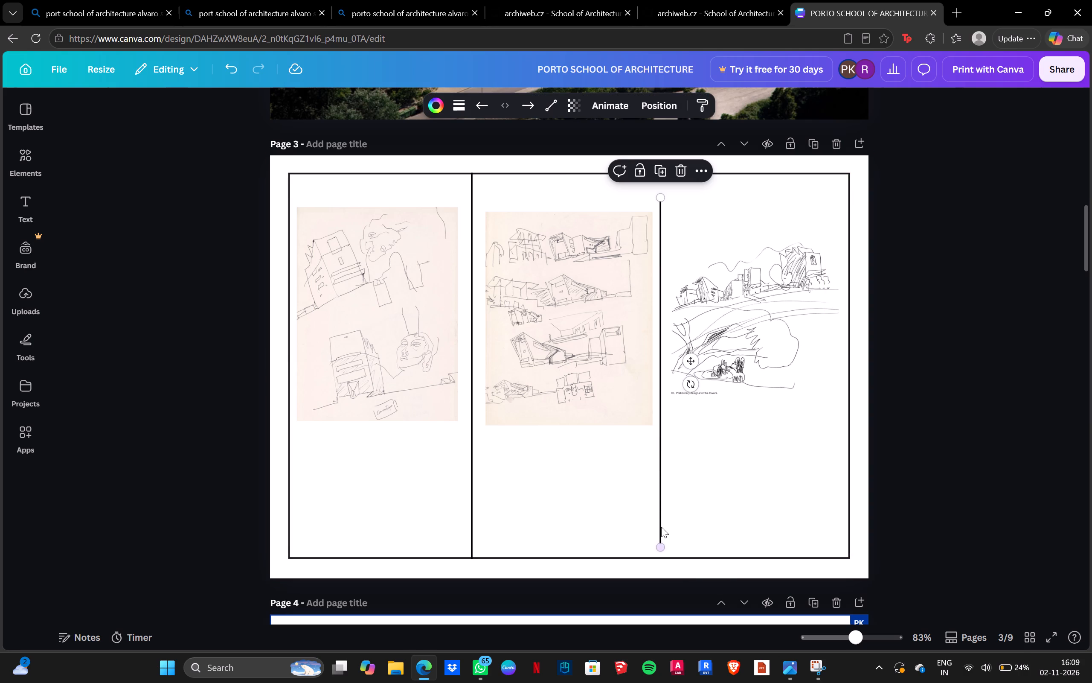
{"action": "left_click_drag", "start_coordinate": [661, 527], "coordinate": [663, 526]}
{"action": "left_click_drag", "start_coordinate": [666, 198], "coordinate": [666, 185]}
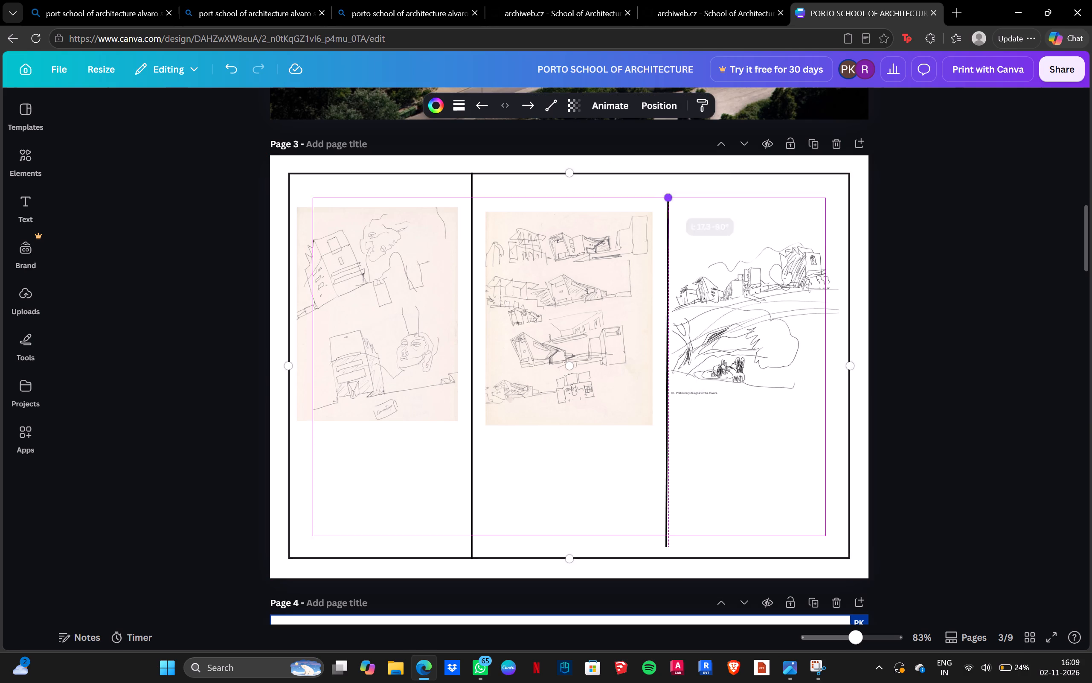
{"action": "left_click_drag", "start_coordinate": [666, 185], "coordinate": [662, 174]}
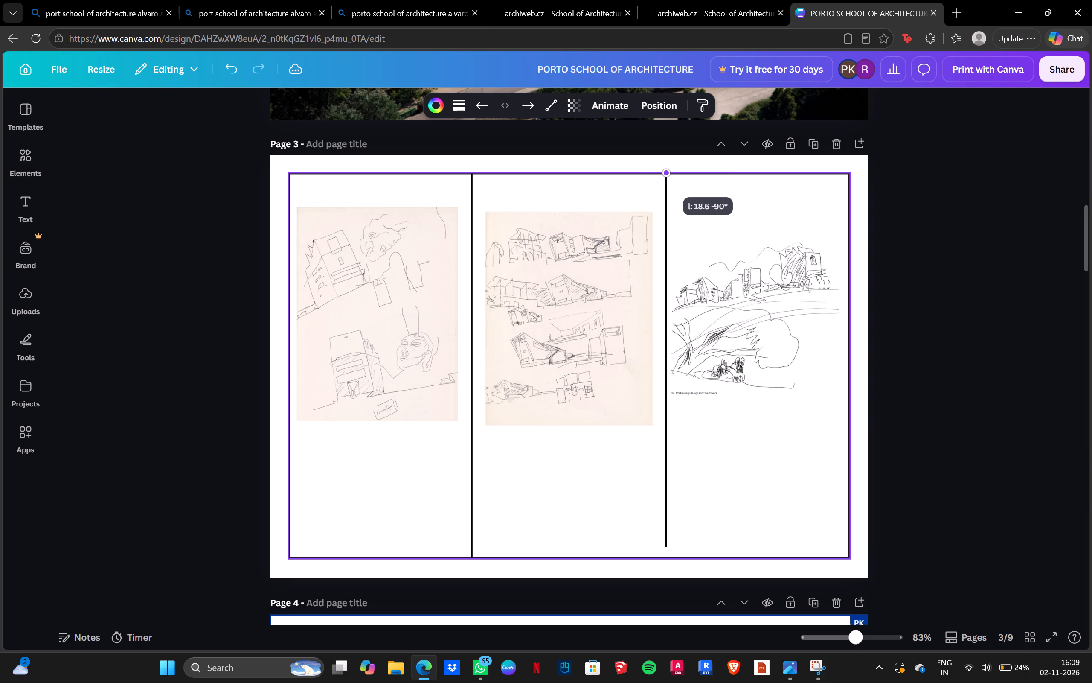
{"action": "left_click_drag", "start_coordinate": [662, 174], "coordinate": [662, 172]}
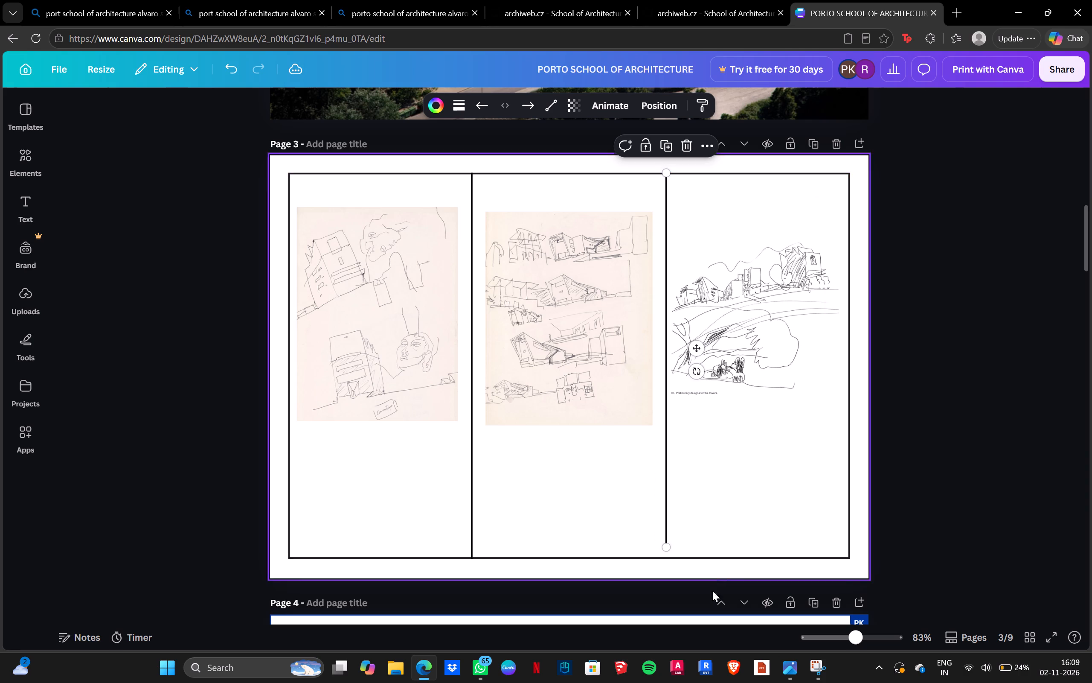
{"action": "left_click_drag", "start_coordinate": [668, 545], "coordinate": [666, 554]}
{"action": "left_click", "coordinate": [961, 474]}
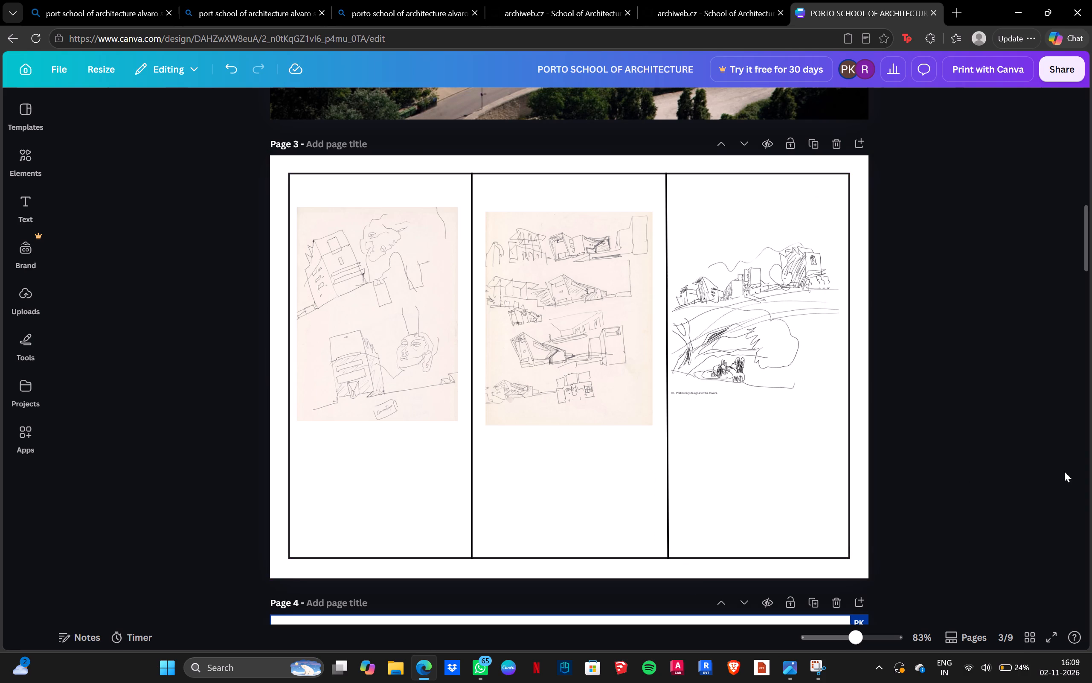
Nudge the third-column sketch on page 3 slightly right, keeping it at the same height.
{"action": "left_click_drag", "start_coordinate": [751, 336], "coordinate": [753, 336]}
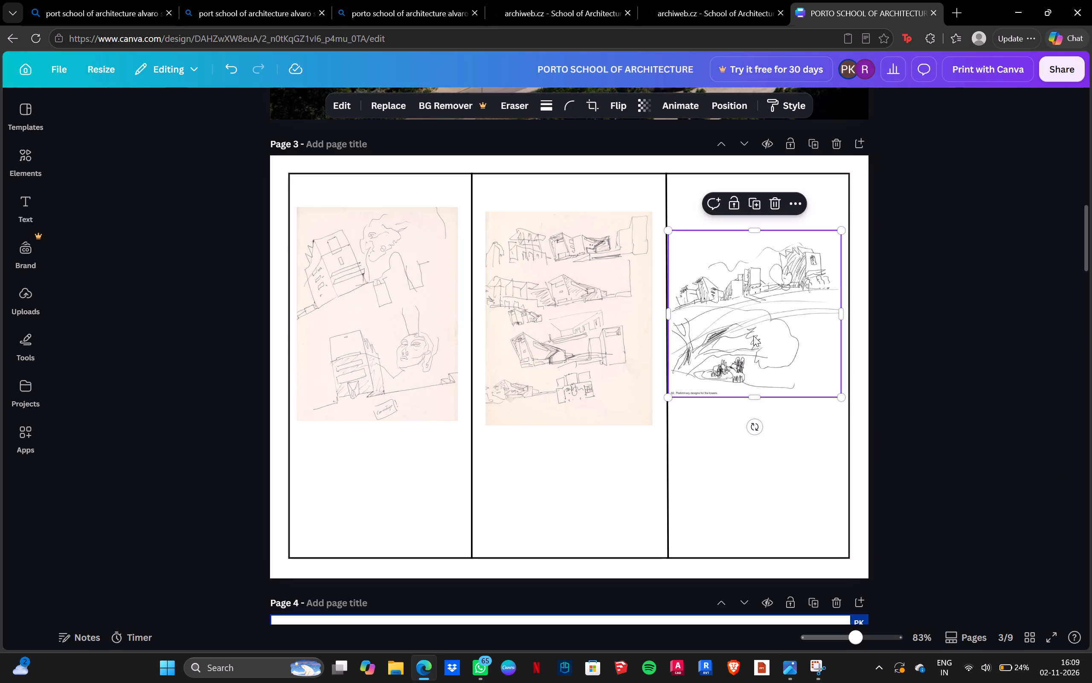
{"action": "left_click_drag", "start_coordinate": [753, 336], "coordinate": [756, 336]}
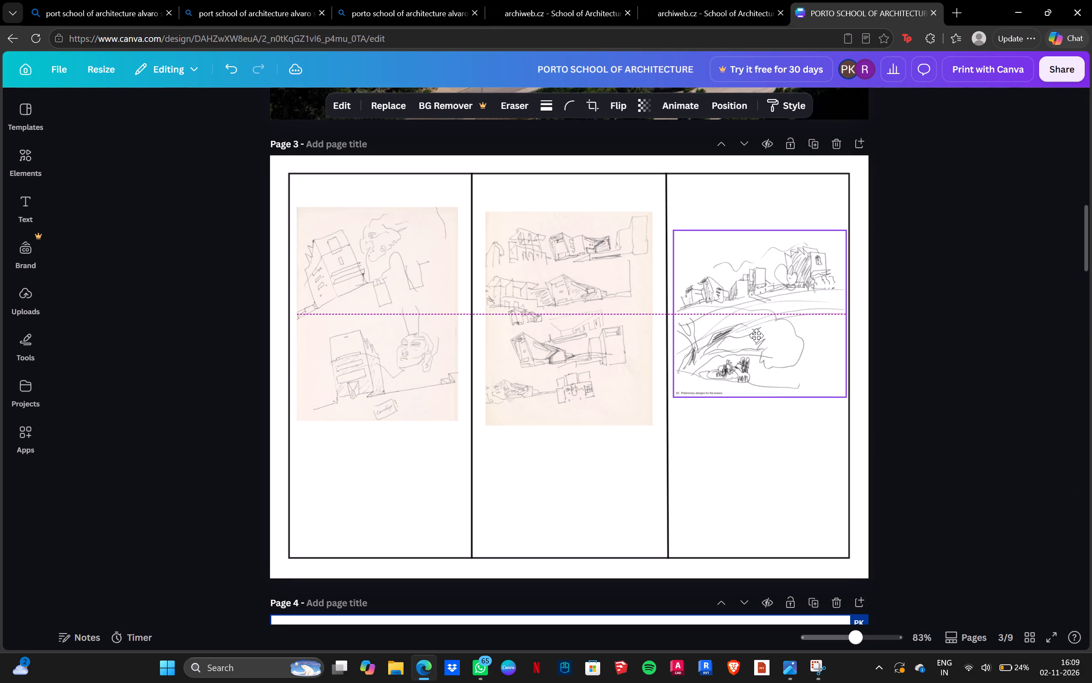
{"action": "left_click_drag", "start_coordinate": [756, 336], "coordinate": [756, 336]}
{"action": "left_click", "coordinate": [957, 353]}
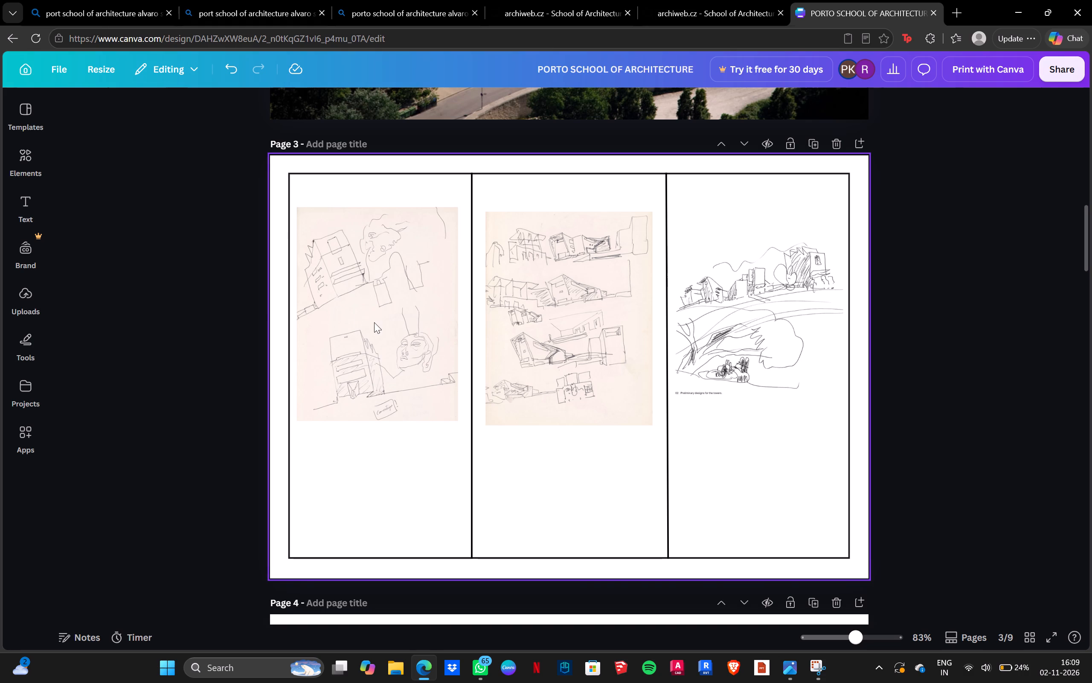
Lower the first-column sketch on page 3 slightly so that it lines up vertically with the middle sketch.
{"action": "left_click_drag", "start_coordinate": [354, 313], "coordinate": [352, 320]}
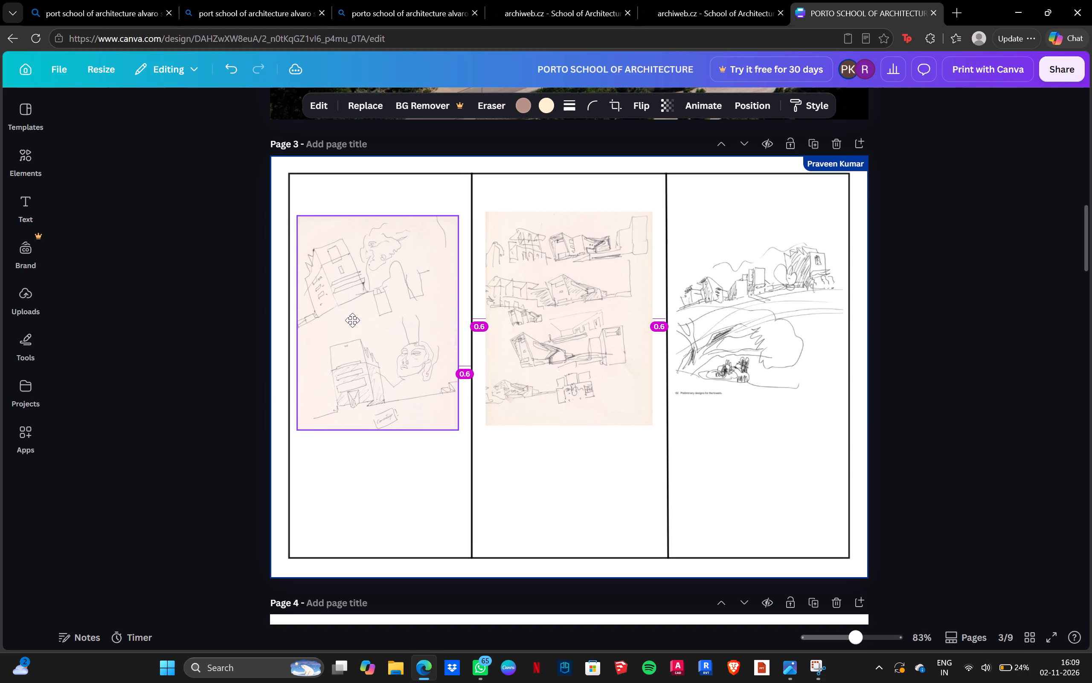
{"action": "left_click_drag", "start_coordinate": [352, 320], "coordinate": [352, 323]}
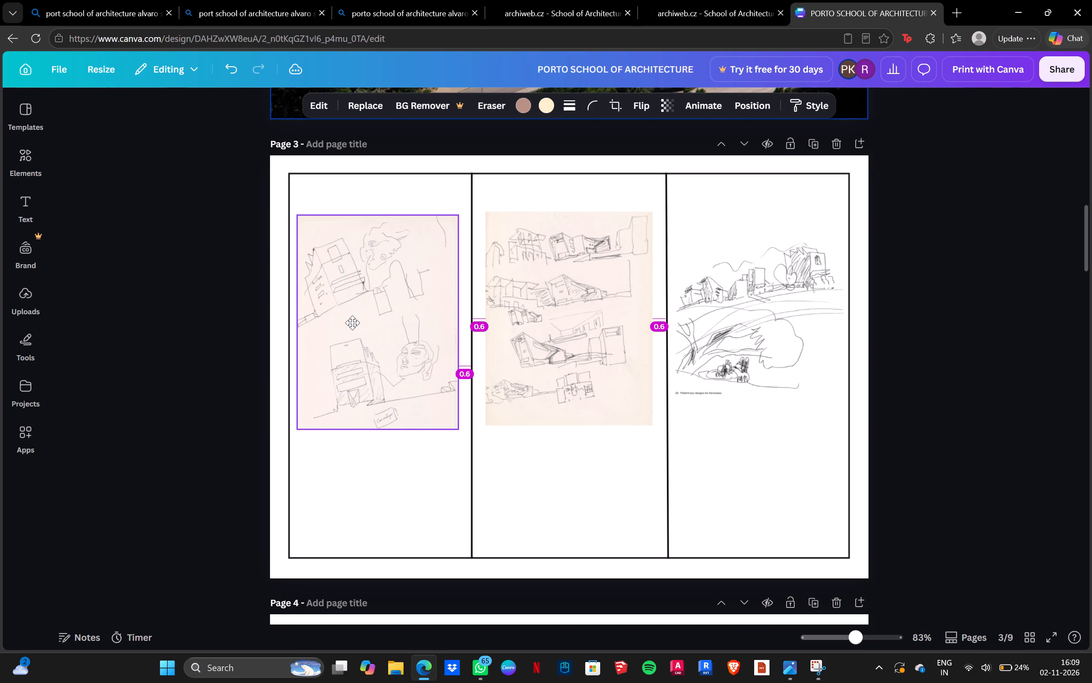
{"action": "left_click_drag", "start_coordinate": [352, 323], "coordinate": [353, 320]}
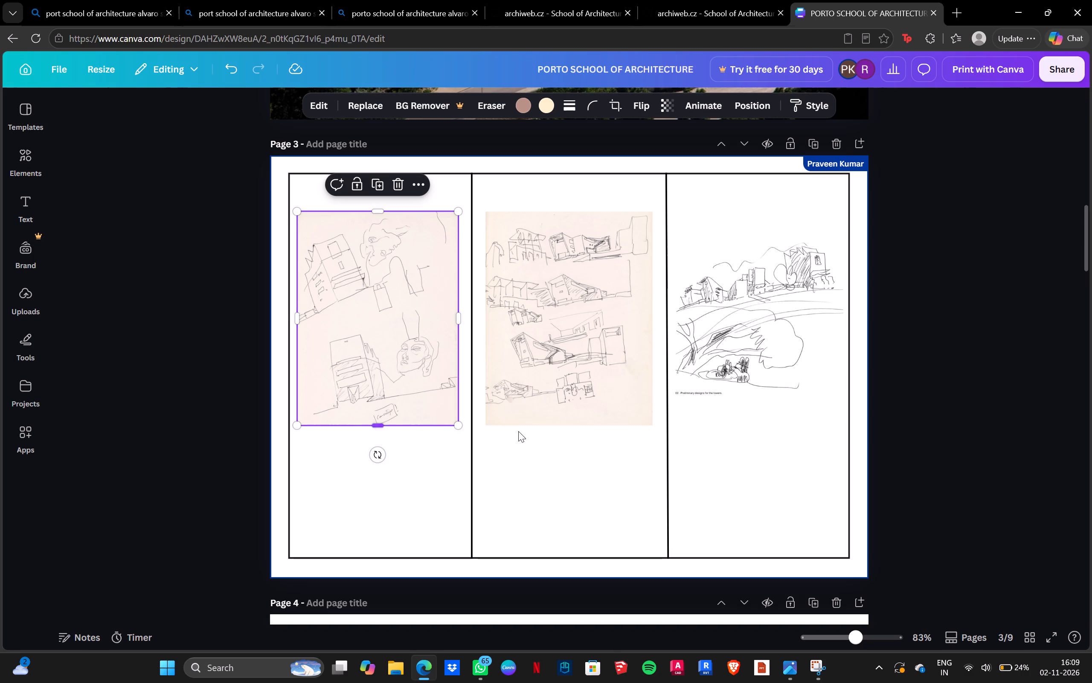
{"action": "left_click", "coordinate": [570, 417]}
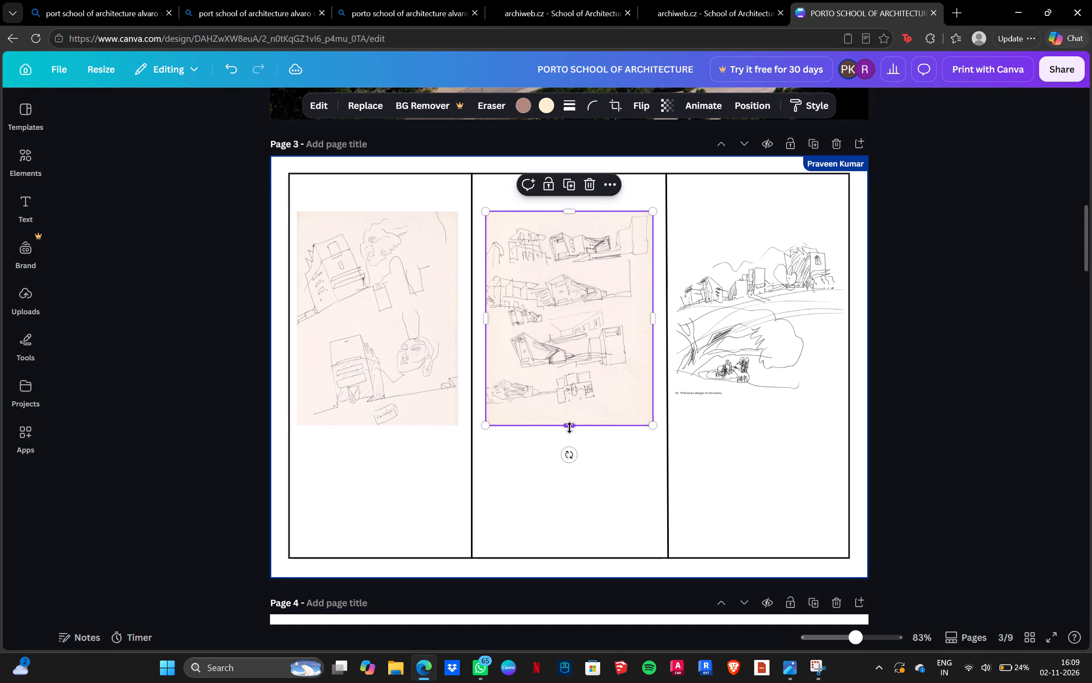
{"action": "left_click", "coordinate": [569, 428]}
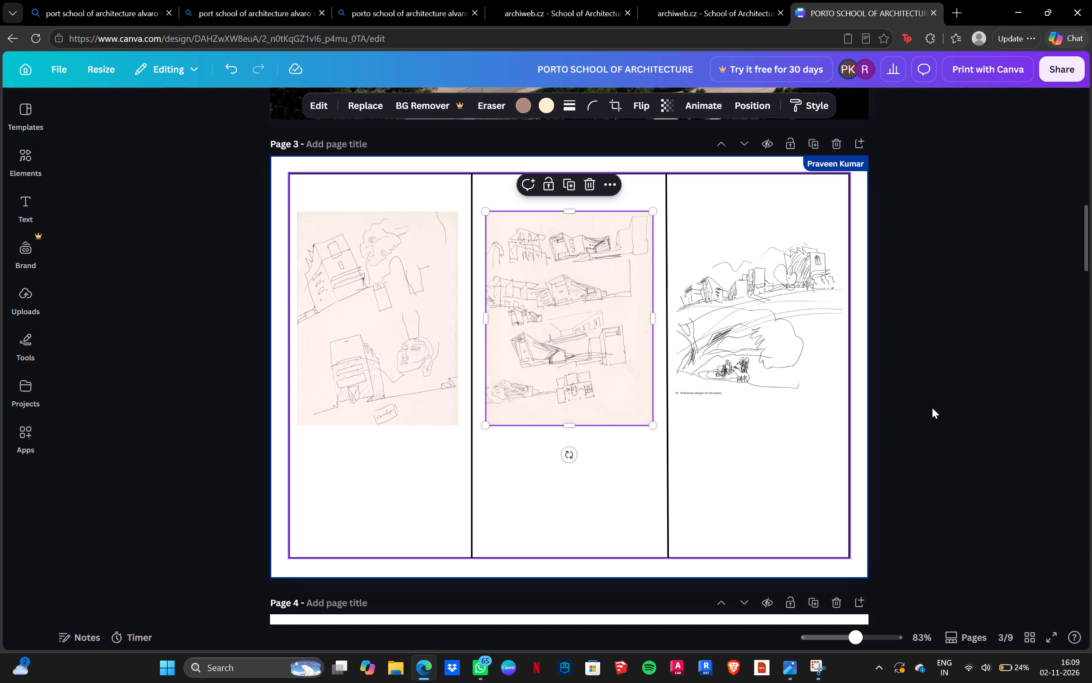
{"action": "left_click", "coordinate": [932, 408]}
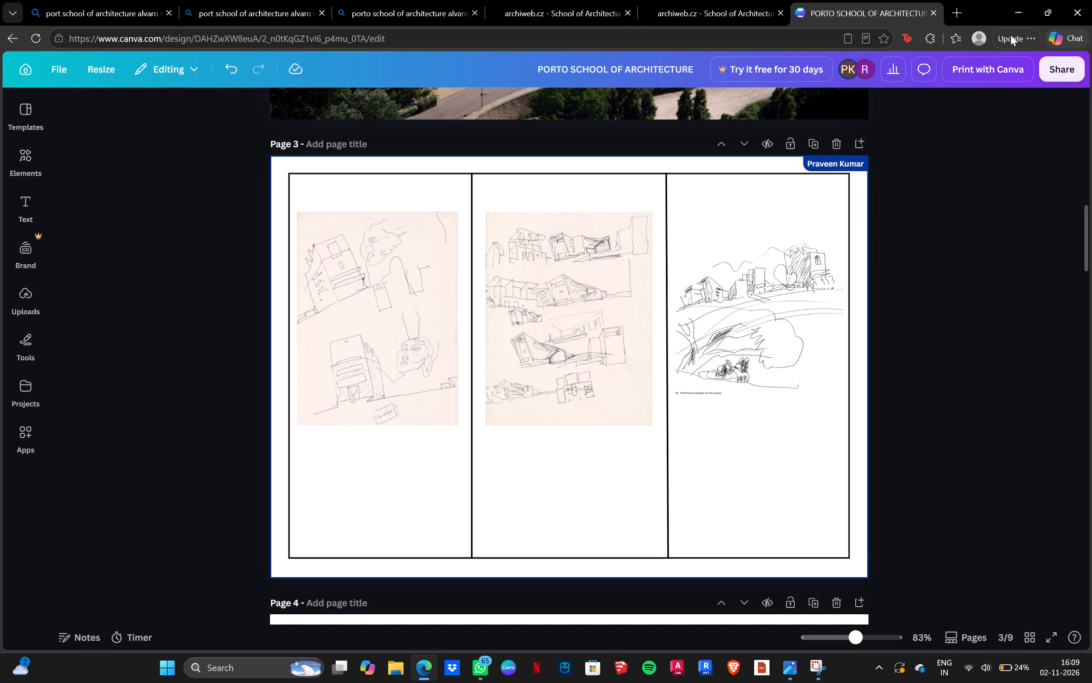
{"action": "left_click", "coordinate": [390, 362]}
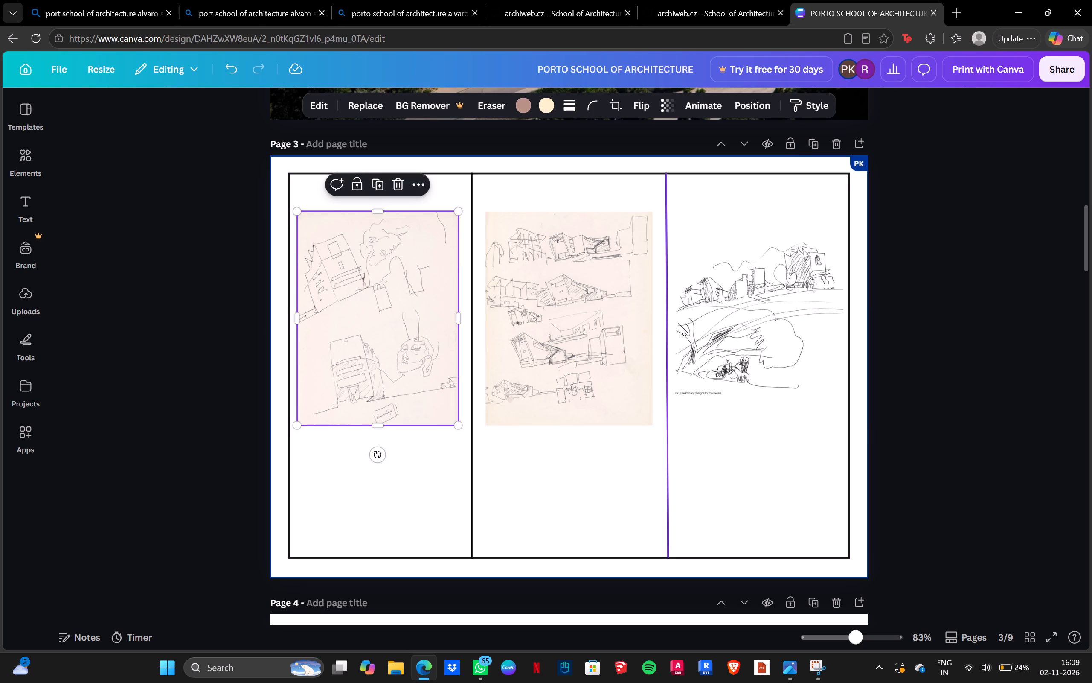
{"action": "left_click", "coordinate": [1014, 330]}
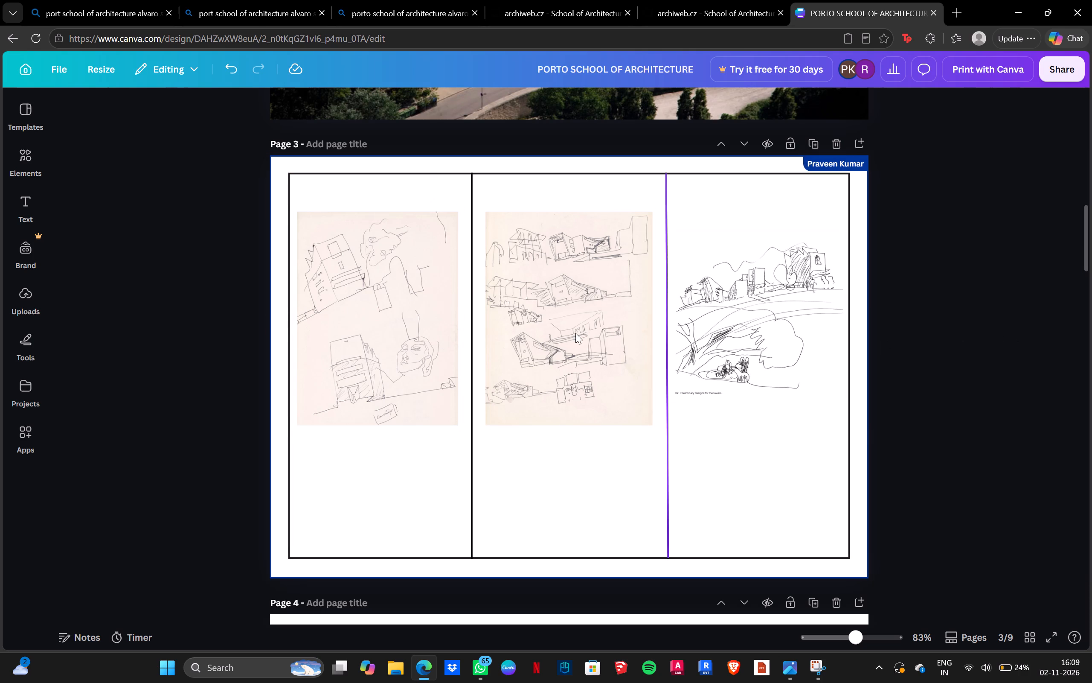
Nudge the middle sketch on page 3 slightly right within its column.
{"action": "left_click_drag", "start_coordinate": [609, 312], "coordinate": [611, 312]}
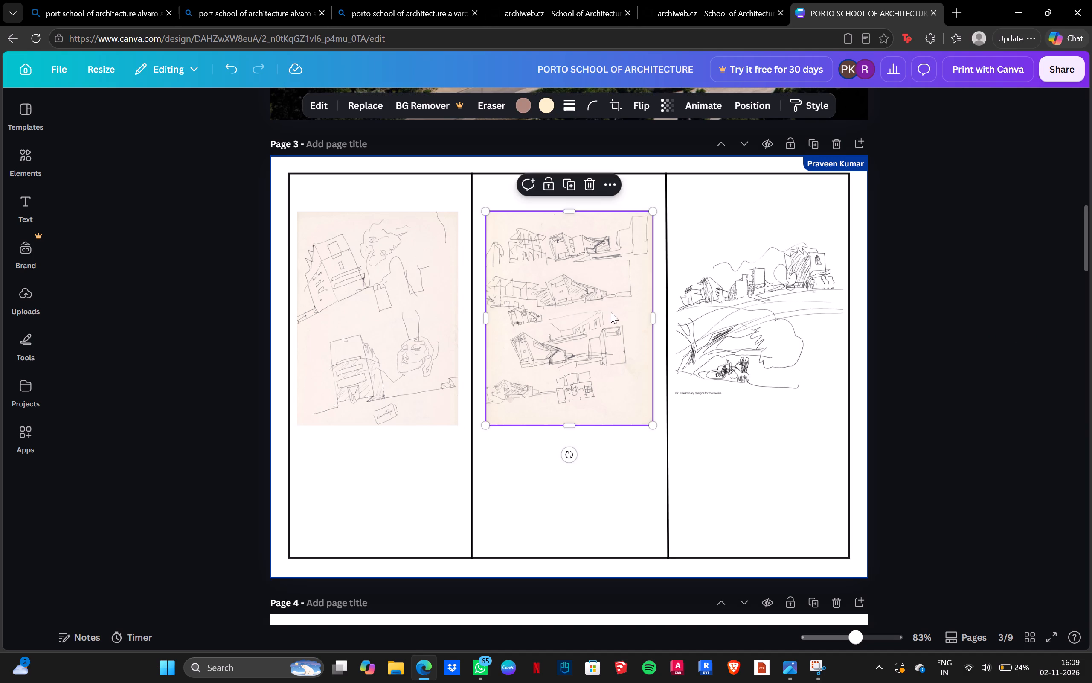
{"action": "left_click_drag", "start_coordinate": [611, 312], "coordinate": [613, 313]}
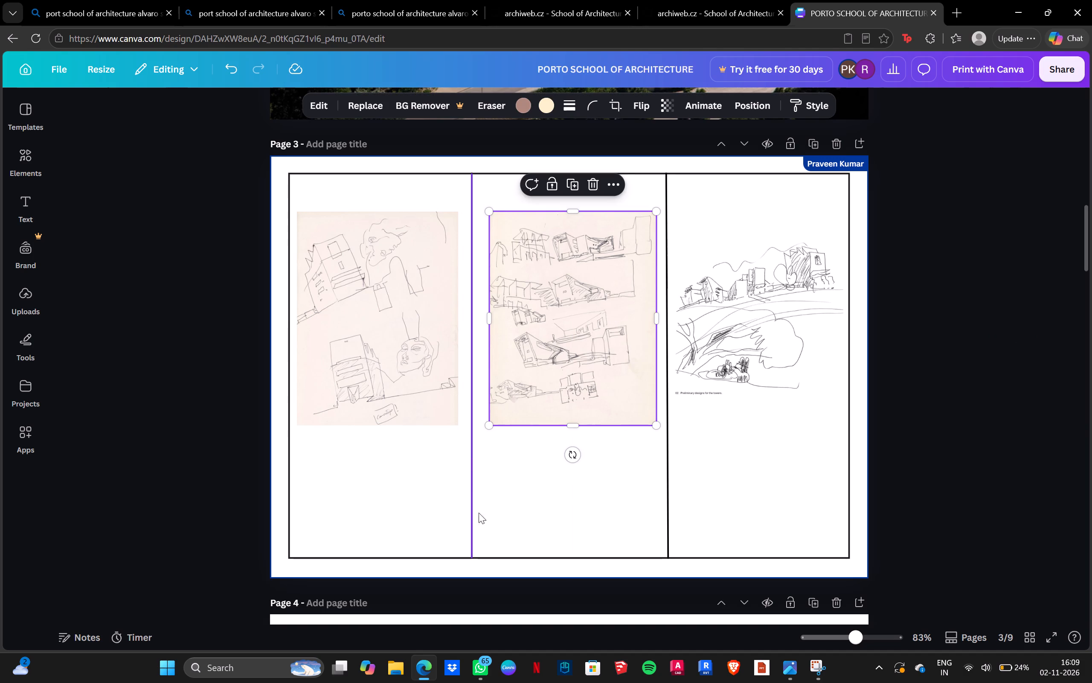
Shorten the first vertical divider on page 3 slightly at both ends and move it a little right.
{"action": "left_click", "coordinate": [471, 541]}
{"action": "left_click_drag", "start_coordinate": [473, 560], "coordinate": [473, 551]}
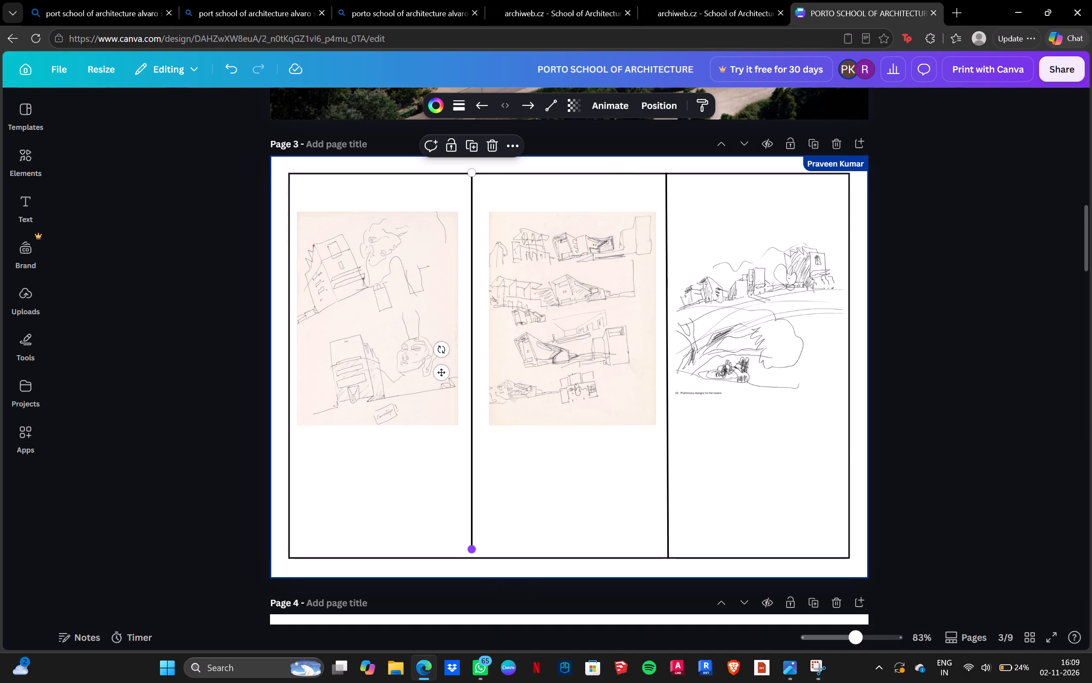
{"action": "left_click_drag", "start_coordinate": [470, 173], "coordinate": [471, 179]}
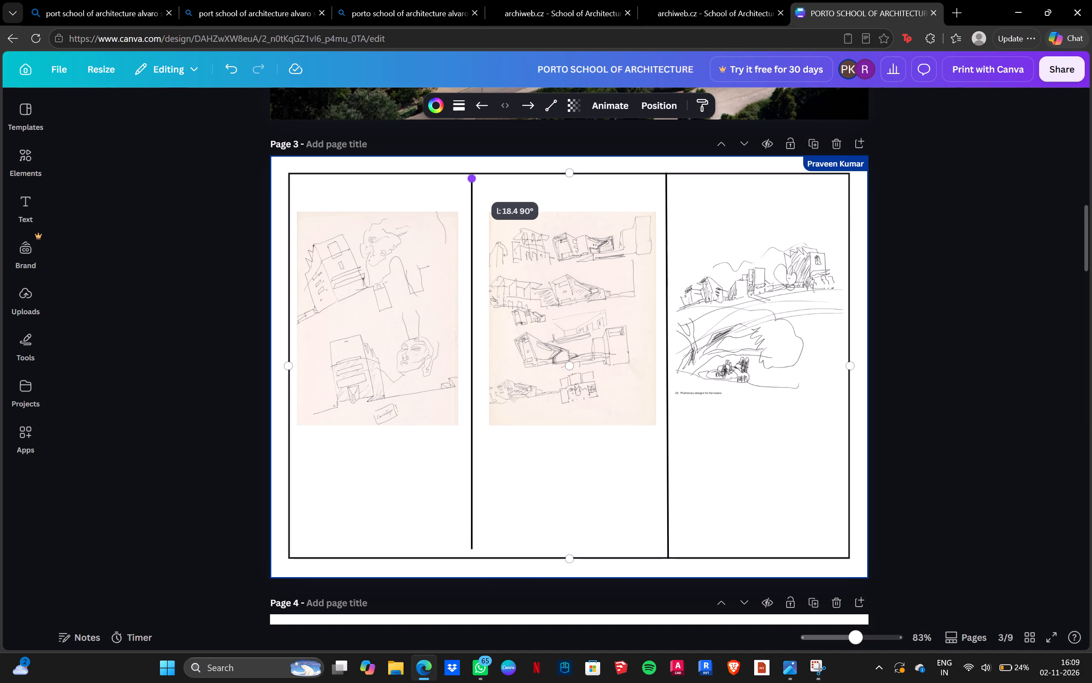
{"action": "left_click_drag", "start_coordinate": [471, 179], "coordinate": [470, 182]}
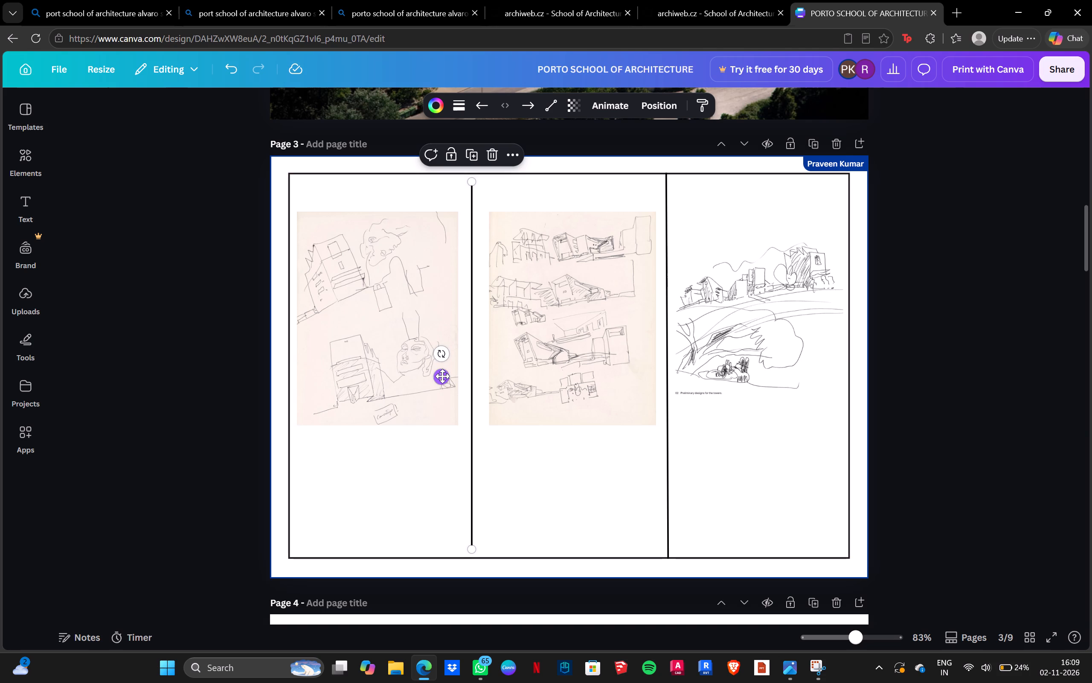
{"action": "left_click_drag", "start_coordinate": [442, 376], "coordinate": [449, 376]}
Nudge the first-column sketch on page 3 slightly right within its column, with its top edge level with the middle sketch.
{"action": "left_click_drag", "start_coordinate": [337, 353], "coordinate": [344, 351]}
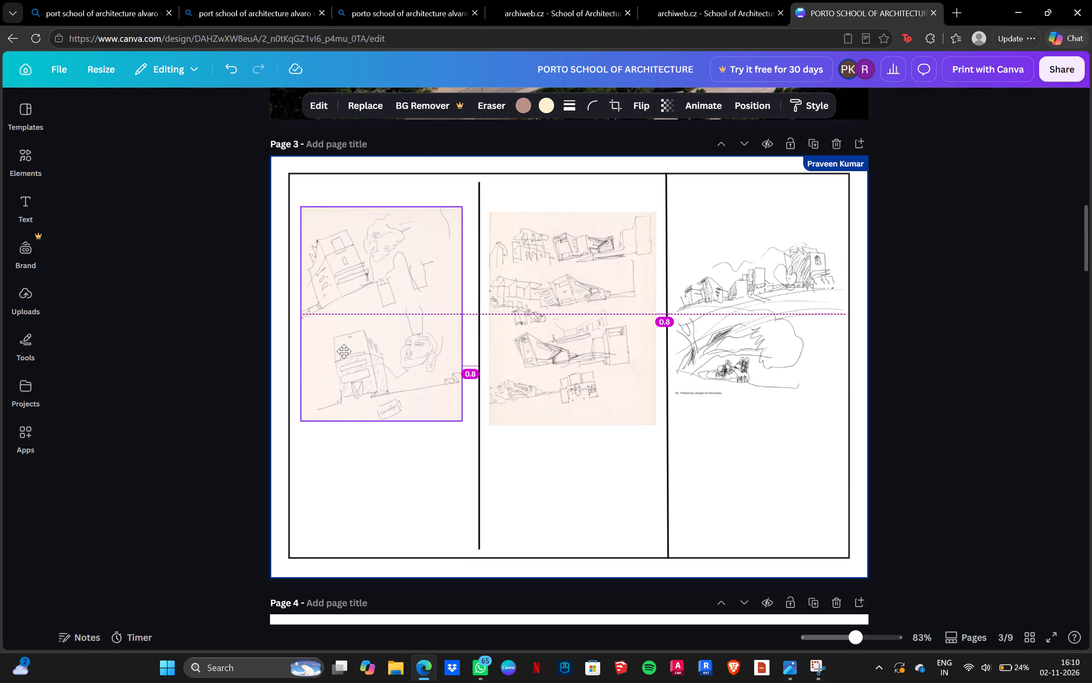
{"action": "left_click_drag", "start_coordinate": [344, 351], "coordinate": [344, 352]}
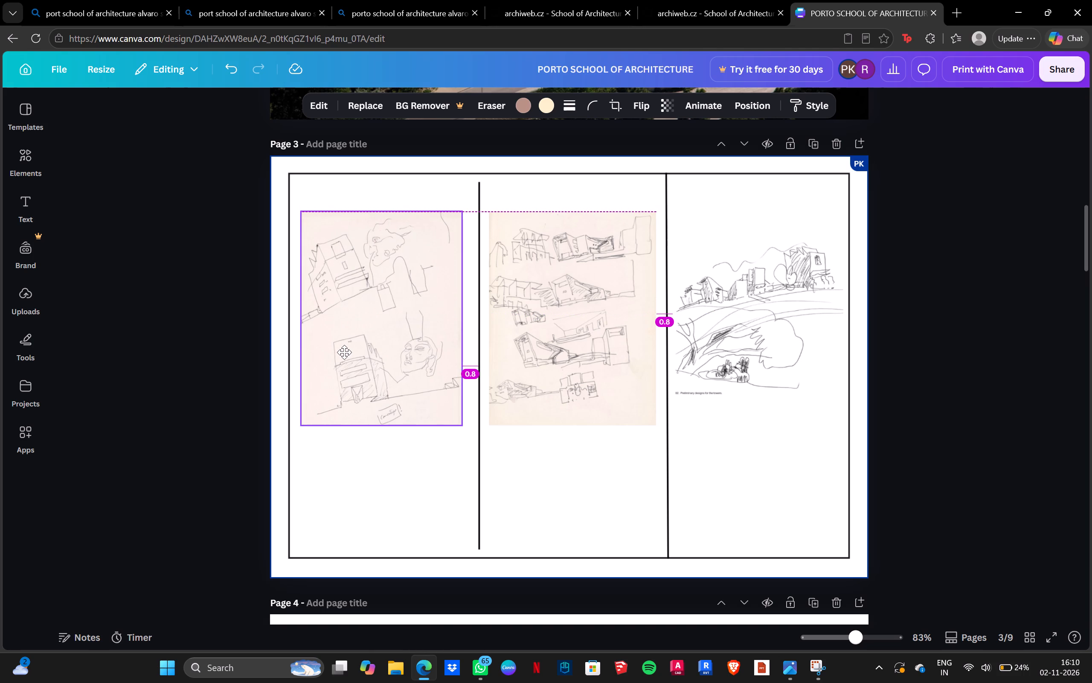
{"action": "left_click_drag", "start_coordinate": [344, 352], "coordinate": [345, 352]}
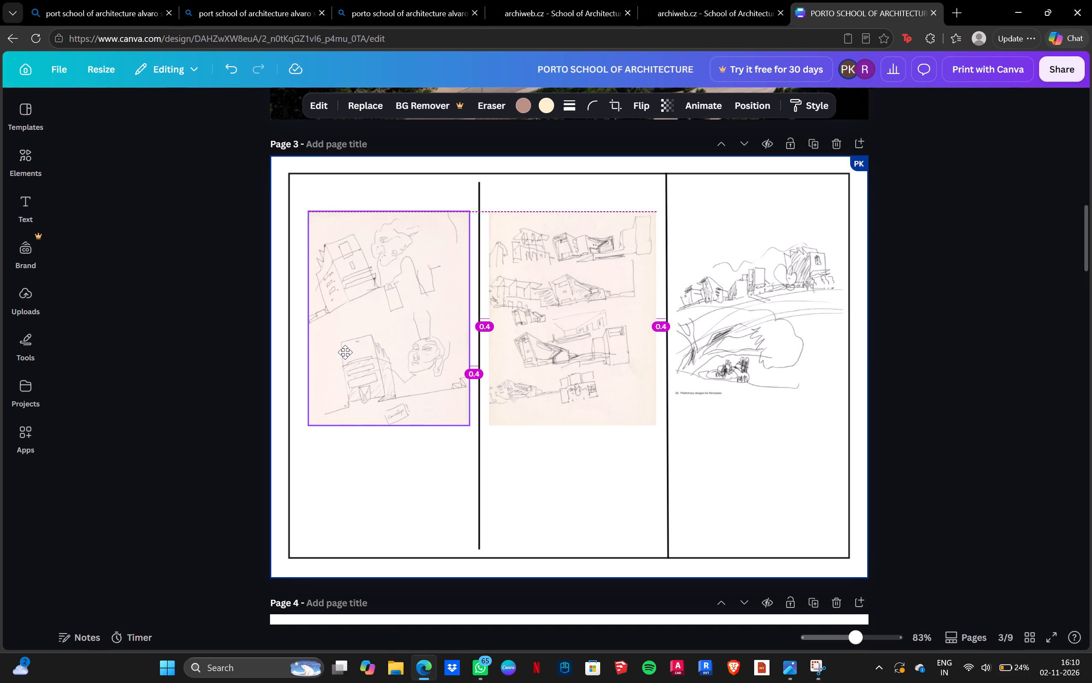
{"action": "left_click_drag", "start_coordinate": [345, 352], "coordinate": [246, 367]}
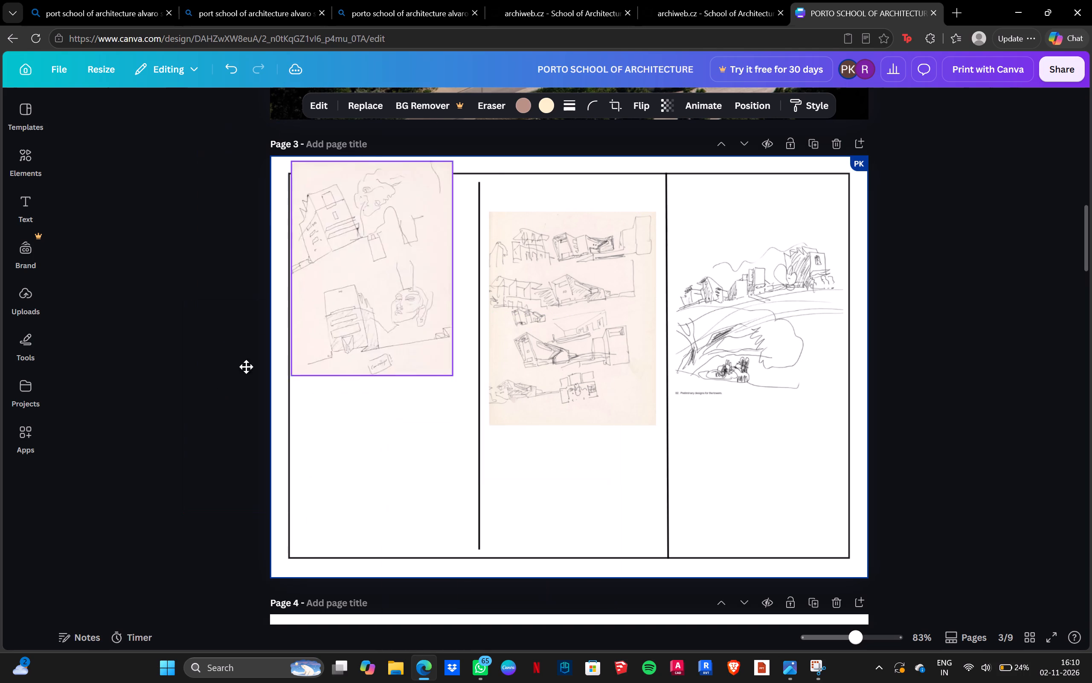
{"action": "left_click_drag", "start_coordinate": [246, 367], "coordinate": [348, 380]}
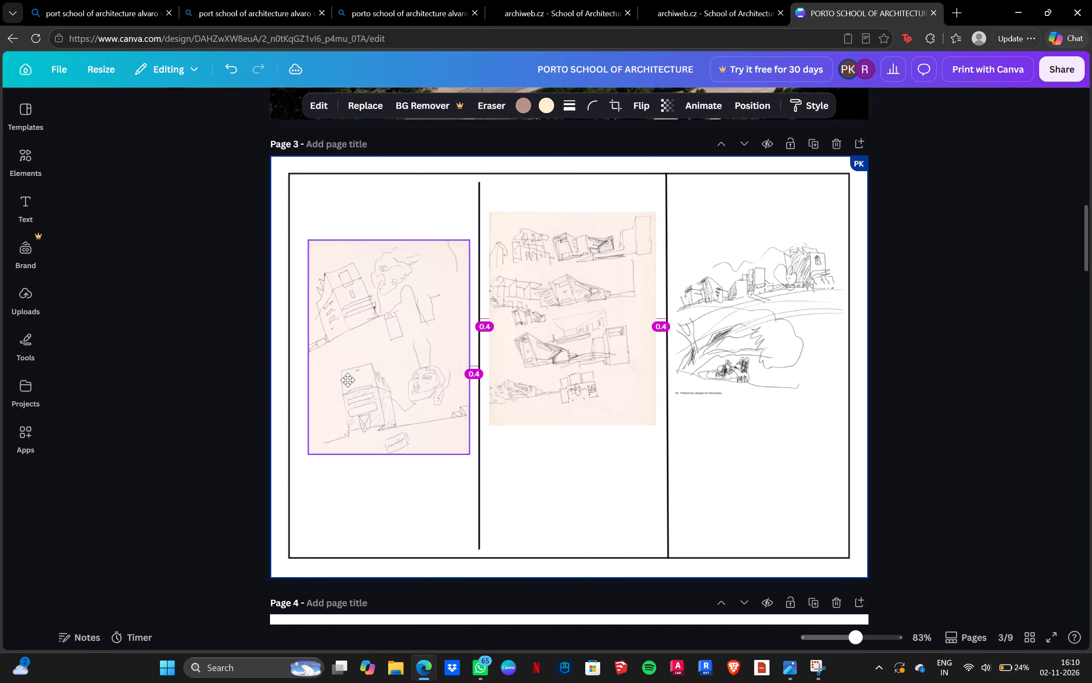
{"action": "left_click_drag", "start_coordinate": [348, 380], "coordinate": [343, 381]}
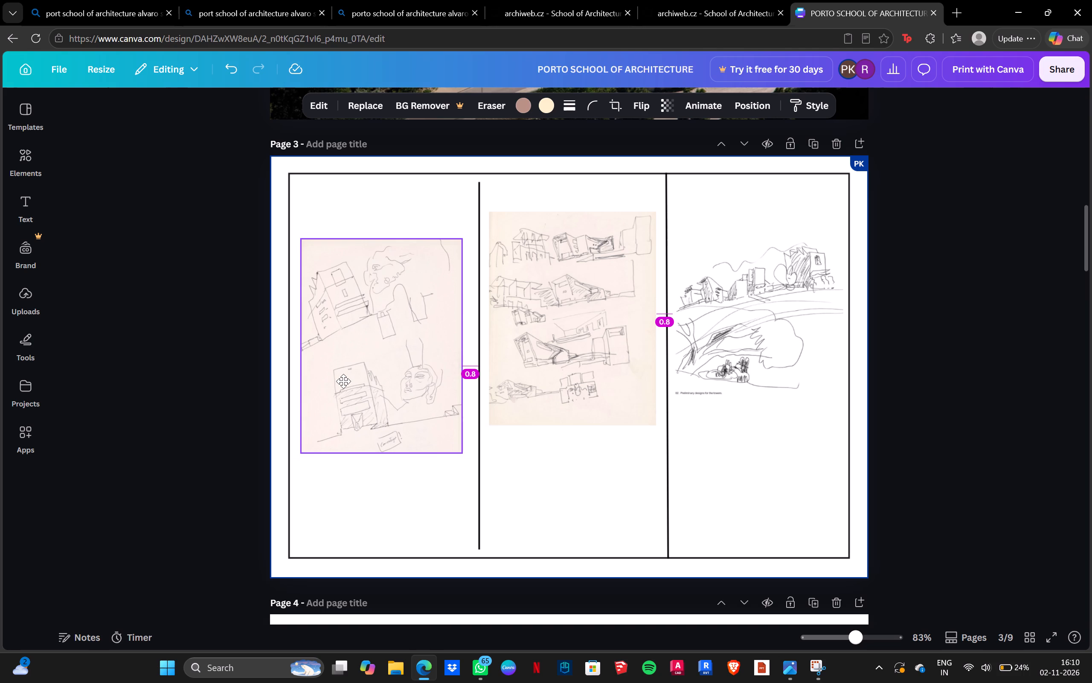
{"action": "left_click_drag", "start_coordinate": [343, 381], "coordinate": [344, 380]}
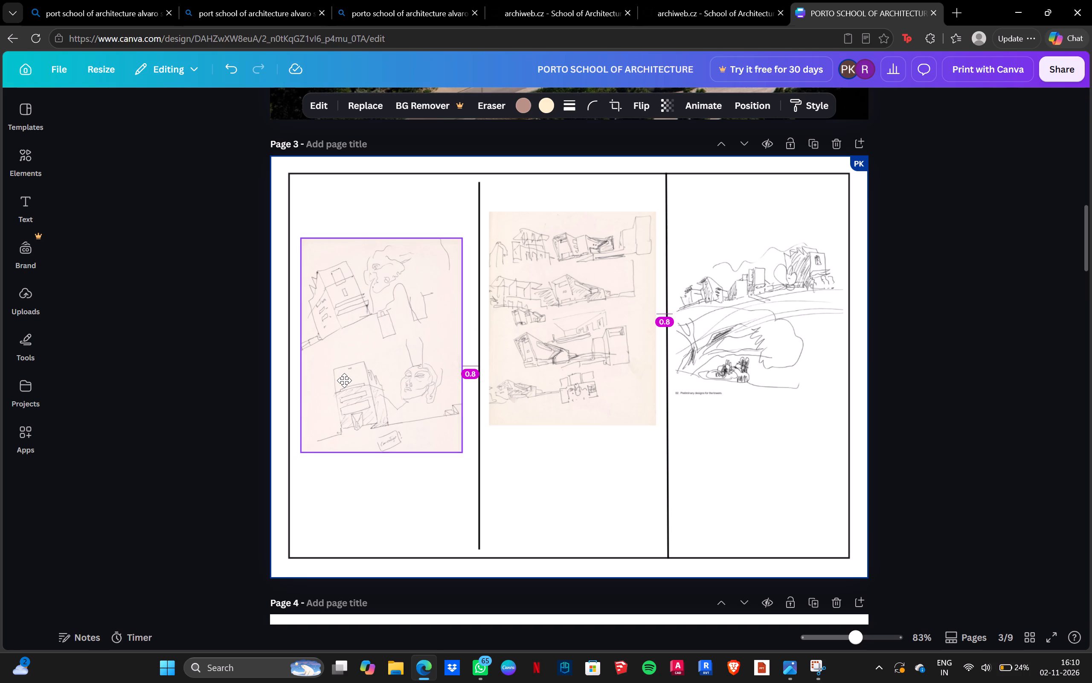
{"action": "left_click_drag", "start_coordinate": [344, 380], "coordinate": [345, 380]}
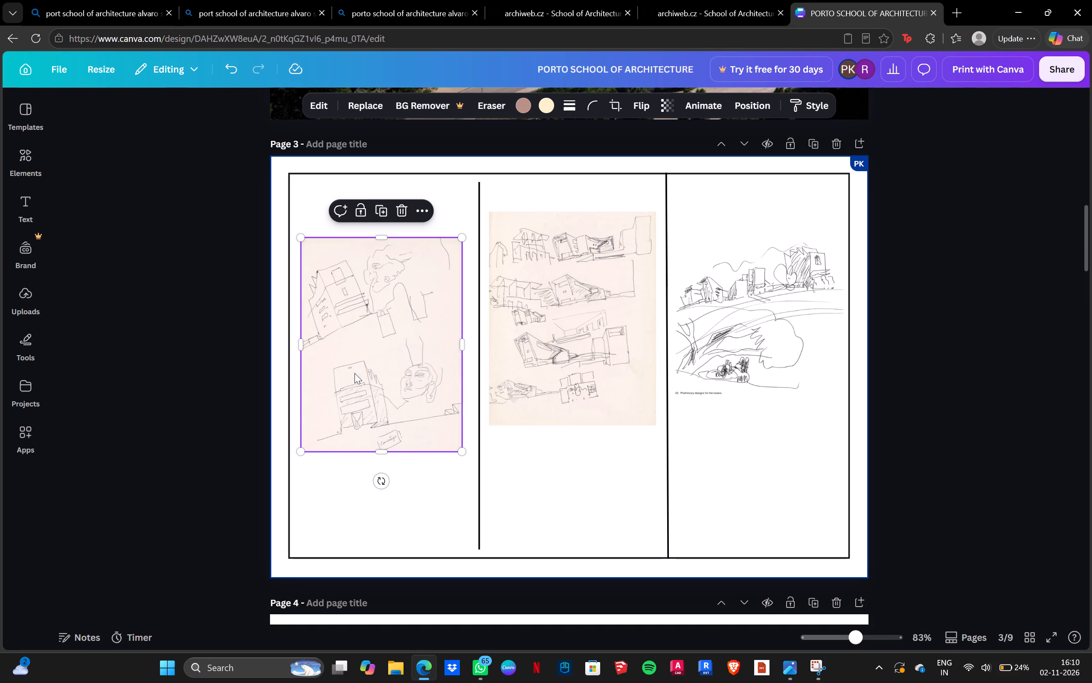
{"action": "left_click_drag", "start_coordinate": [406, 313], "coordinate": [405, 292]}
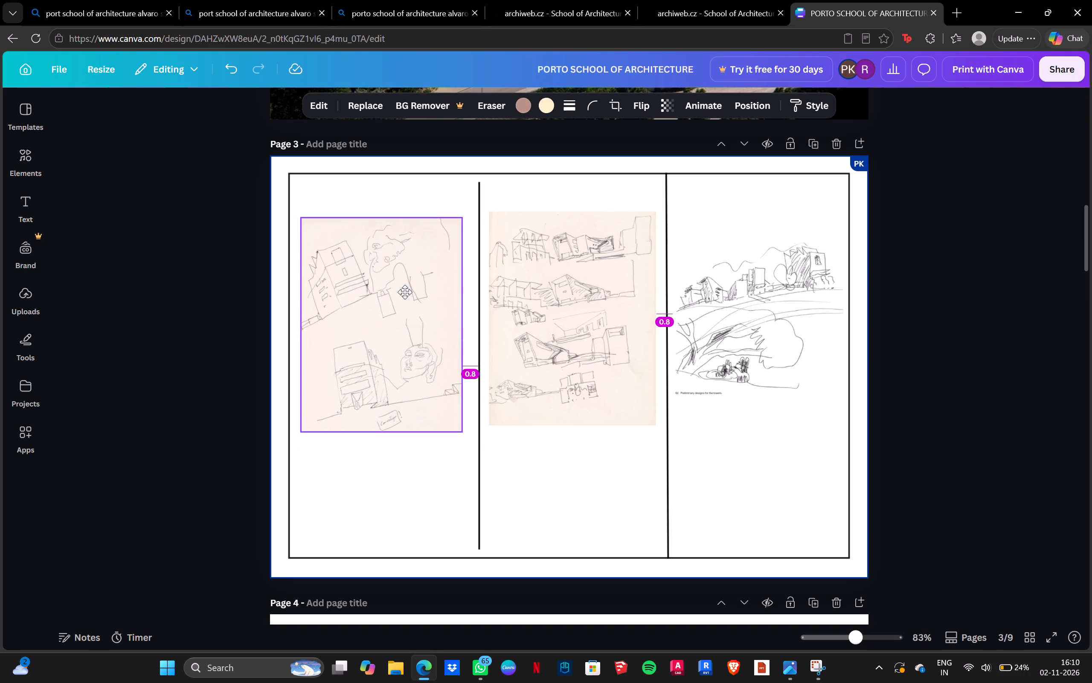
{"action": "left_click_drag", "start_coordinate": [405, 292], "coordinate": [404, 288]}
Extend the first vertical divider on page 3 at both ends so it meets the frame's top and bottom edges.
{"action": "left_click", "coordinate": [481, 201]}
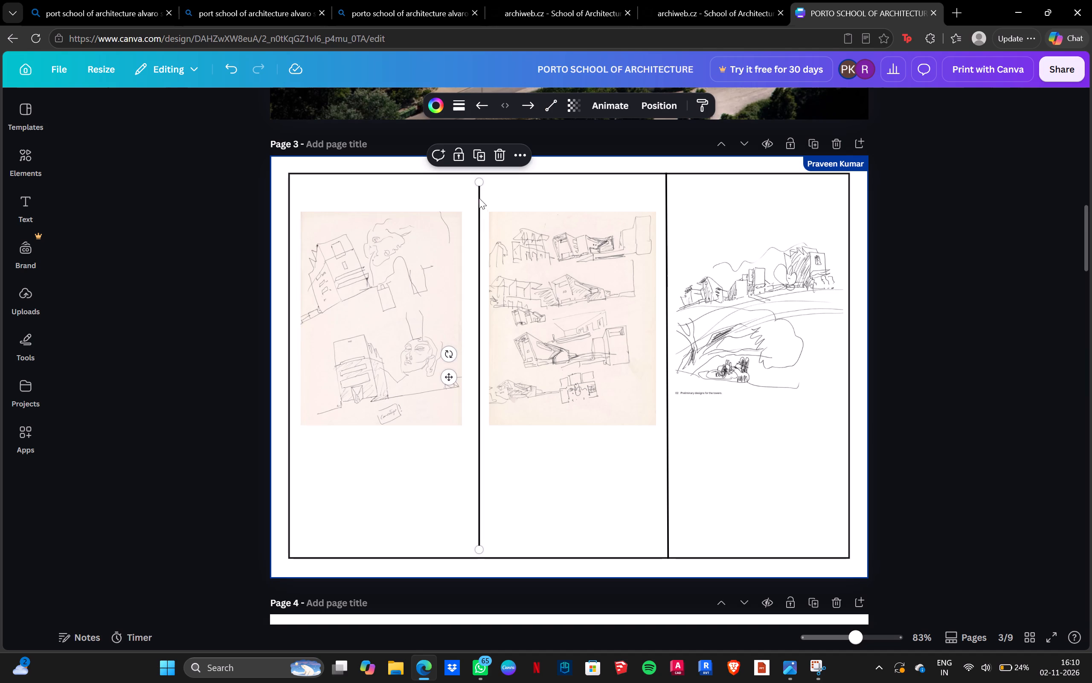
{"action": "left_click_drag", "start_coordinate": [478, 181], "coordinate": [477, 175]}
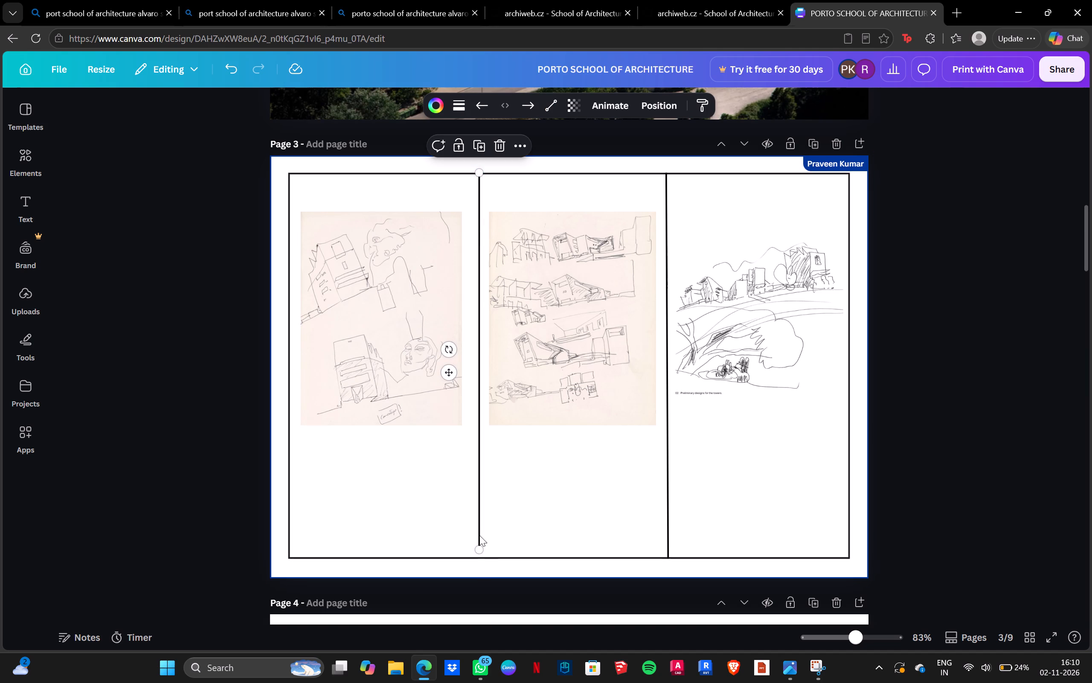
{"action": "left_click_drag", "start_coordinate": [478, 547], "coordinate": [478, 552]}
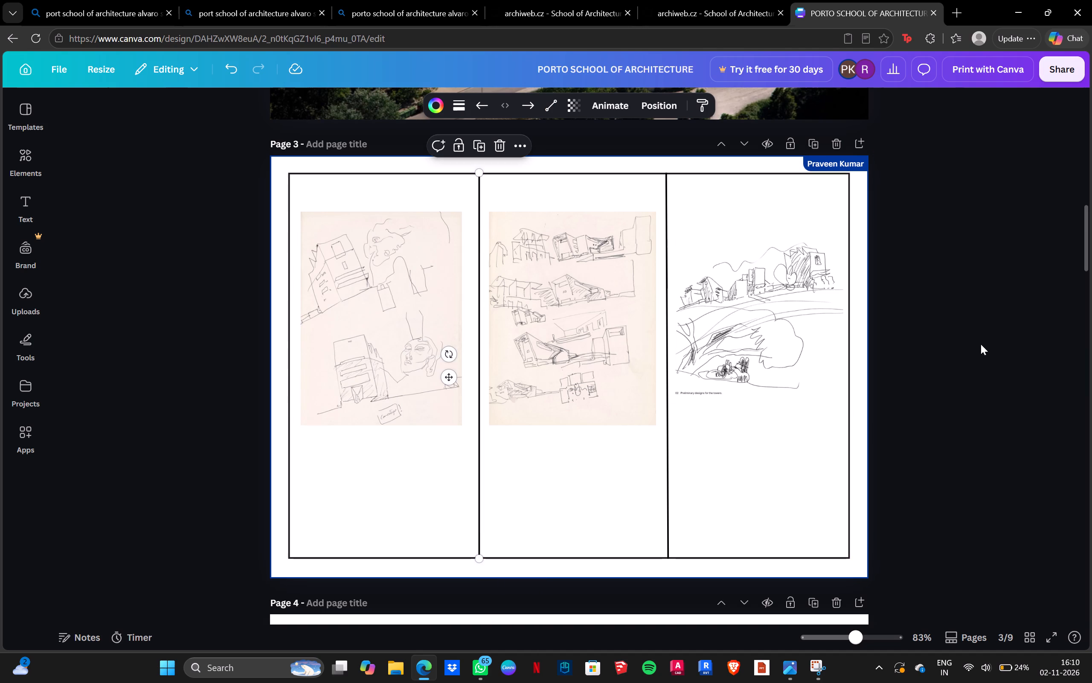
{"action": "left_click", "coordinate": [957, 356]}
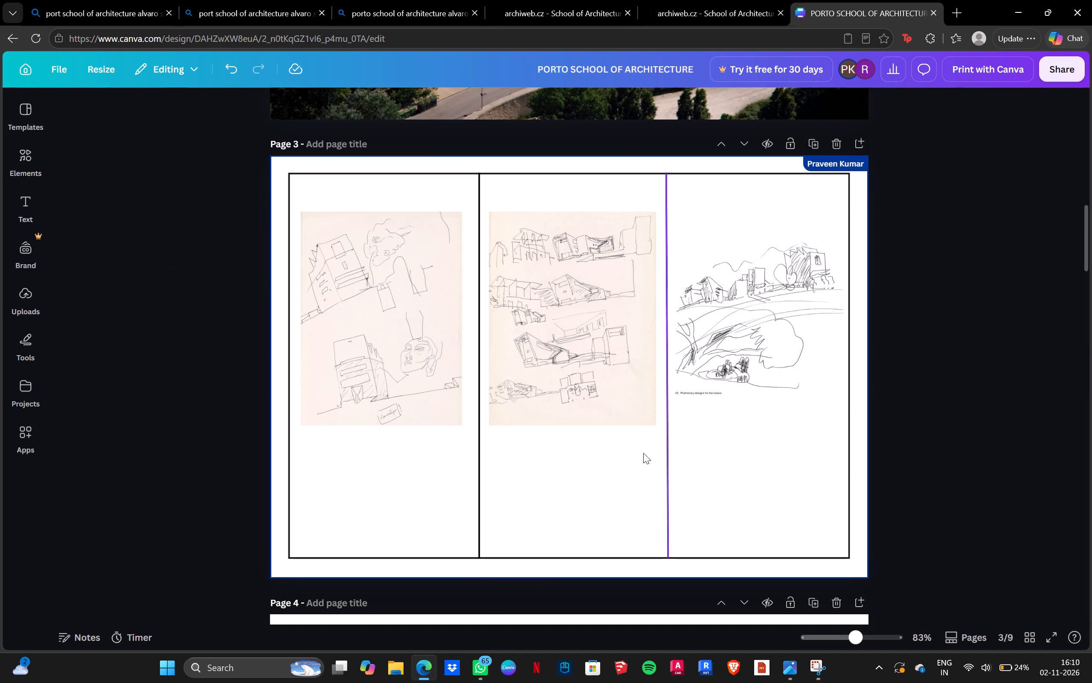
Move the middle sketch on page 3 down to the lower part of its column, keeping it horizontally centred between the dividers.
{"action": "left_click_drag", "start_coordinate": [587, 358], "coordinate": [587, 437]}
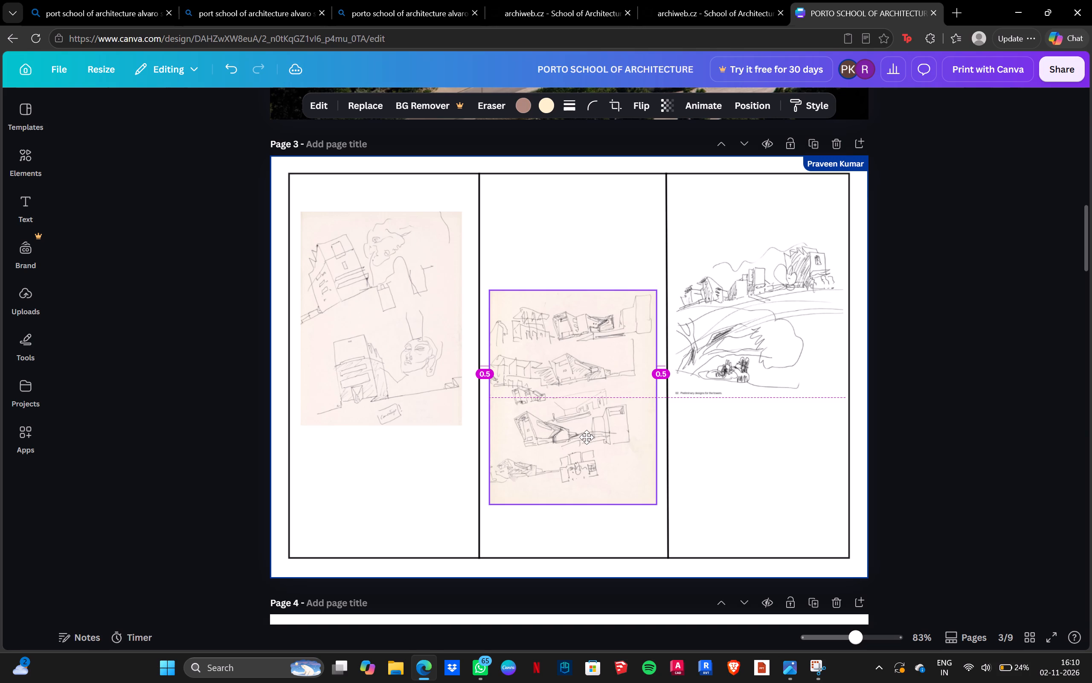
{"action": "left_click_drag", "start_coordinate": [587, 437], "coordinate": [586, 465]}
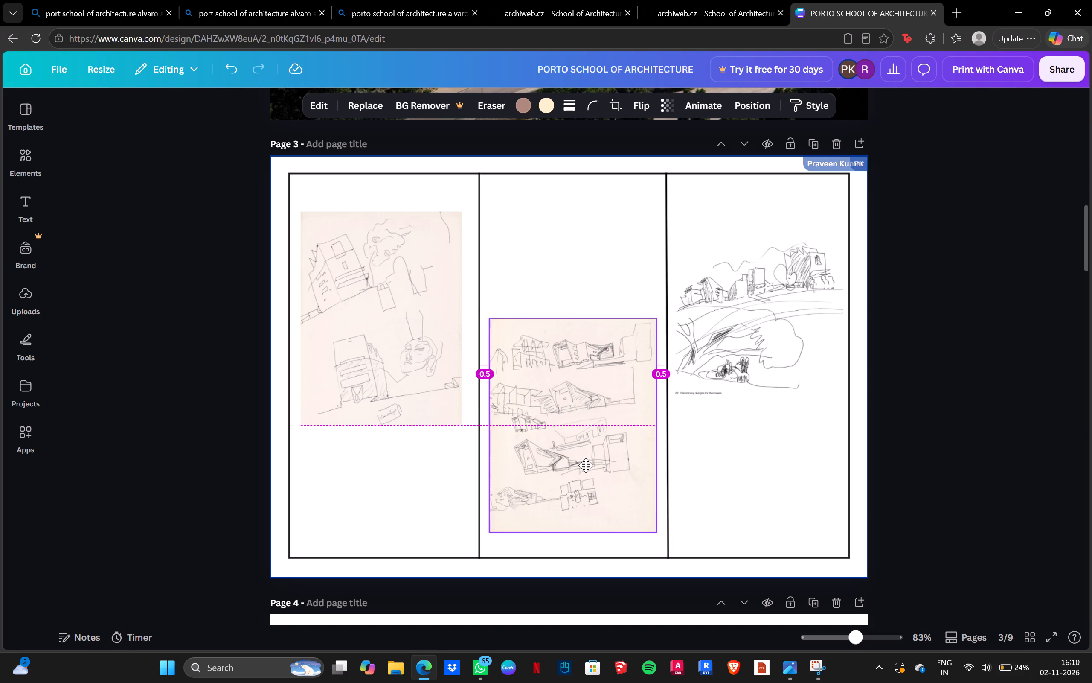
{"action": "left_click_drag", "start_coordinate": [586, 465], "coordinate": [586, 469]}
{"action": "left_click", "coordinate": [985, 435]}
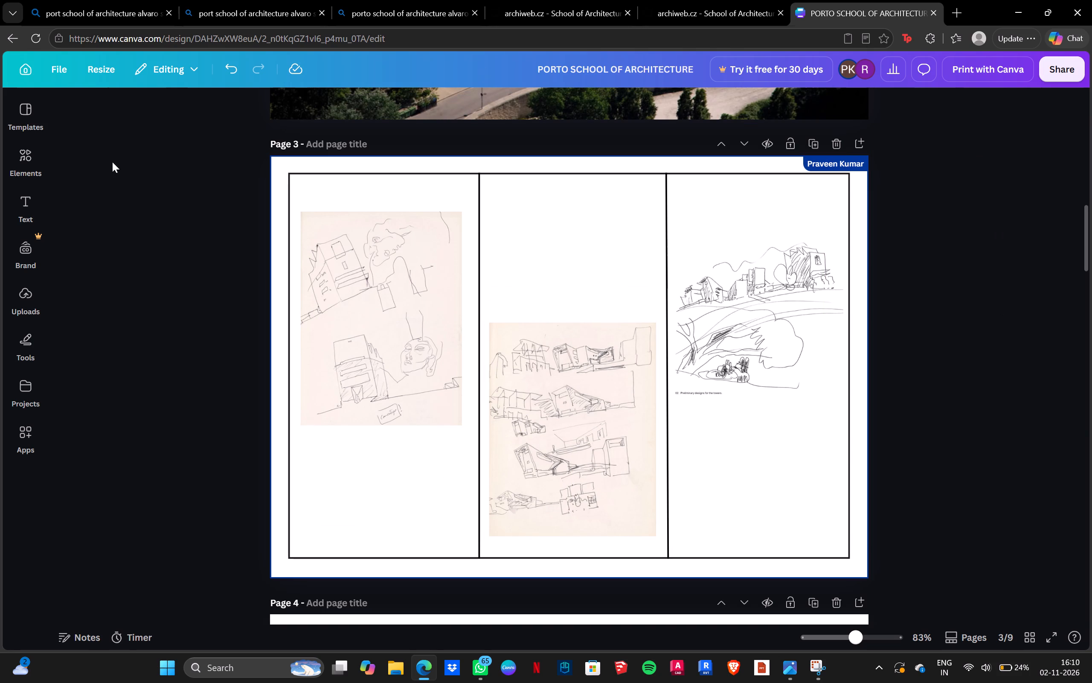
Add a body text box to page 3 and place it centred just below the first-column sketch.
{"action": "left_click", "coordinate": [25, 214]}
{"action": "left_click", "coordinate": [181, 161]}
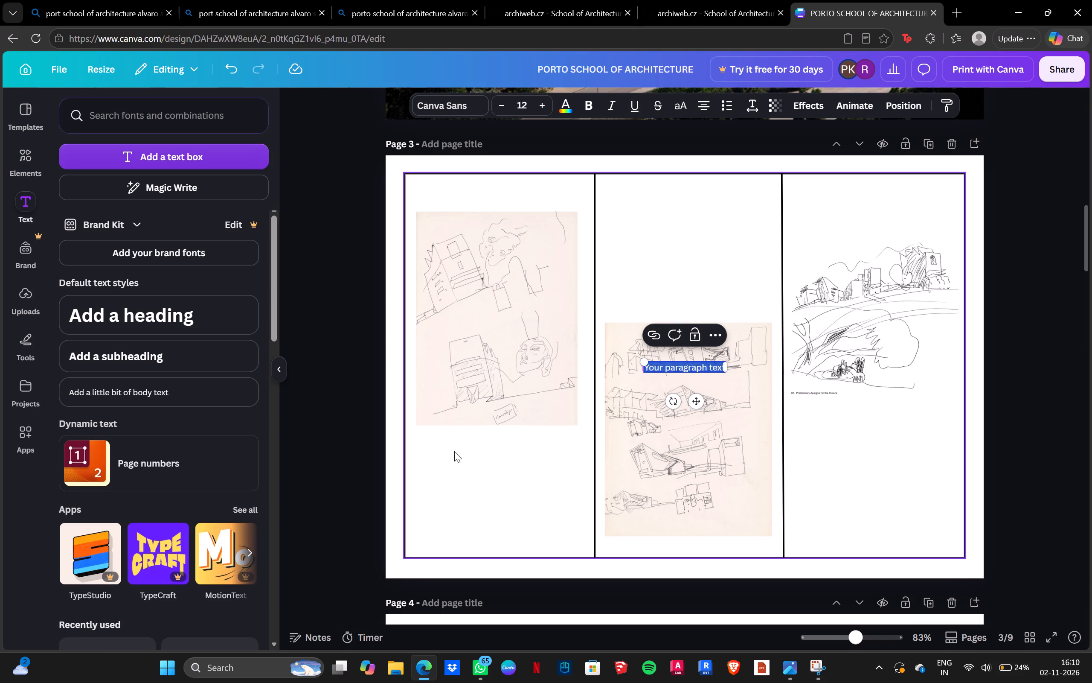
{"action": "left_click_drag", "start_coordinate": [697, 404], "coordinate": [505, 488]}
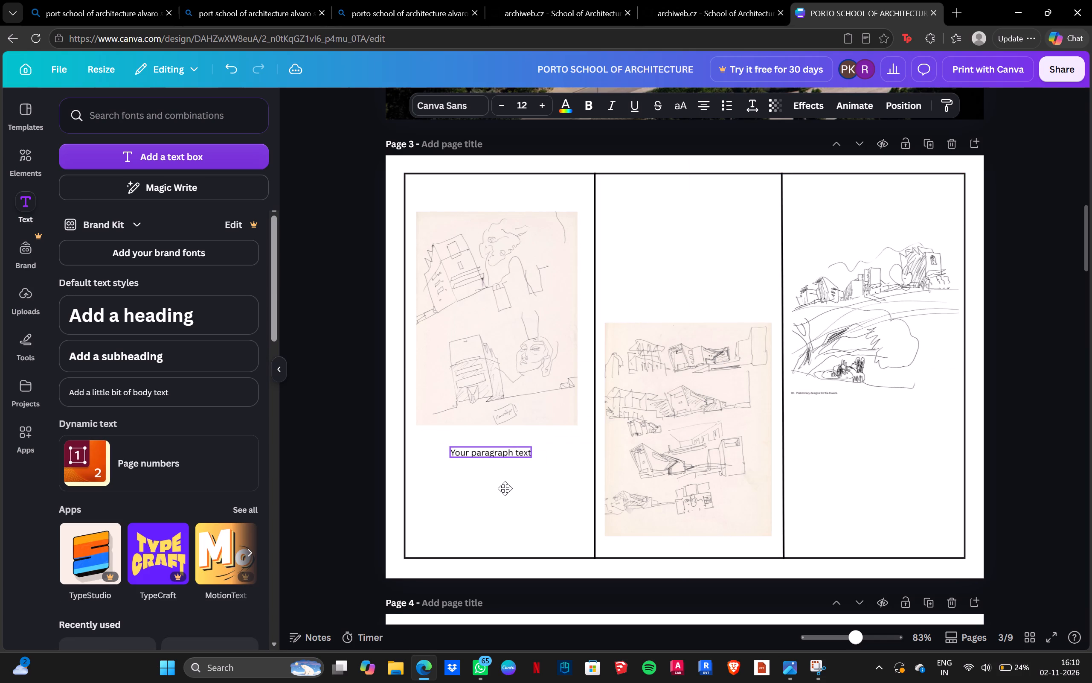
{"action": "left_click_drag", "start_coordinate": [505, 488], "coordinate": [507, 488]}
Replace the placeholder text below the first-column sketch with a caption beginning "PRELIMINARY".
{"action": "triple_click", "coordinate": [523, 448]}
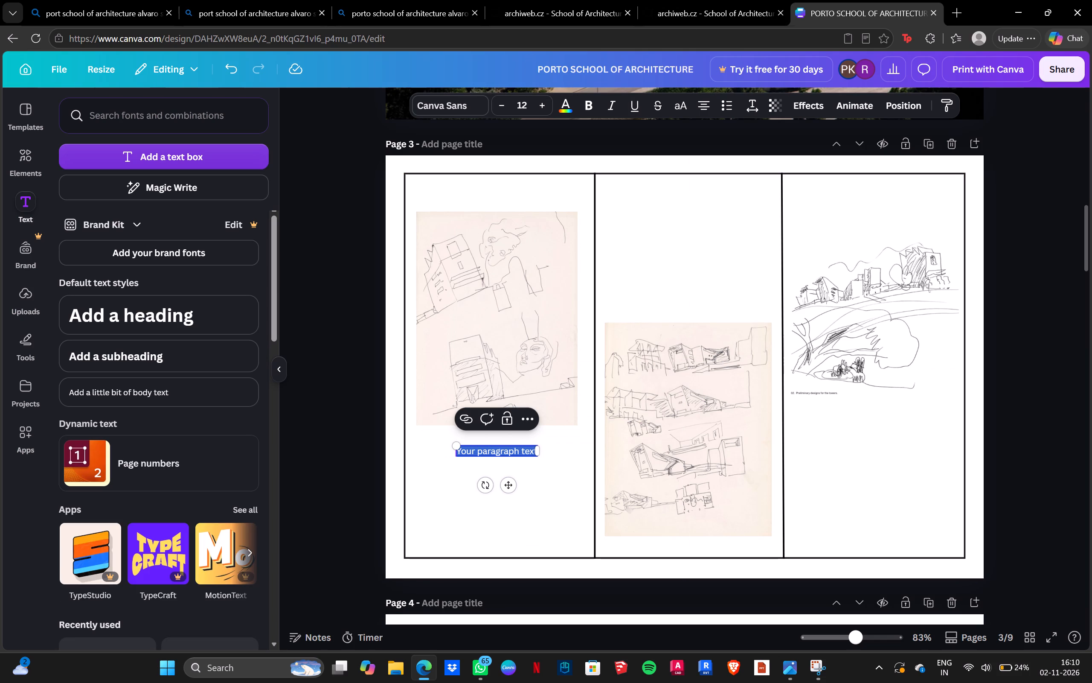
{"action": "double_click", "coordinate": [525, 449]}
{"action": "key", "text": "BackSpace"}
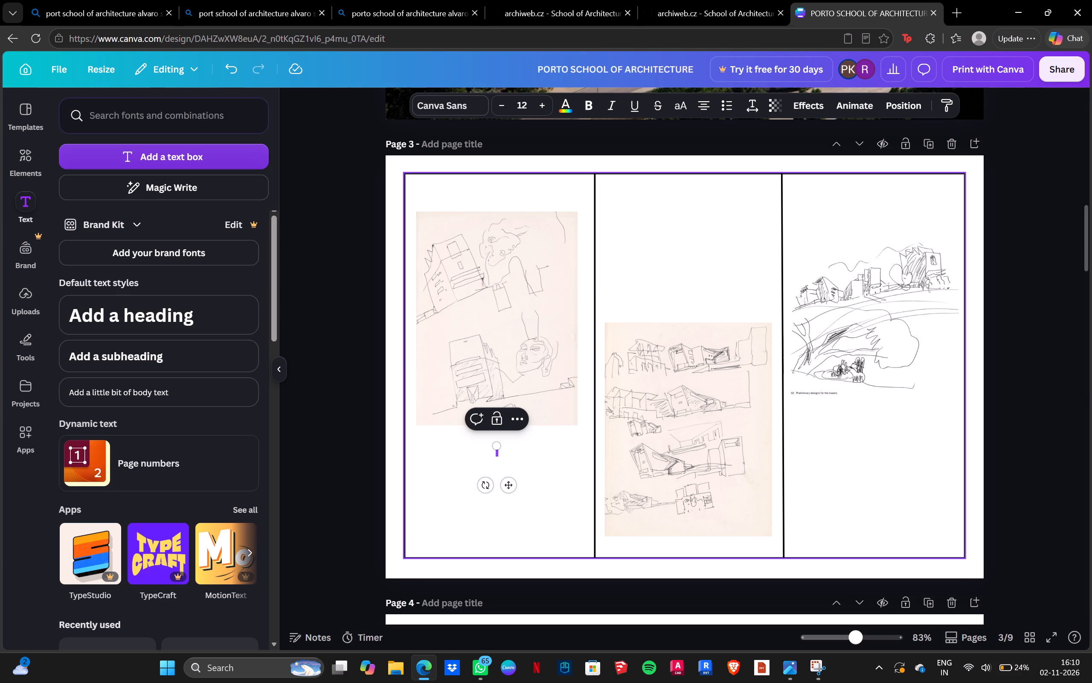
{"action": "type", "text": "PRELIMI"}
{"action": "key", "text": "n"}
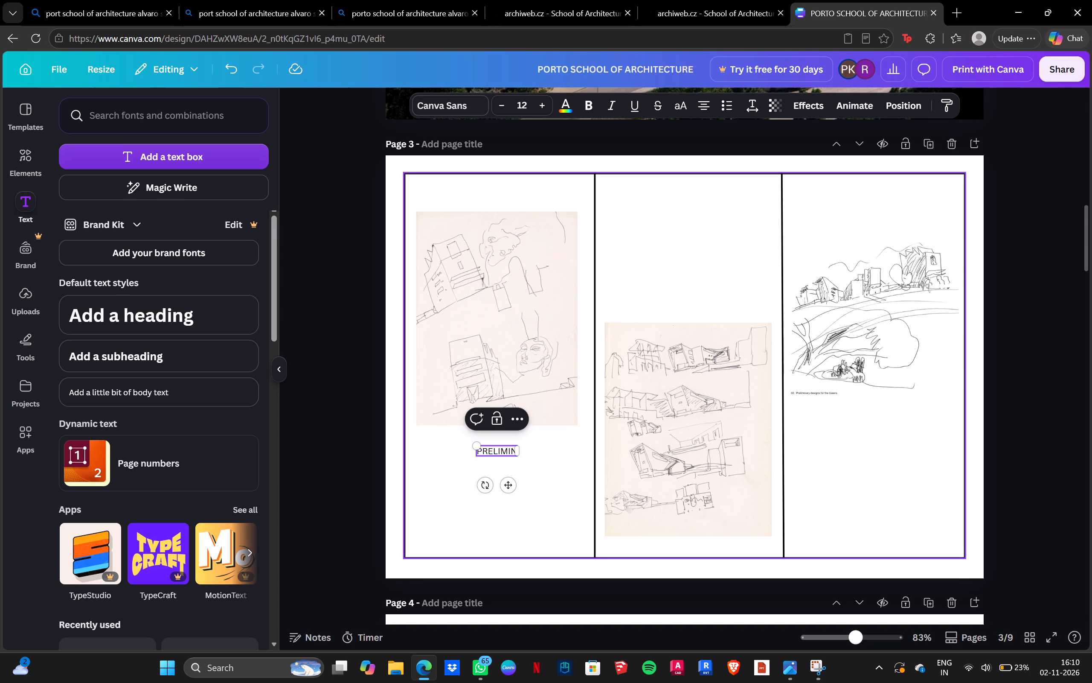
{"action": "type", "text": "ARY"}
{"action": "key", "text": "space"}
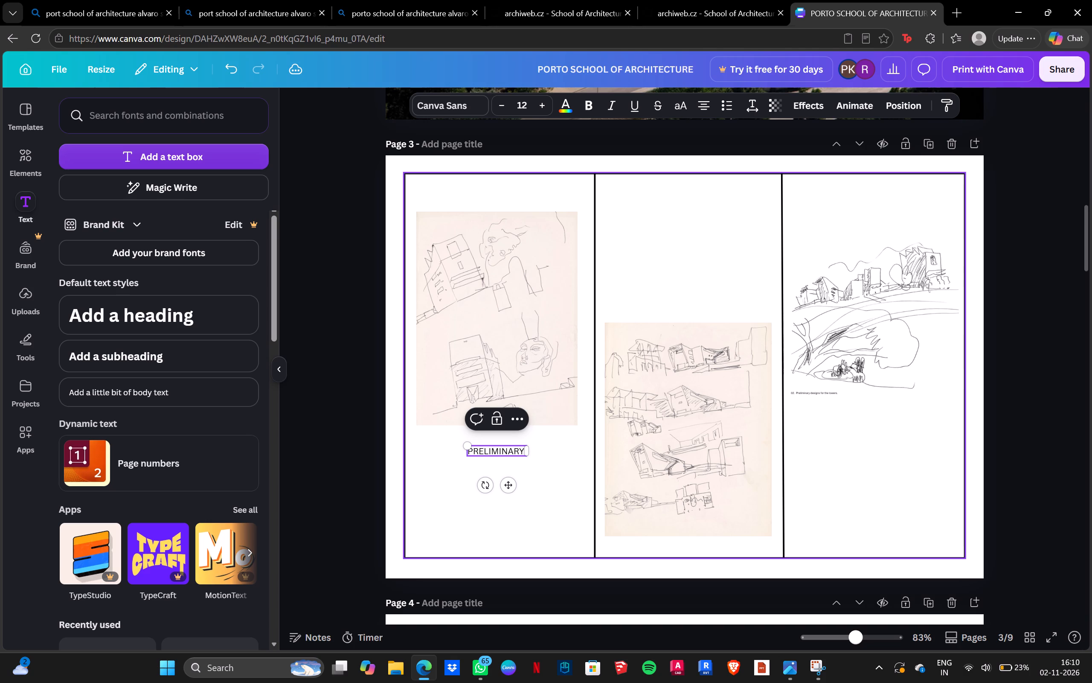
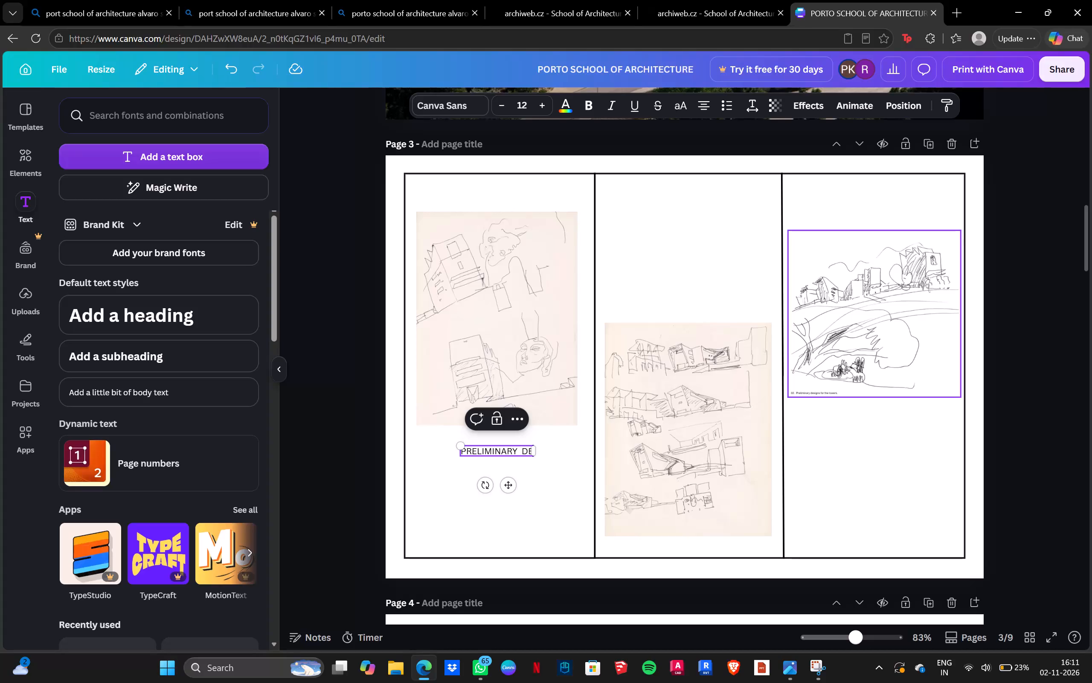
Complete the caption beneath the first-column sketch on page 3 so it reads "PRELIMINARY DESIGNS FOR TOWERS".
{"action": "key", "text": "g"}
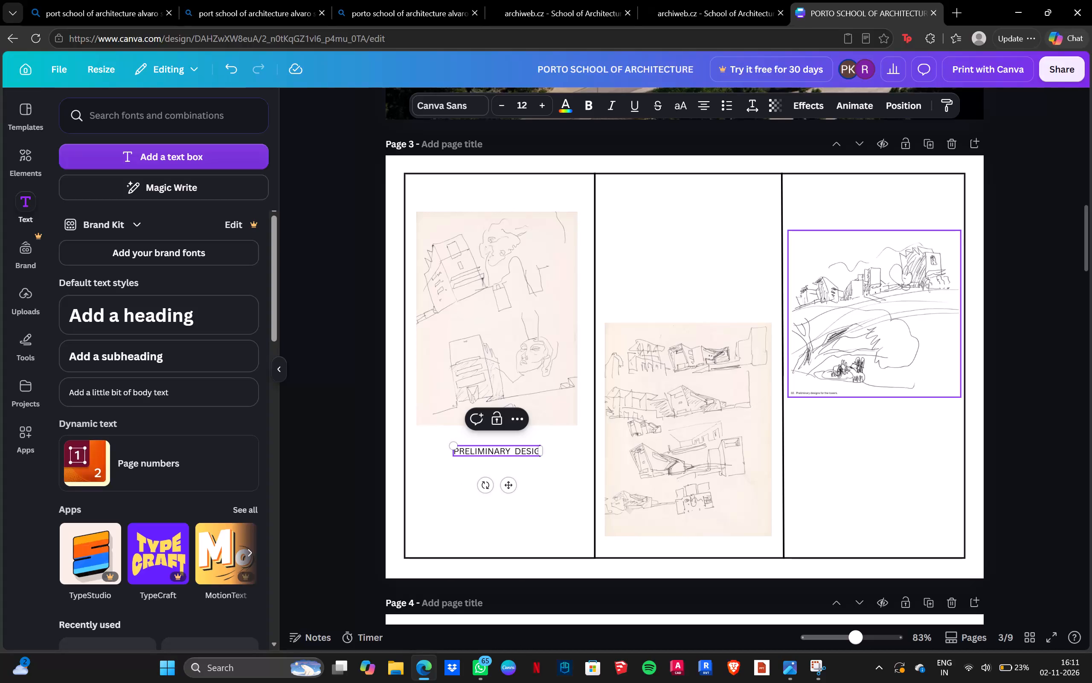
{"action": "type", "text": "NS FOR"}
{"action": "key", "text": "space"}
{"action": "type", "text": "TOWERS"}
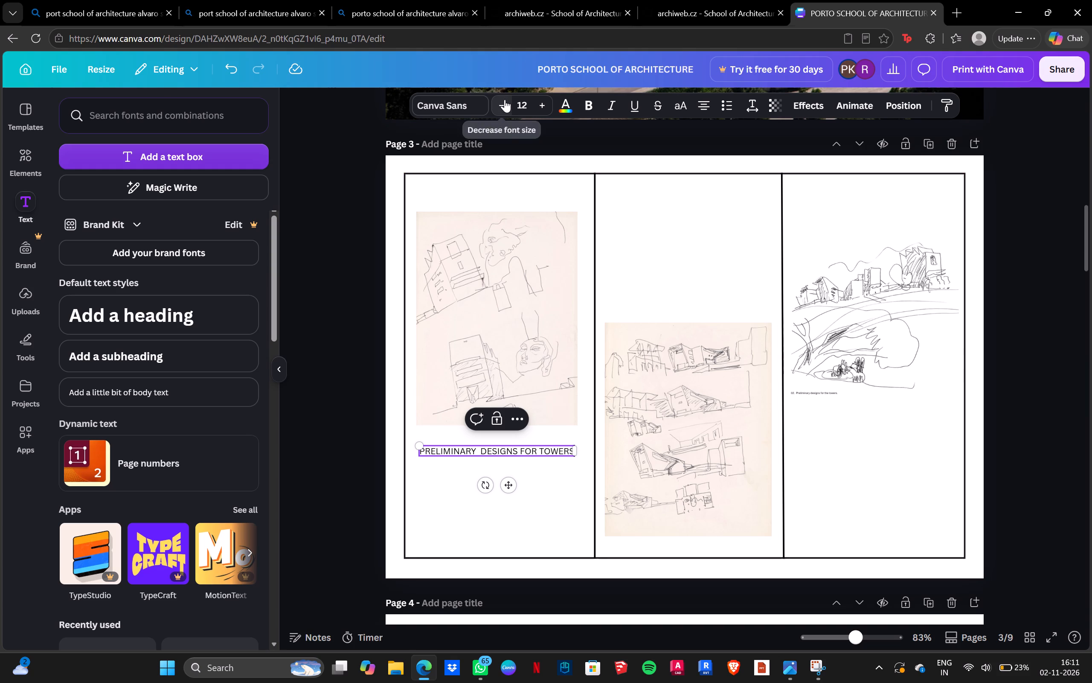
{"action": "left_click", "coordinate": [1032, 436]}
Open the caption text beneath the first-column sketch on page 3 for editing.
{"action": "double_click", "coordinate": [538, 446]}
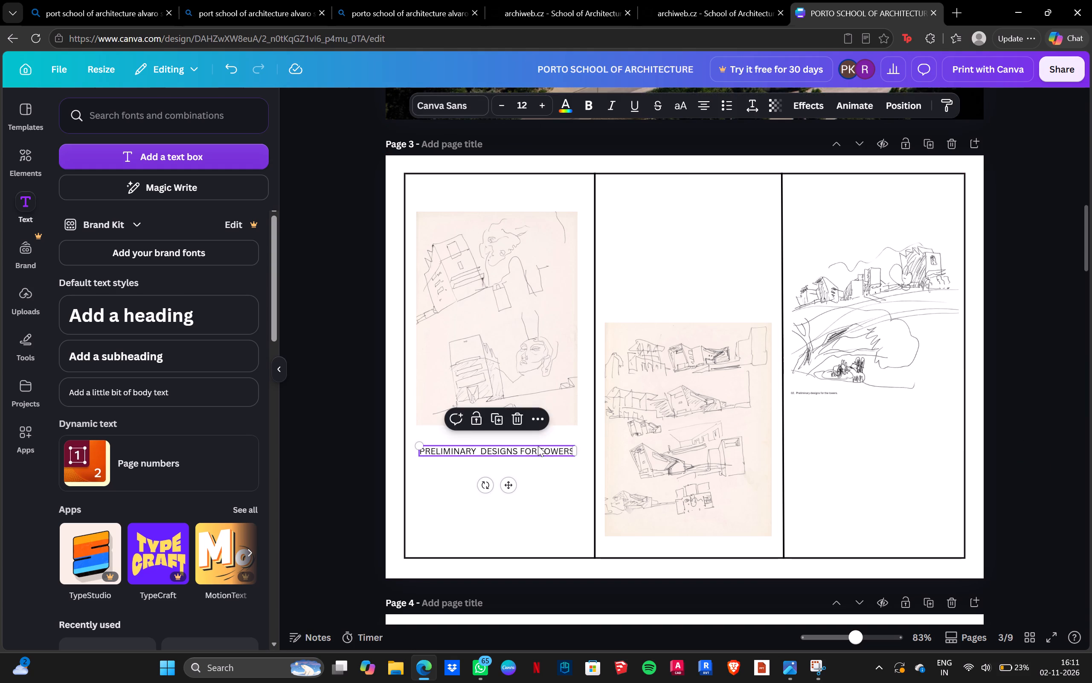
Copy the first-column caption "PRELIMINARY DESIGNS FOR TOWERS" and place a duplicate below the third-column sketch on page 3, level with the original.
{"action": "double_click", "coordinate": [538, 446]}
{"action": "triple_click", "coordinate": [537, 449]}
{"action": "left_click", "coordinate": [537, 449]}
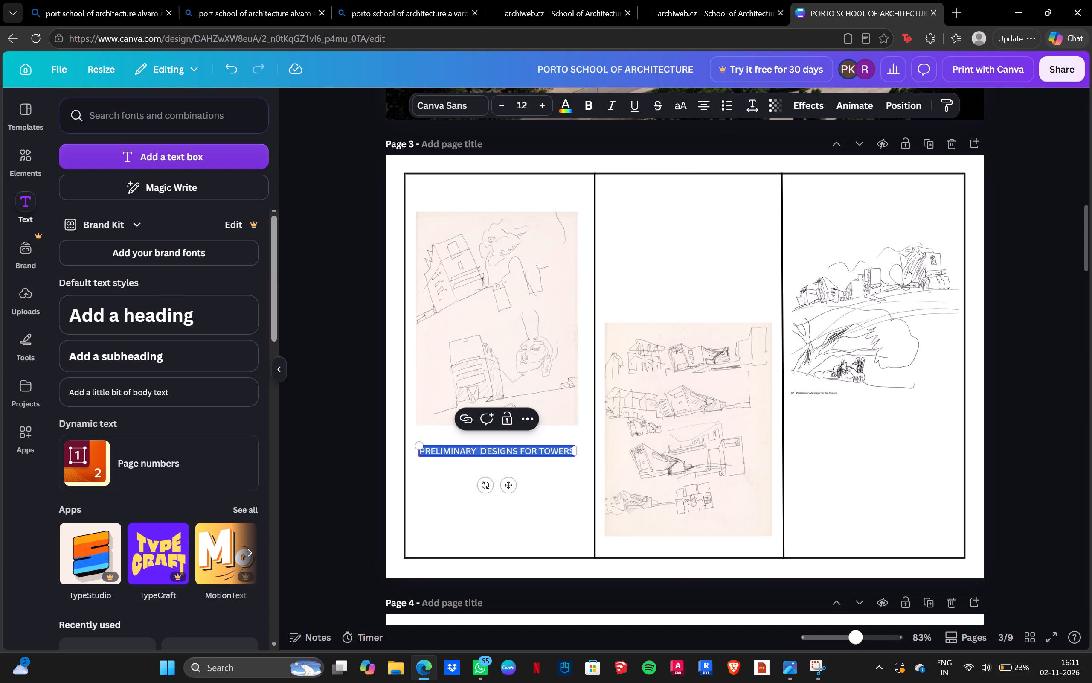
{"action": "key", "text": "ctrl+c"}
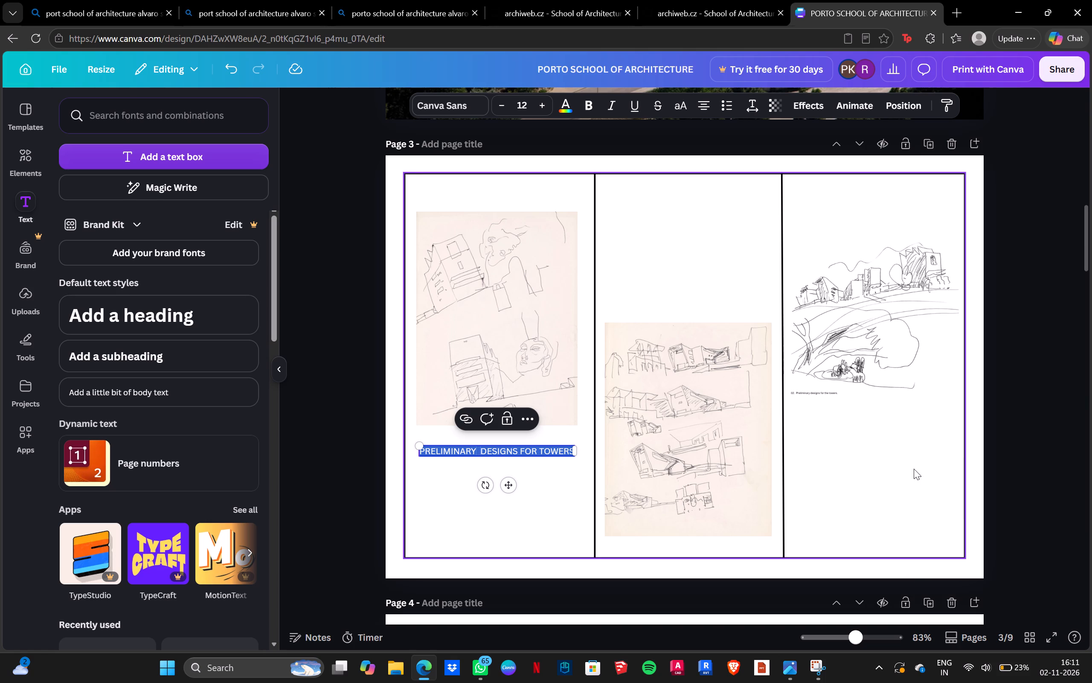
{"action": "key", "text": "ctrl+v"}
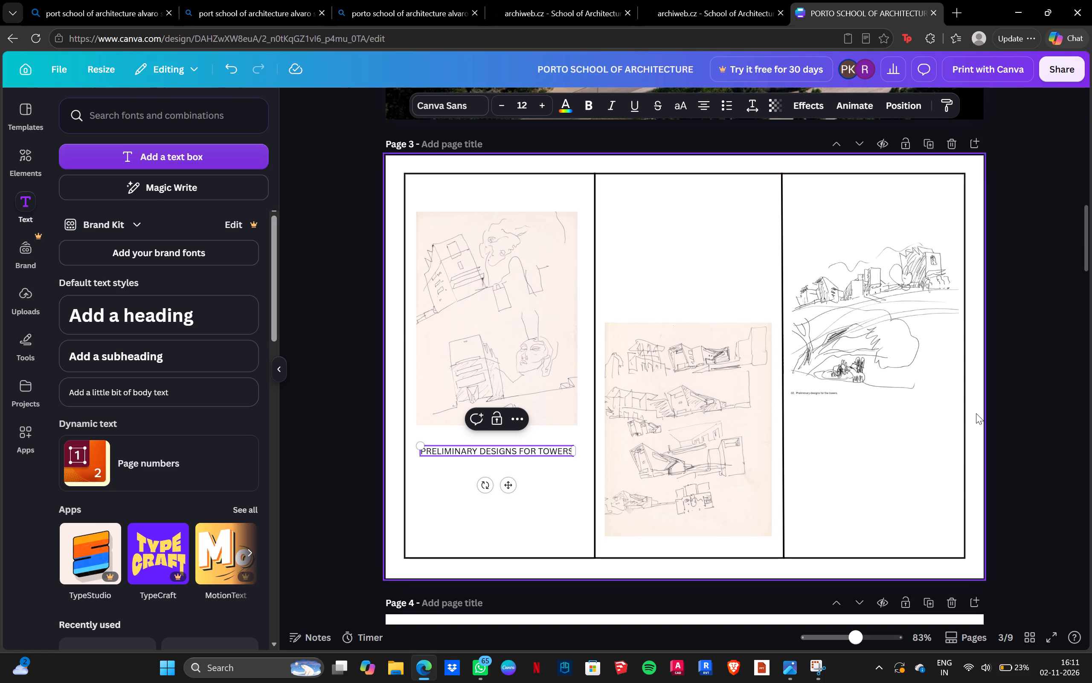
{"action": "left_click", "coordinate": [1055, 416]}
{"action": "key", "text": "ctrl+v"}
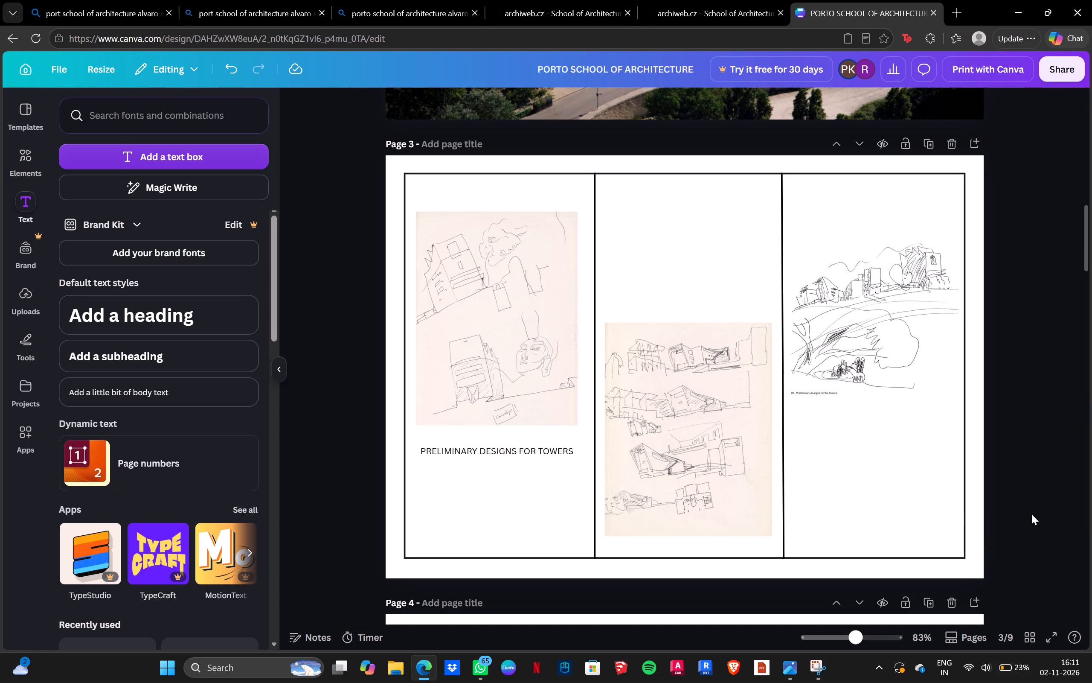
{"action": "left_click_drag", "start_coordinate": [697, 401], "coordinate": [888, 466]}
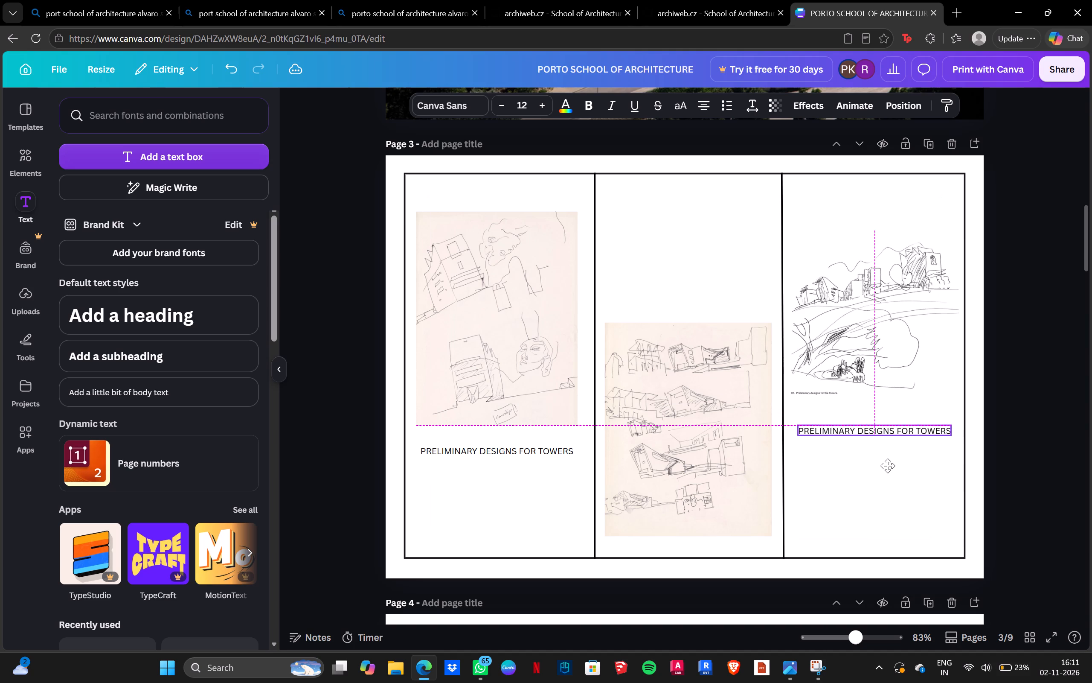
{"action": "left_click_drag", "start_coordinate": [888, 466], "coordinate": [890, 483]}
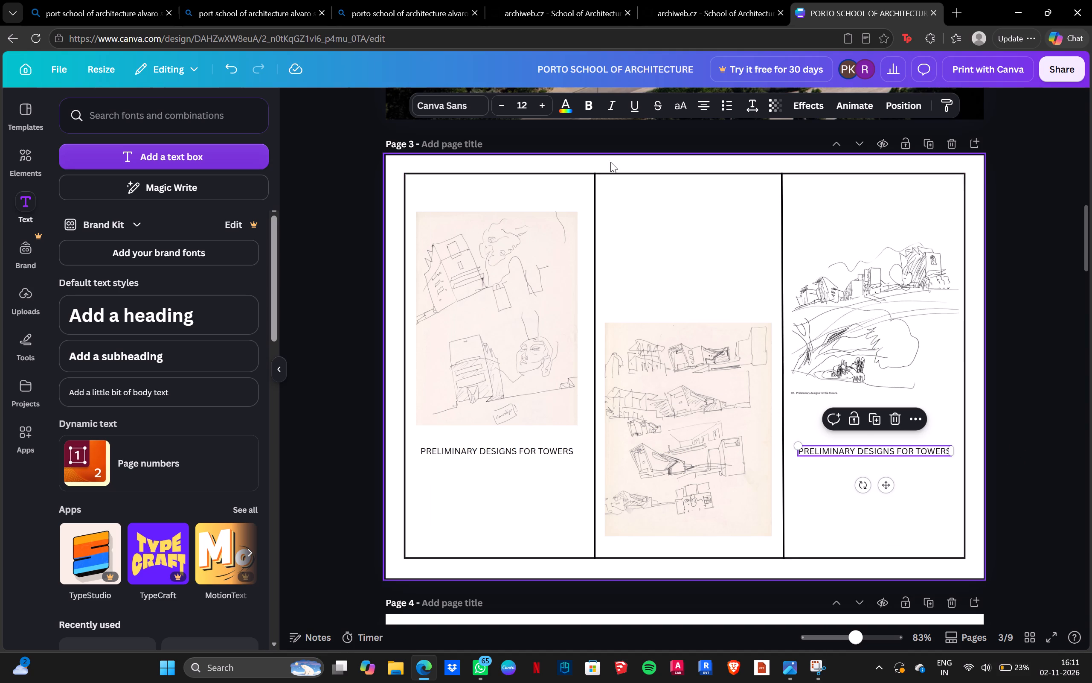
Add another caption copy above the middle sketch on page 3 and reword it as "PRELIMINARY DESIGNS FOR ENTRANCE BUILDING".
{"action": "left_click", "coordinate": [674, 258]}
{"action": "key", "text": "ctrl+v"}
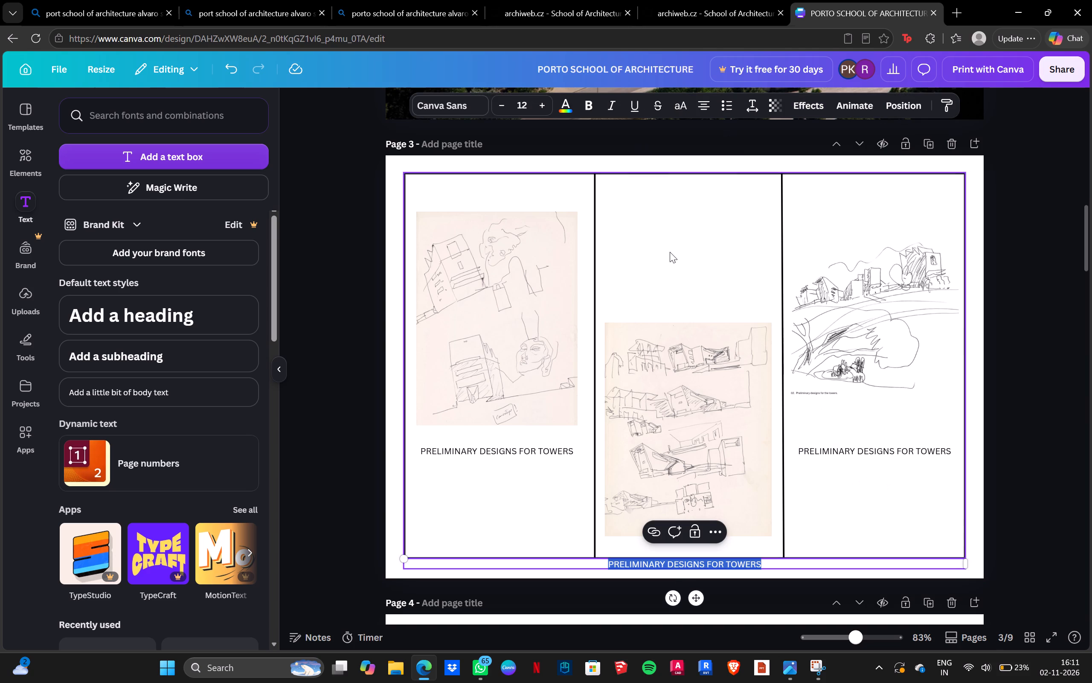
{"action": "left_click_drag", "start_coordinate": [696, 597], "coordinate": [712, 312]}
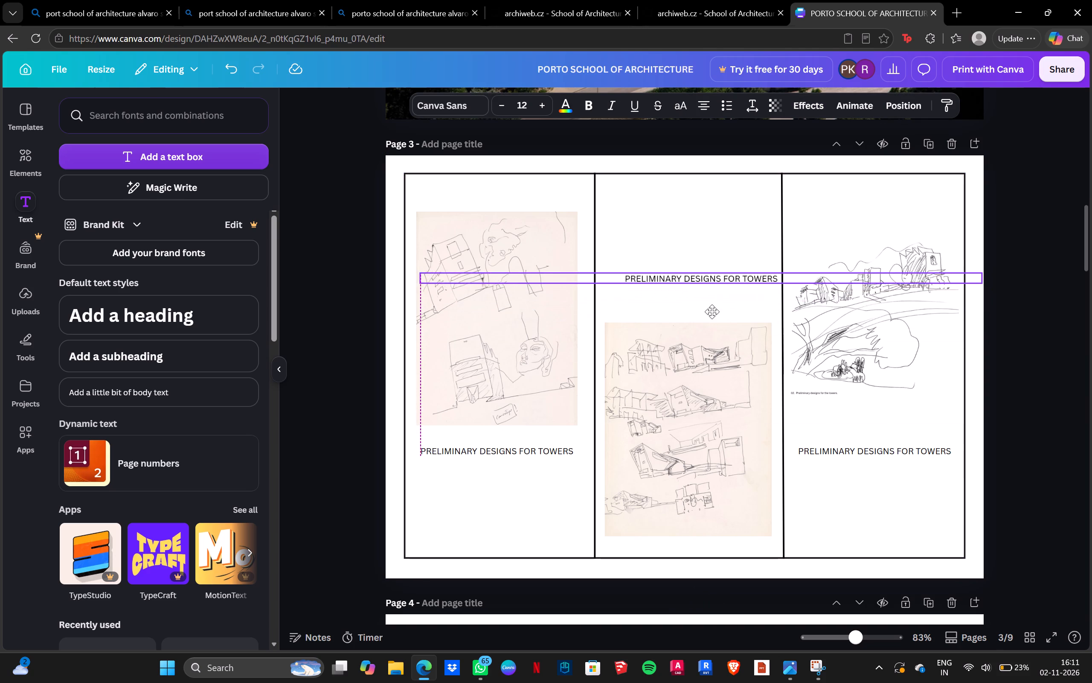
{"action": "left_click_drag", "start_coordinate": [712, 312], "coordinate": [702, 315]}
{"action": "double_click", "coordinate": [717, 282]}
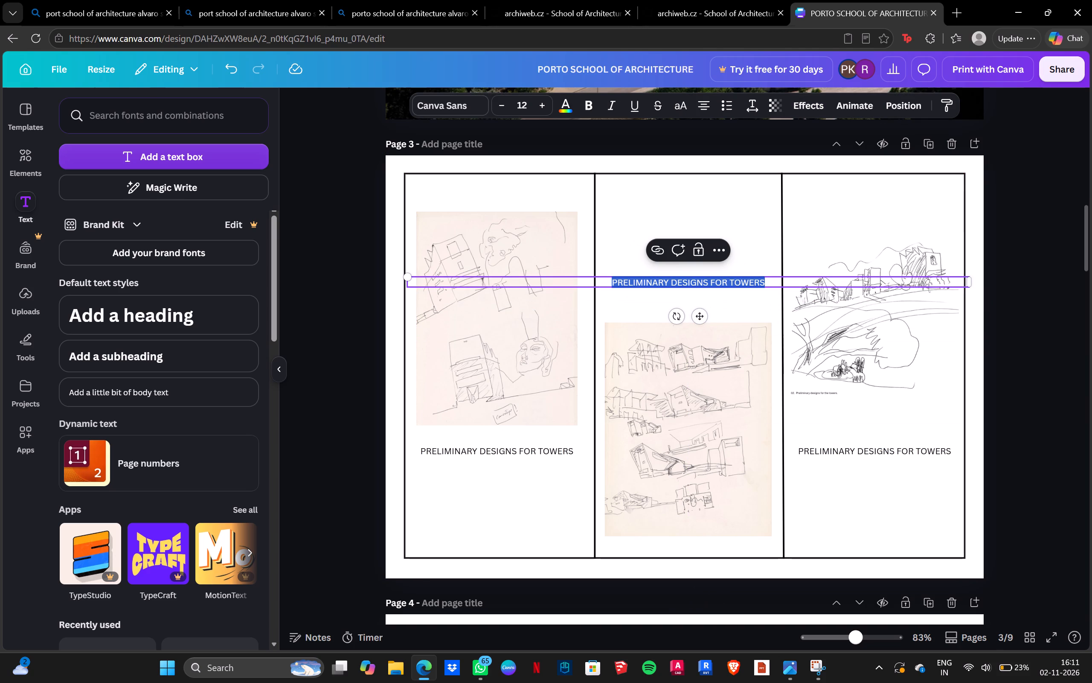
{"action": "double_click", "coordinate": [775, 284]}
{"action": "key", "text": "BackSpace"}
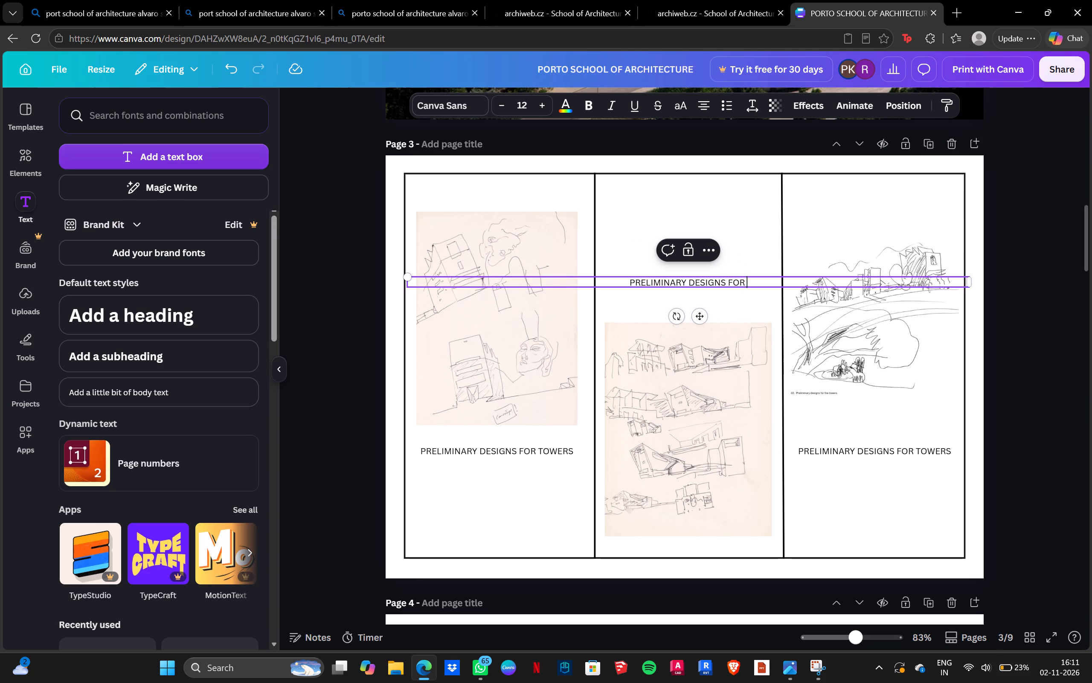
{"action": "type", "text": "ENTRANCE BUILDING"}
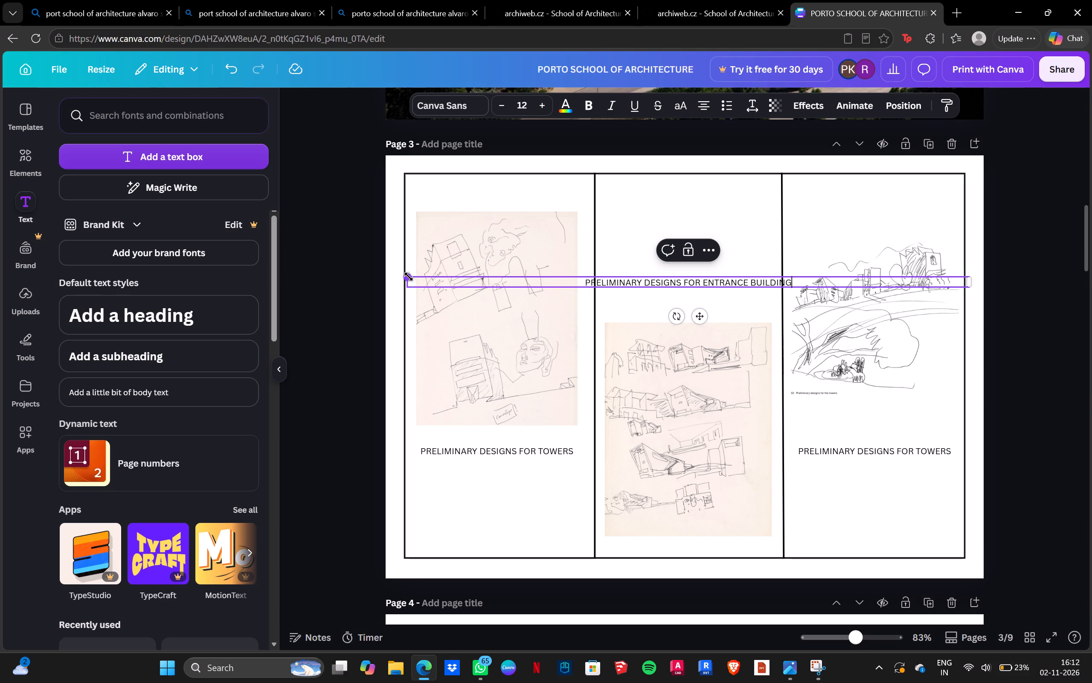
Narrow the entrance building caption's text box to fit its single line and shift it back over the middle sketch.
{"action": "left_click_drag", "start_coordinate": [404, 277], "coordinate": [451, 265]}
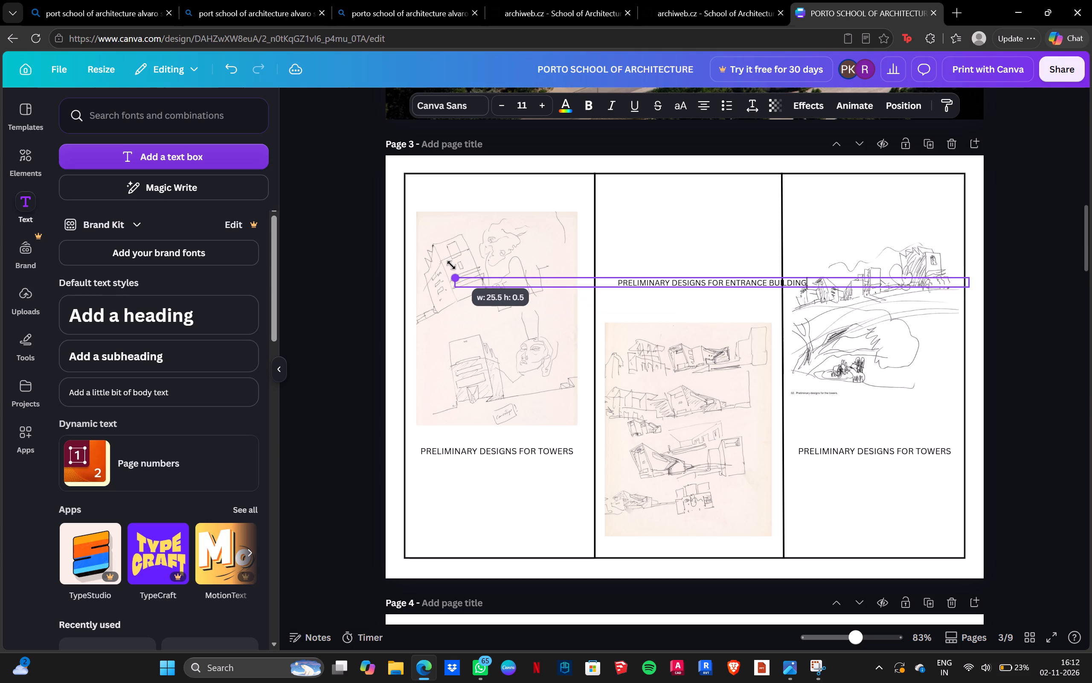
{"action": "left_click_drag", "start_coordinate": [451, 265], "coordinate": [441, 268]}
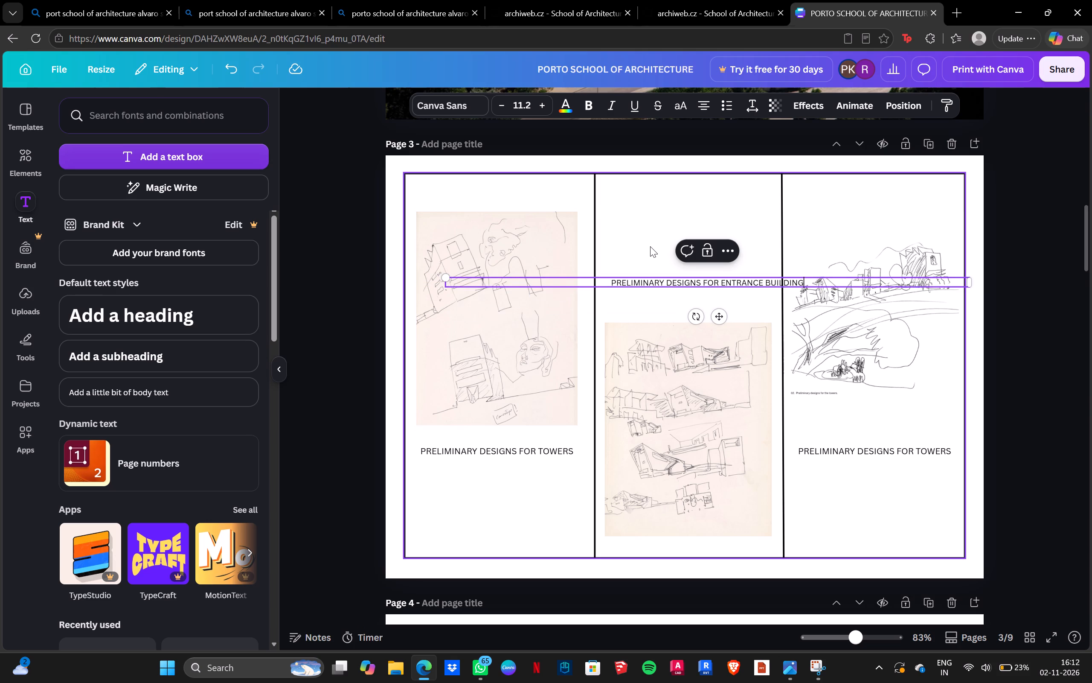
{"action": "left_click_drag", "start_coordinate": [972, 284], "coordinate": [717, 284]}
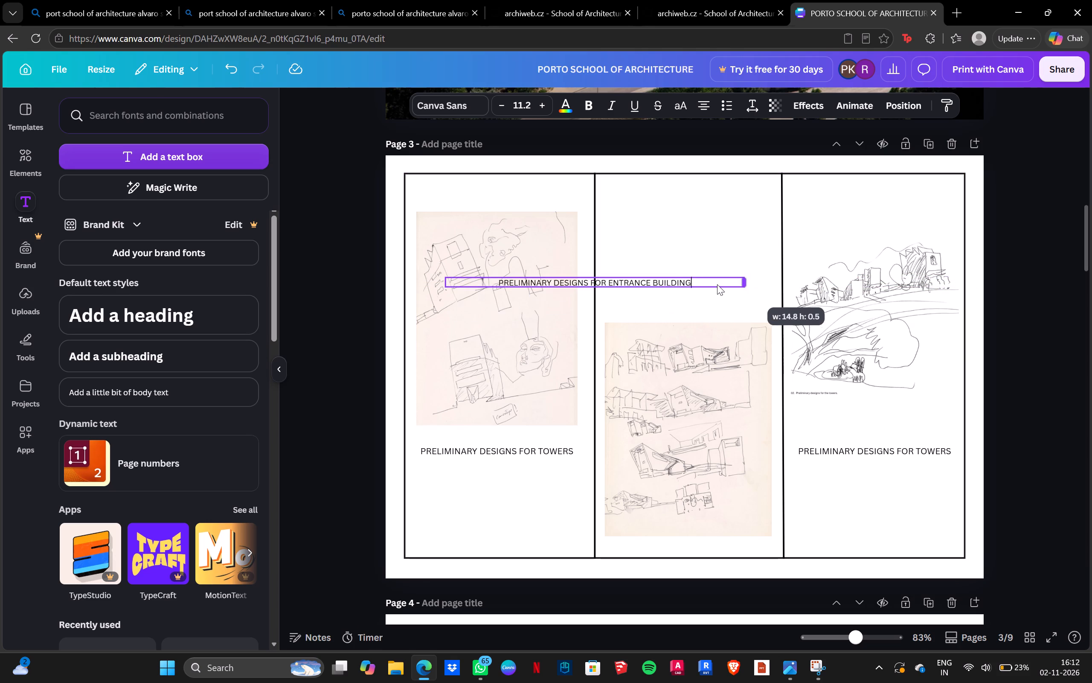
{"action": "left_click_drag", "start_coordinate": [717, 284], "coordinate": [661, 283]}
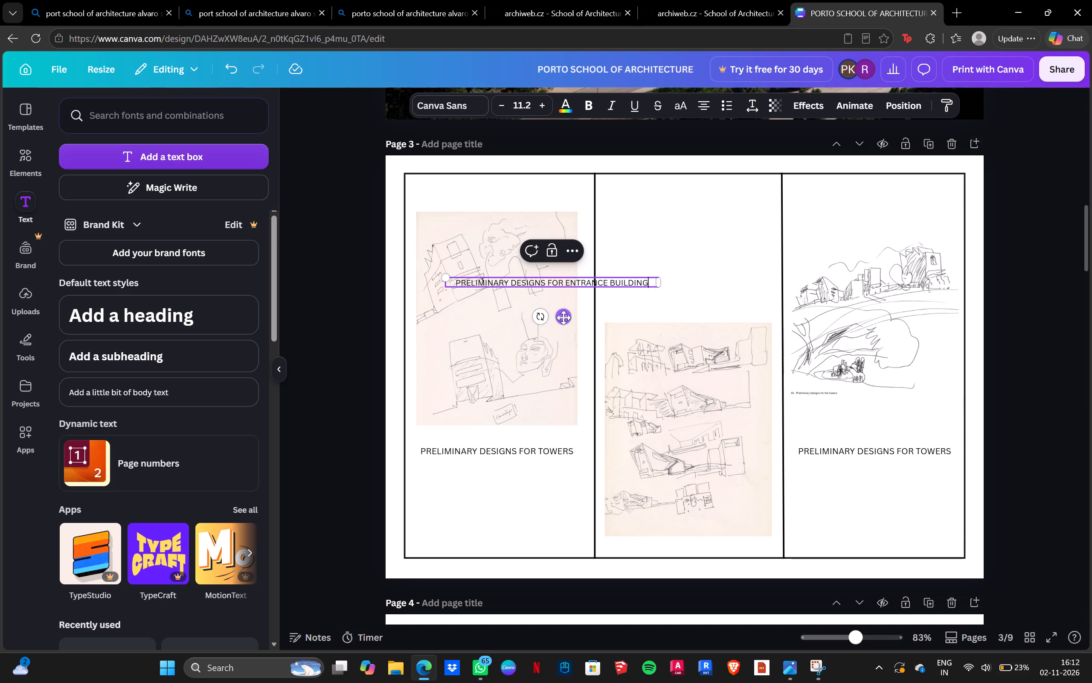
{"action": "left_click_drag", "start_coordinate": [563, 317], "coordinate": [693, 320]}
{"action": "left_click_drag", "start_coordinate": [790, 286], "coordinate": [778, 288]}
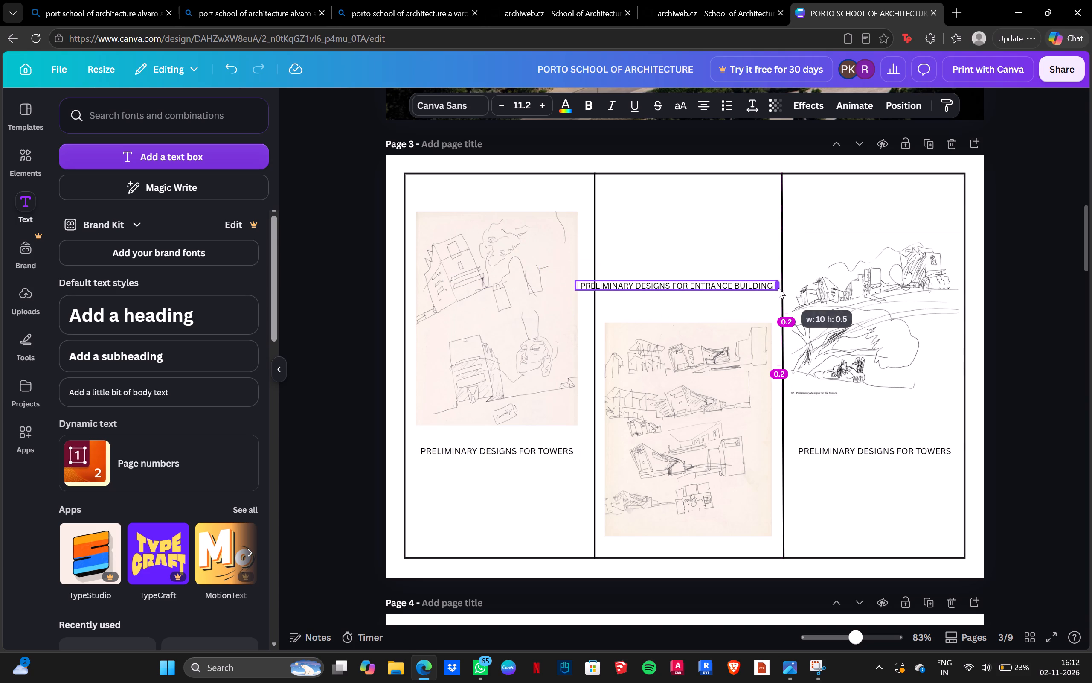
{"action": "left_click_drag", "start_coordinate": [778, 288], "coordinate": [776, 289]}
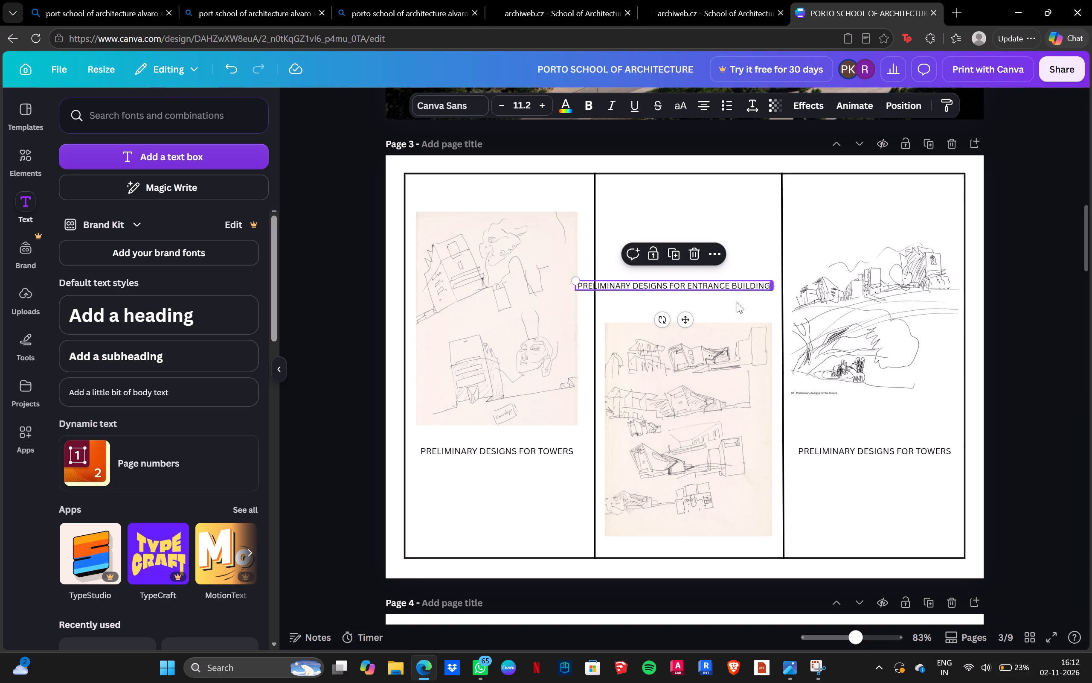
{"action": "left_click_drag", "start_coordinate": [686, 317], "coordinate": [708, 312]}
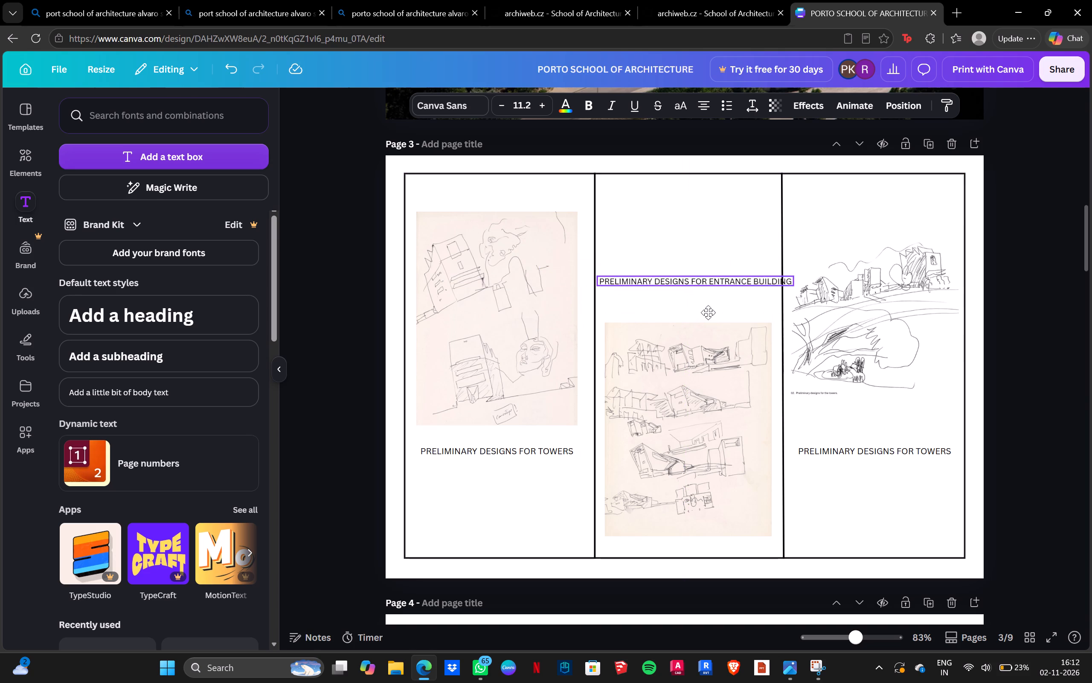
{"action": "left_click_drag", "start_coordinate": [708, 312], "coordinate": [718, 303]}
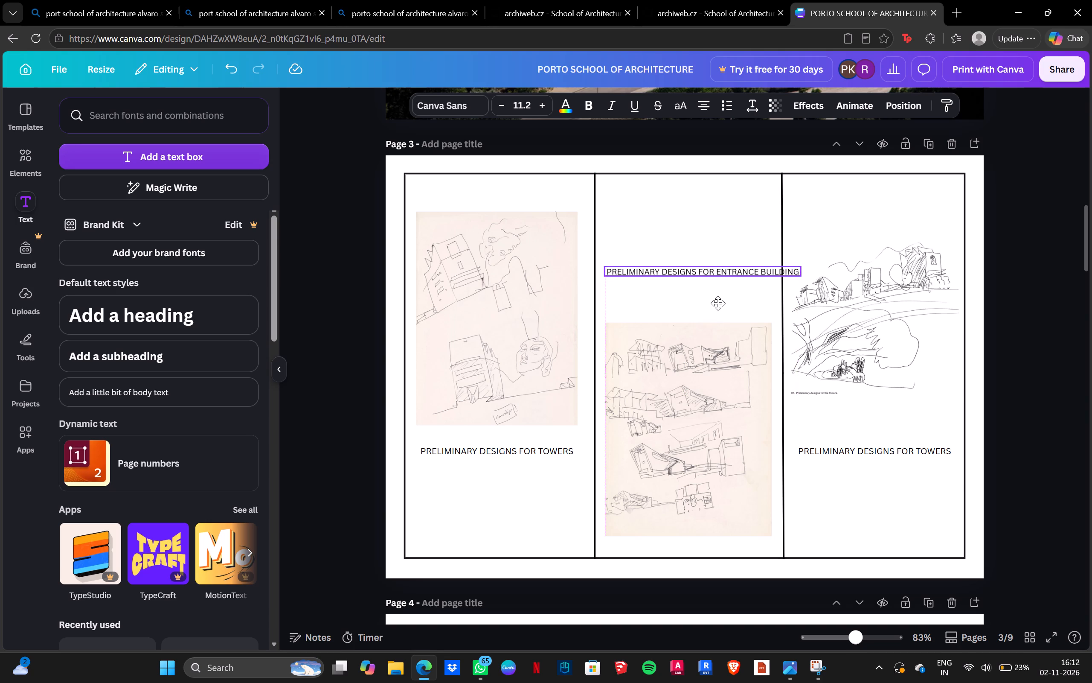
{"action": "left_click_drag", "start_coordinate": [718, 303], "coordinate": [721, 303]}
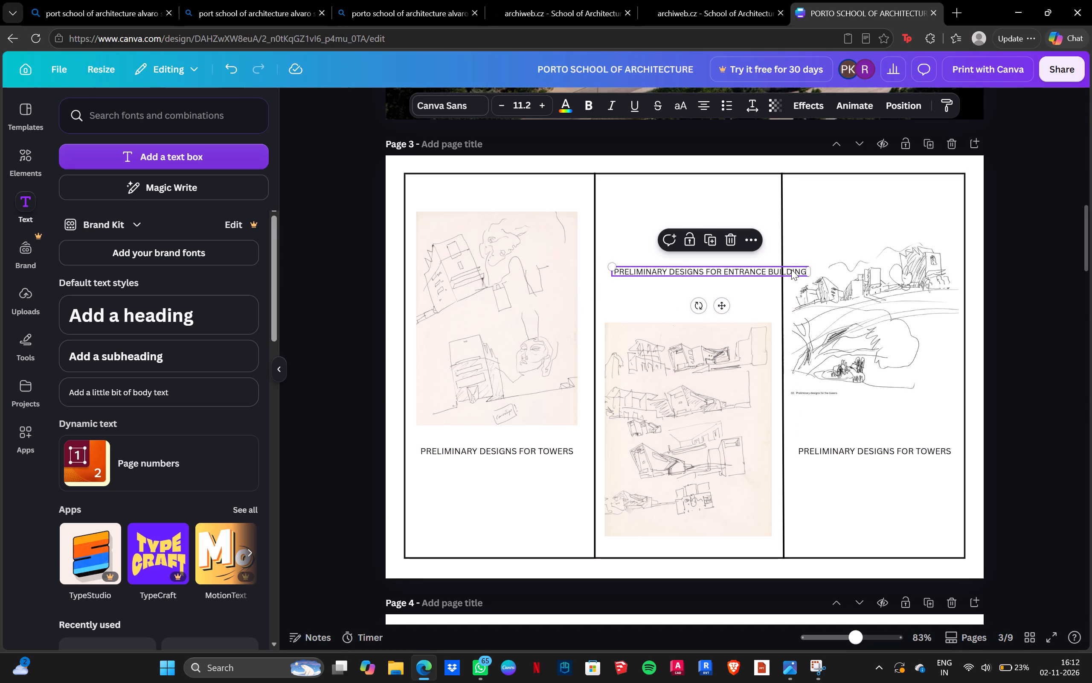
Narrow the entrance building caption so it wraps onto two lines, and centre it between the dividers above the middle sketch.
{"action": "triple_click", "coordinate": [791, 269]}
{"action": "triple_click", "coordinate": [791, 269]}
{"action": "left_click", "coordinate": [788, 279]}
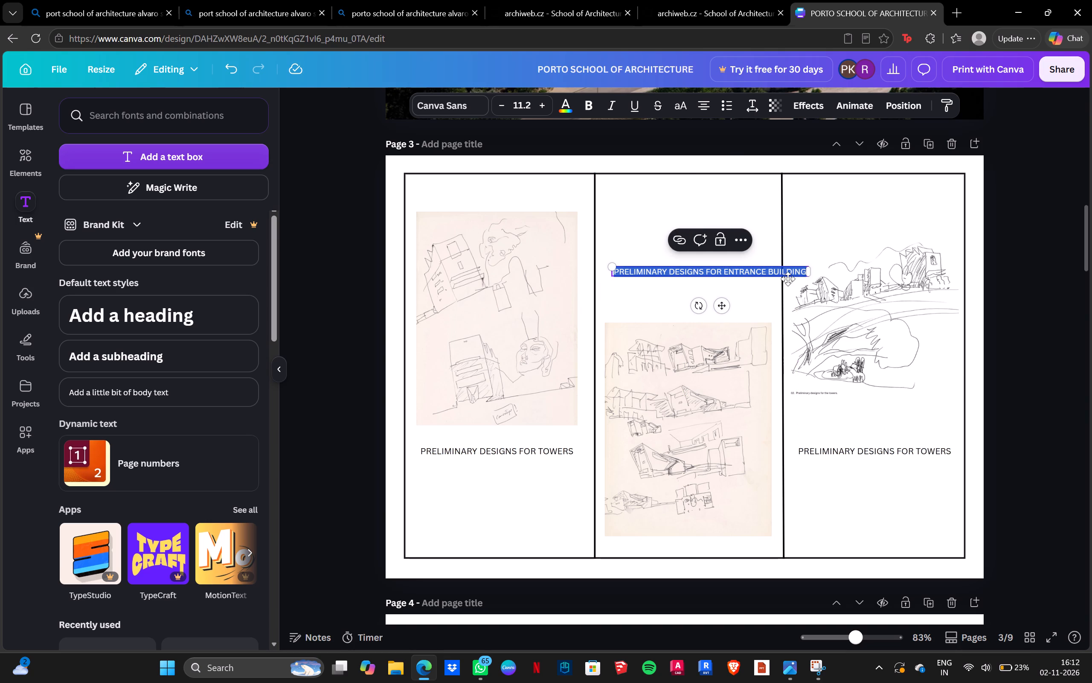
{"action": "double_click", "coordinate": [765, 269]}
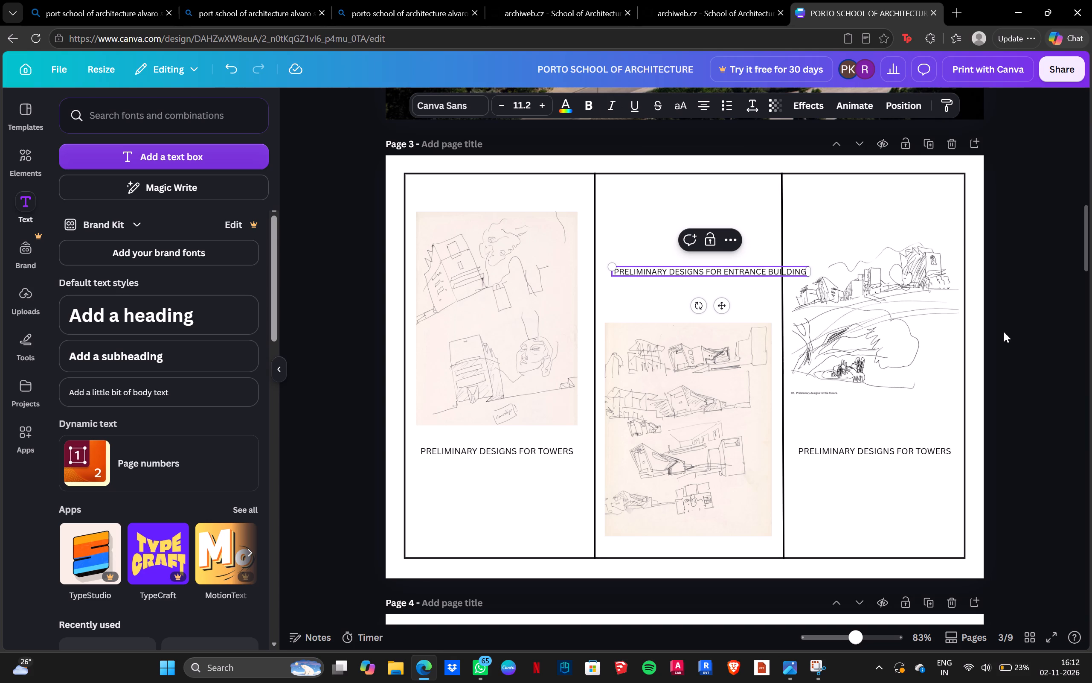
{"action": "left_click_drag", "start_coordinate": [808, 272], "coordinate": [796, 272]}
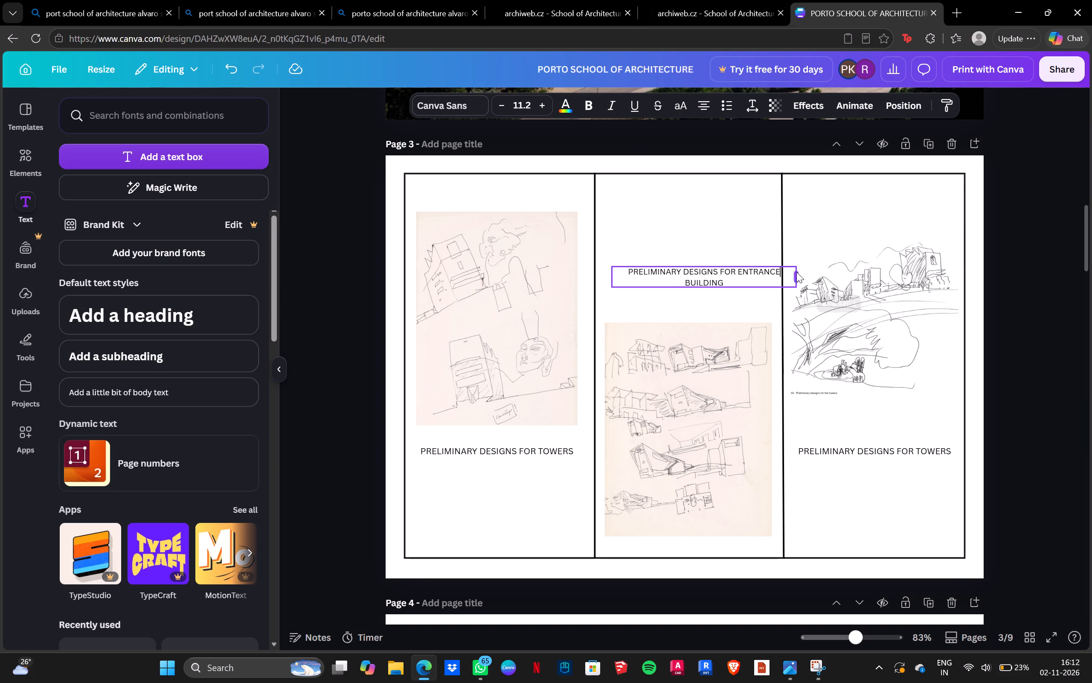
{"action": "left_click_drag", "start_coordinate": [796, 272], "coordinate": [752, 275]}
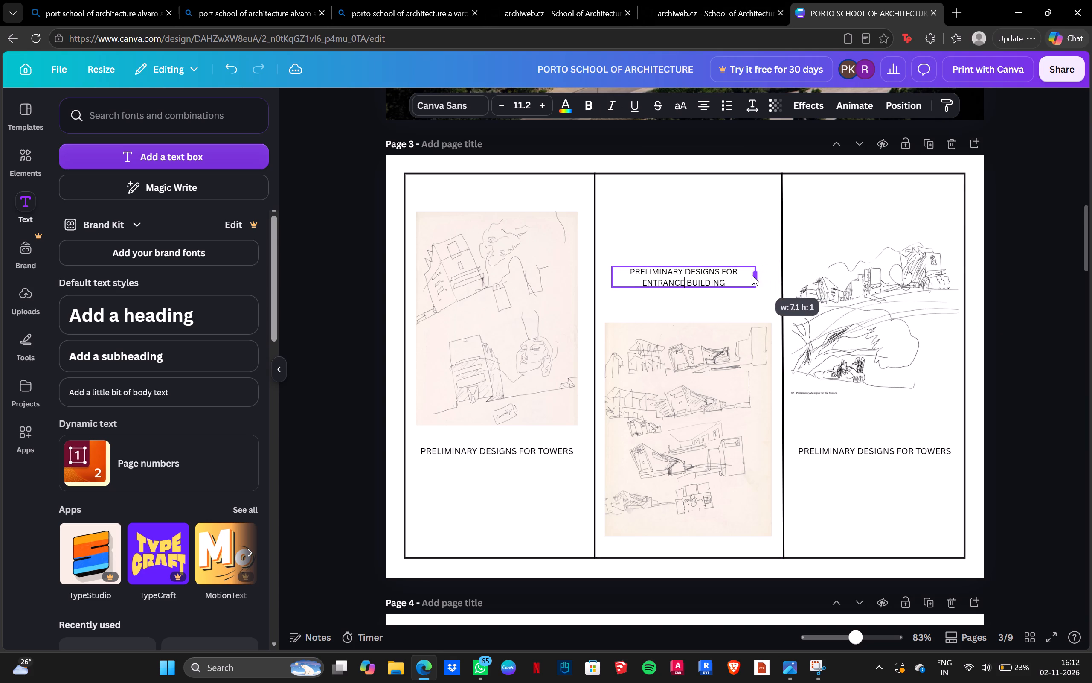
{"action": "left_click_drag", "start_coordinate": [752, 275], "coordinate": [752, 275]}
{"action": "left_click_drag", "start_coordinate": [697, 318], "coordinate": [706, 314]}
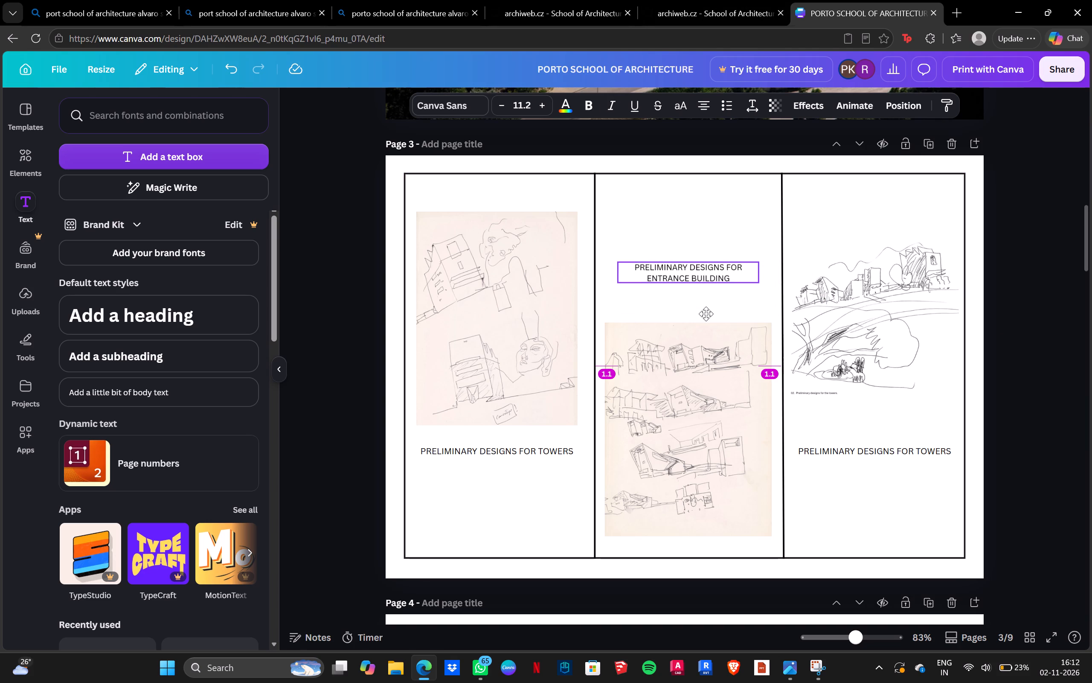
{"action": "left_click_drag", "start_coordinate": [706, 314], "coordinate": [703, 317]}
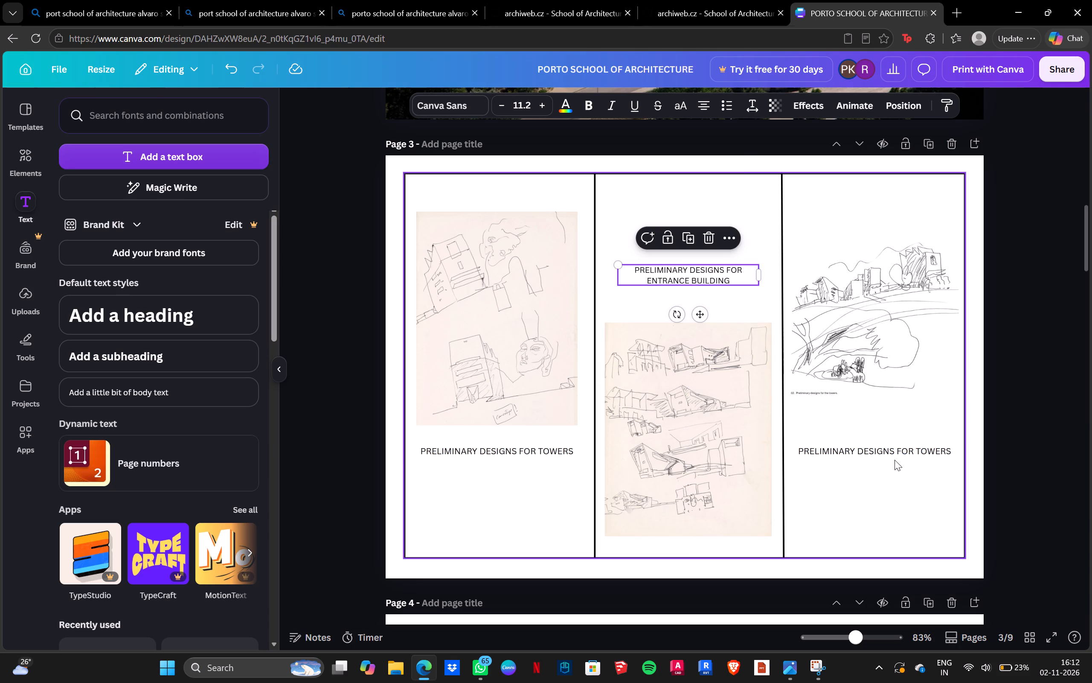
Set the entrance building caption's font size to 12 to match the tower captions.
{"action": "left_click", "coordinate": [892, 458]}
{"action": "left_click", "coordinate": [888, 453]}
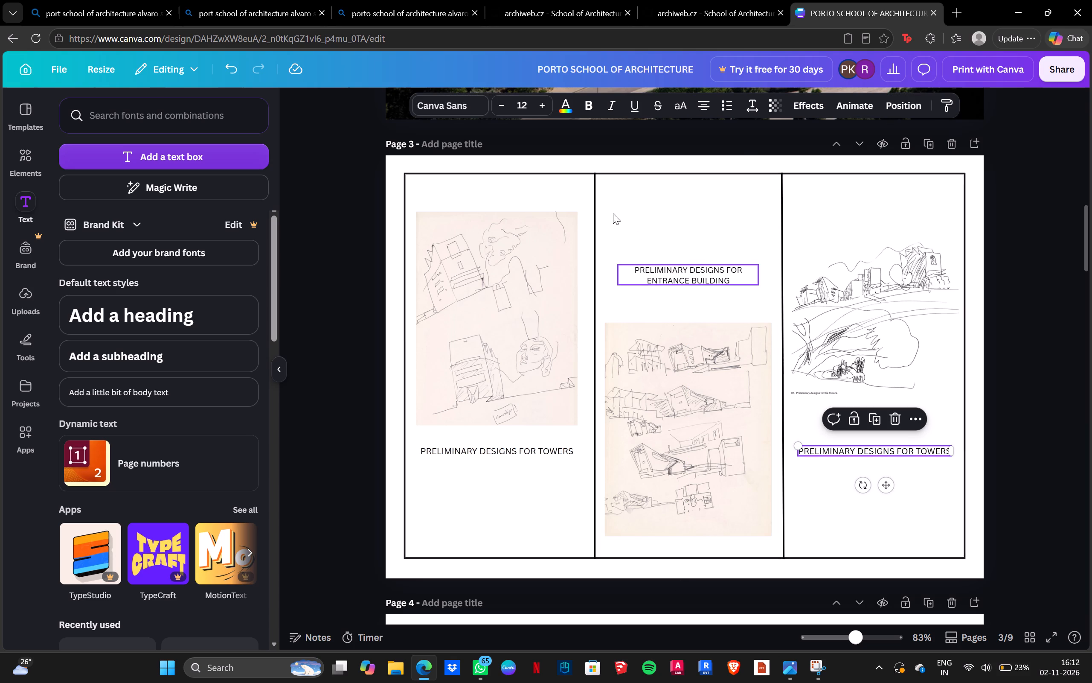
{"action": "left_click", "coordinate": [668, 283]}
{"action": "left_click", "coordinate": [531, 104]}
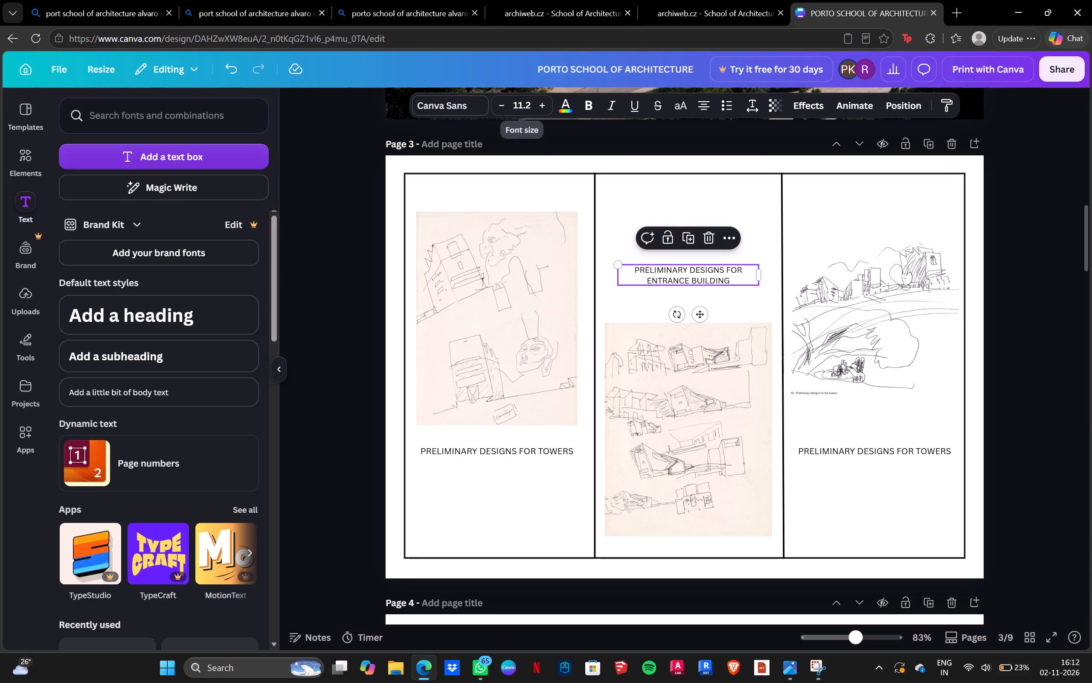
{"action": "key", "text": "BackSpace"}
{"action": "type", "text": "12"}
{"action": "key", "text": "Return"}
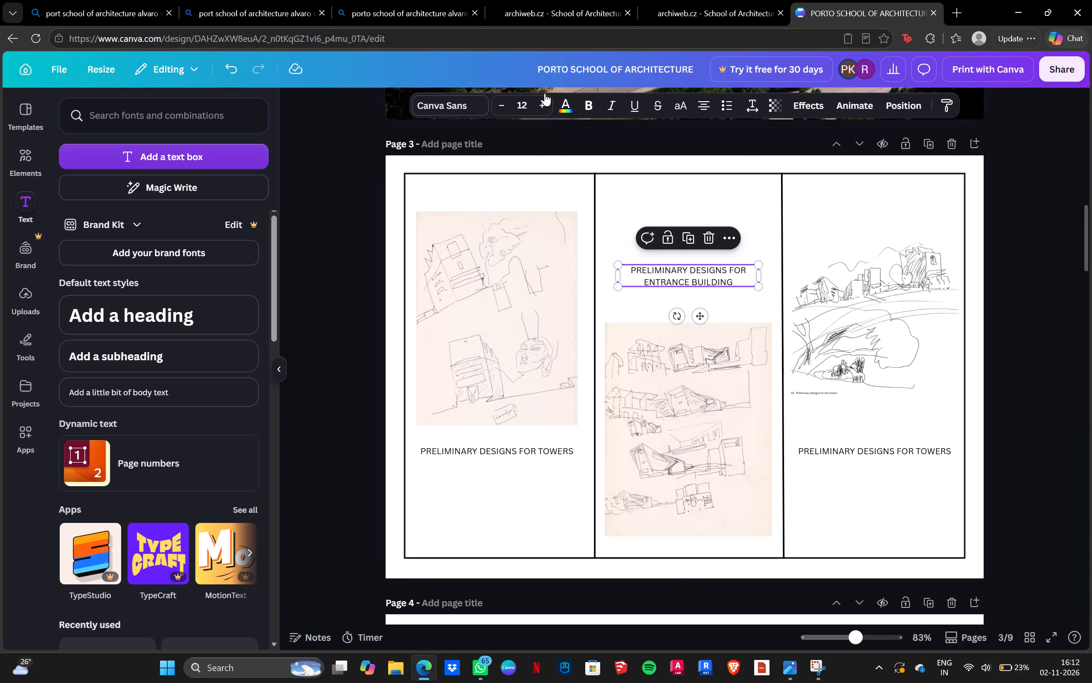
{"action": "left_click", "coordinate": [1049, 391]}
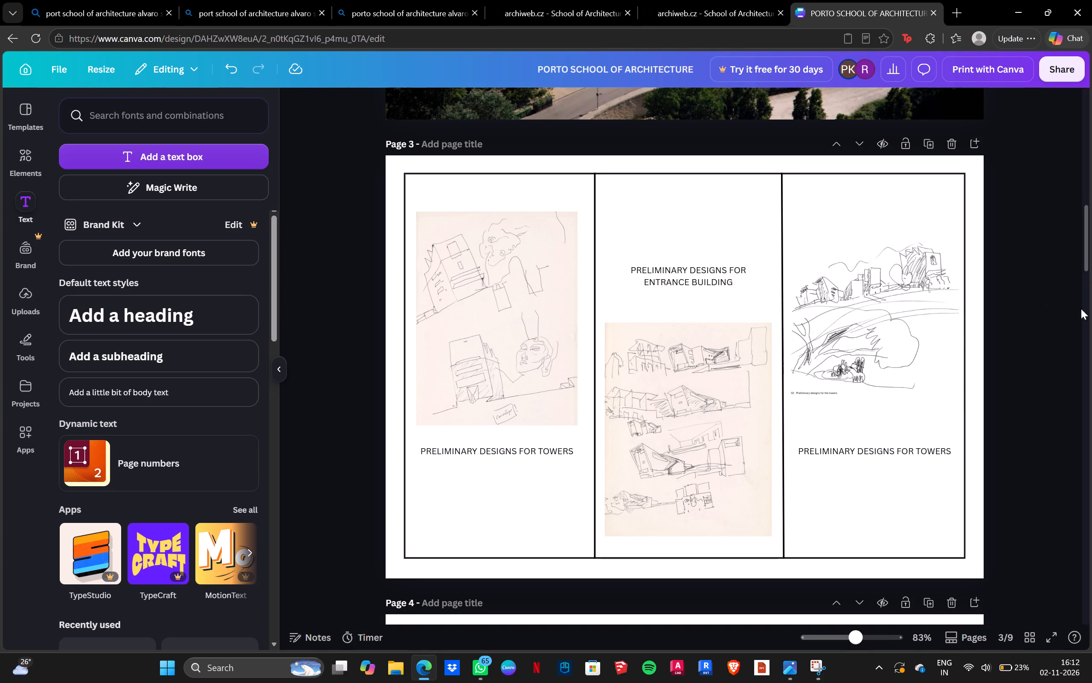
Review all the design's pages in the thumbnail overview, and return to page 1.
{"action": "left_click", "coordinate": [1077, 330]}
{"action": "scroll", "coordinate": [970, 373], "scroll_direction": "up", "scroll_amount": 11}
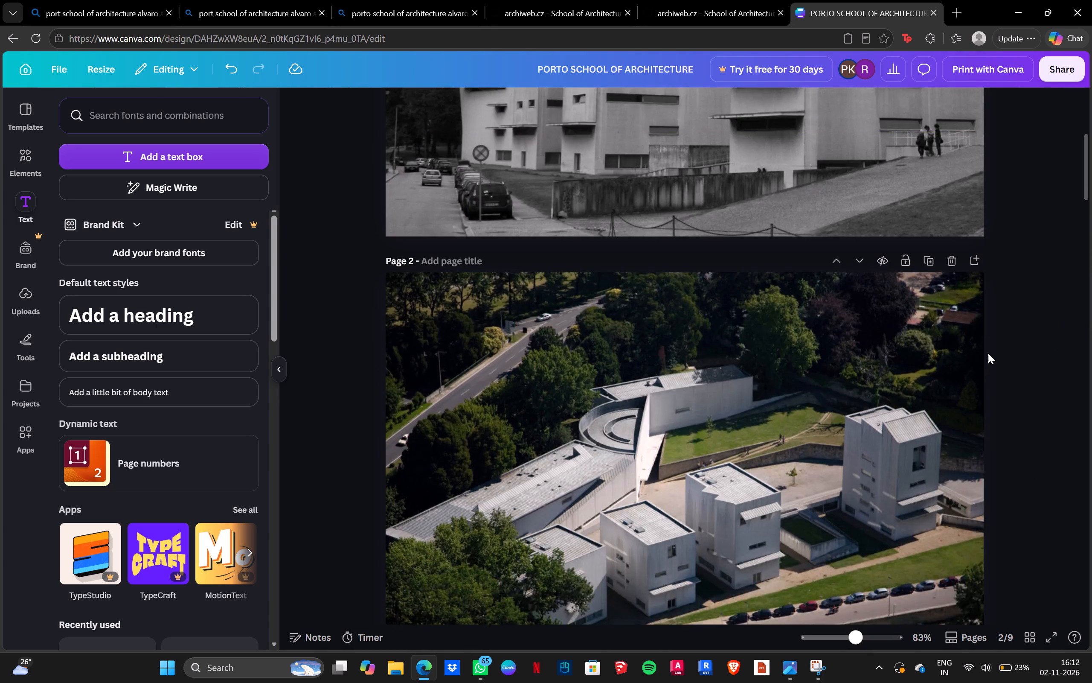
{"action": "scroll", "coordinate": [988, 353], "scroll_direction": "up", "scroll_amount": 8}
{"action": "scroll", "coordinate": [988, 356], "scroll_direction": "down", "scroll_amount": 8}
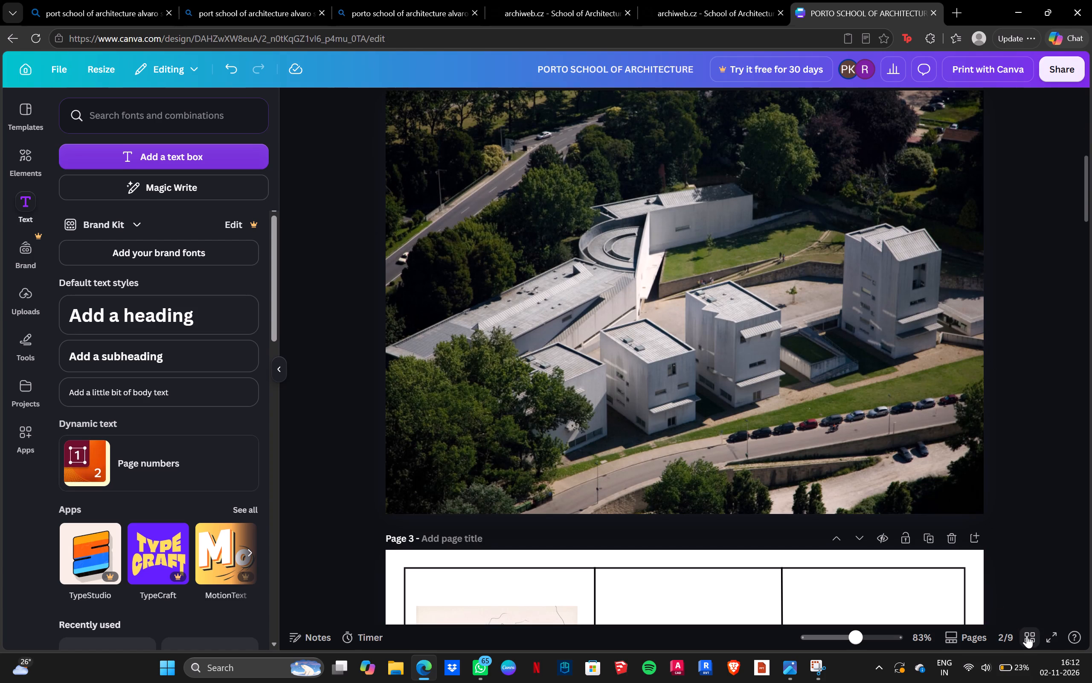
{"action": "left_click", "coordinate": [1027, 635]}
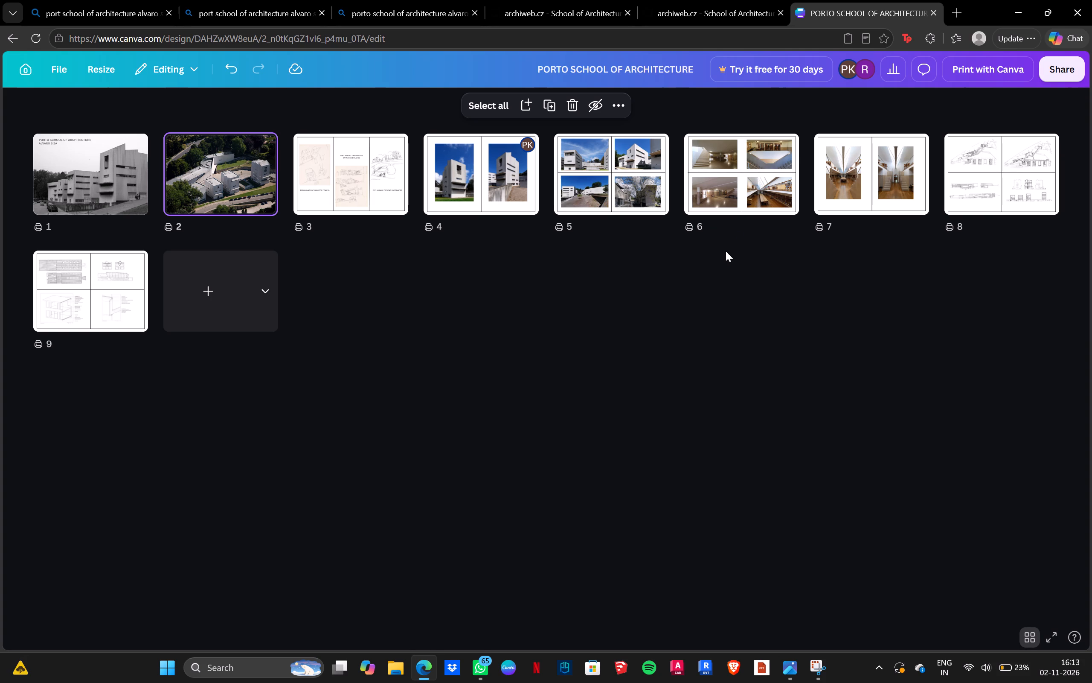
{"action": "double_click", "coordinate": [107, 141]}
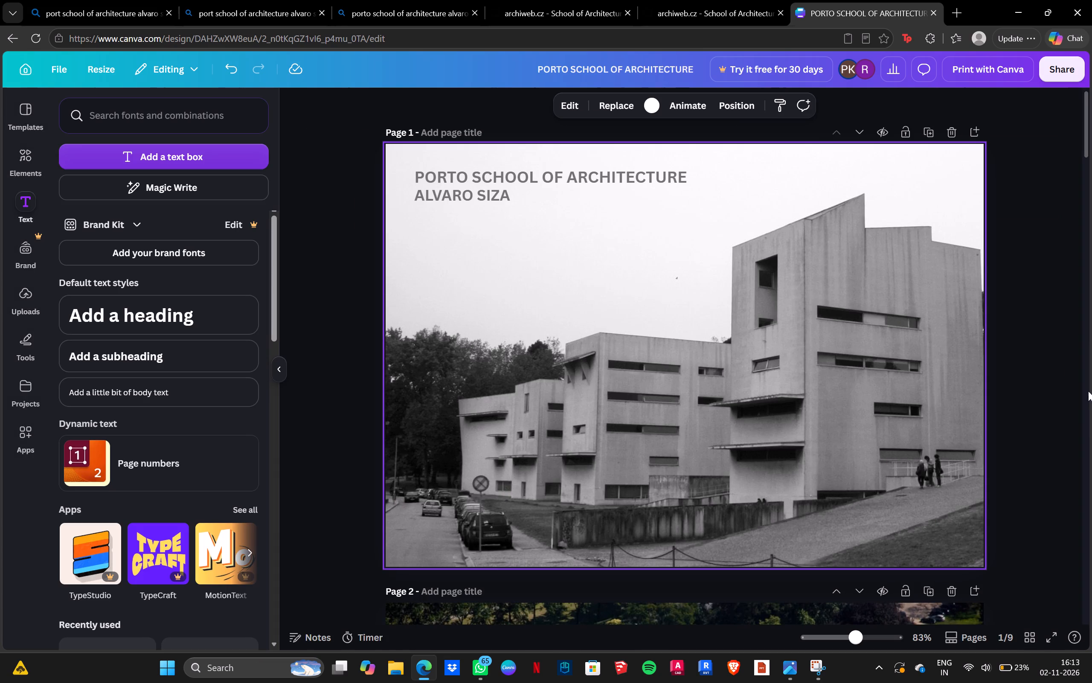
{"action": "left_click", "coordinate": [1028, 377]}
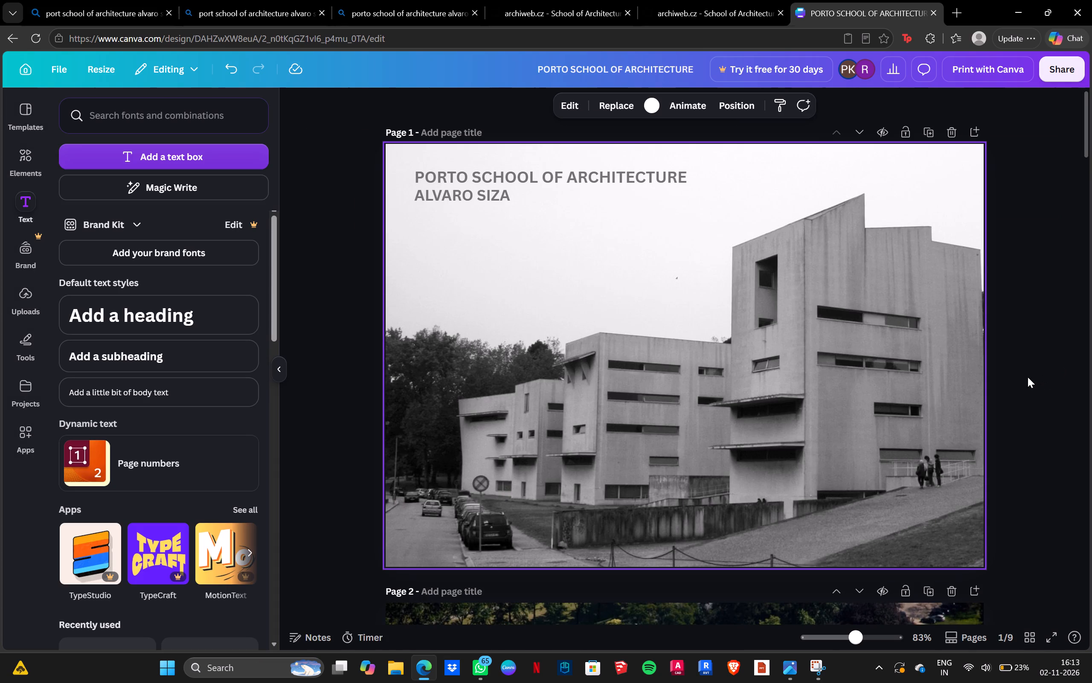
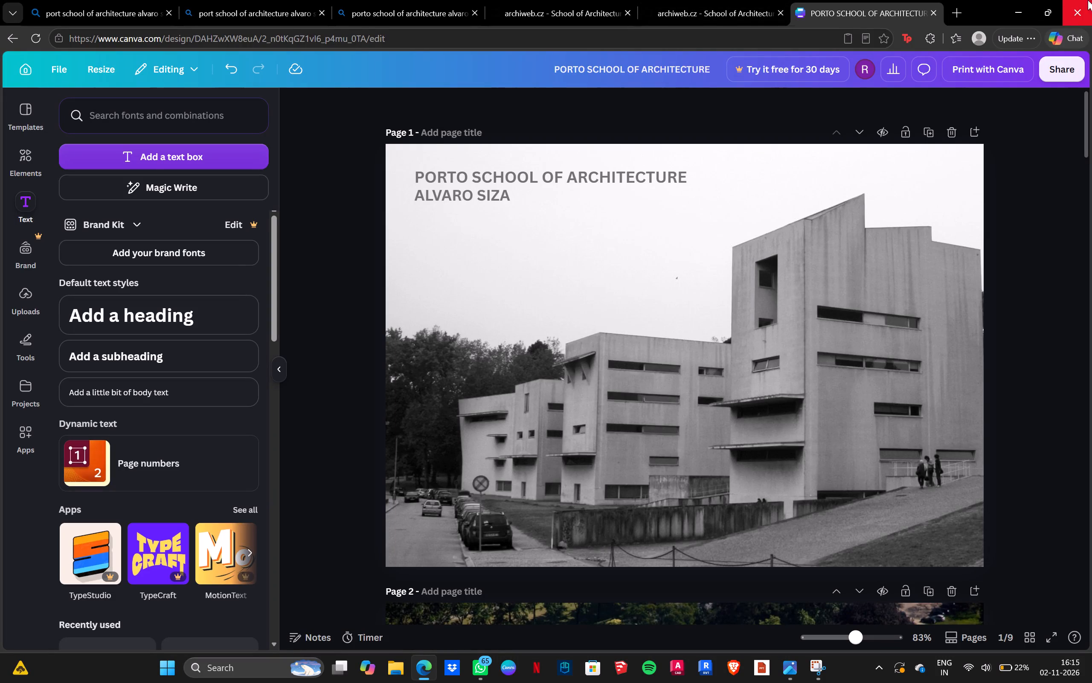
Close the browser window containing the Porto School of Architecture design and its research tabs.
{"action": "left_click", "coordinate": [1091, 2]}
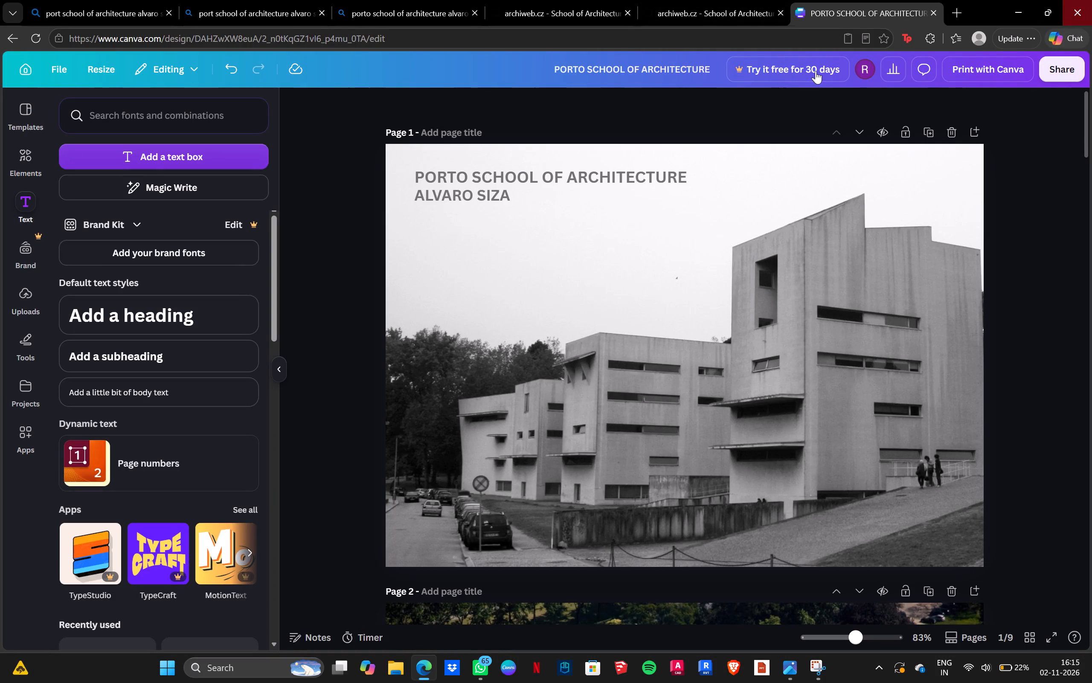
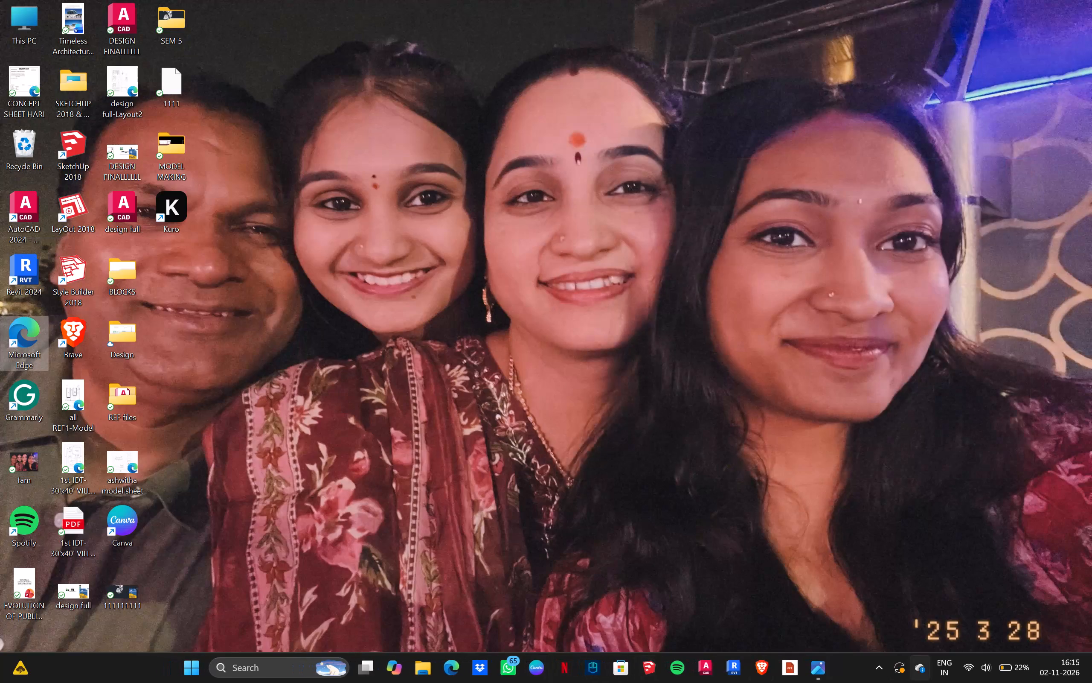
Bring up the open Photos window showing the screenshot with four circular pictures and close it.
{"action": "left_click", "coordinate": [826, 672]}
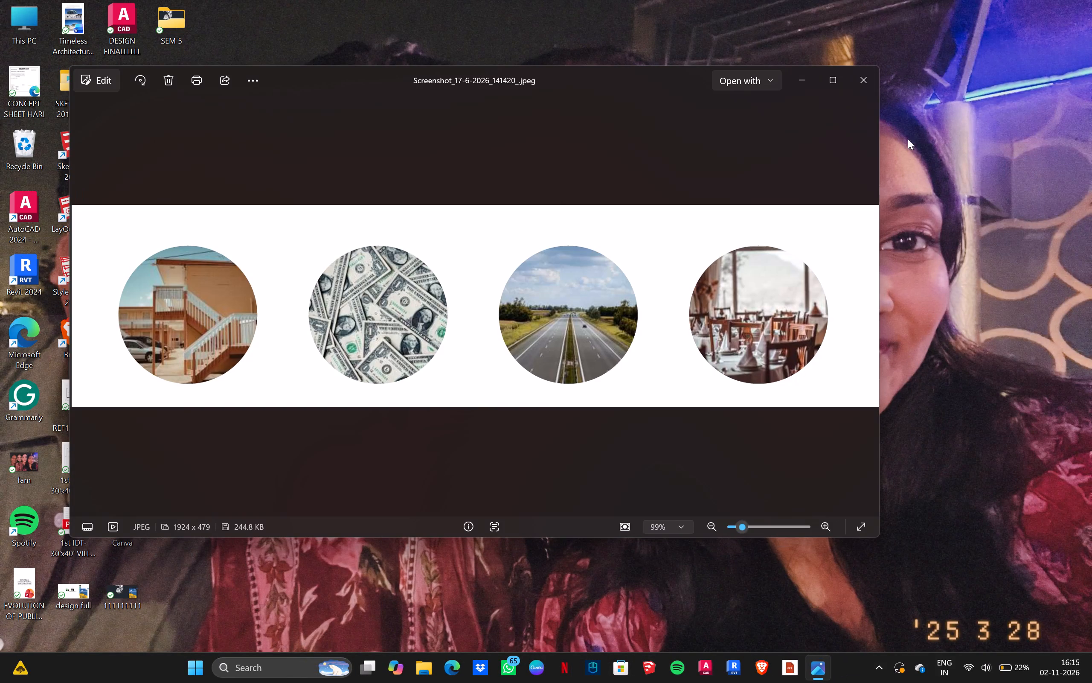
{"action": "left_click", "coordinate": [864, 81]}
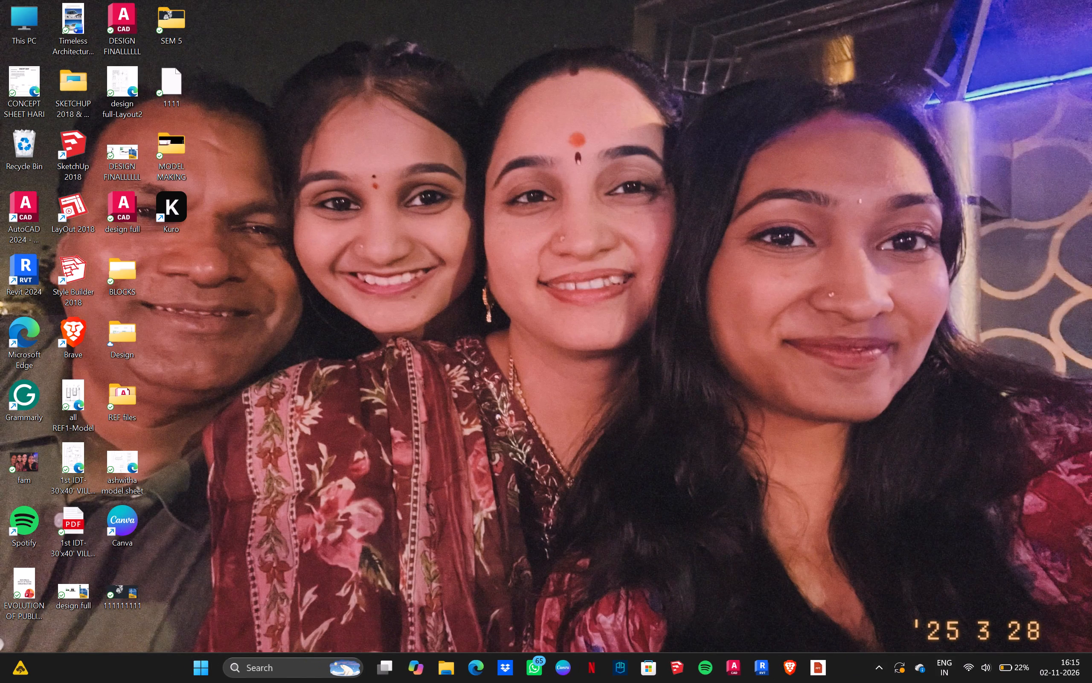
Put the computer to sleep.
{"action": "left_click", "coordinate": [228, 674]}
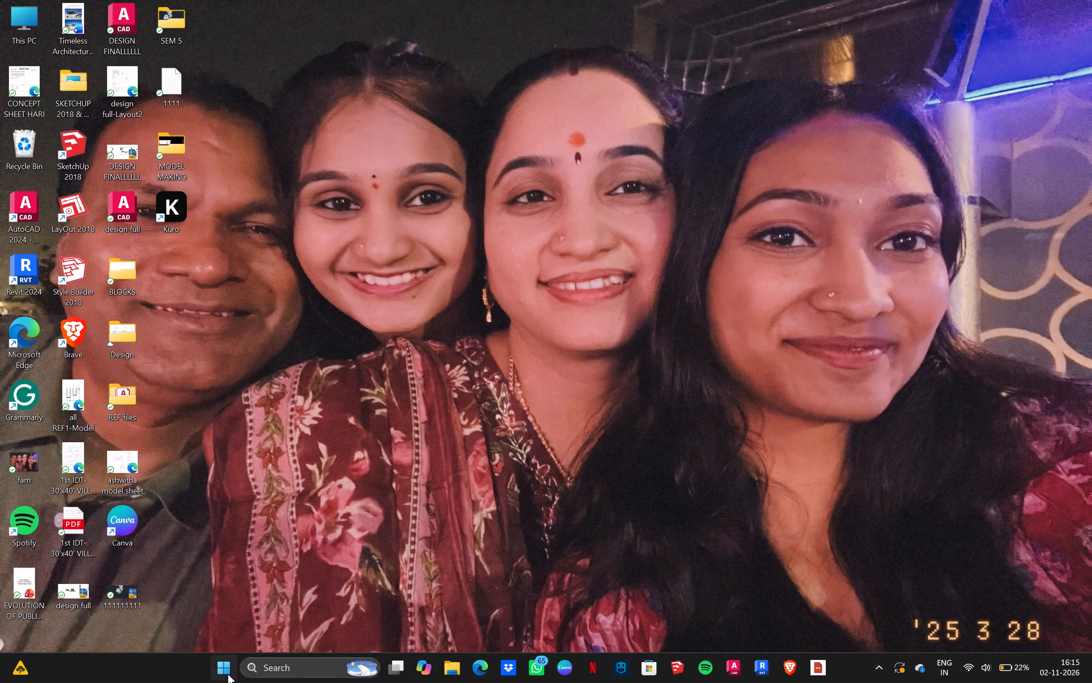
{"action": "left_click", "coordinate": [673, 625]}
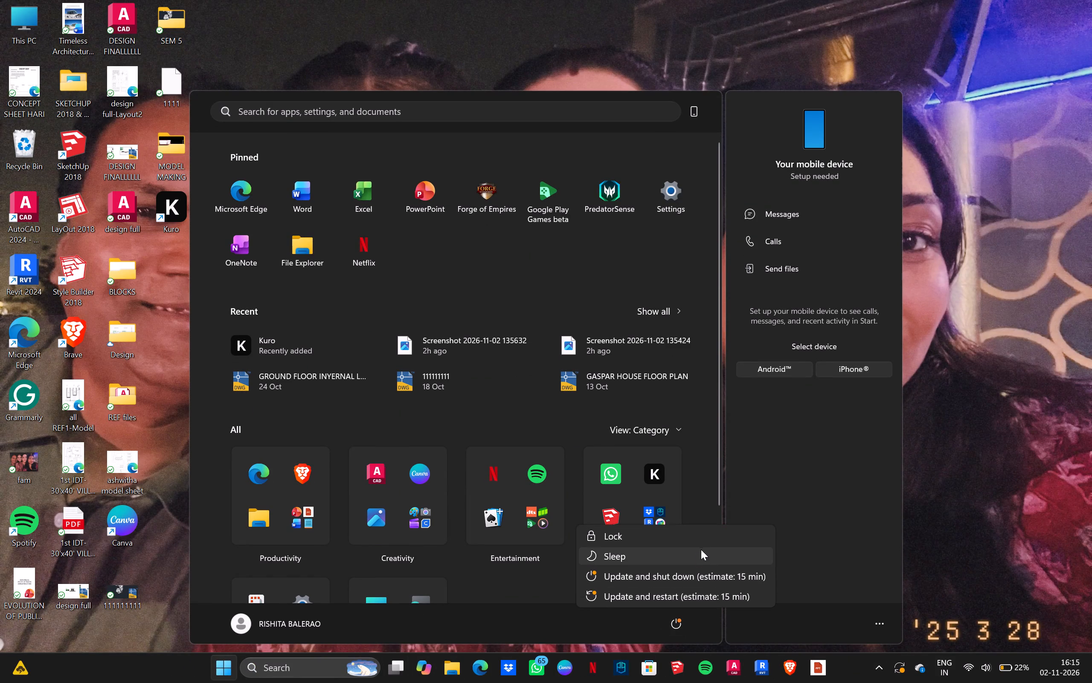
{"action": "left_click", "coordinate": [696, 556]}
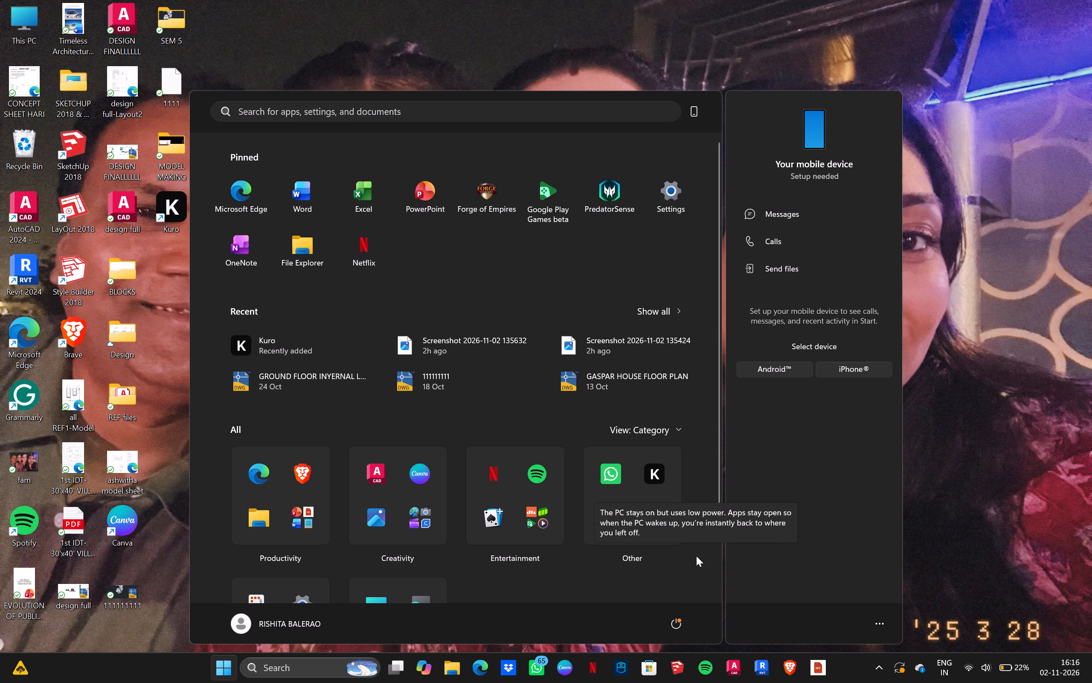